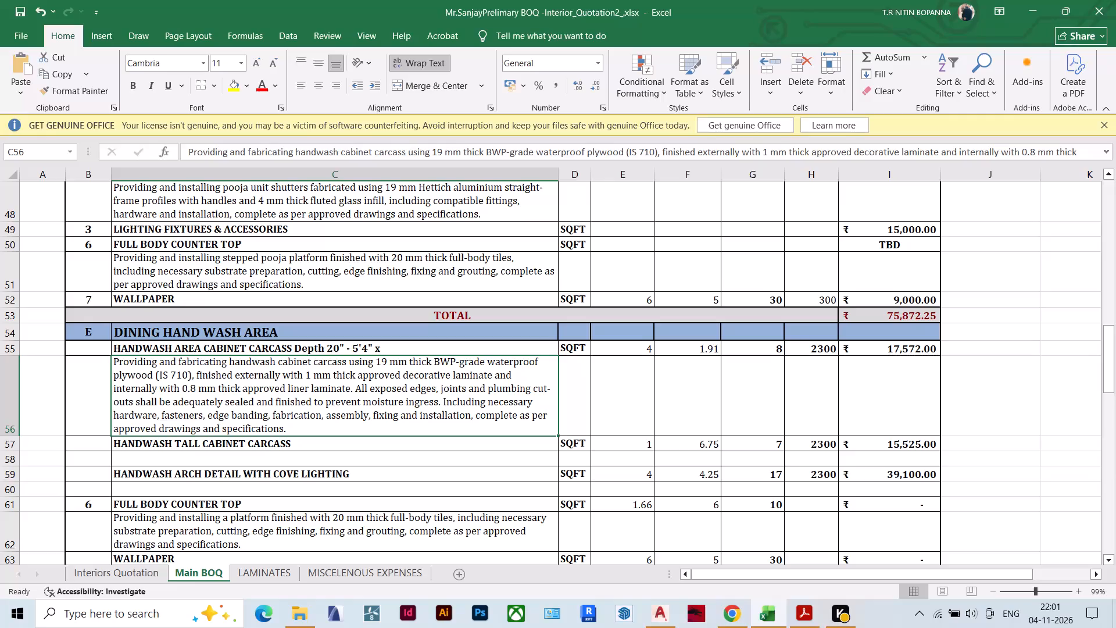
Complete the handwash area cabinet carcass title in row 55 by adding the height 2'1" after the x.
double_click(390, 347)
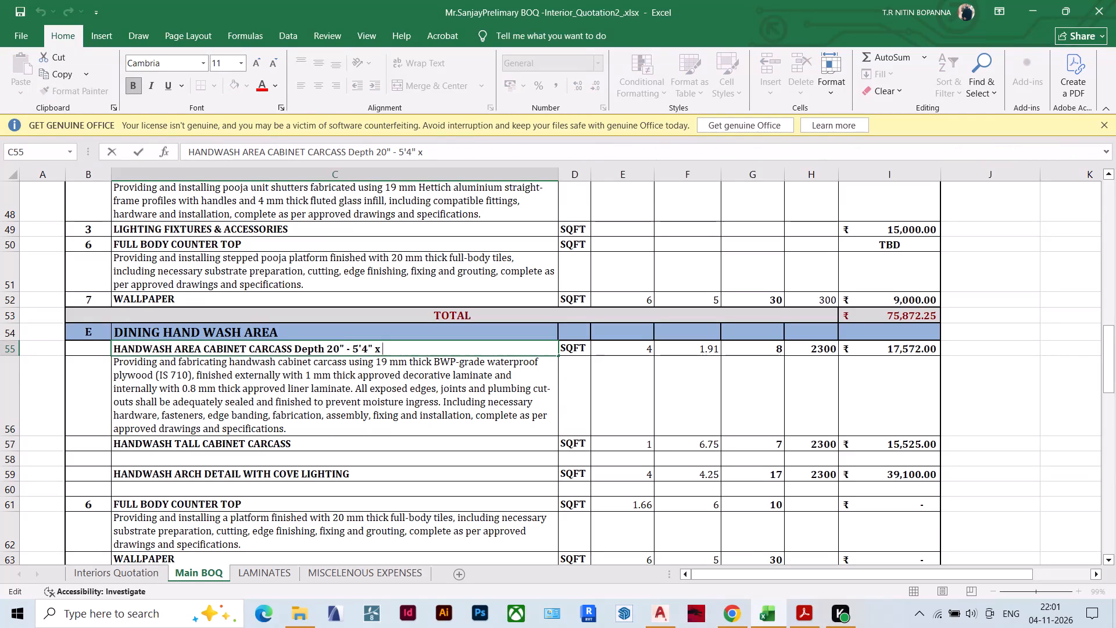
key("2")
key("apostrophe")
key("1")
key("shift+quotedbl")
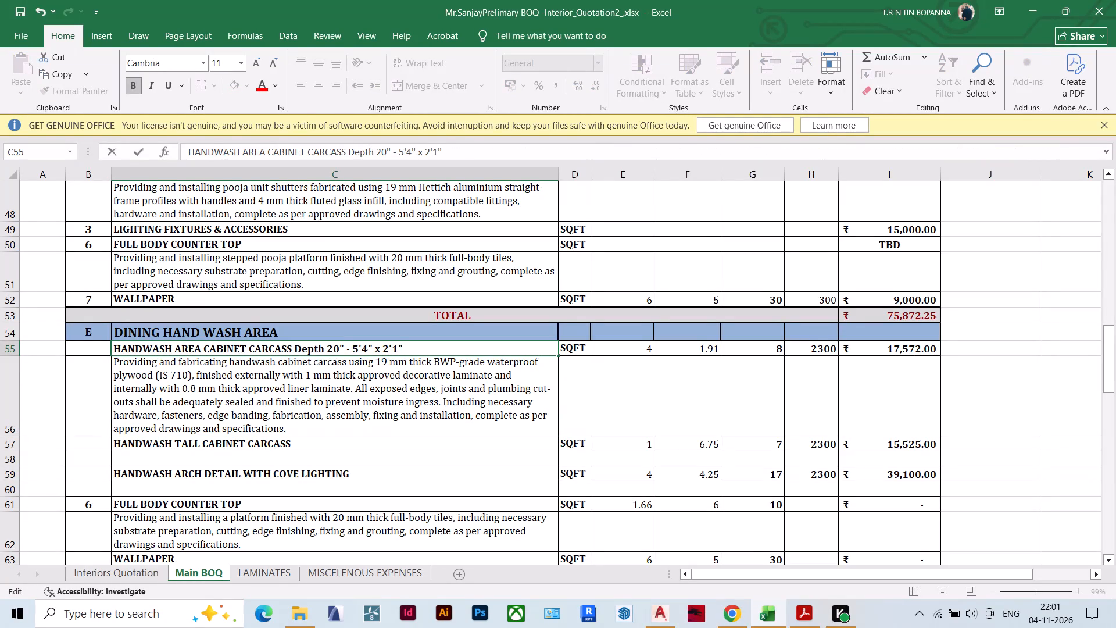
Set the handwash area cabinet carcass dimensions in row 55 to 5.33 in column E and 2.08 in column F.
left_click(639, 349)
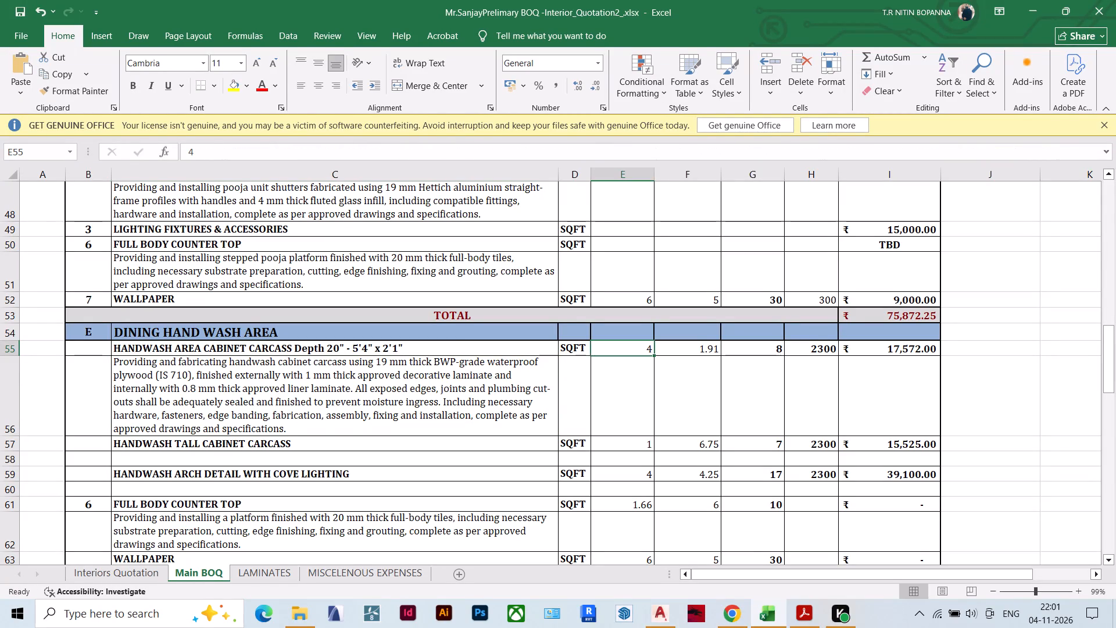
key("5")
key("period")
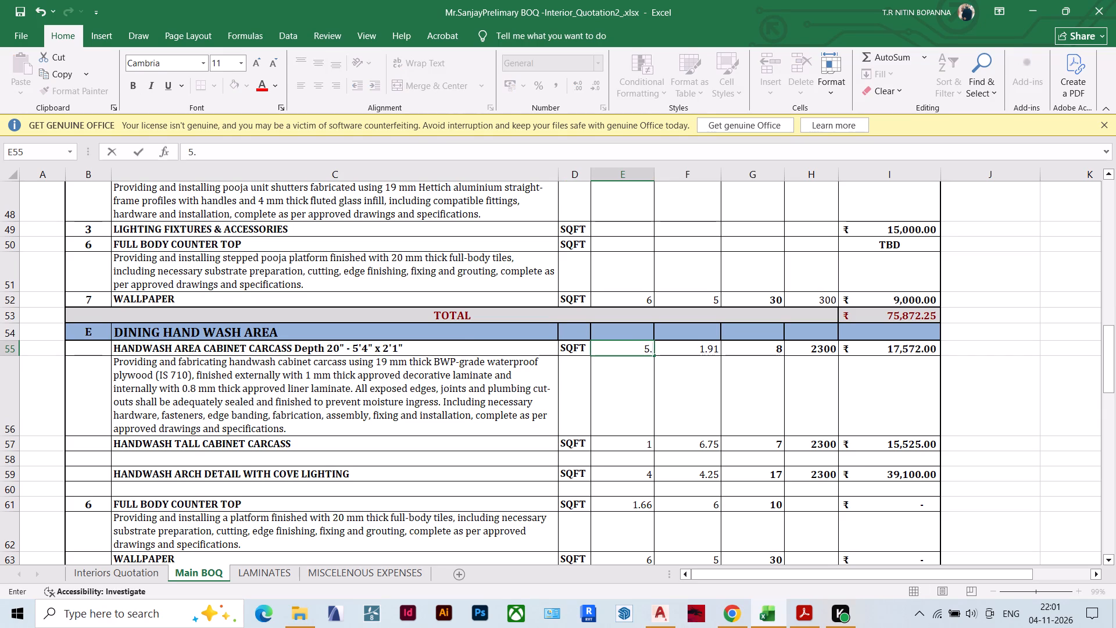
type("33")
left_click(695, 349)
double_click(695, 349)
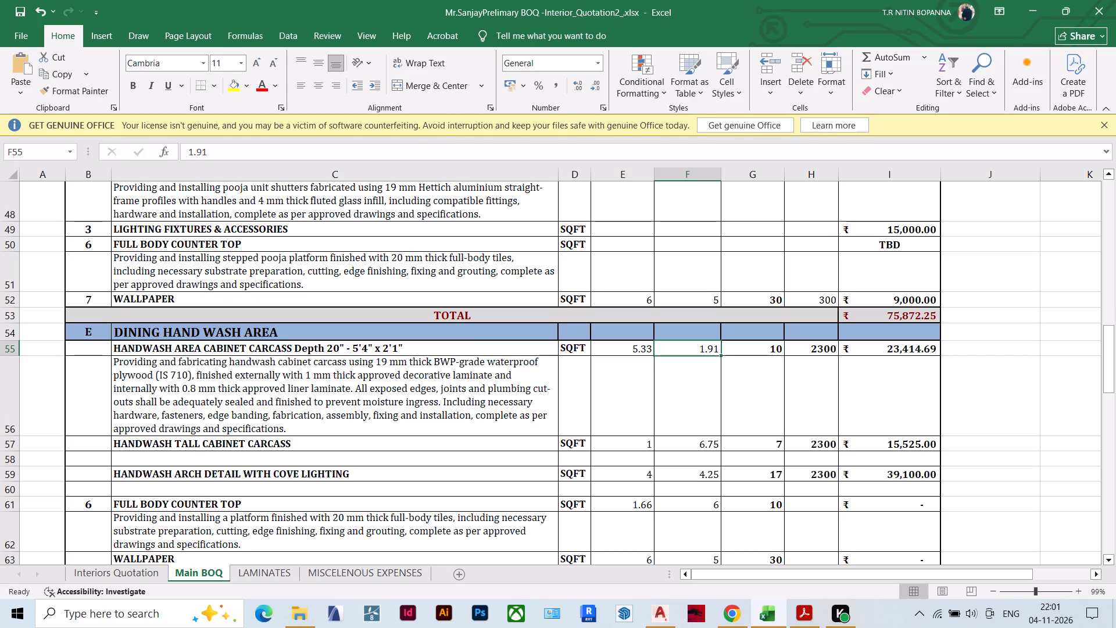
left_click_drag(695, 350, 721, 349)
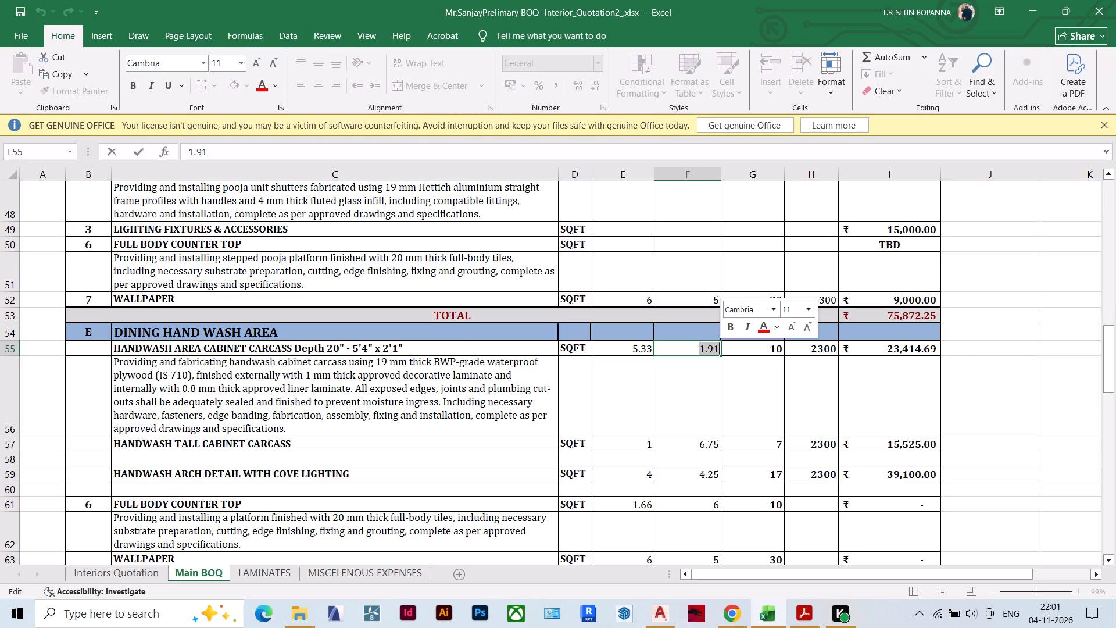
key("2")
type(".0")
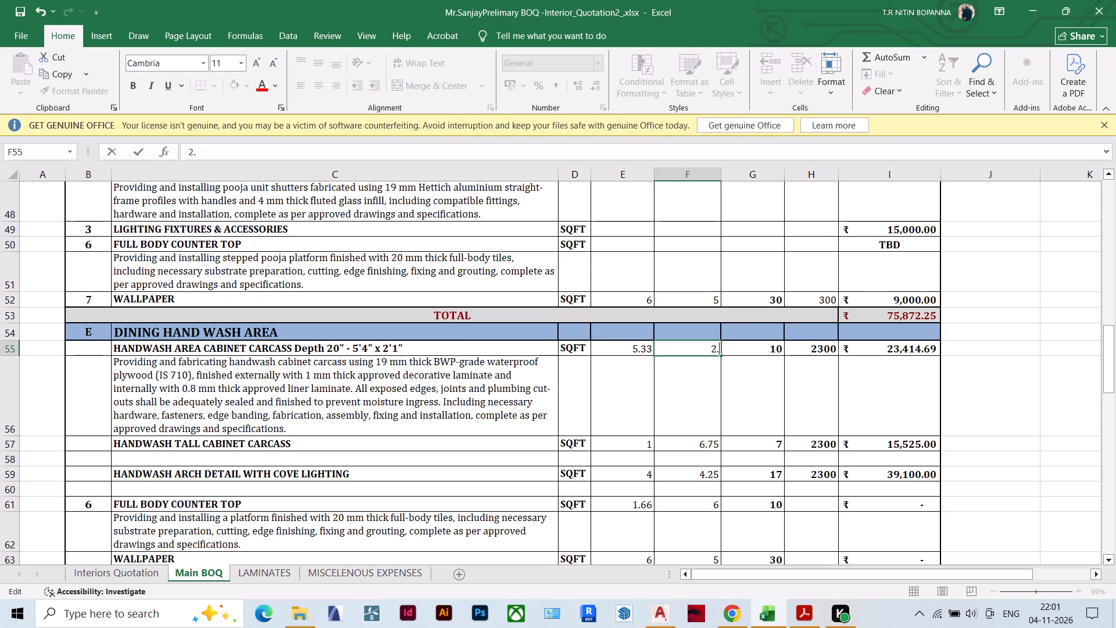
key("8")
left_click(1037, 388)
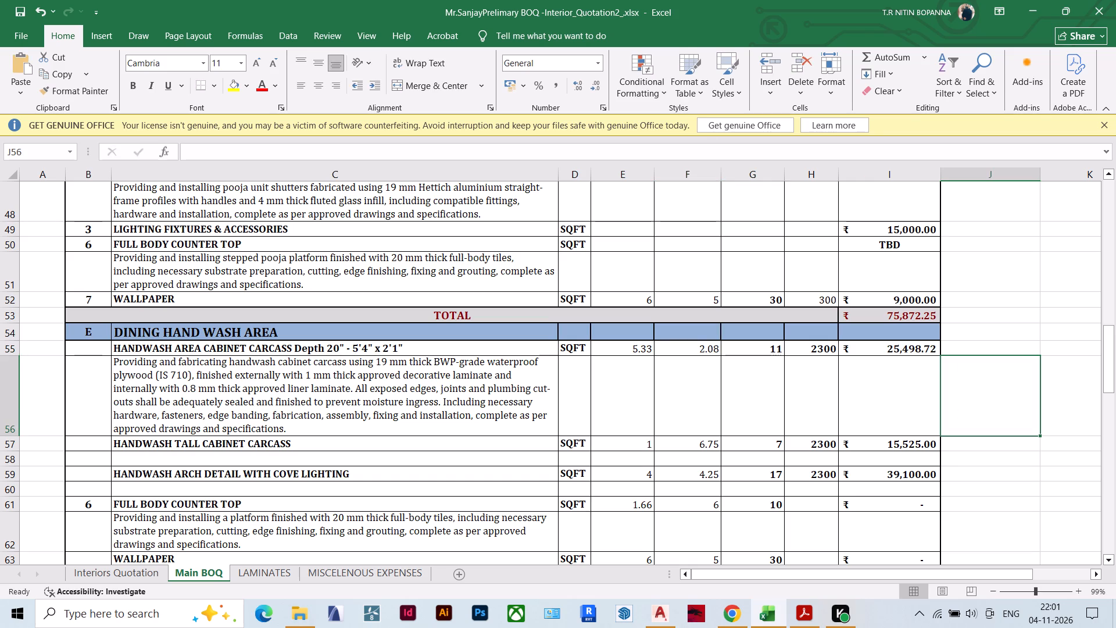
Look through the Main BOQ's earlier sections and the dining hand wash area for how item descriptions and sizes are written.
scroll(1016, 384, "up", 1)
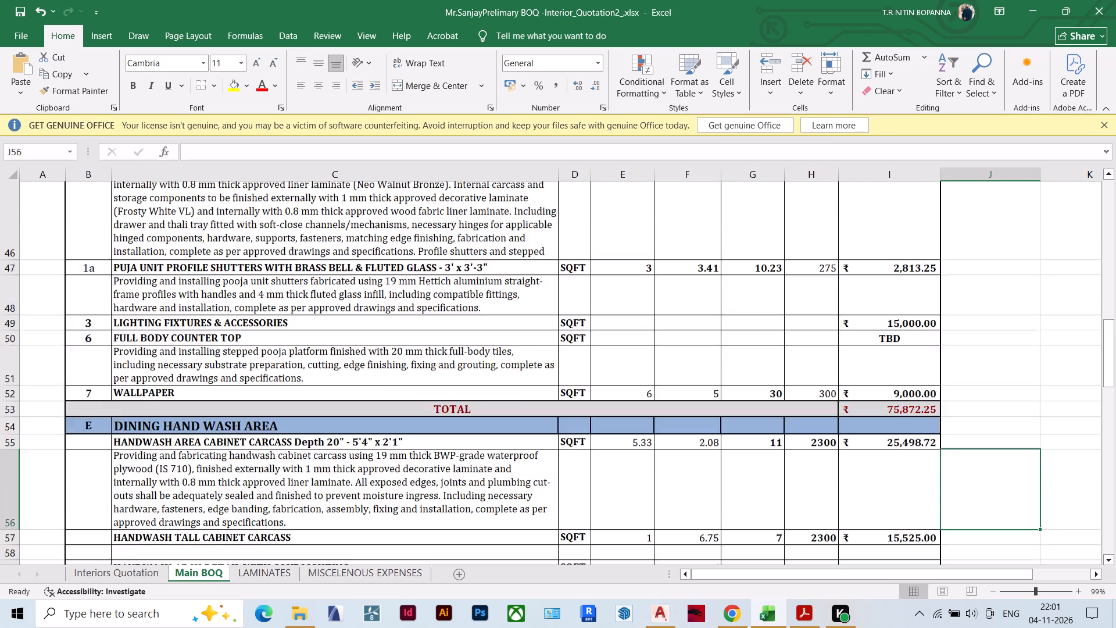
scroll(1016, 384, "up", 8)
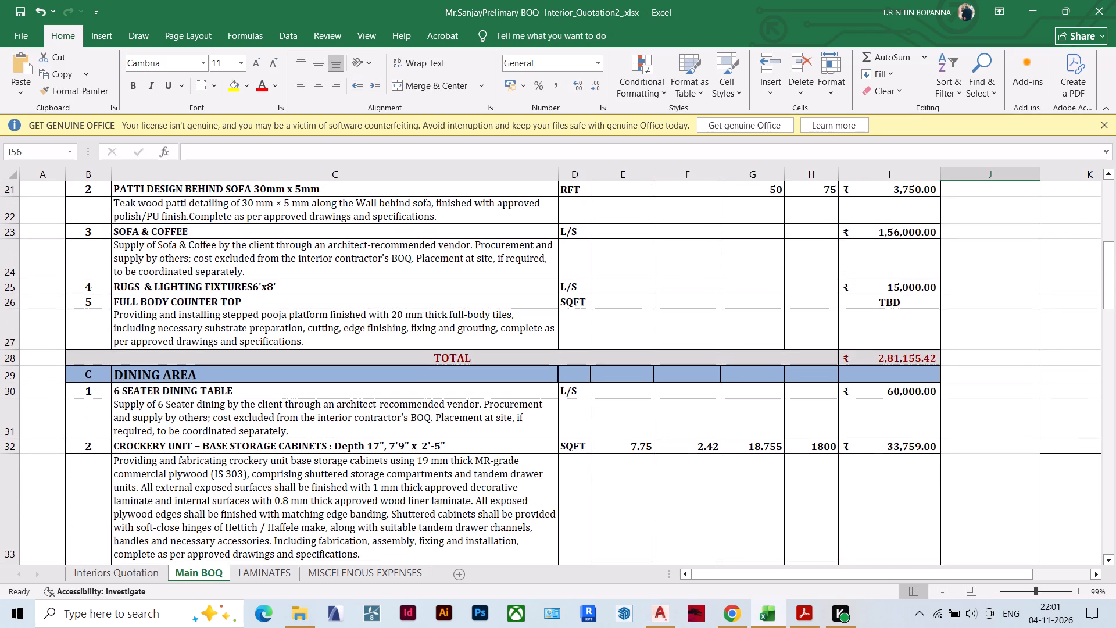
scroll(1018, 384, "down", 4)
scroll(1018, 384, "up", 1)
scroll(1018, 384, "down", 8)
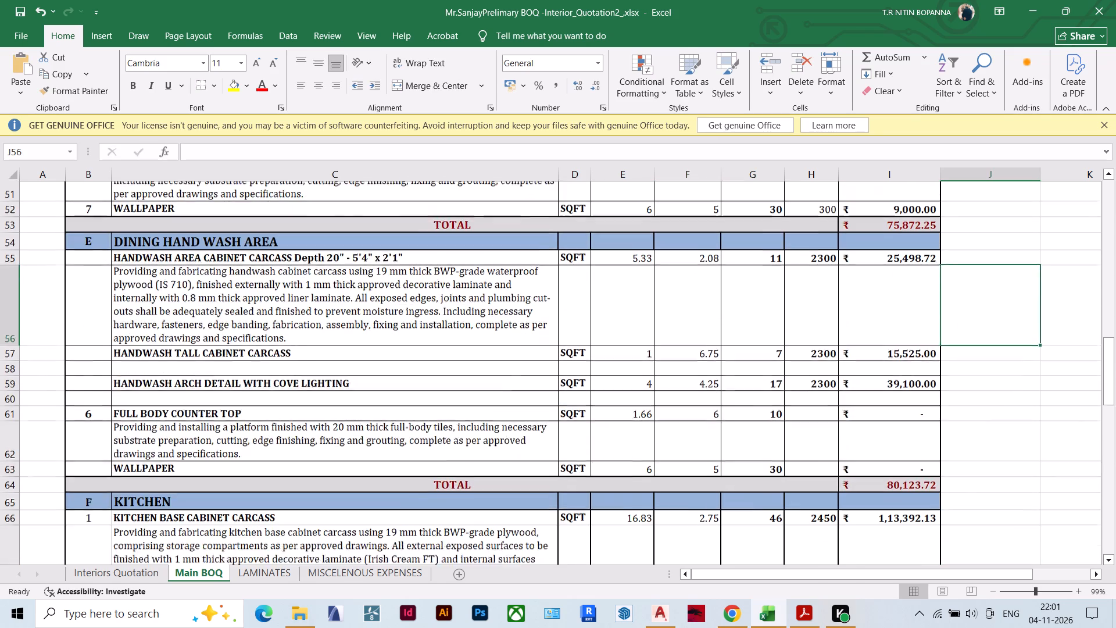
scroll(1018, 384, "down", 1)
scroll(1018, 384, "up", 2)
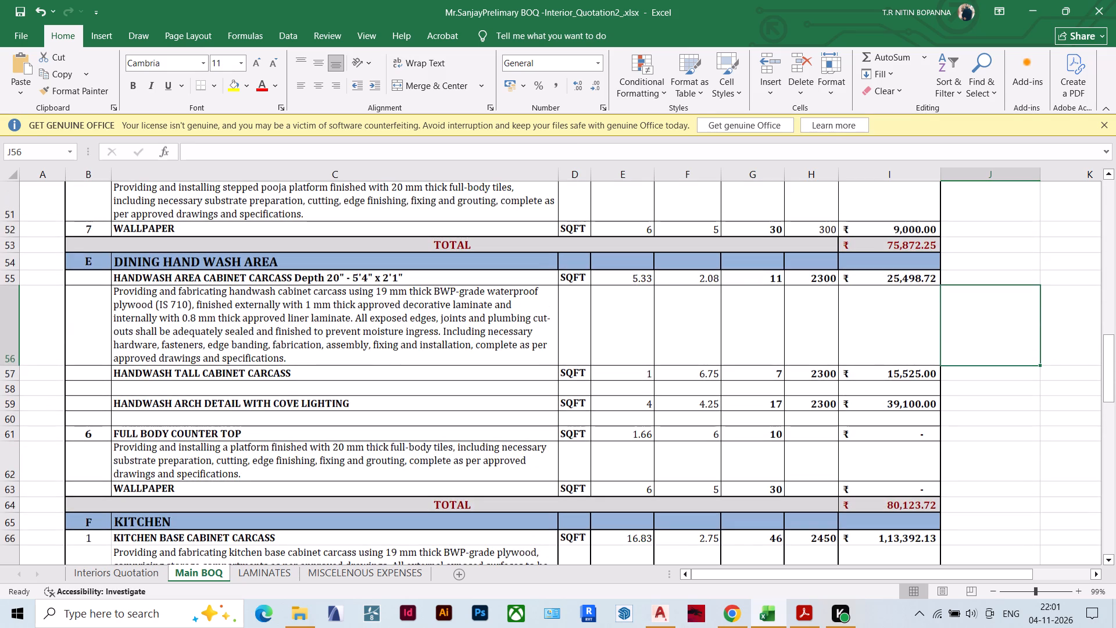
Examine the side calculations and inch-to-feet conversion table beside the Main BOQ, then return to the dining hand wash section.
left_click_drag(937, 570, 1008, 571)
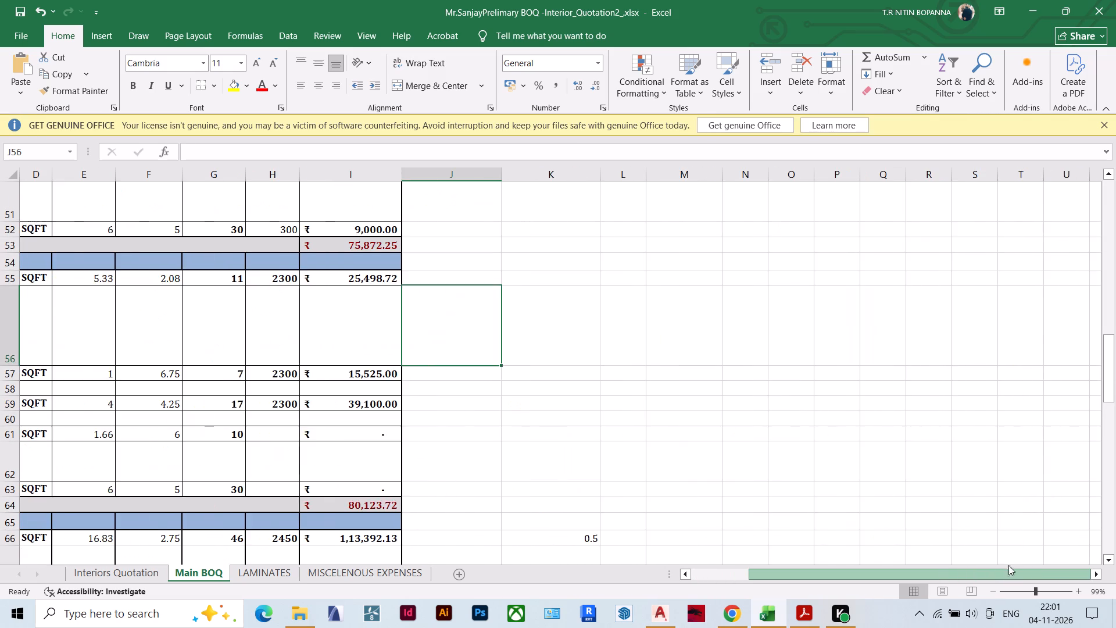
scroll(936, 495, "up", 14)
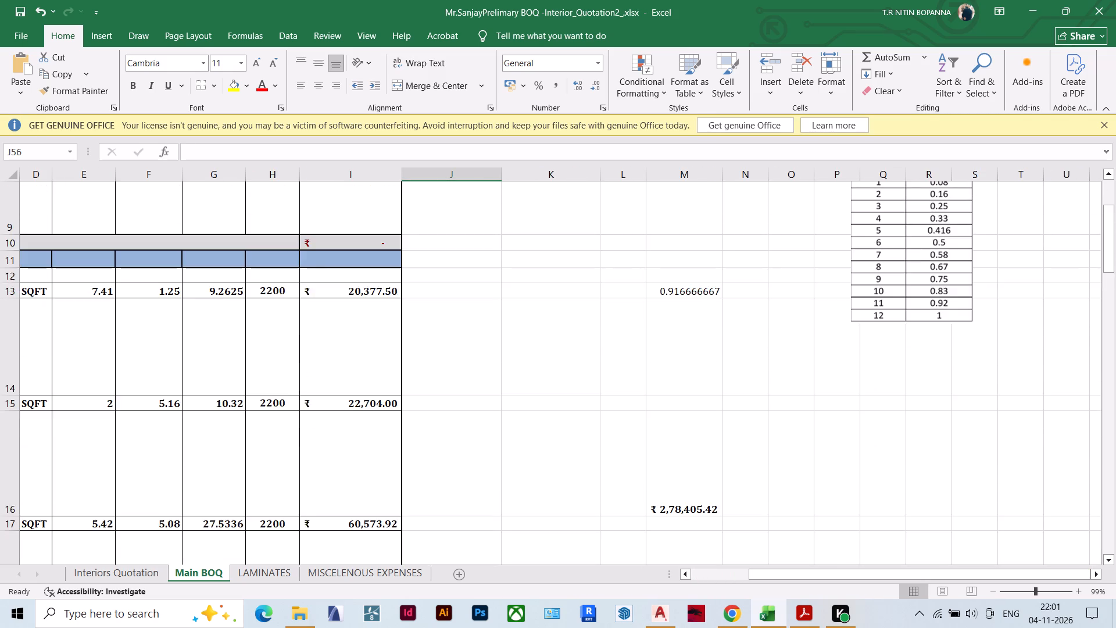
scroll(917, 477, "up", 1)
scroll(917, 477, "down", 9)
scroll(917, 477, "up", 1)
scroll(917, 477, "down", 1)
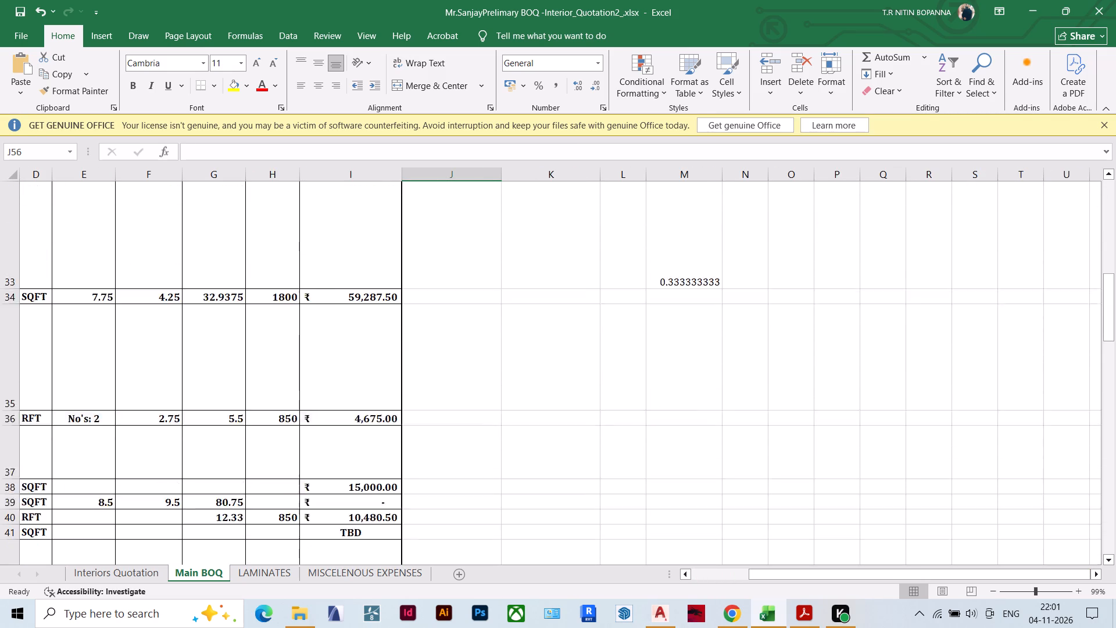
scroll(917, 477, "down", 14)
scroll(917, 477, "up", 2)
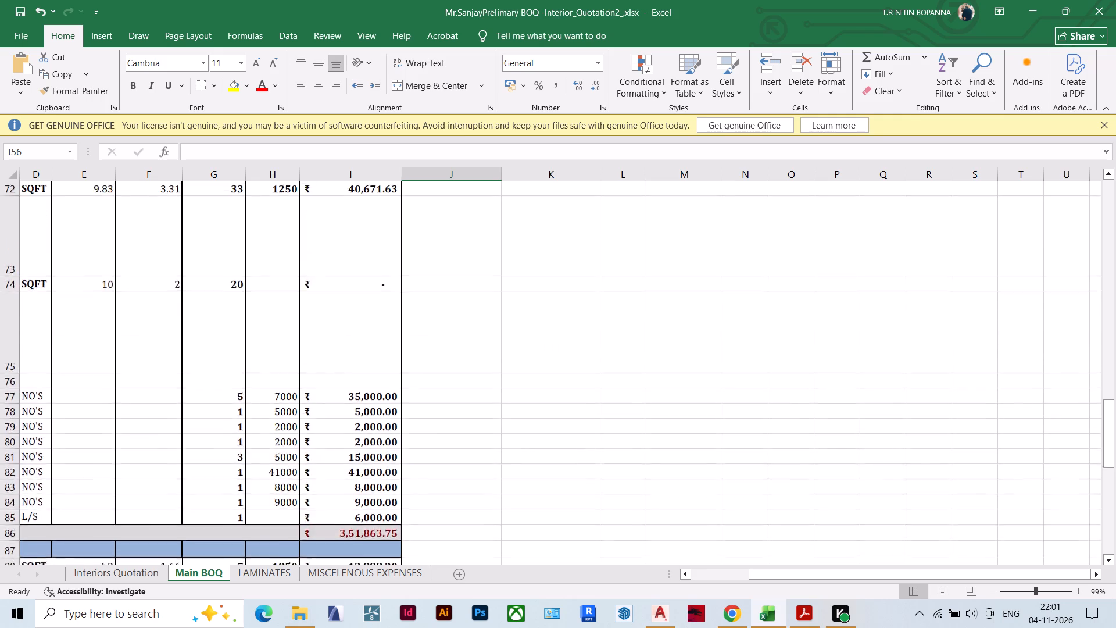
scroll(917, 477, "up", 2)
left_click_drag(841, 576, 778, 580)
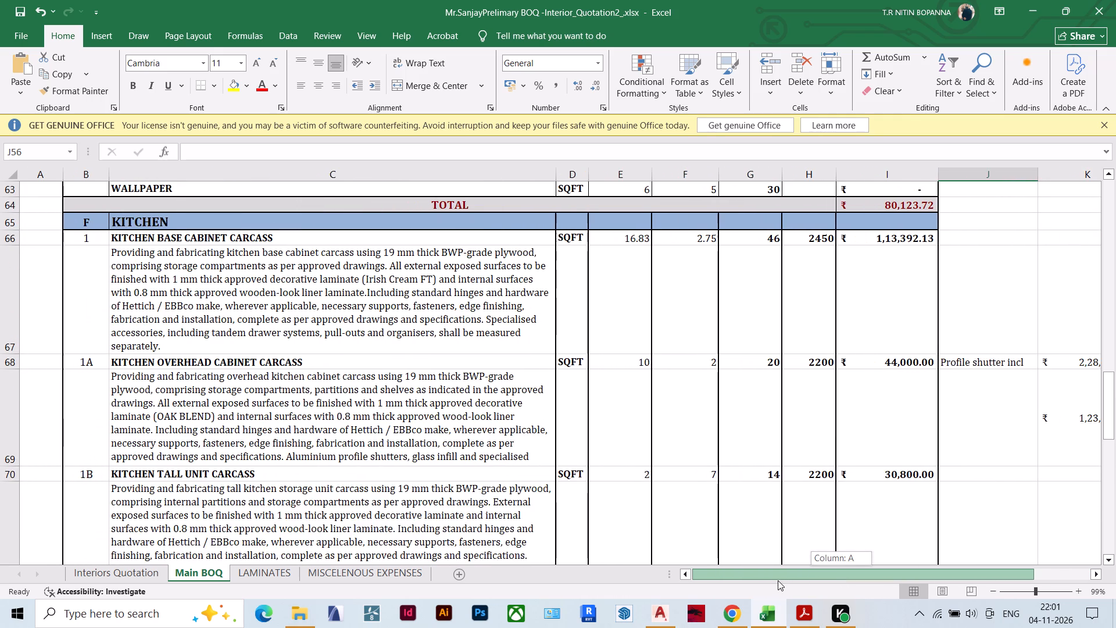
left_click_drag(778, 580, 777, 578)
scroll(623, 445, "down", 5)
scroll(623, 445, "up", 7)
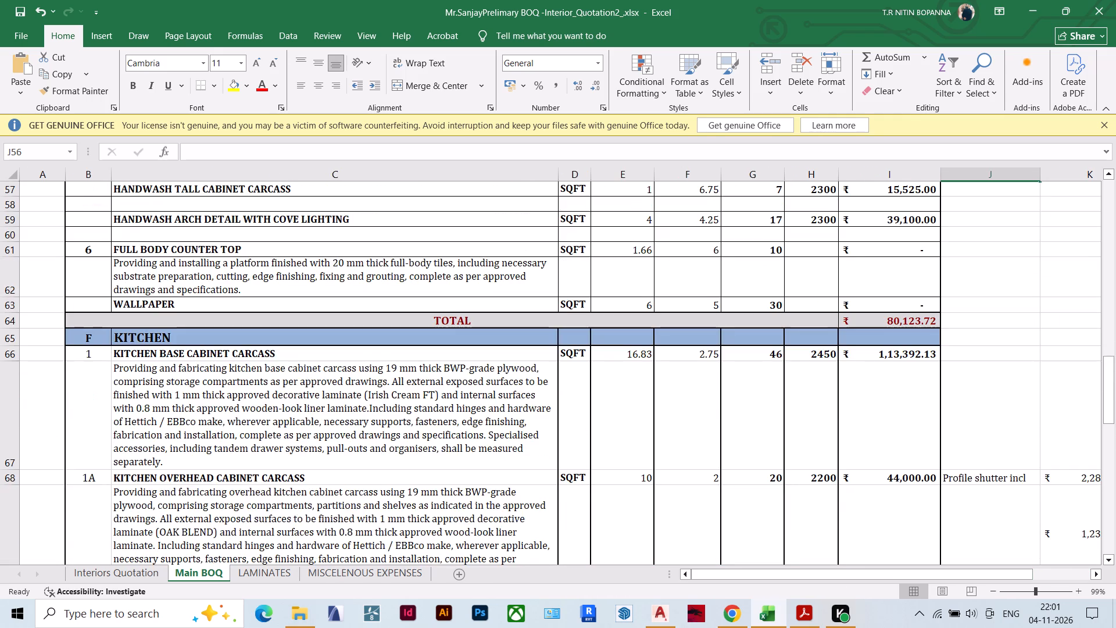
scroll(623, 445, "up", 2)
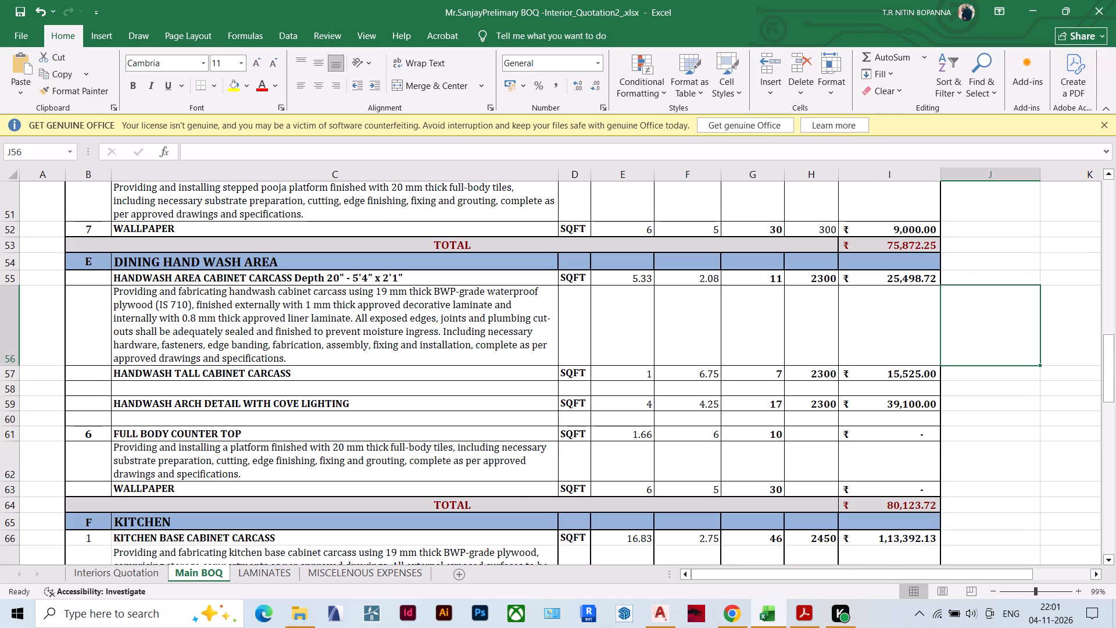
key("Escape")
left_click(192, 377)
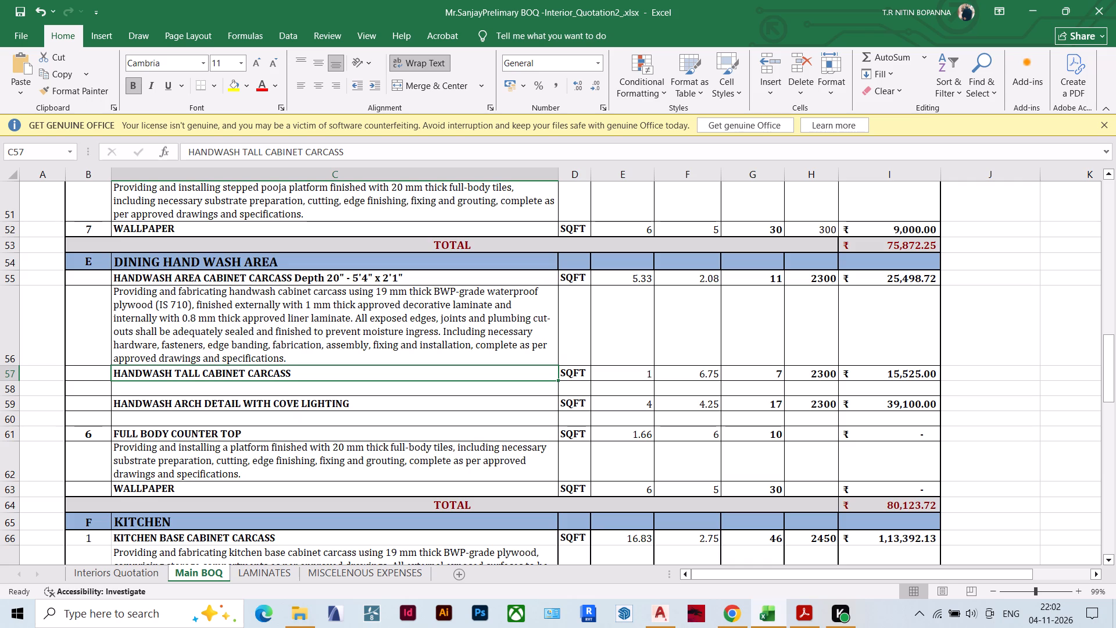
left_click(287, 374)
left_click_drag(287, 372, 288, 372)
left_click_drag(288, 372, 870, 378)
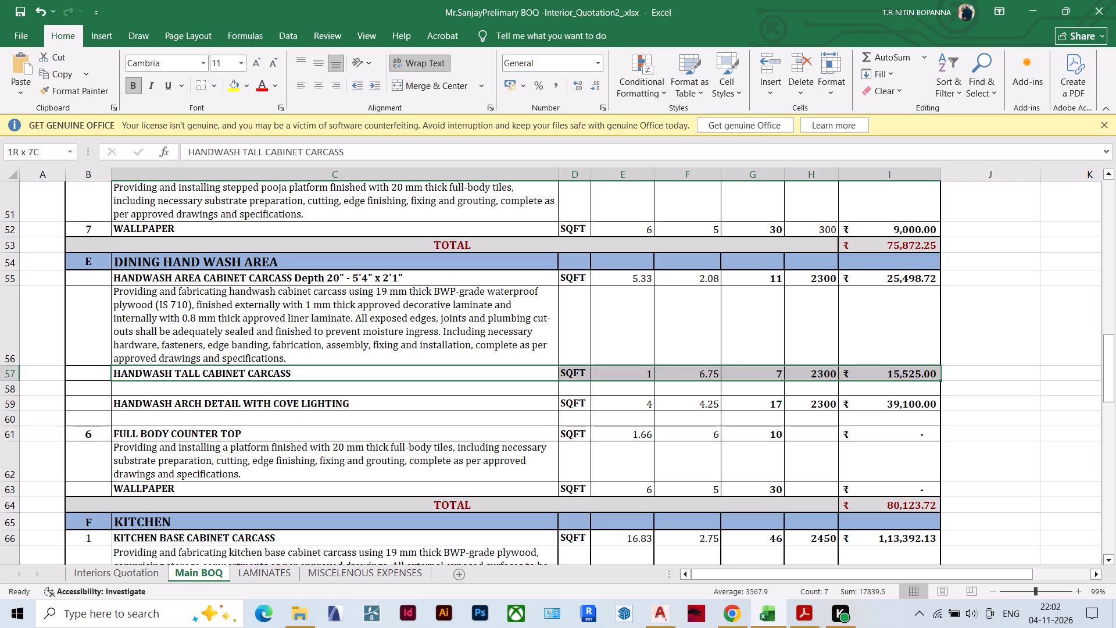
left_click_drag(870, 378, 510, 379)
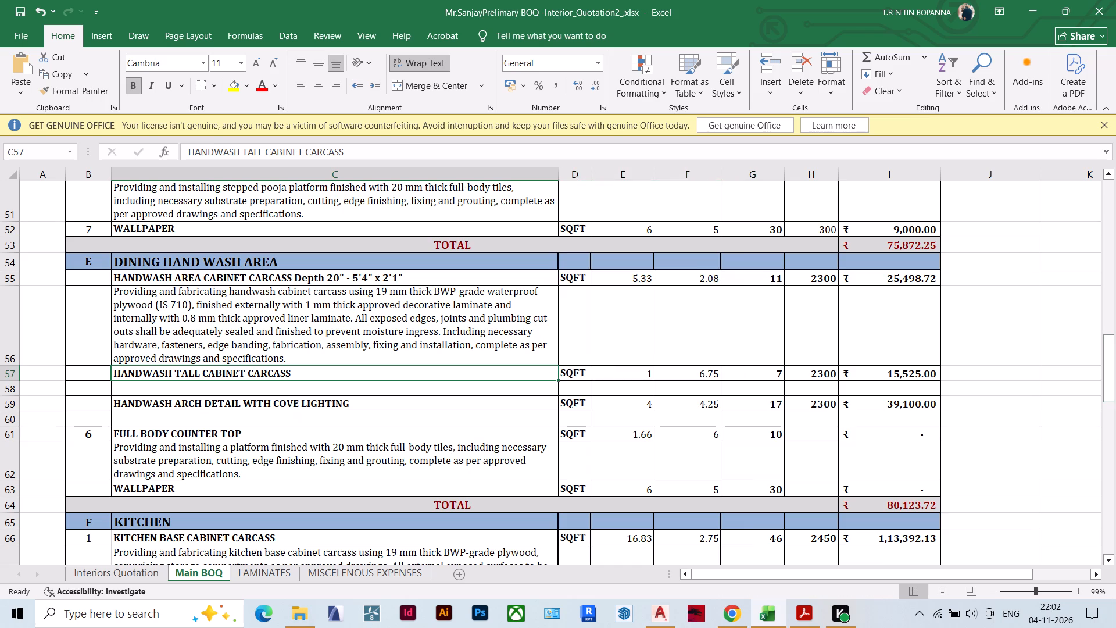
Save the quotation workbook with the updated handwash area cabinet entry.
left_click(1008, 336)
key("ctrl+s")
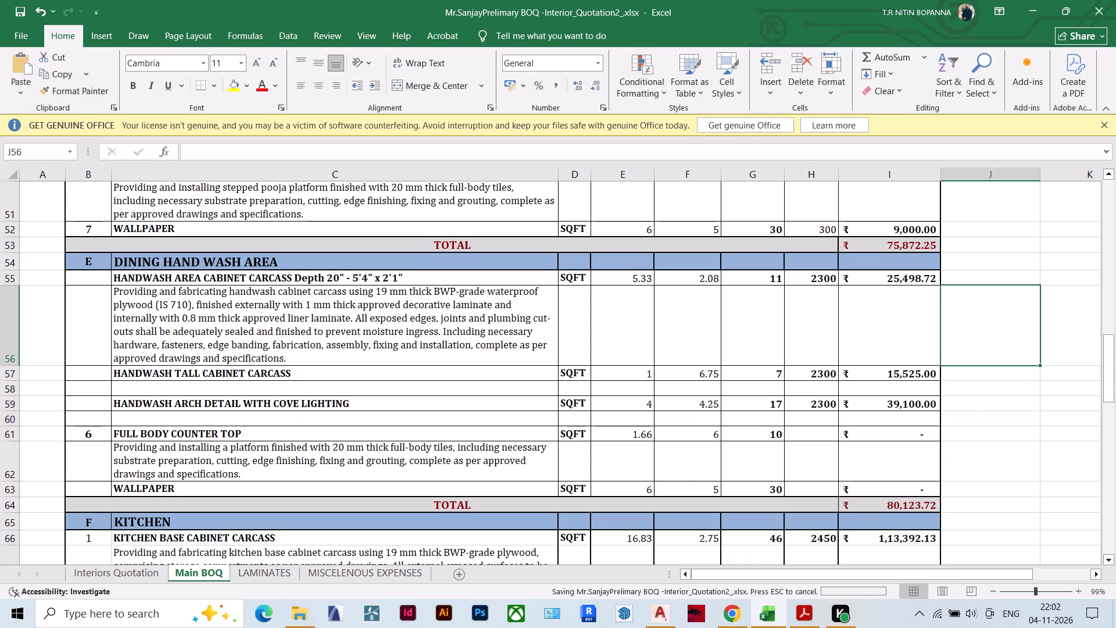
scroll(215, 334, "down", 2)
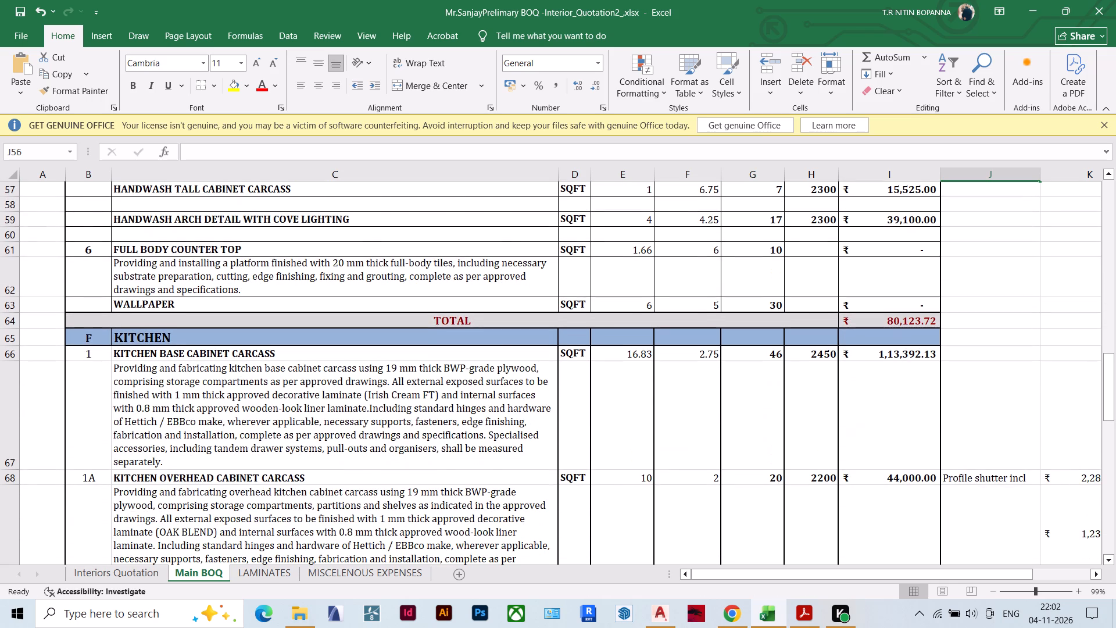
scroll(215, 334, "up", 1)
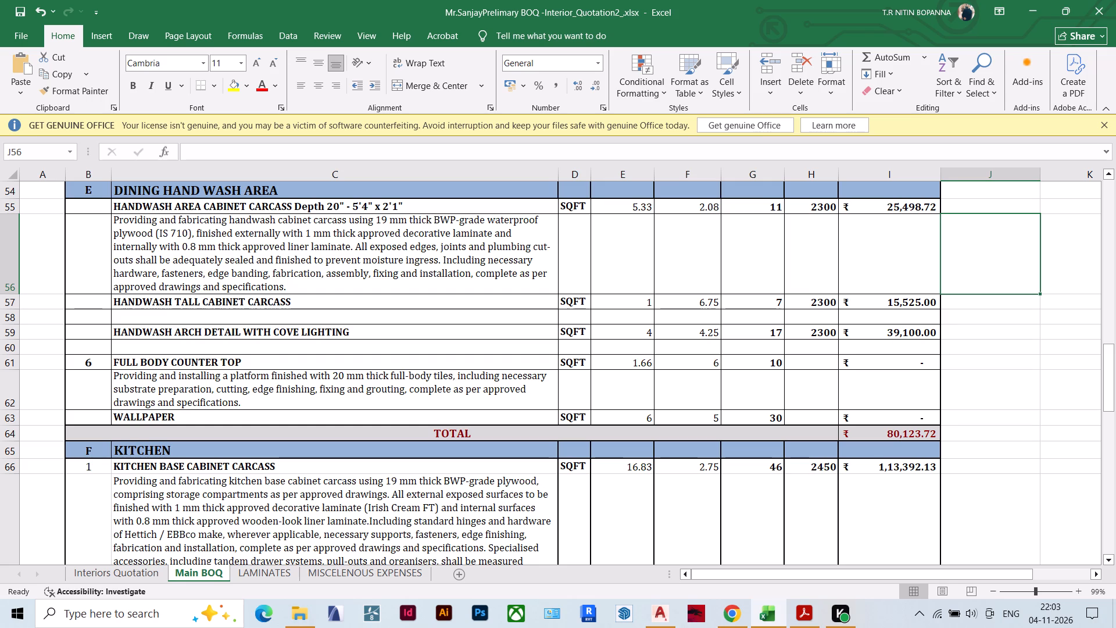
key("ctrl+s")
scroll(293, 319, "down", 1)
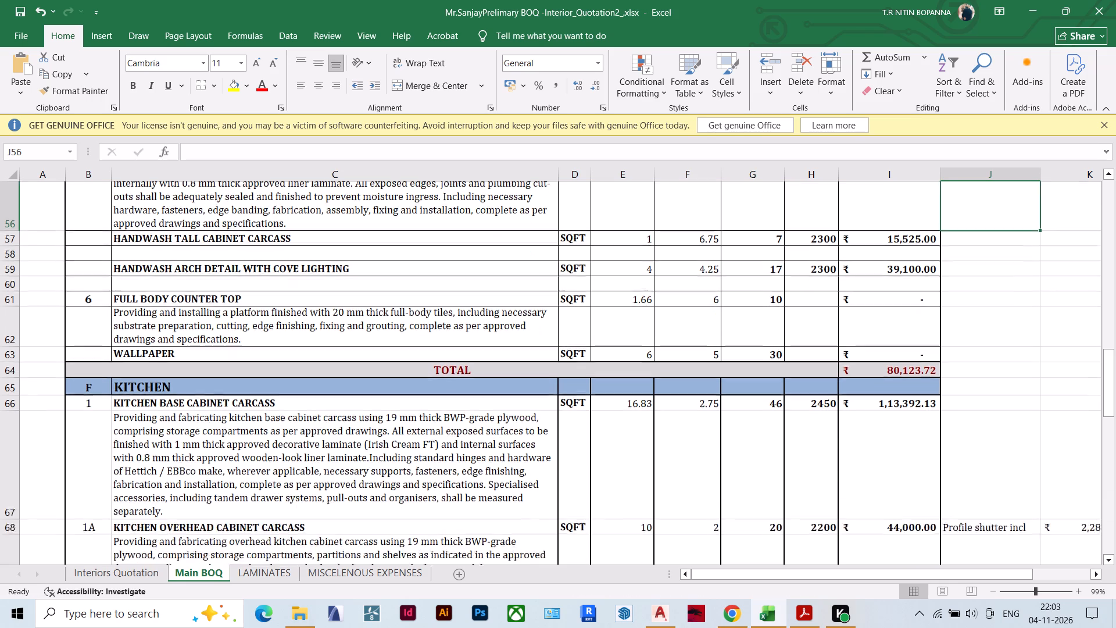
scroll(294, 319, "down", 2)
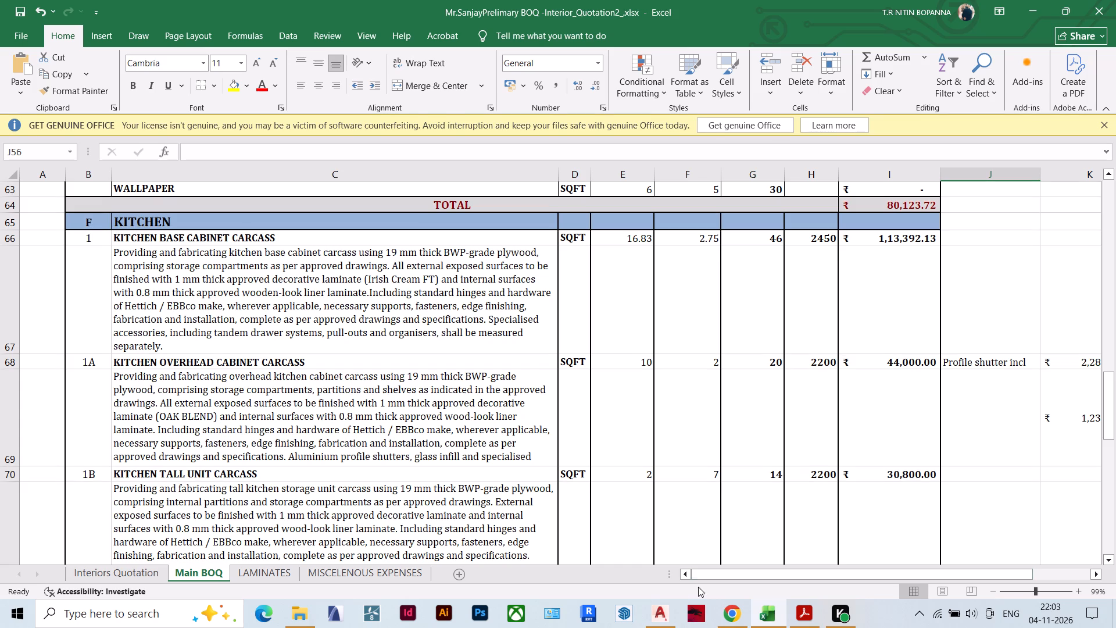
Switch to the AutoCAD interior floor plan and examine the dimensions around the shutter in the study room's Elevation A.
left_click(667, 582)
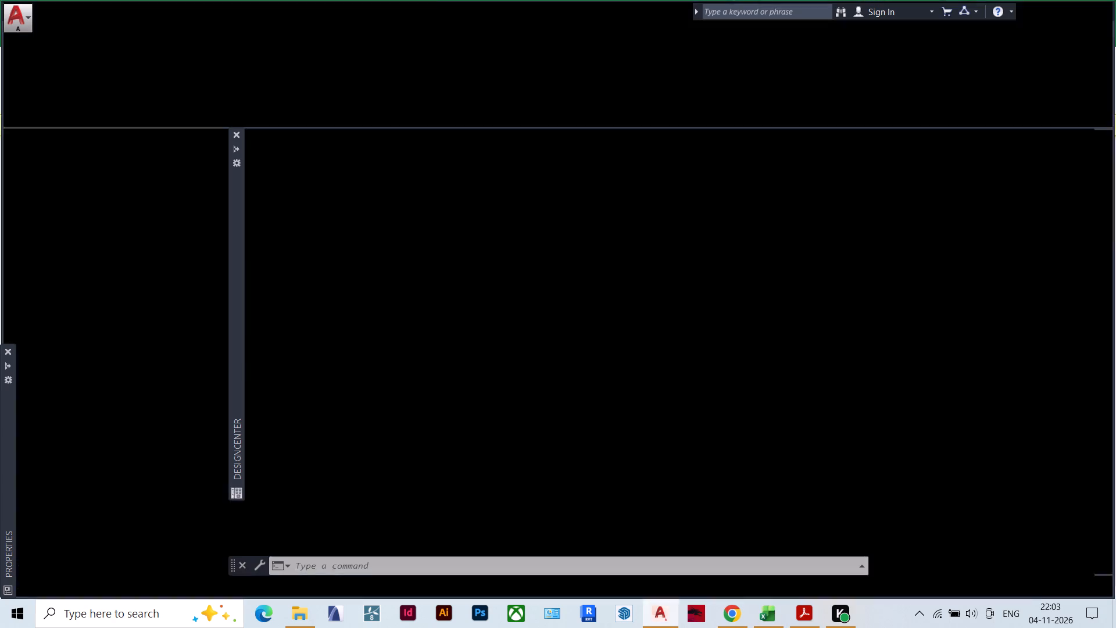
scroll(604, 413, "down", 9)
scroll(504, 309, "up", 2)
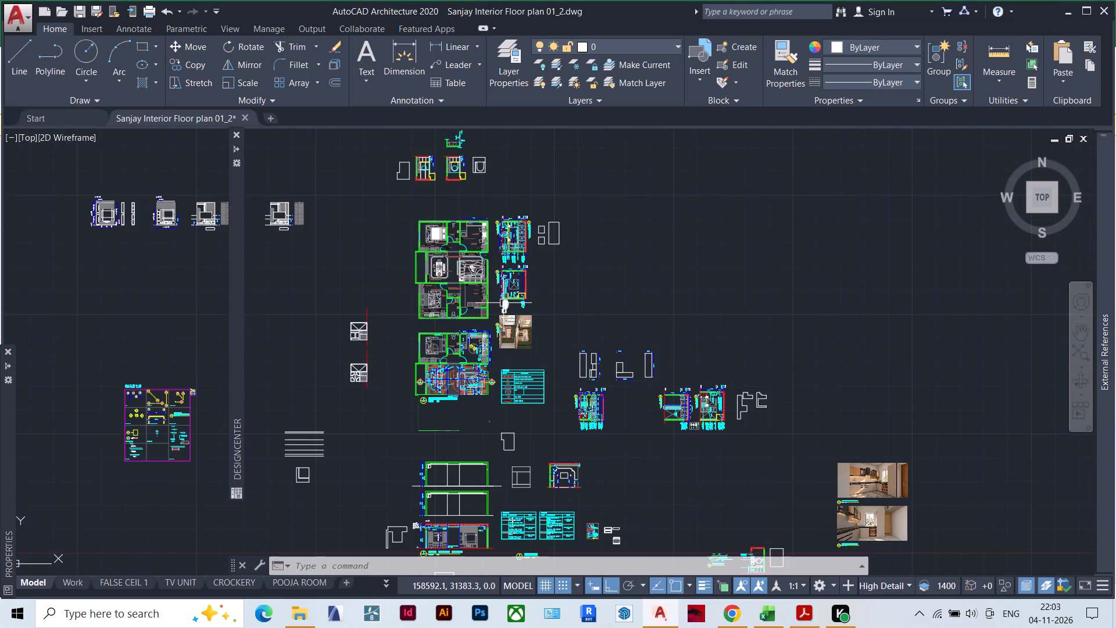
scroll(514, 233, "up", 4)
key("Escape")
scroll(480, 187, "up", 1)
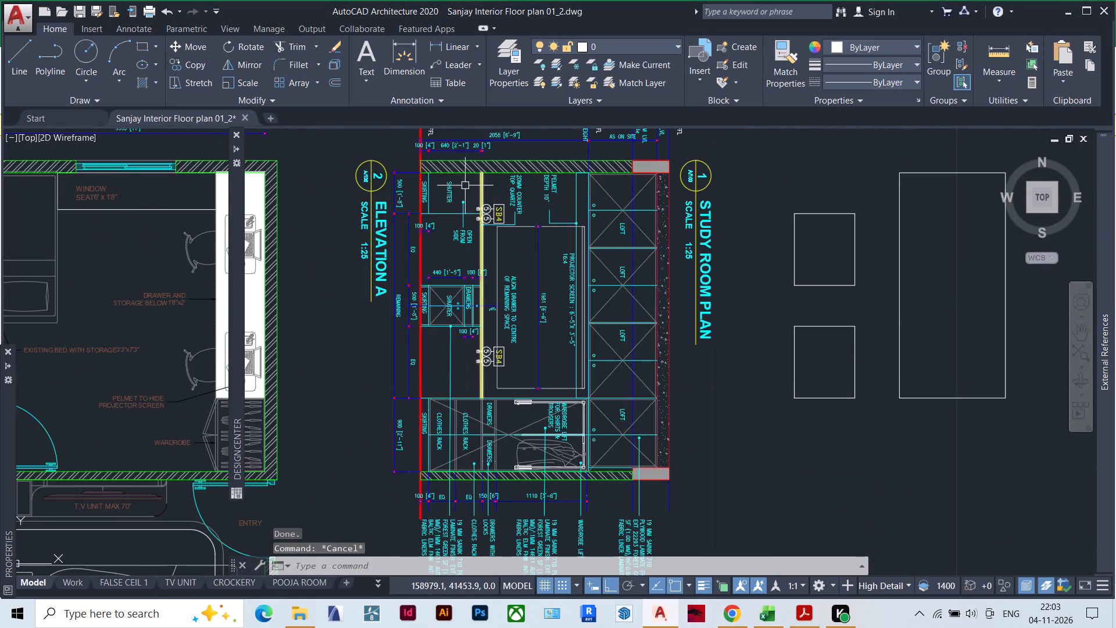
scroll(458, 148, "up", 2)
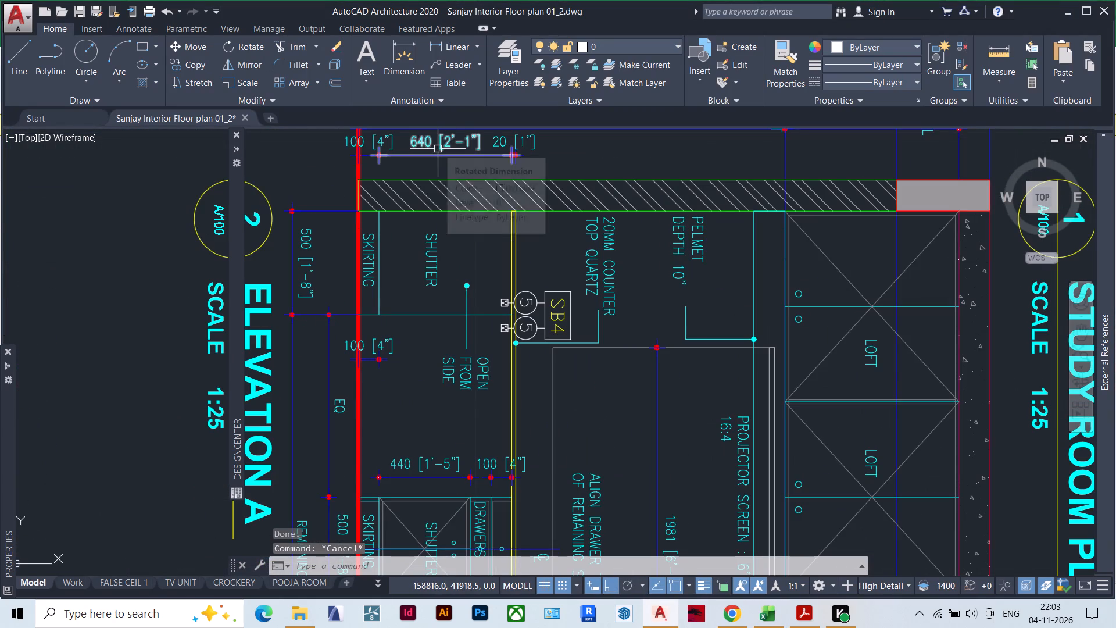
left_click(438, 149)
key("Escape")
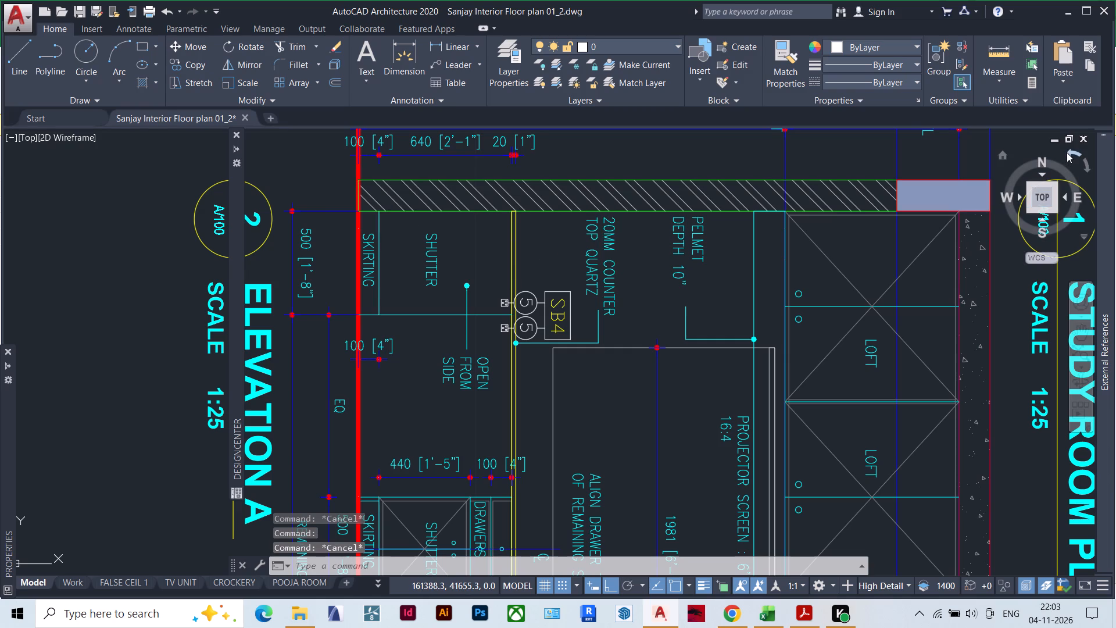
Rotate the top view a quarter turn so the elevations read upright, and return to the study room's Elevation A.
left_click(1067, 152)
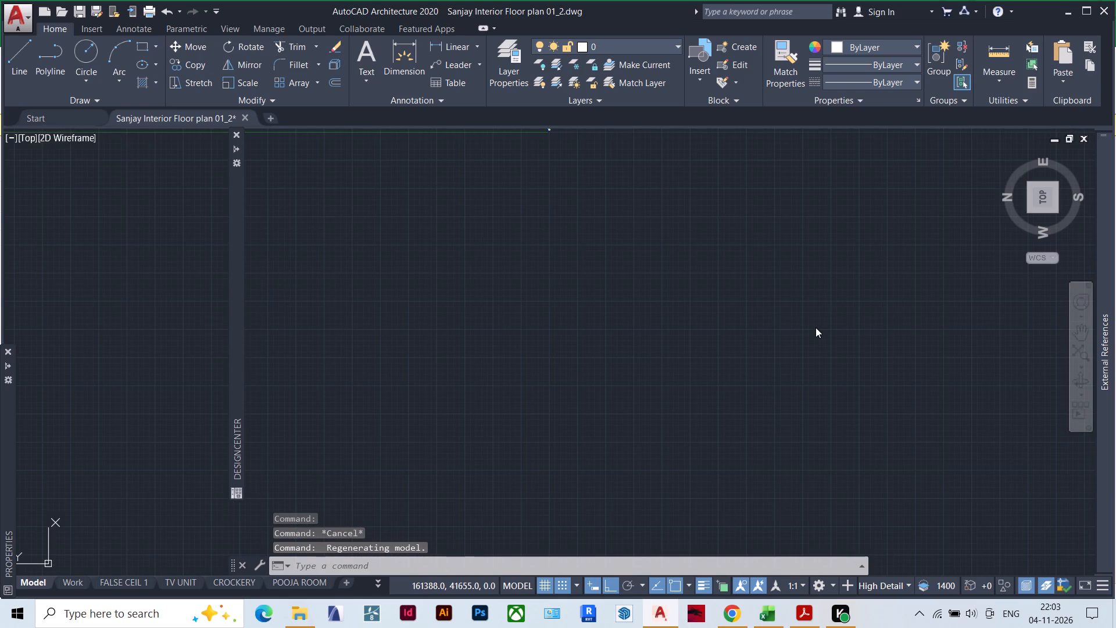
scroll(586, 281, "down", 1)
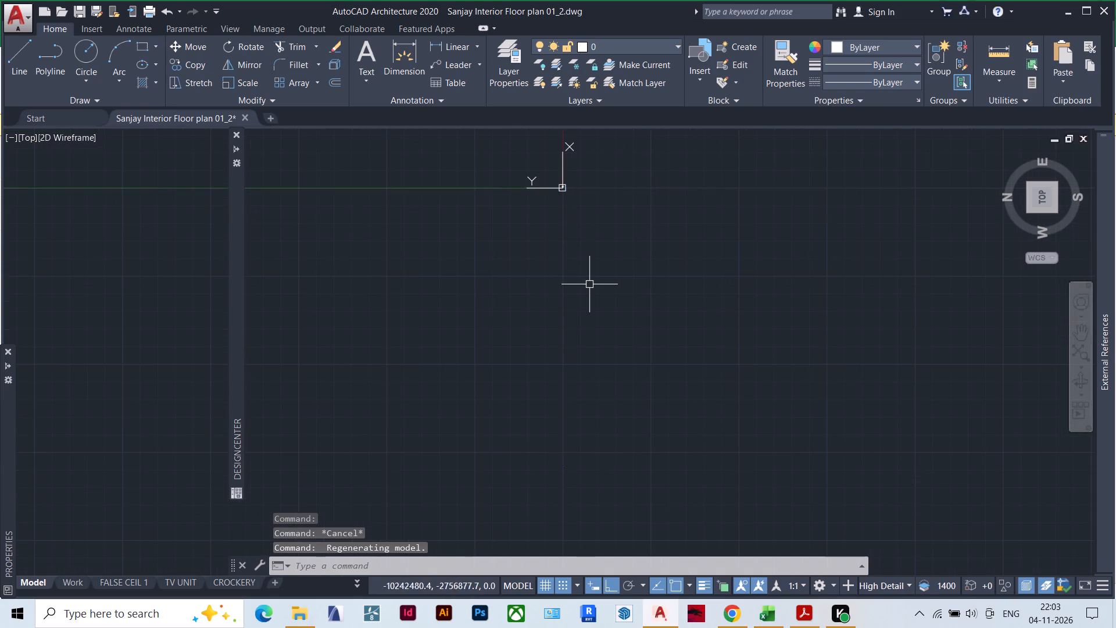
scroll(572, 185, "up", 8)
scroll(472, 242, "up", 5)
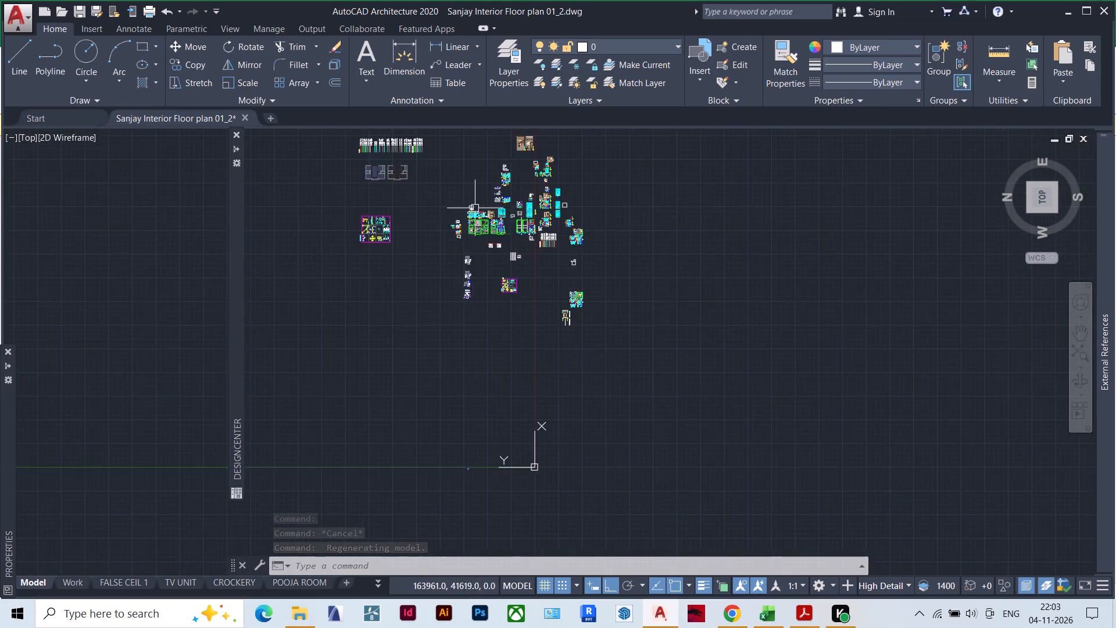
scroll(478, 208, "up", 4)
scroll(405, 269, "up", 4)
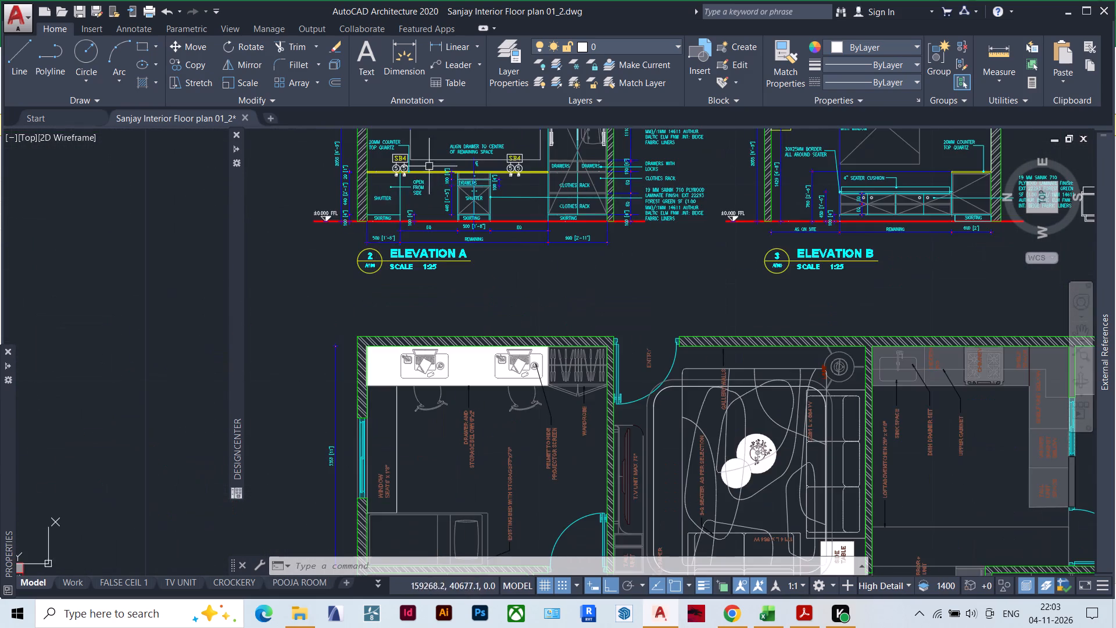
scroll(431, 163, "up", 2)
Look across the drawing sheets for the kitchen's Elevation A and examine its base and overhead cabinets.
scroll(443, 323, "down", 5)
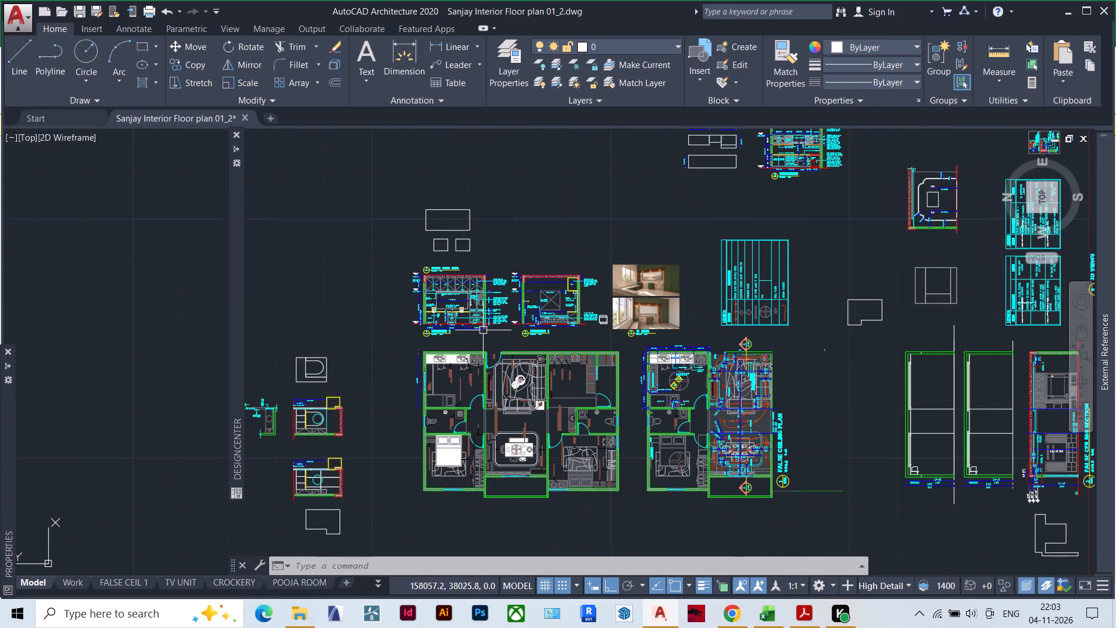
scroll(484, 331, "up", 1)
scroll(533, 294, "up", 1)
scroll(472, 295, "down", 3)
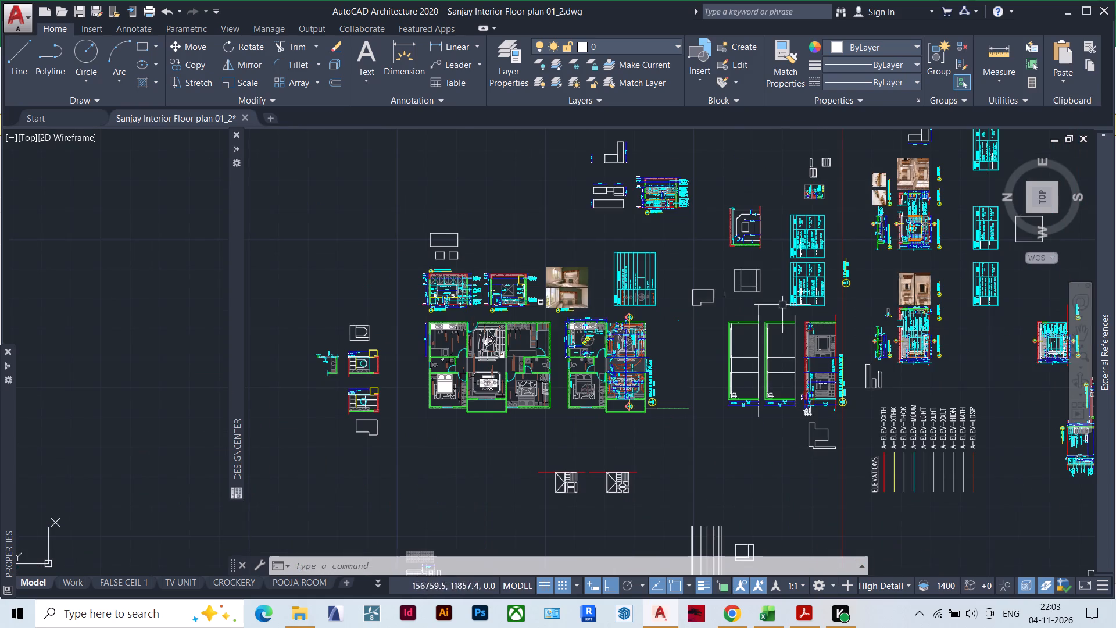
scroll(878, 274, "up", 1)
scroll(596, 239, "down", 1)
scroll(553, 172, "up", 2)
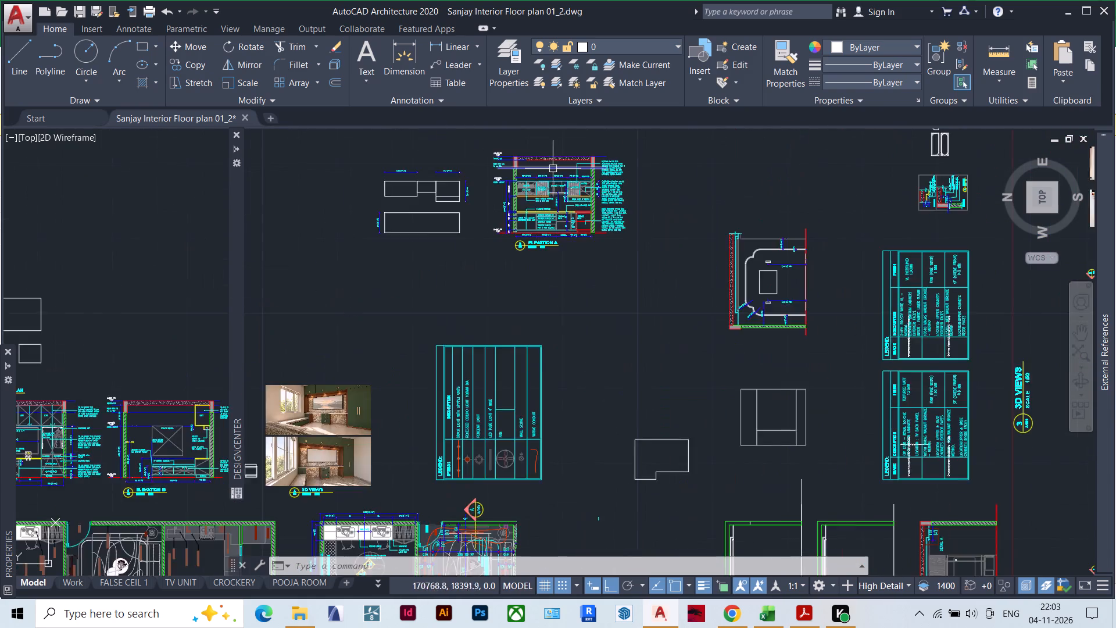
scroll(552, 169, "up", 3)
scroll(461, 323, "up", 1)
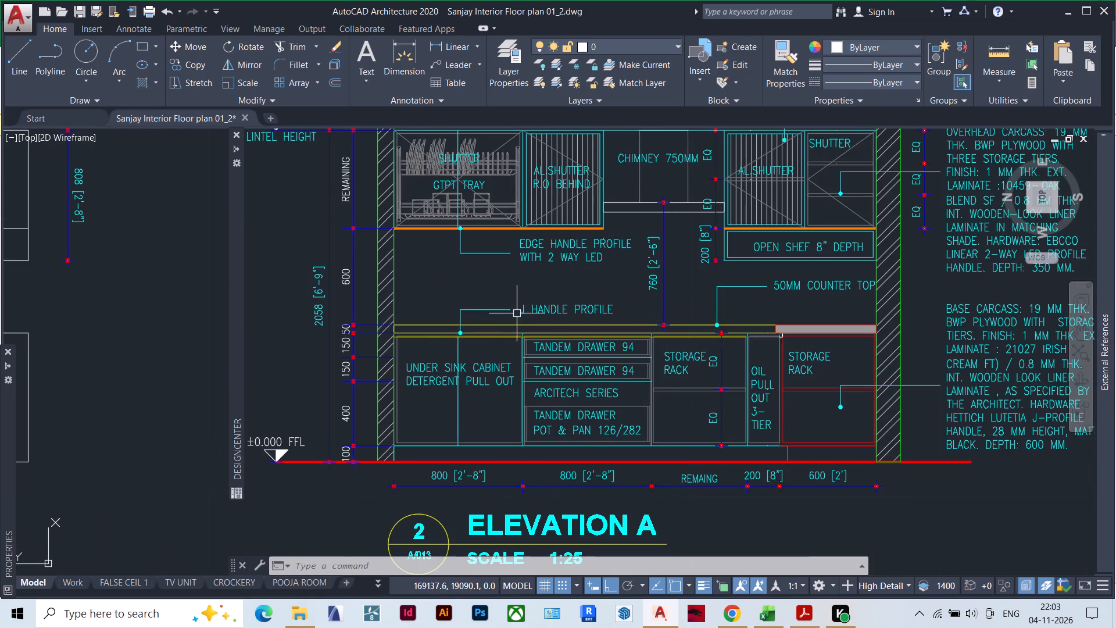
scroll(517, 313, "up", 1)
left_click(489, 332)
scroll(472, 305, "down", 1)
key("Escape")
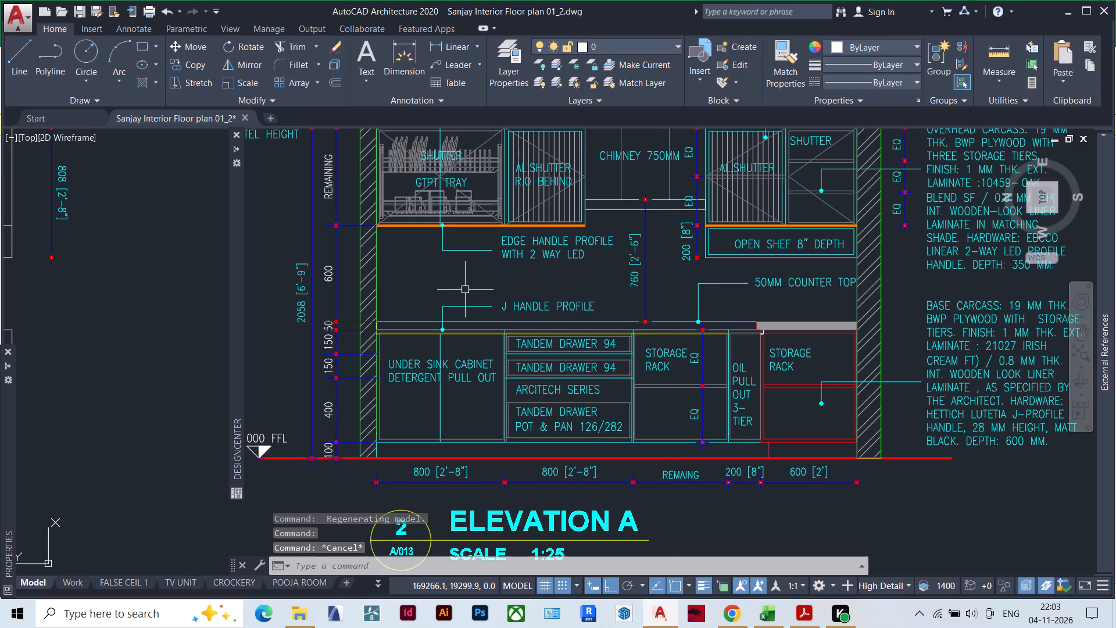
Measure the widths of the under-sink cabinet and the adjacent tandem drawer unit in the kitchen's Elevation A.
left_click(1007, 81)
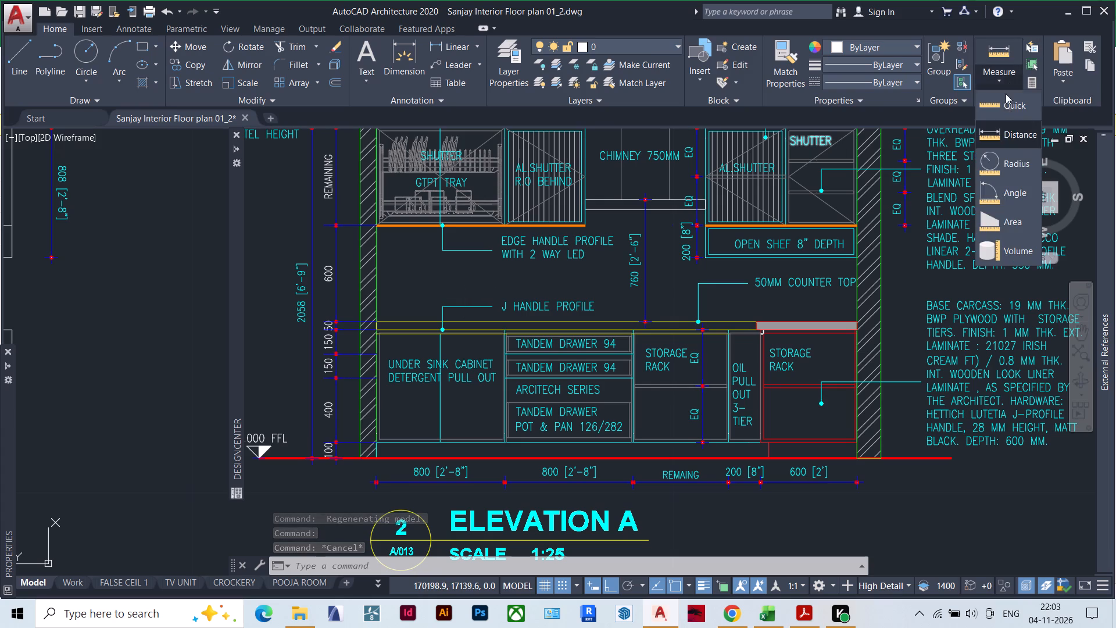
left_click(1018, 134)
left_click(375, 457)
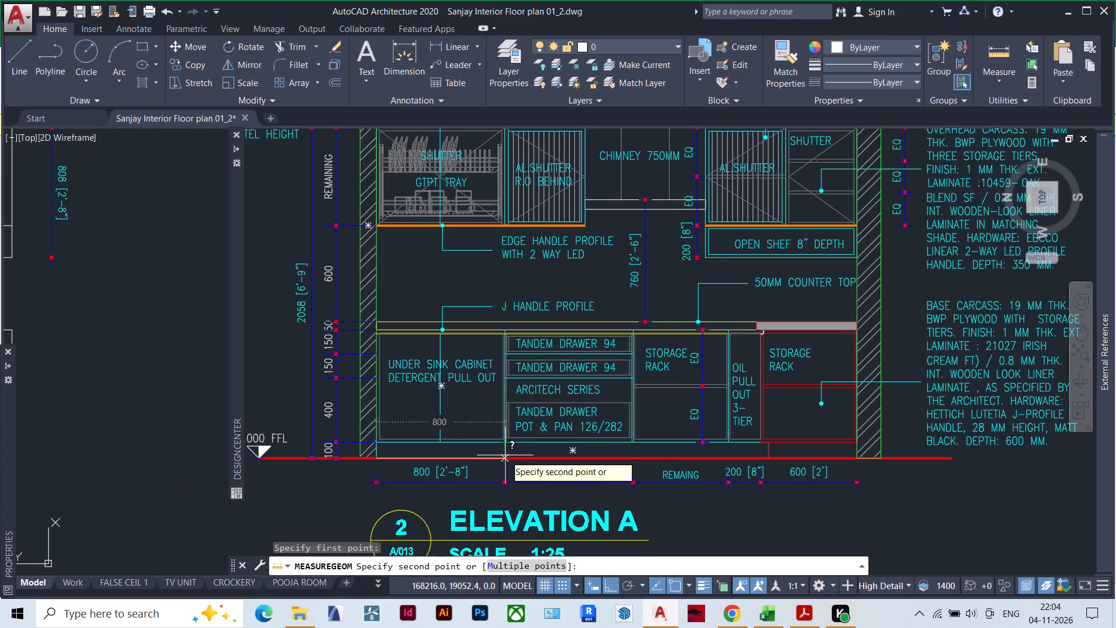
key("Escape")
left_click(999, 86)
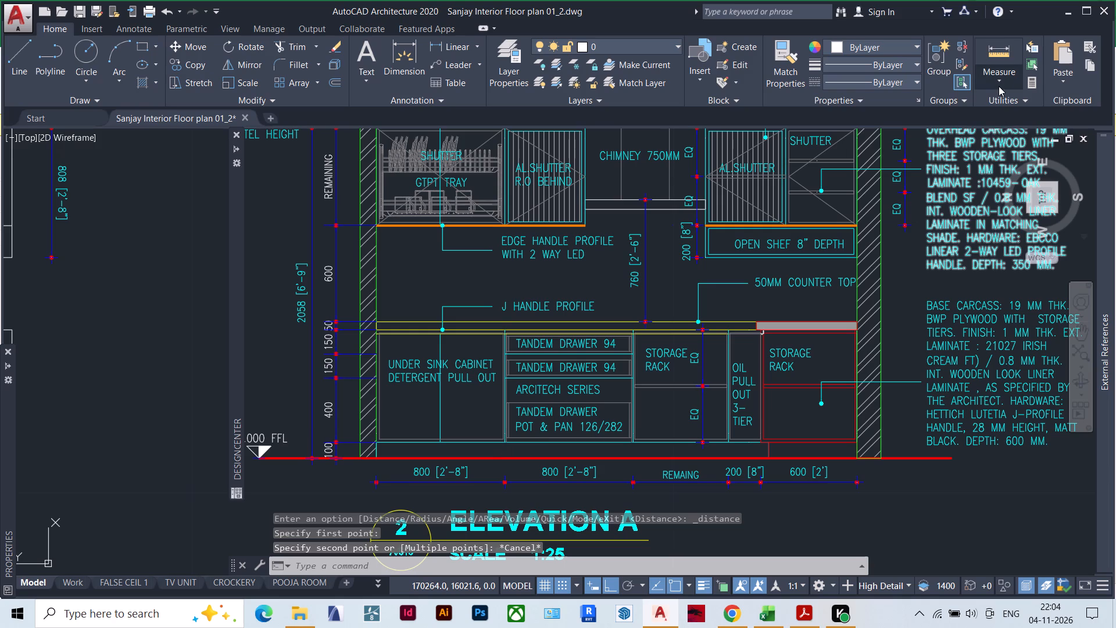
left_click(988, 138)
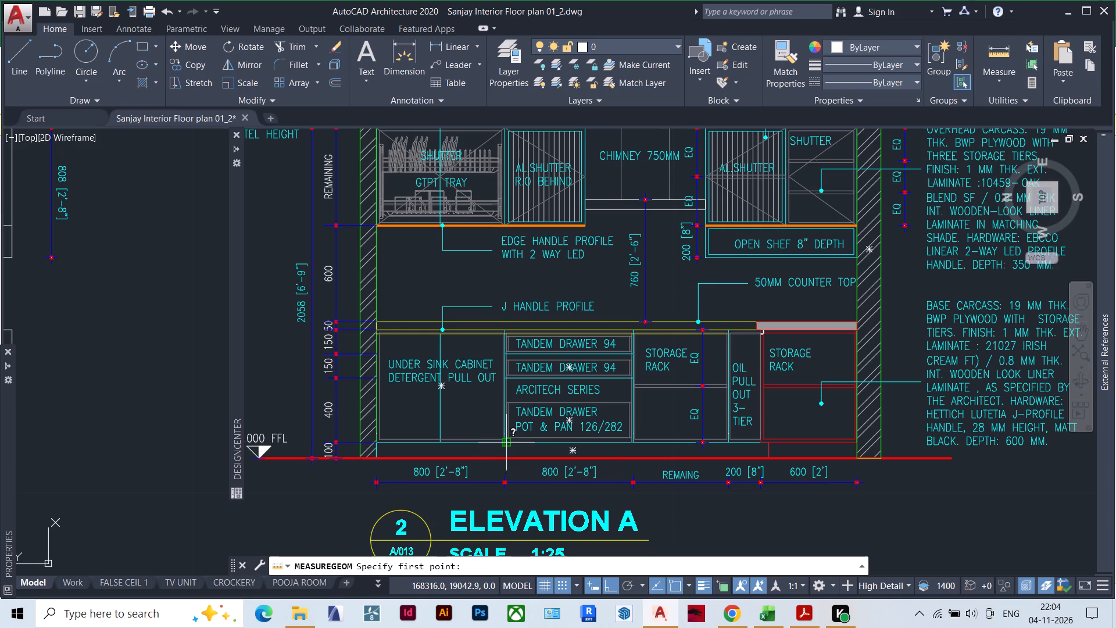
left_click(505, 443)
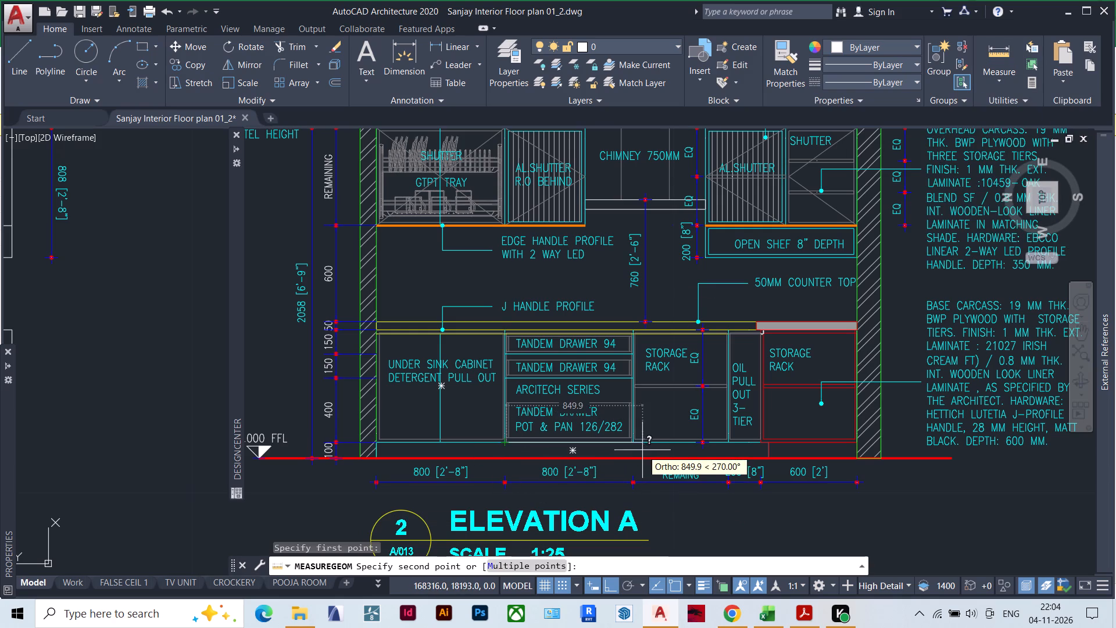
key("Escape")
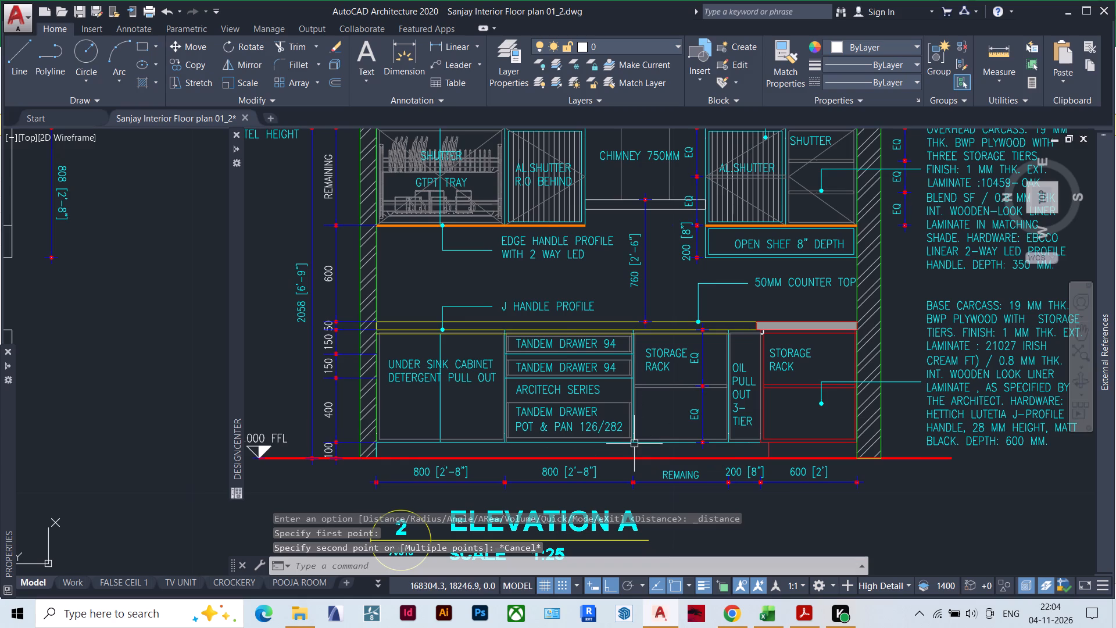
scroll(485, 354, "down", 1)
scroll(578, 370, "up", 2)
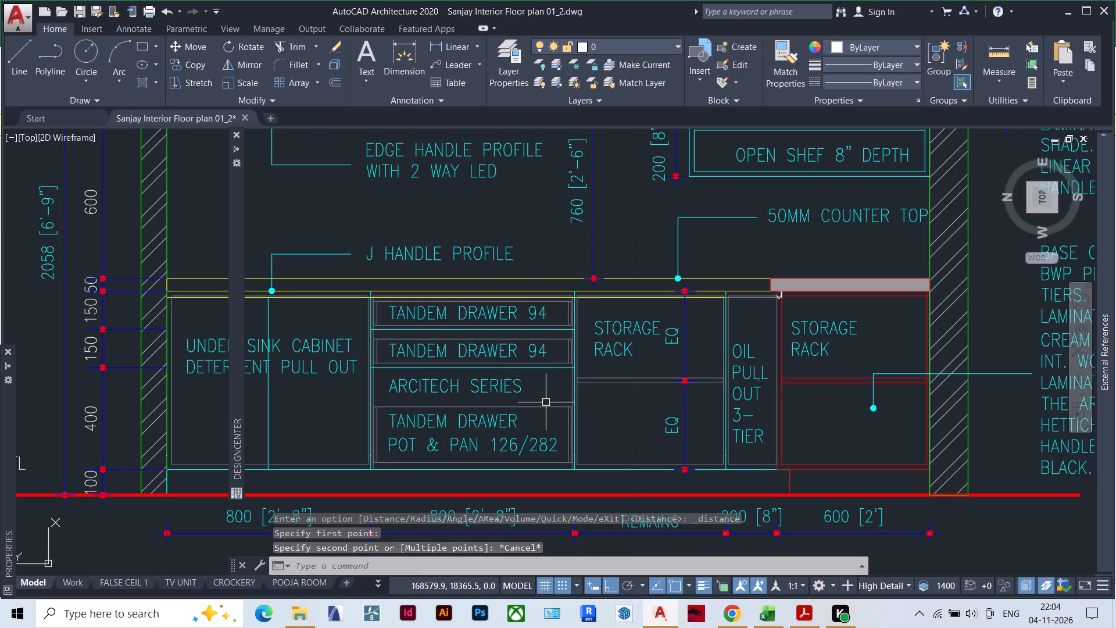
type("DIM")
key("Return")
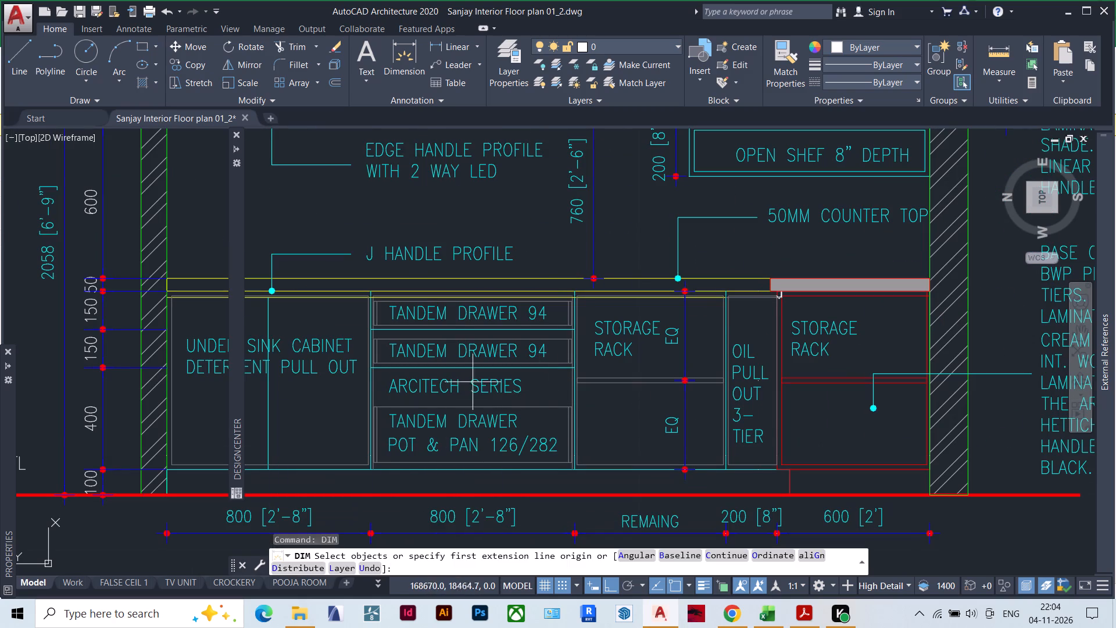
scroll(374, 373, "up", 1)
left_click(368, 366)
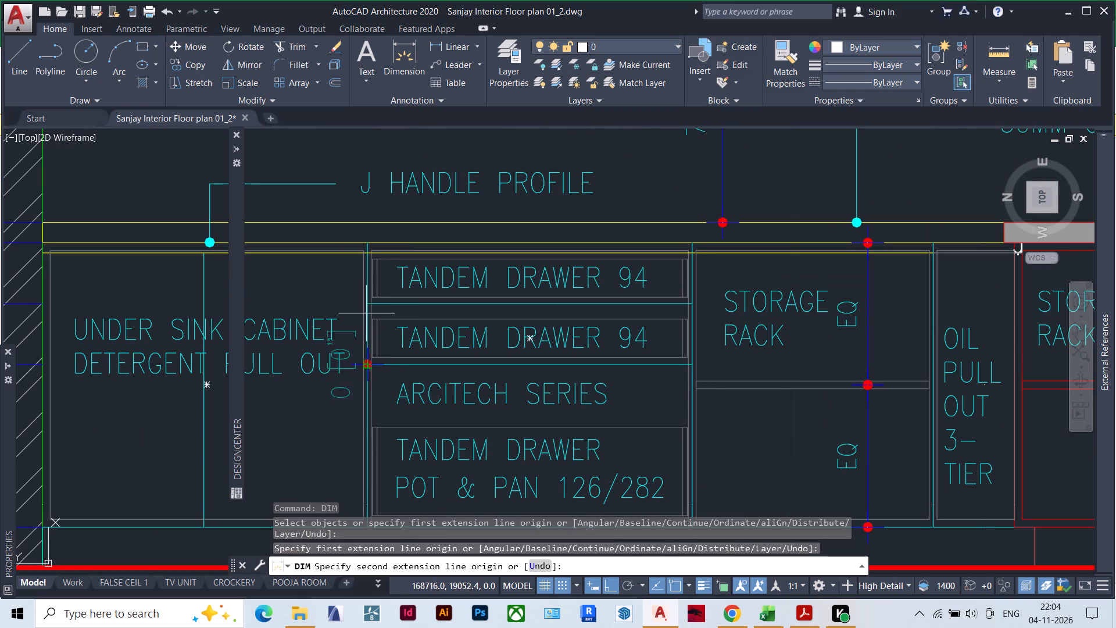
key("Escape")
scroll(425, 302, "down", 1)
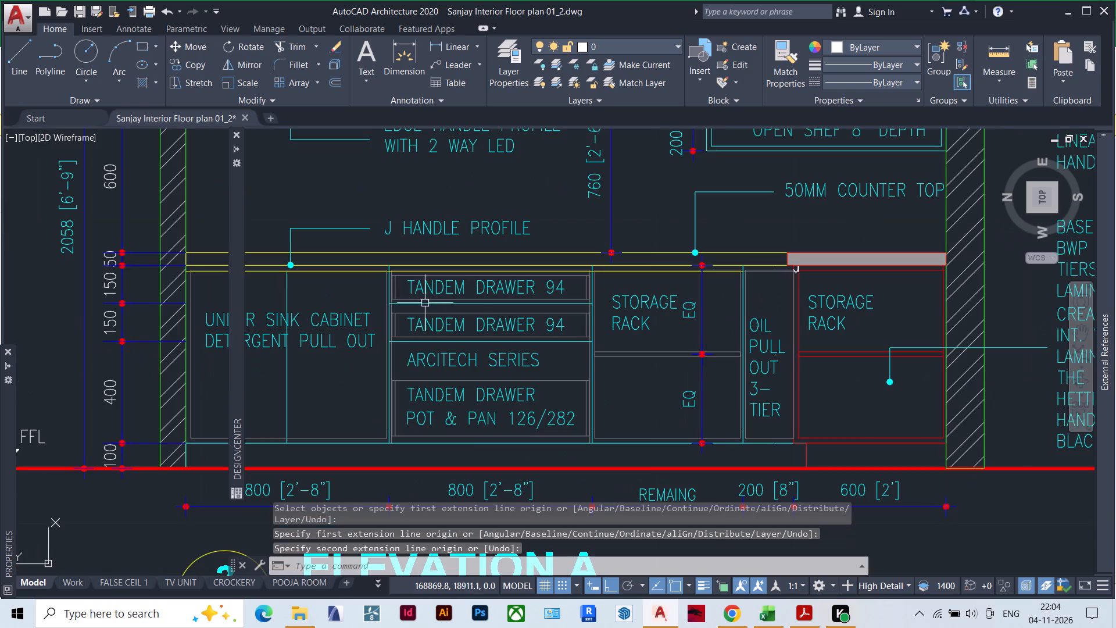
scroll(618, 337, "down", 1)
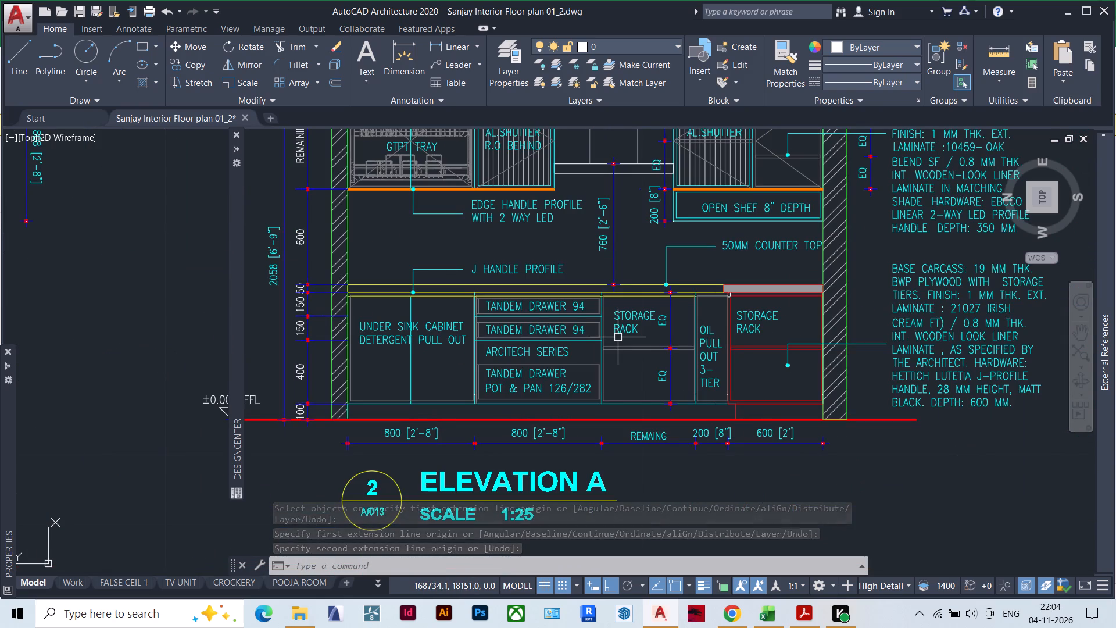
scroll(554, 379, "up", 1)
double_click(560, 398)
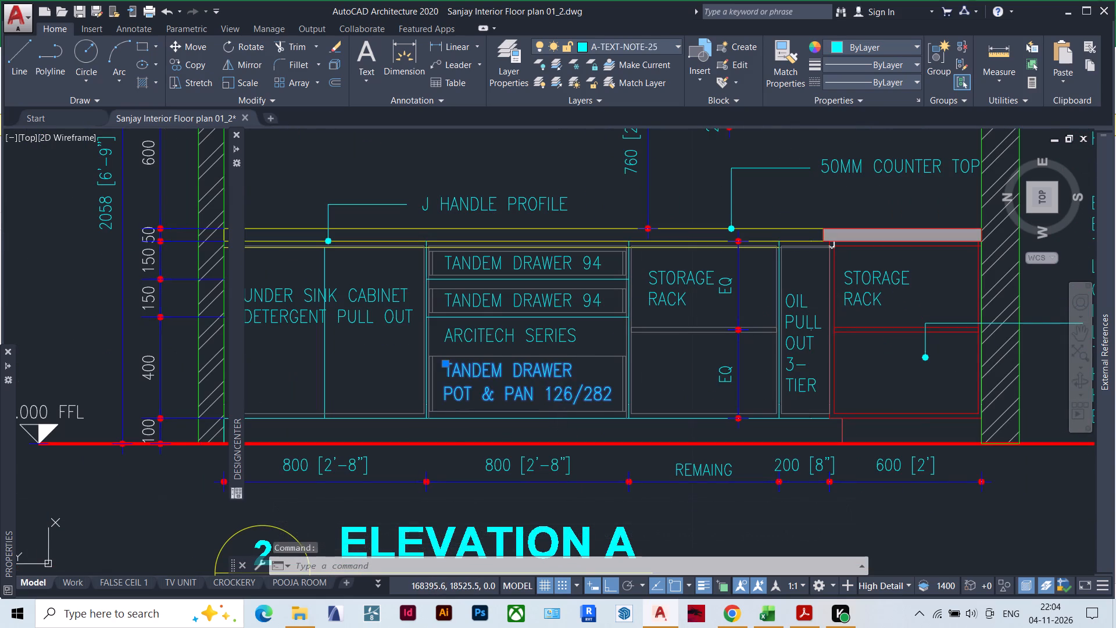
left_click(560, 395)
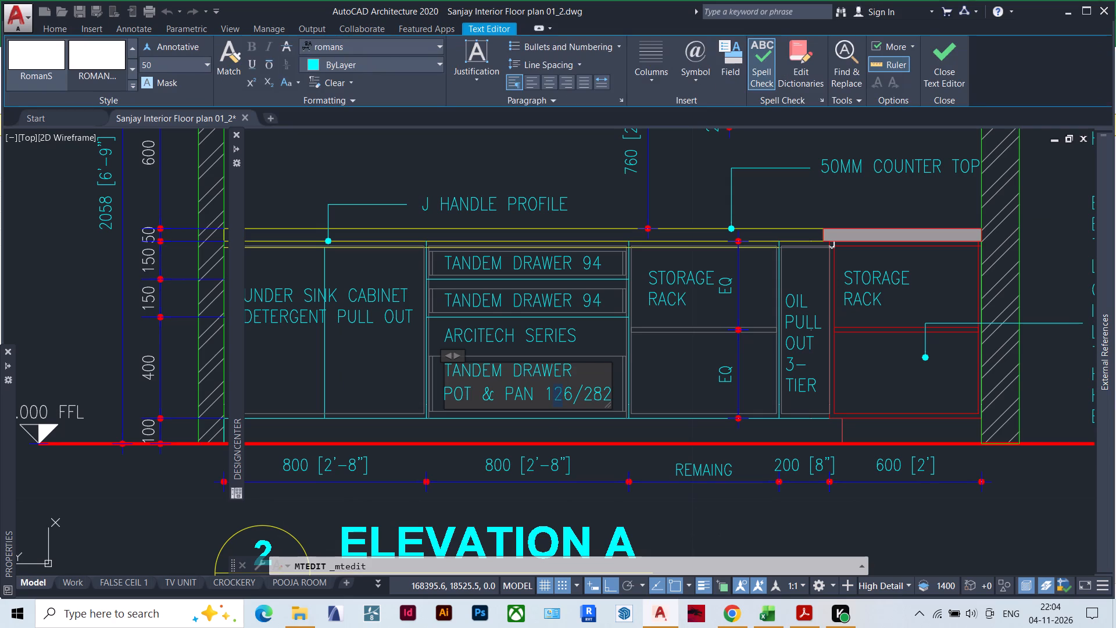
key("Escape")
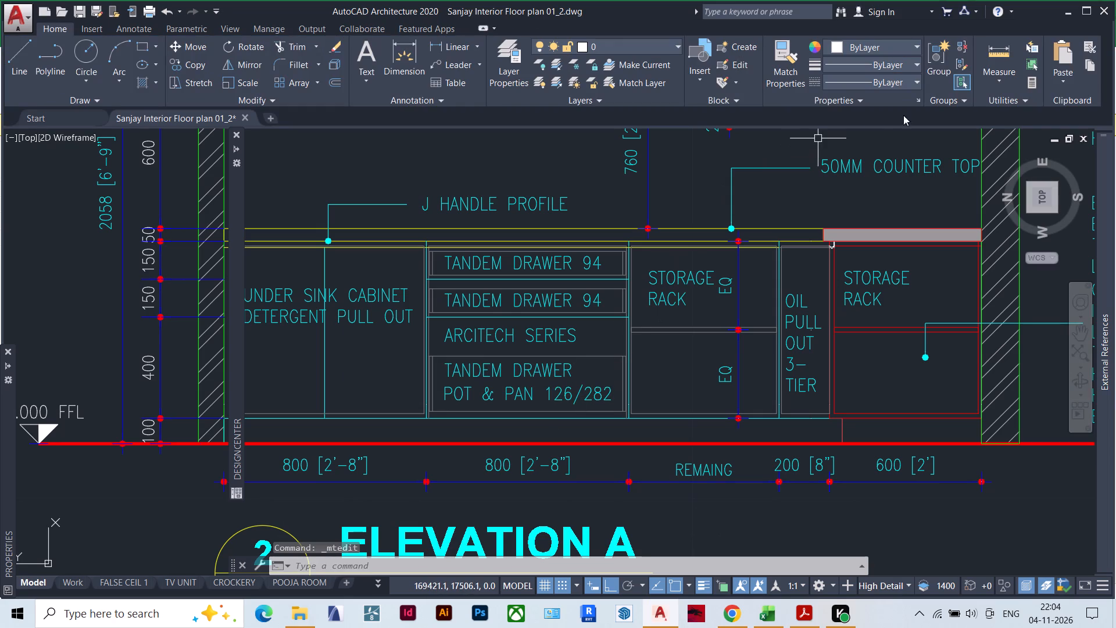
Measure the height of the pot and pan tandem drawer in the kitchen's Elevation A.
left_click(991, 84)
left_click(993, 134)
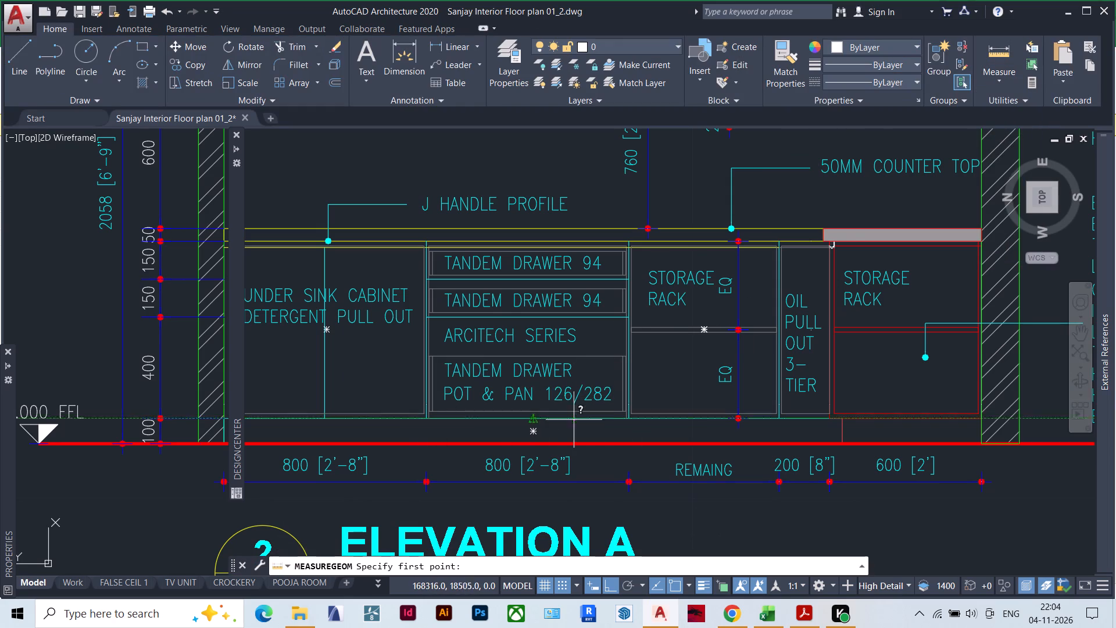
left_click_drag(627, 419, 628, 413)
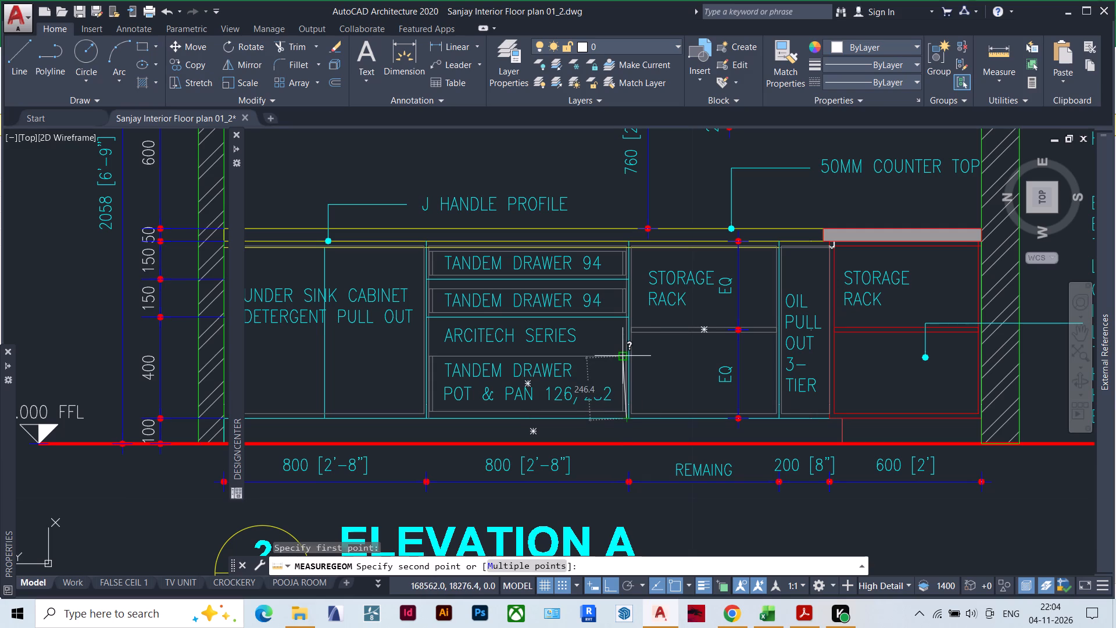
key("Escape")
Examine the kitchen Elevation A's cabinet dimensions and the overhead and base carcass specification notes.
scroll(552, 345, "down", 1)
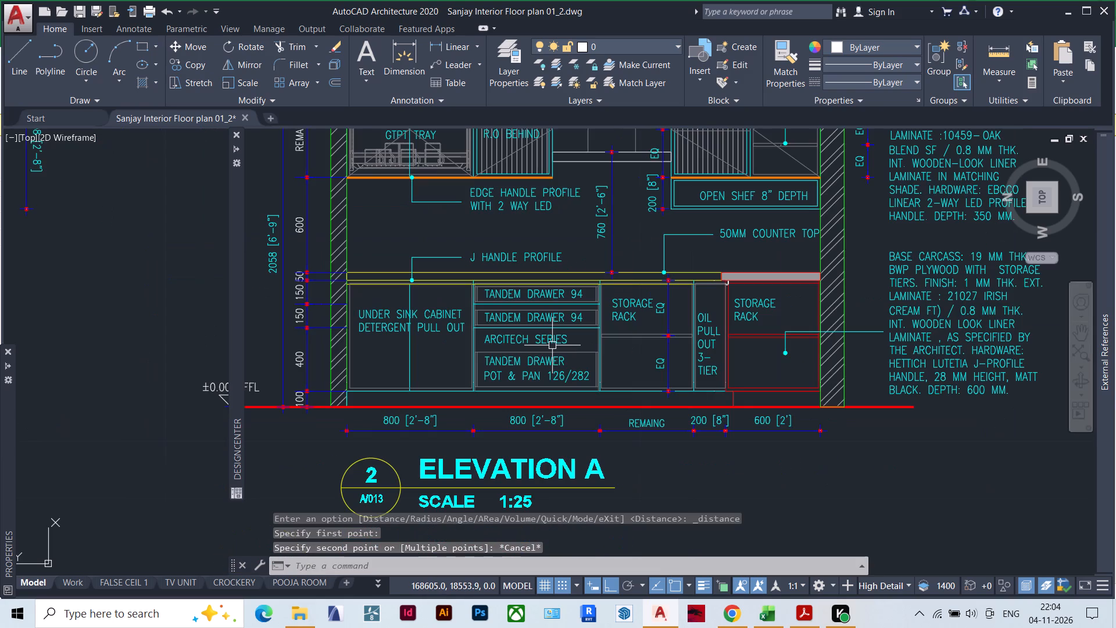
scroll(642, 379, "down", 1)
scroll(727, 370, "up", 1)
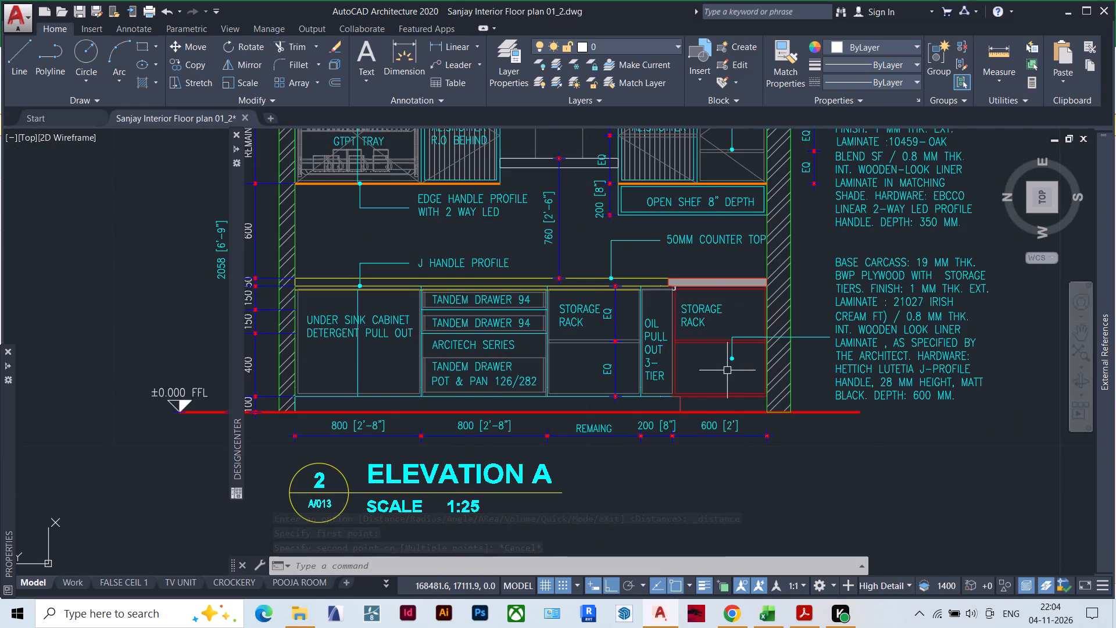
scroll(727, 370, "down", 1)
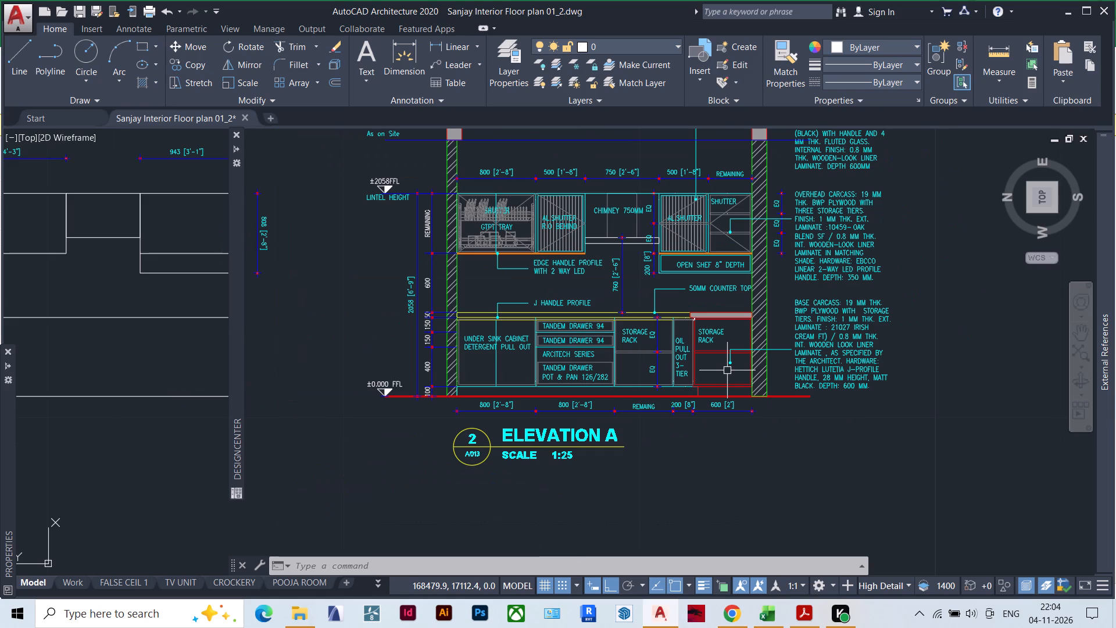
scroll(607, 287, "up", 1)
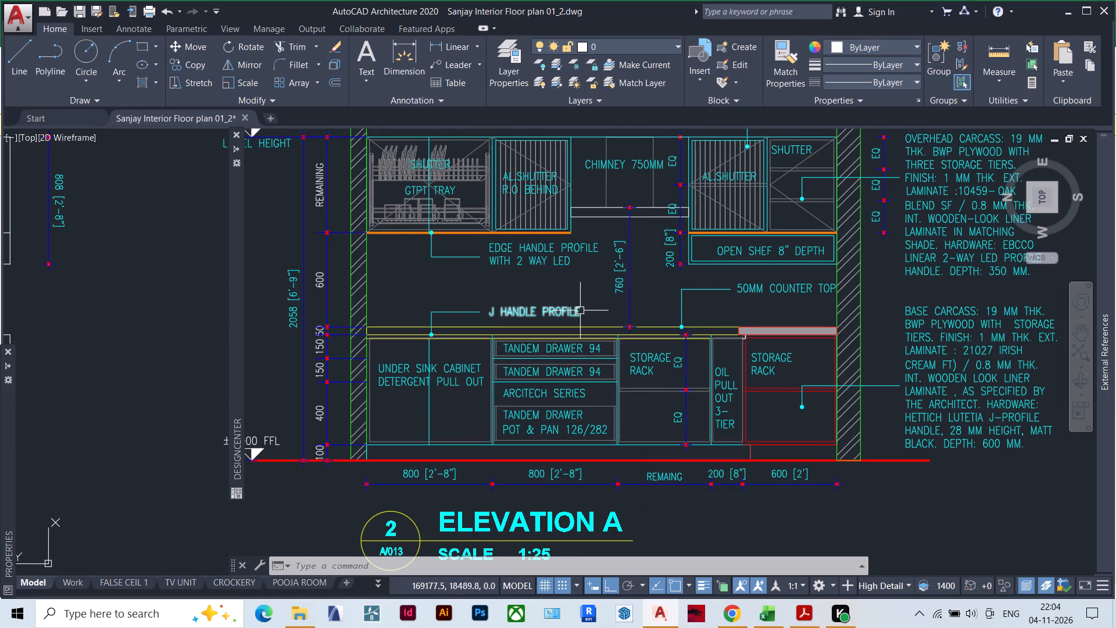
scroll(409, 302, "down", 2)
scroll(357, 242, "up", 2)
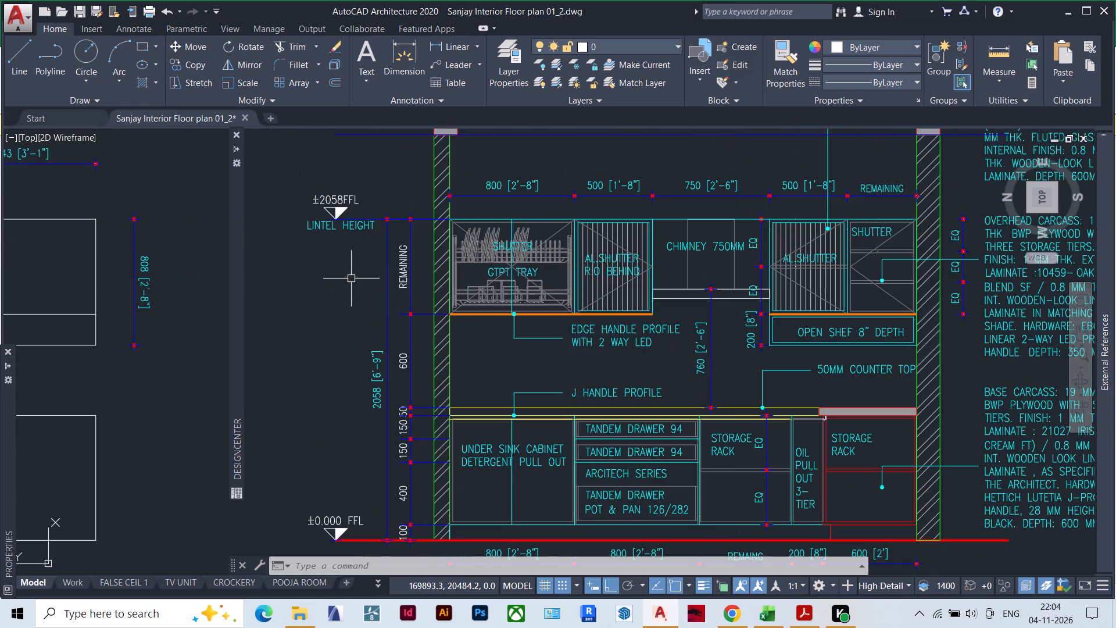
Measure the height of the overhead GTPT tray cabinet from the lintel level to its lower edge.
left_click(993, 83)
left_click(1000, 135)
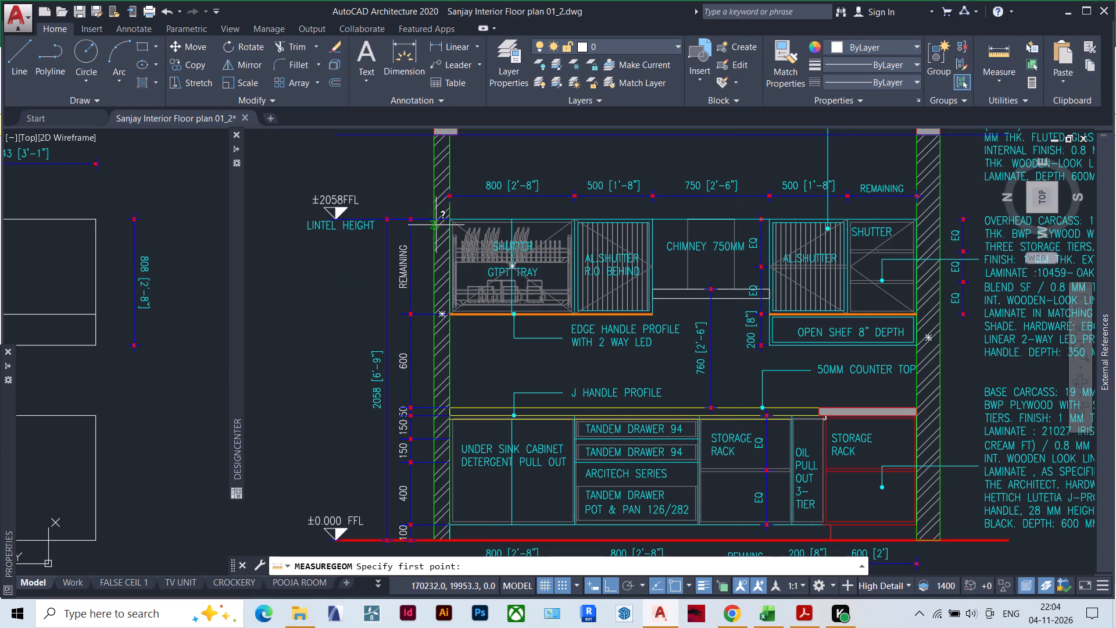
left_click(448, 220)
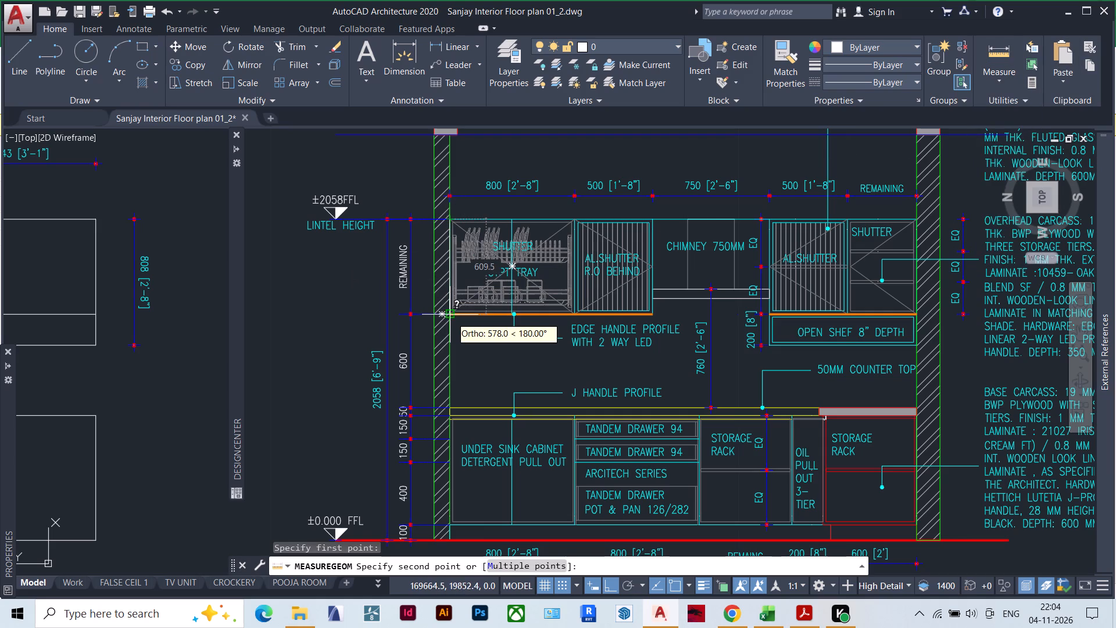
key("Escape")
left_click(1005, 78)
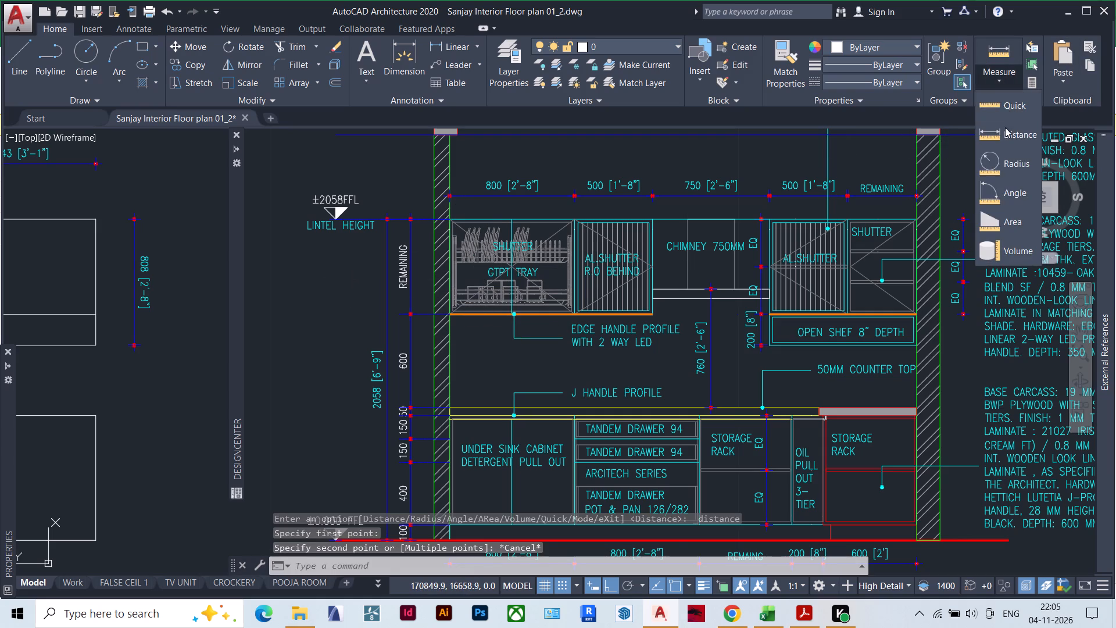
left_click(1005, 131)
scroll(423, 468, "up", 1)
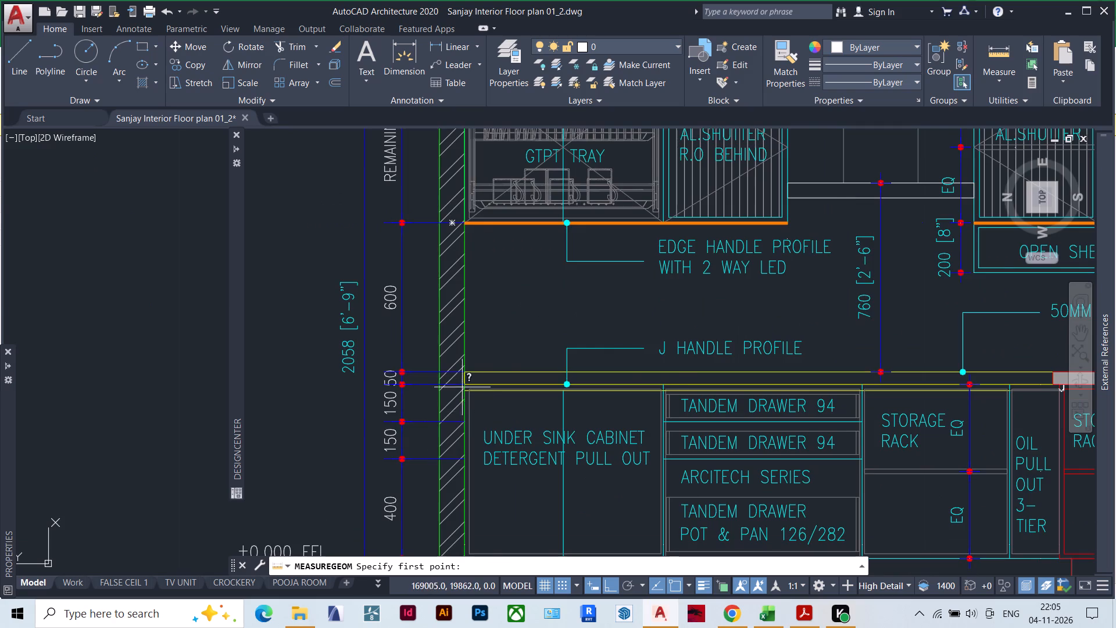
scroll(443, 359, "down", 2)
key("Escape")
Look over kitchen Elevations B and C, and measure Elevation A's base unit height from the floor line to the countertop's underside.
scroll(493, 441, "up", 1)
type("DIM")
key("Return")
scroll(367, 406, "up", 1)
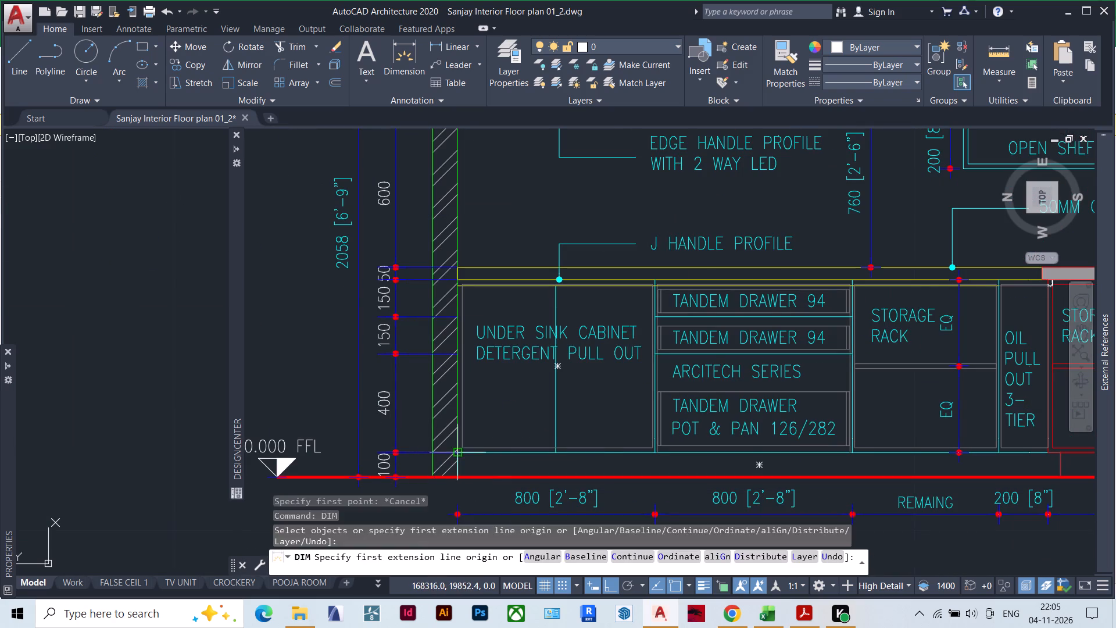
scroll(466, 418, "down", 3)
scroll(518, 392, "down", 3)
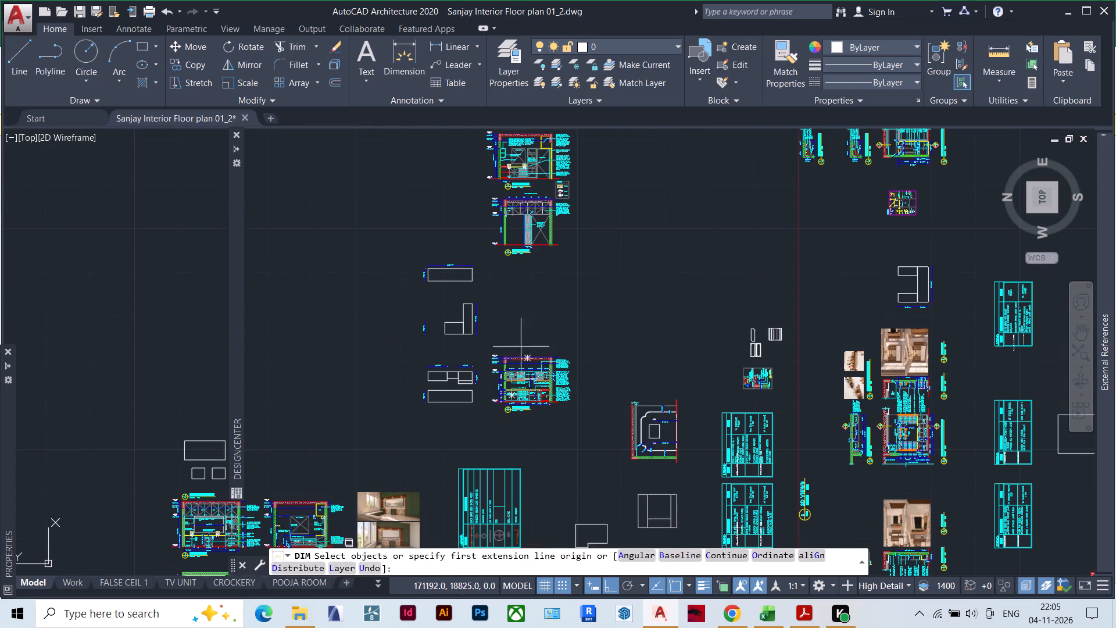
scroll(539, 177, "up", 3)
scroll(505, 213, "down", 1)
scroll(418, 147, "up", 3)
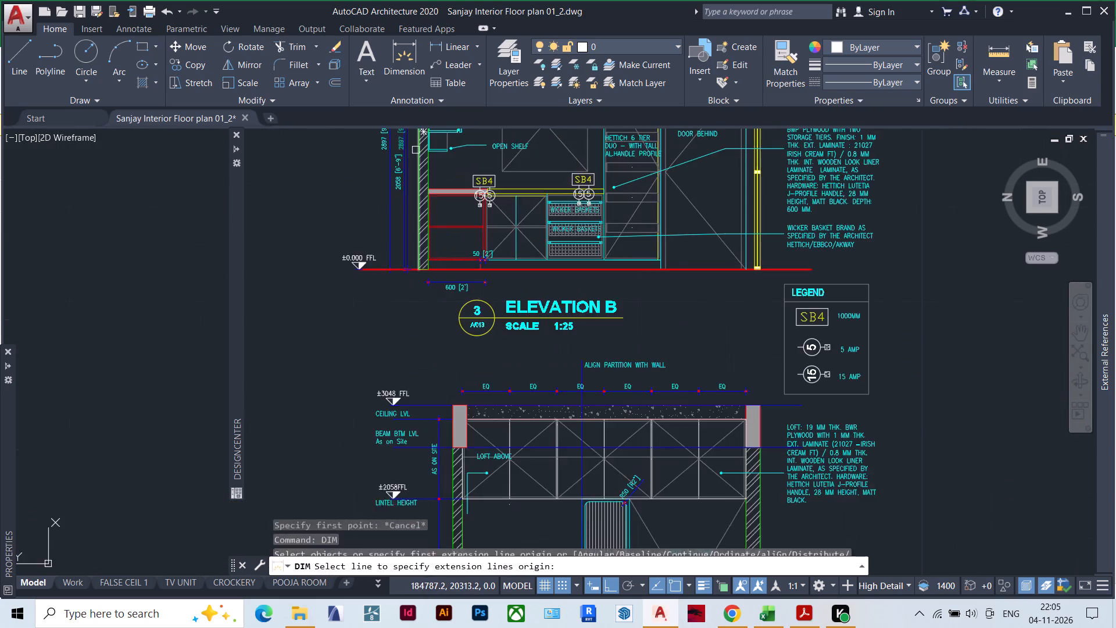
scroll(416, 151, "up", 1)
scroll(419, 313, "down", 3)
scroll(493, 267, "down", 2)
scroll(535, 464, "up", 2)
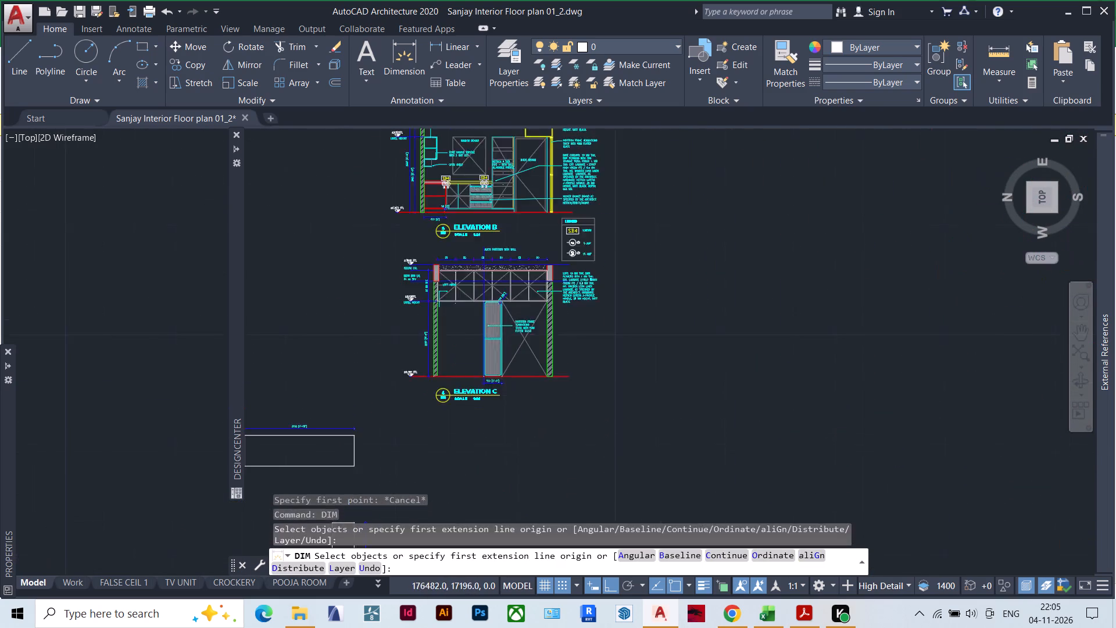
scroll(528, 198, "down", 2)
scroll(531, 512, "up", 2)
scroll(417, 468, "up", 1)
scroll(264, 427, "up", 2)
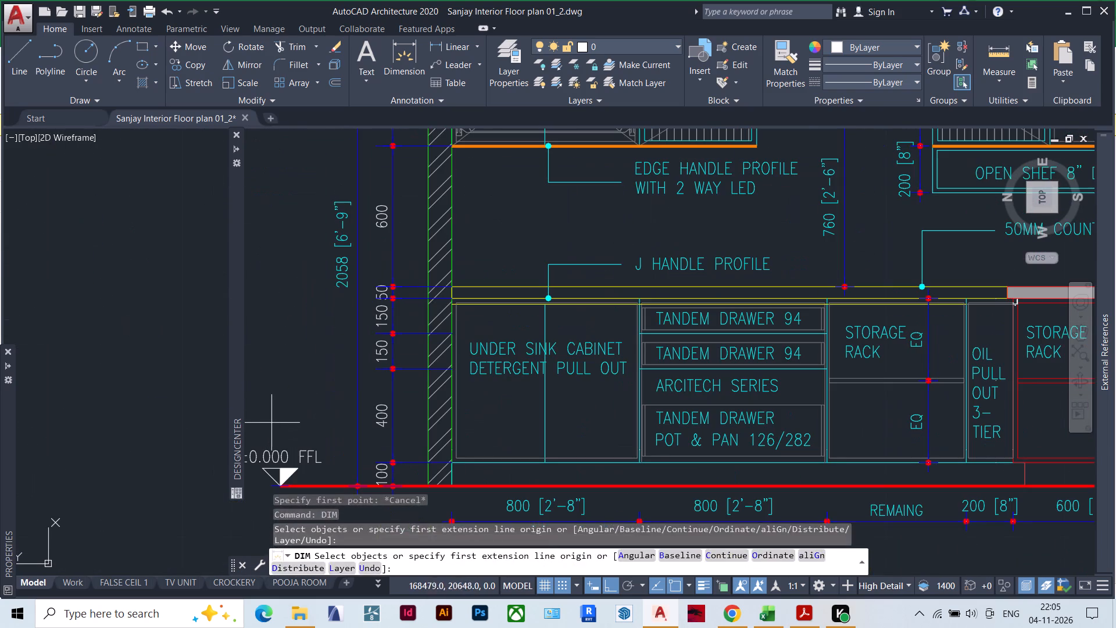
left_click(453, 488)
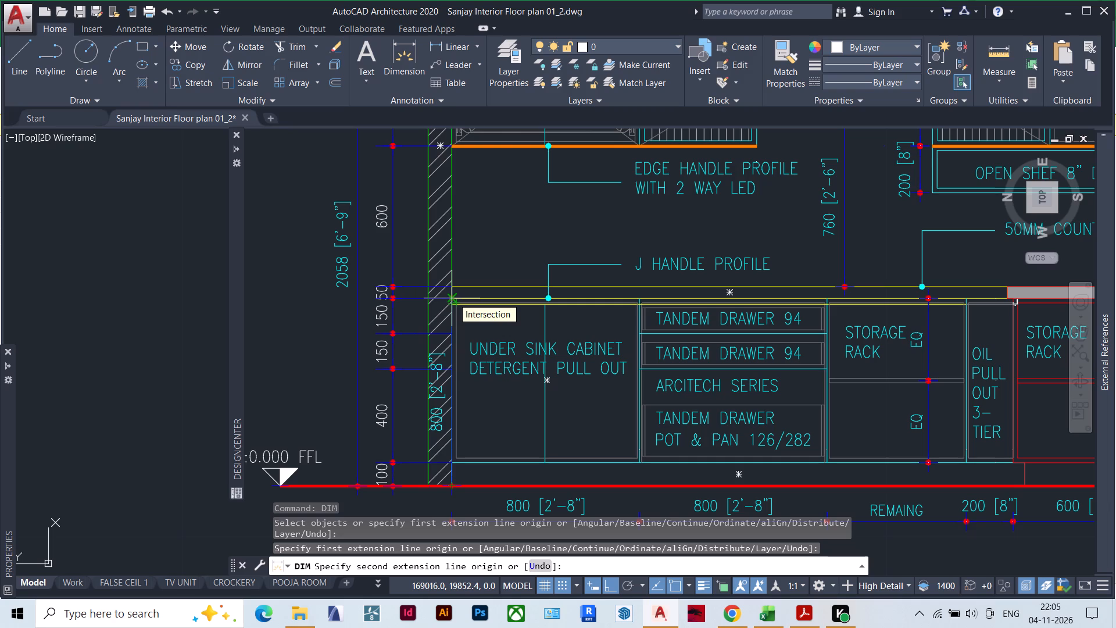
key("Escape")
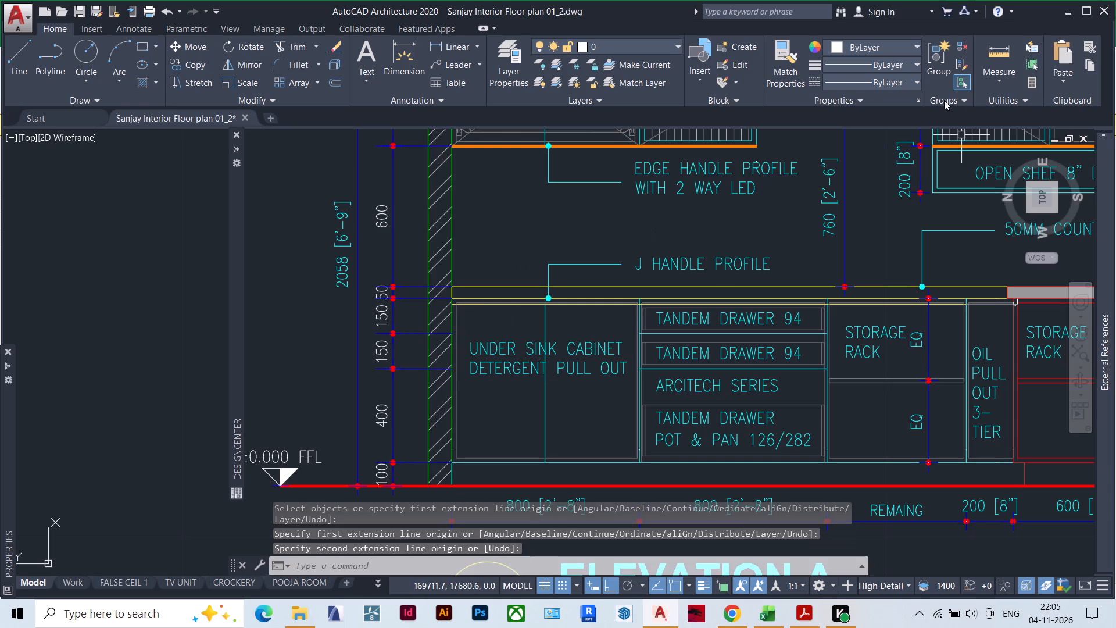
Measure the under-sink cabinet's height from the top of the skirting to the countertop's underside in Elevation A.
type("DIM")
key("Return")
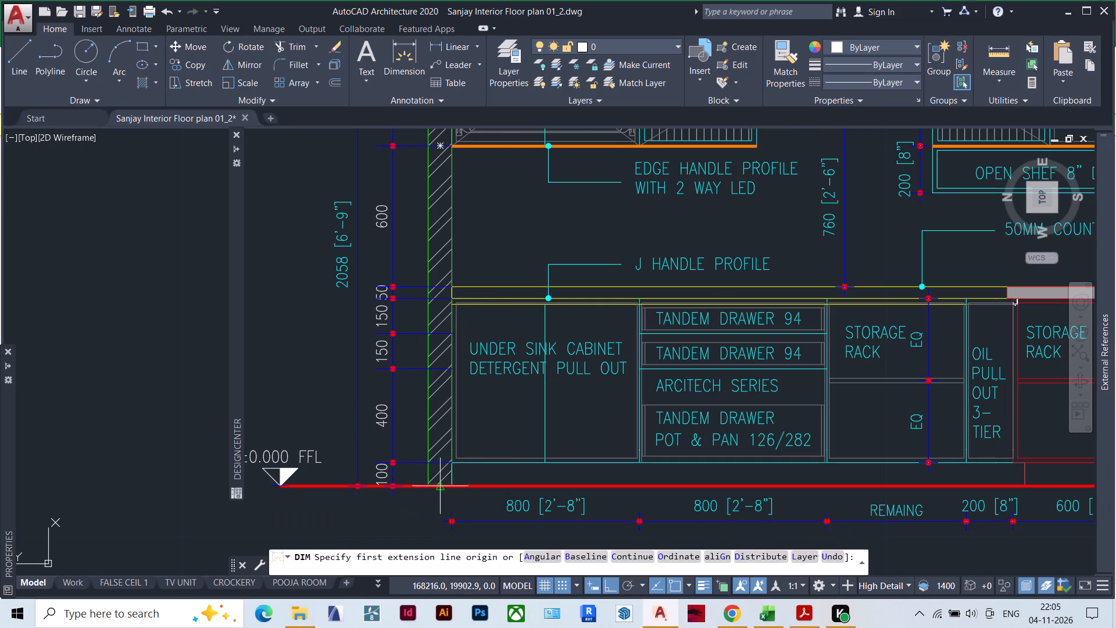
left_click(452, 462)
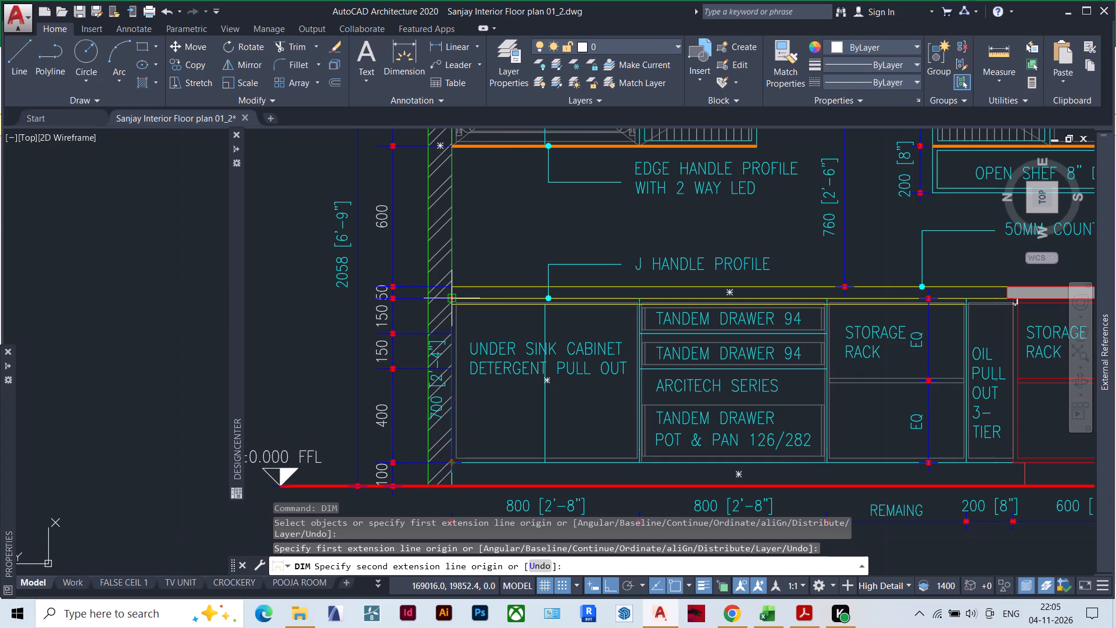
left_click(455, 298)
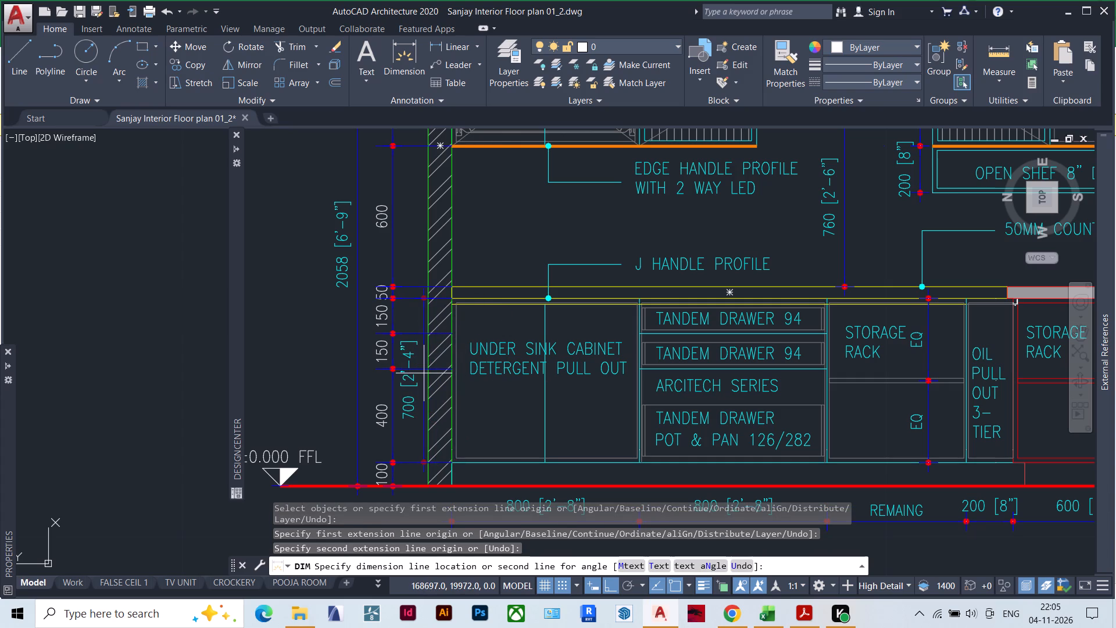
key("Escape")
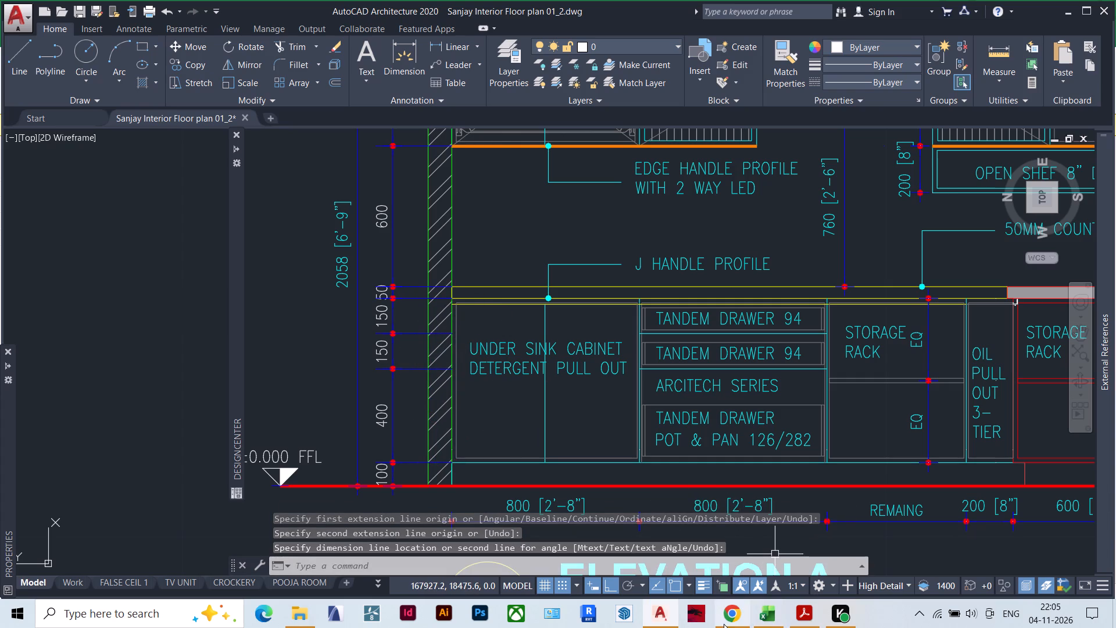
Measure the under-sink cabinet's height from the top of the skirting to the shutter's top line below the J handle profile.
left_click(1014, 83)
left_click(996, 137)
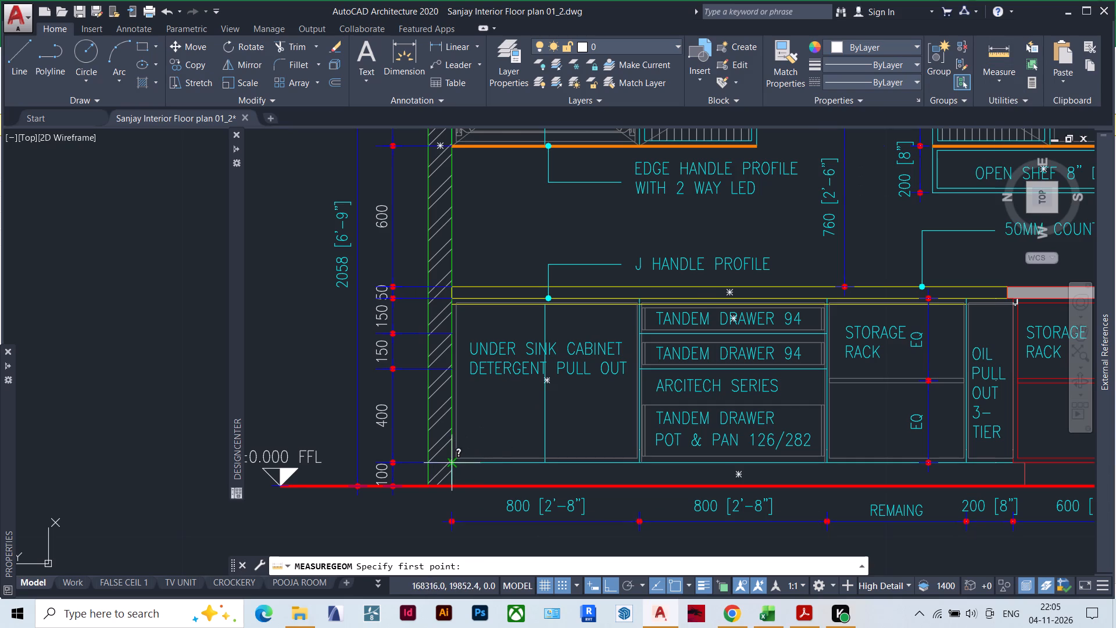
key("Escape")
type("DIM")
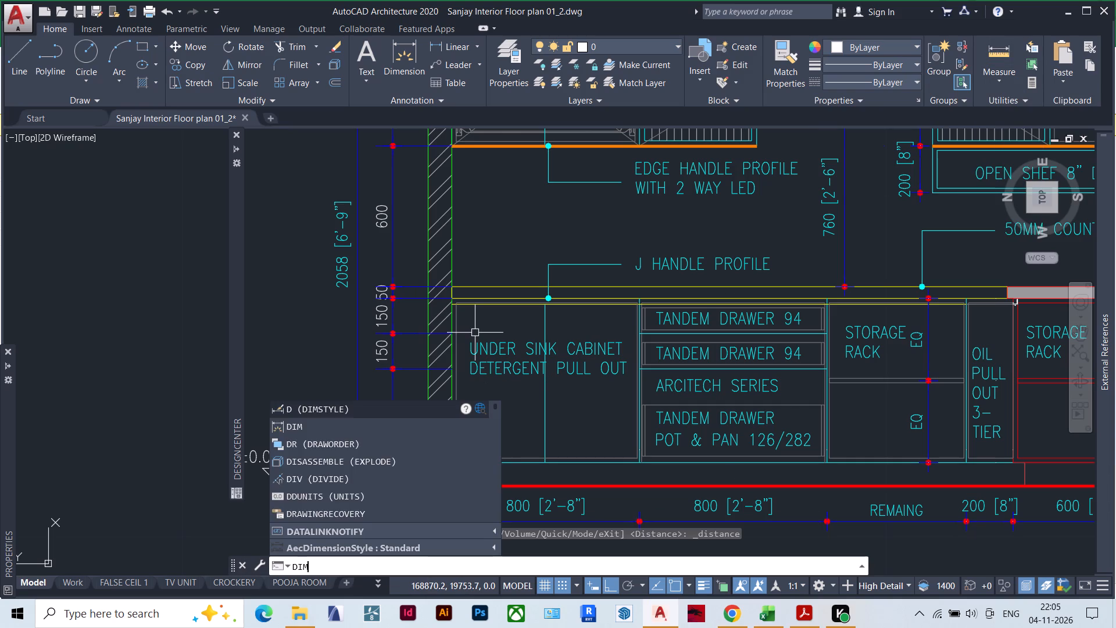
key("Return")
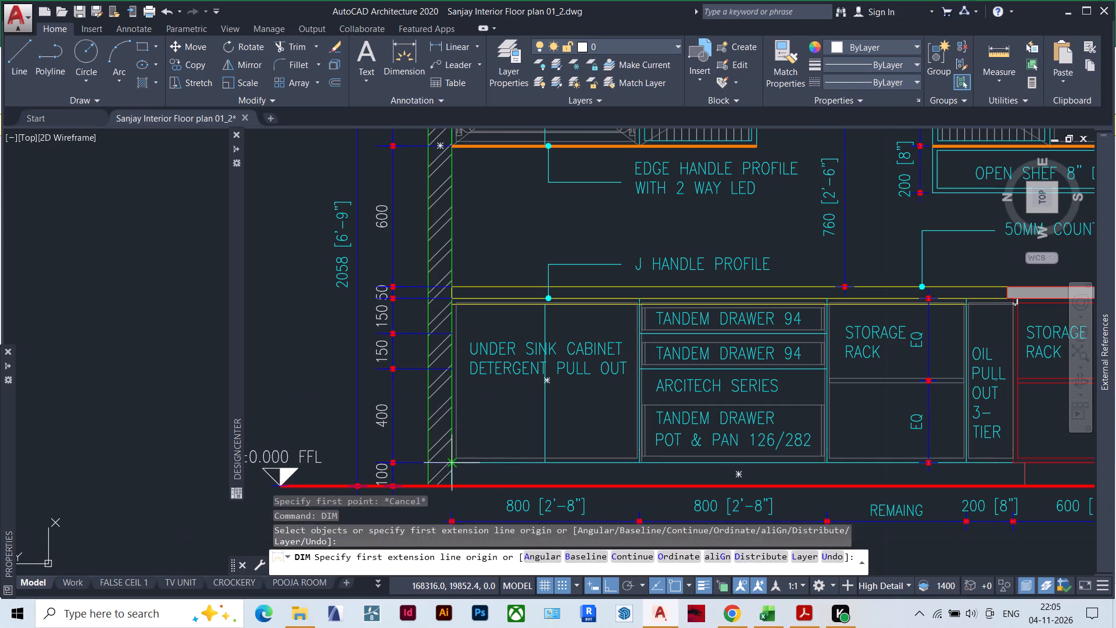
left_click(451, 463)
left_click(453, 304)
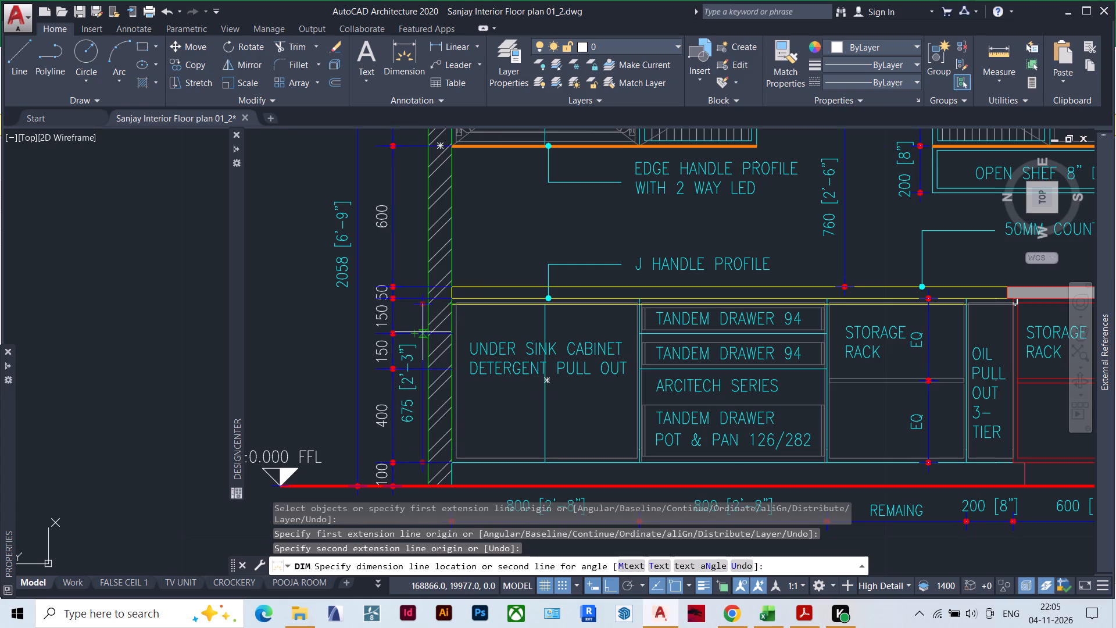
key("Escape")
Switch to the Excel quotation and review the KITCHEN BASE CABINET CARCASS entry in the Main BOQ.
left_click(1062, 15)
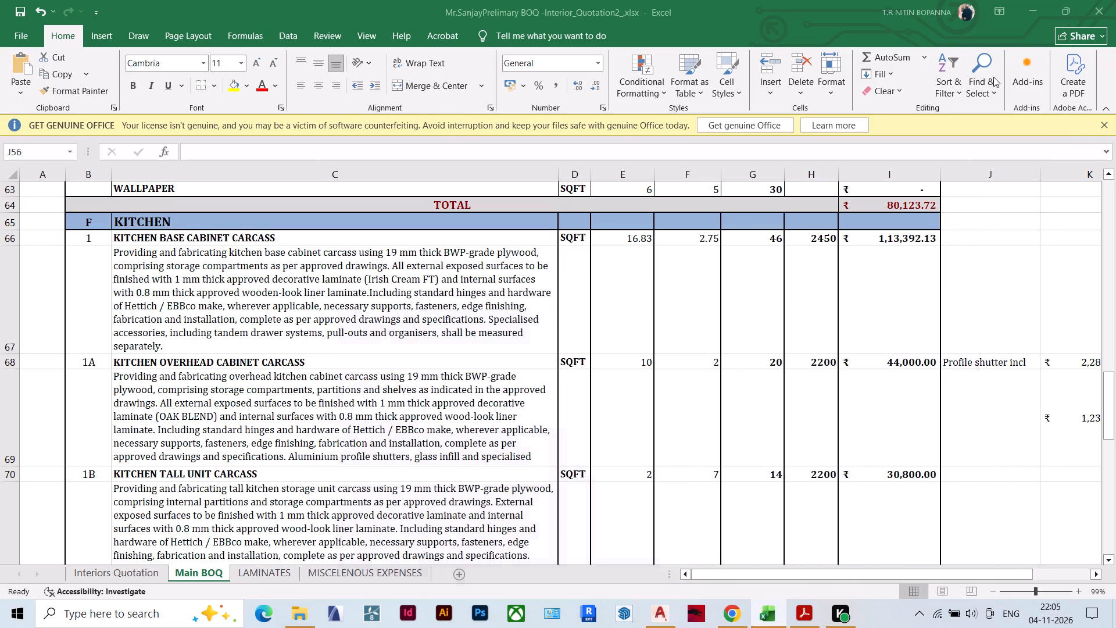
left_click(614, 286)
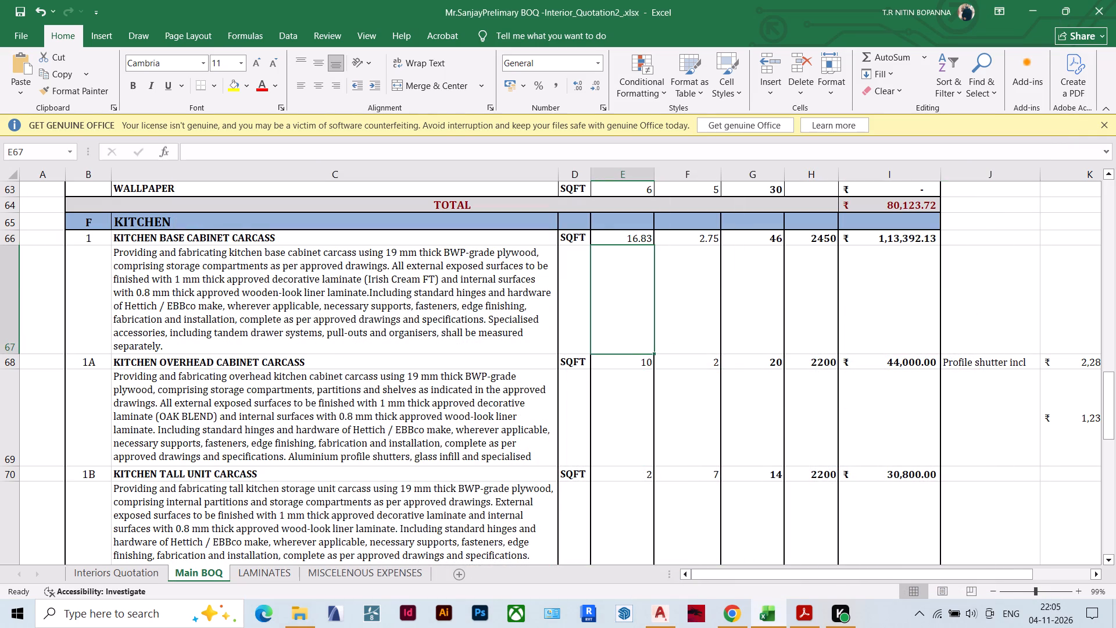
double_click(382, 241)
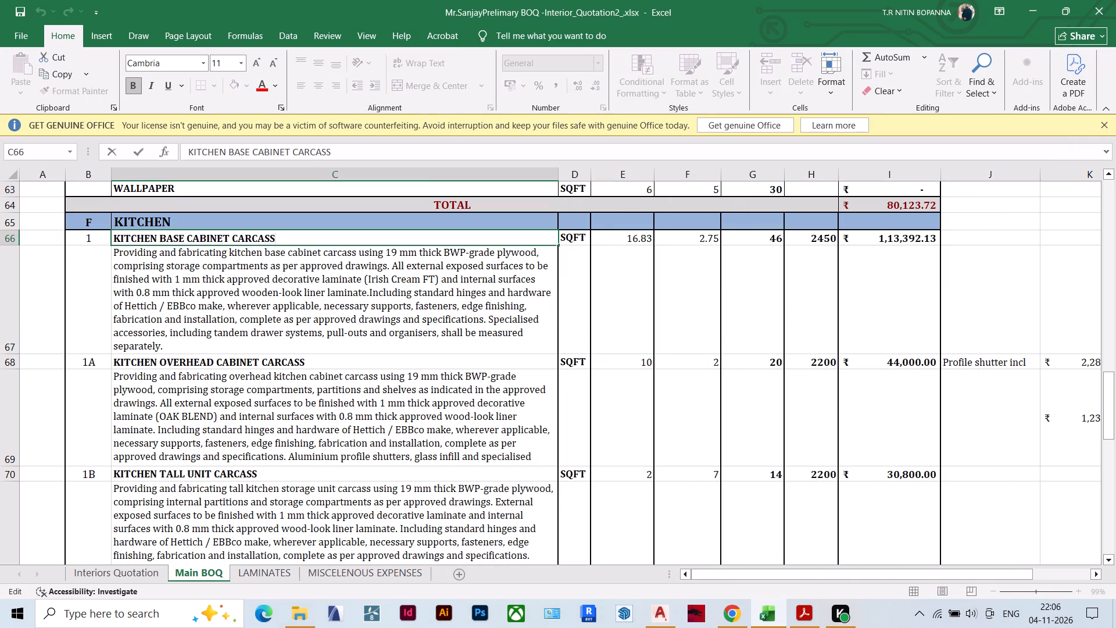
key("space")
key("Escape")
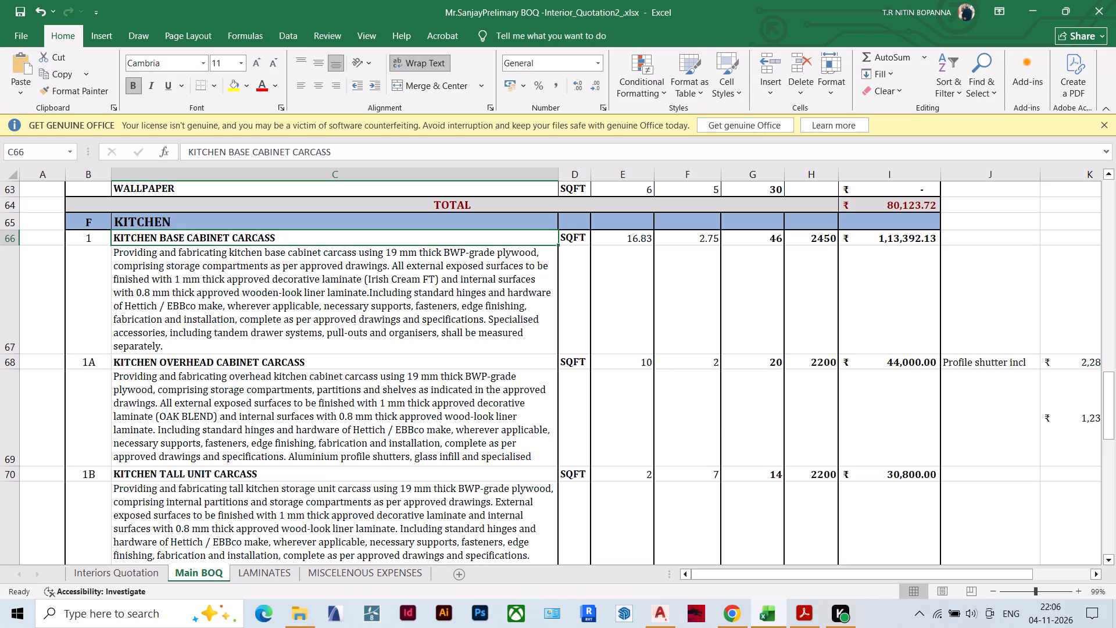
Switch to AutoCAD and look through the elevations and floor plans to locate the kitchen floor plan.
left_click(667, 615)
scroll(507, 331, "down", 6)
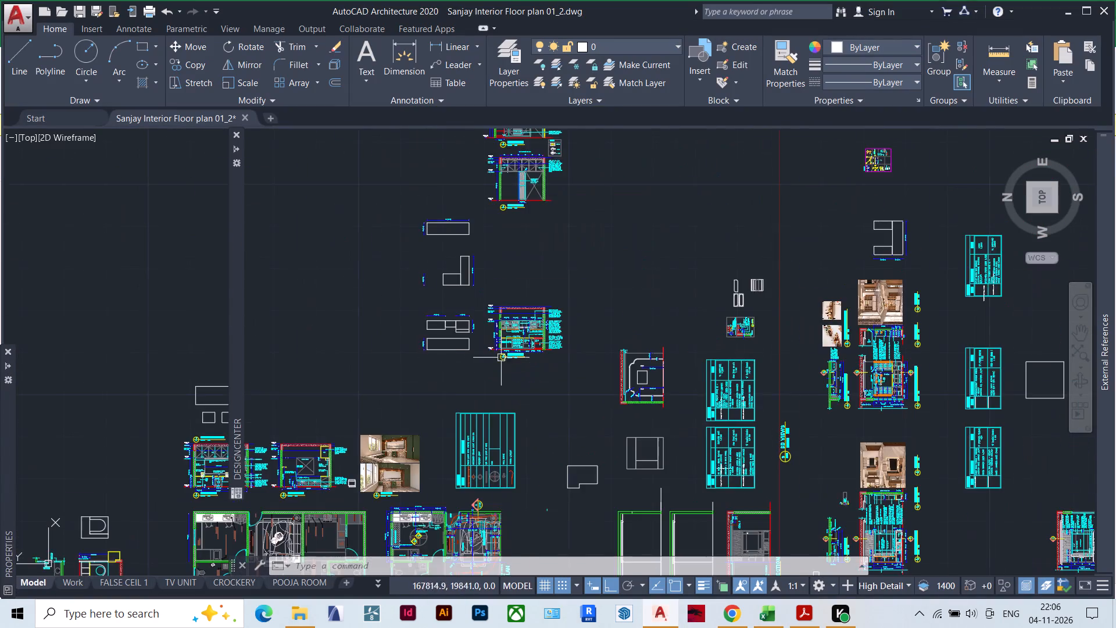
key("Escape")
scroll(502, 388, "down", 1)
scroll(512, 206, "up", 3)
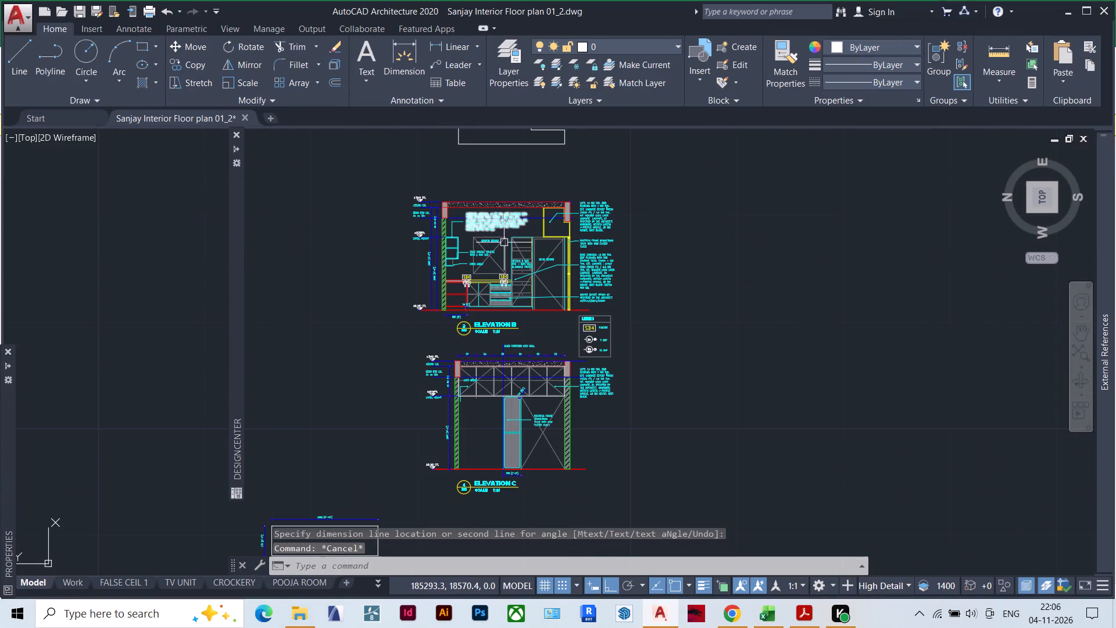
scroll(505, 245, "down", 1)
scroll(505, 247, "up", 1)
scroll(506, 248, "down", 2)
scroll(538, 342, "down", 3)
scroll(524, 434, "up", 2)
key("Escape")
scroll(457, 409, "up", 1)
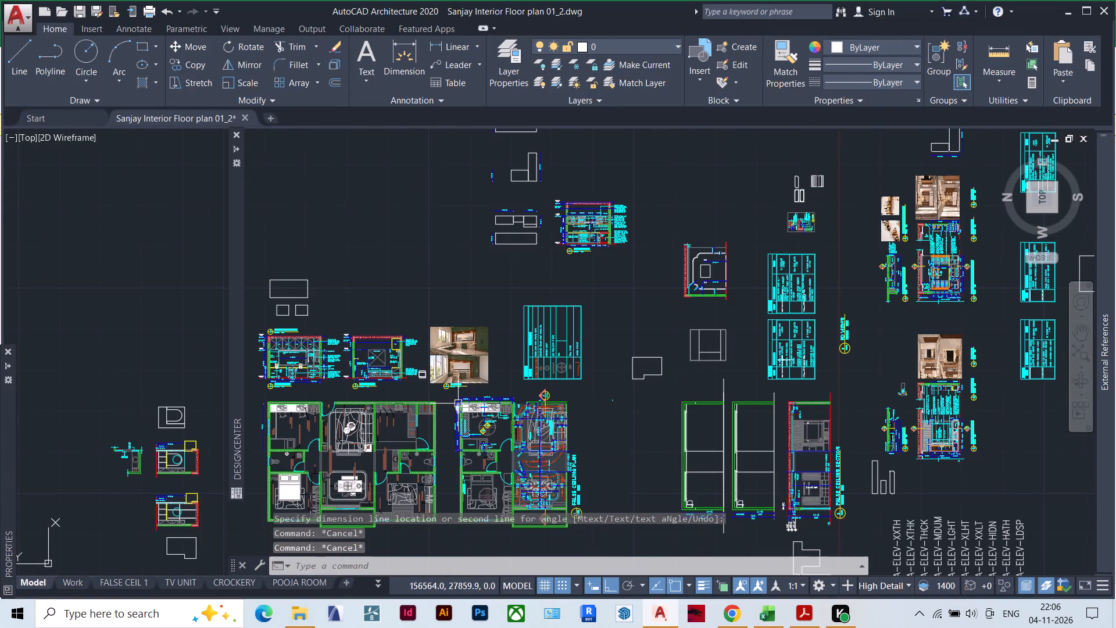
scroll(524, 442, "up", 3)
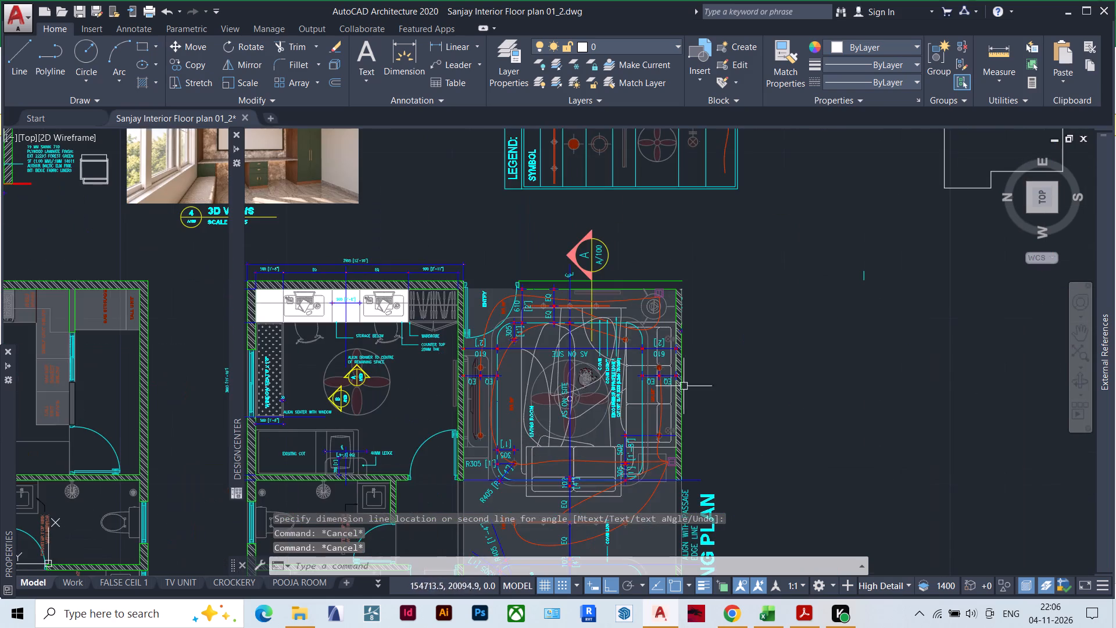
scroll(471, 269, "down", 2)
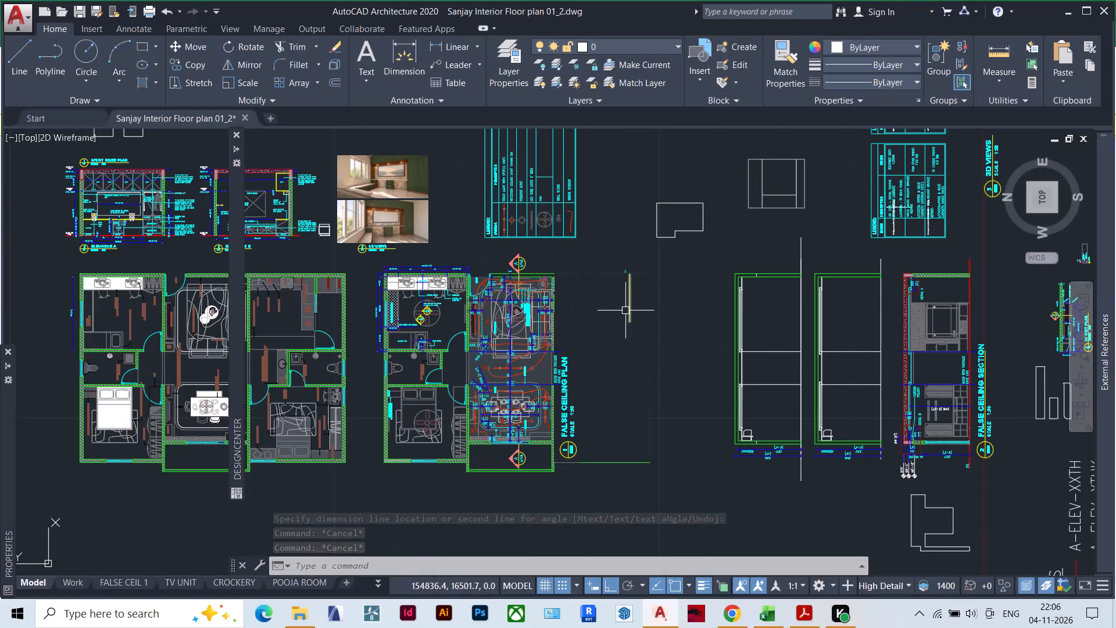
Erase the two masking shapes covering the kitchen floor plan beside the false ceiling plan.
left_click(652, 454)
key("Delete")
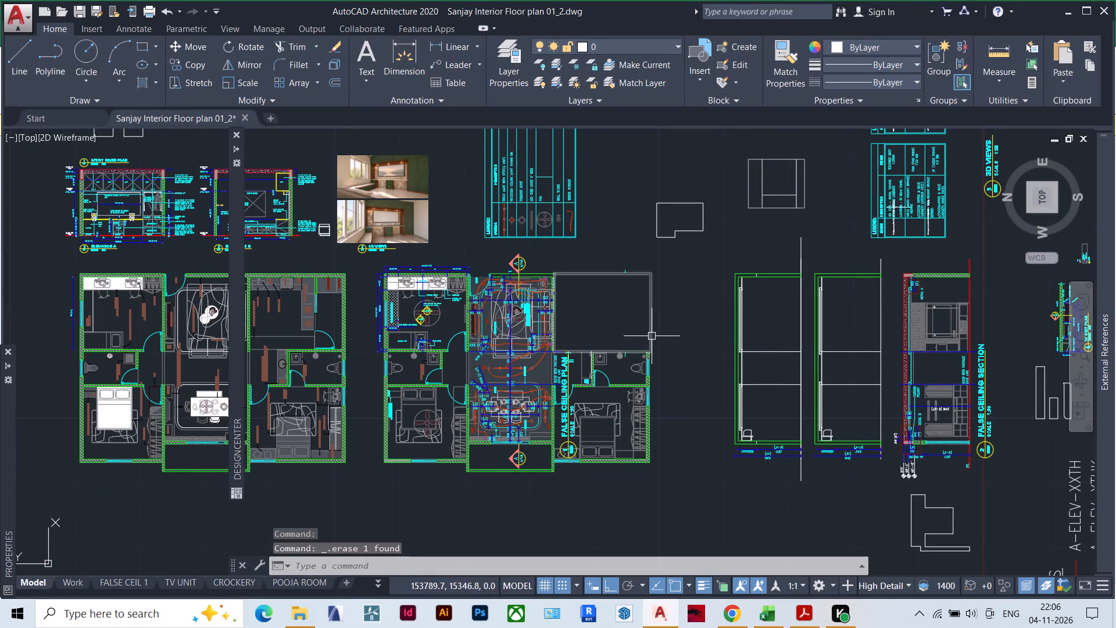
left_click(652, 336)
key("Delete")
Check the extents of the countertop nosing line and the base cabinet outline in the kitchen floor plan.
scroll(659, 296, "up", 1)
scroll(496, 284, "up", 4)
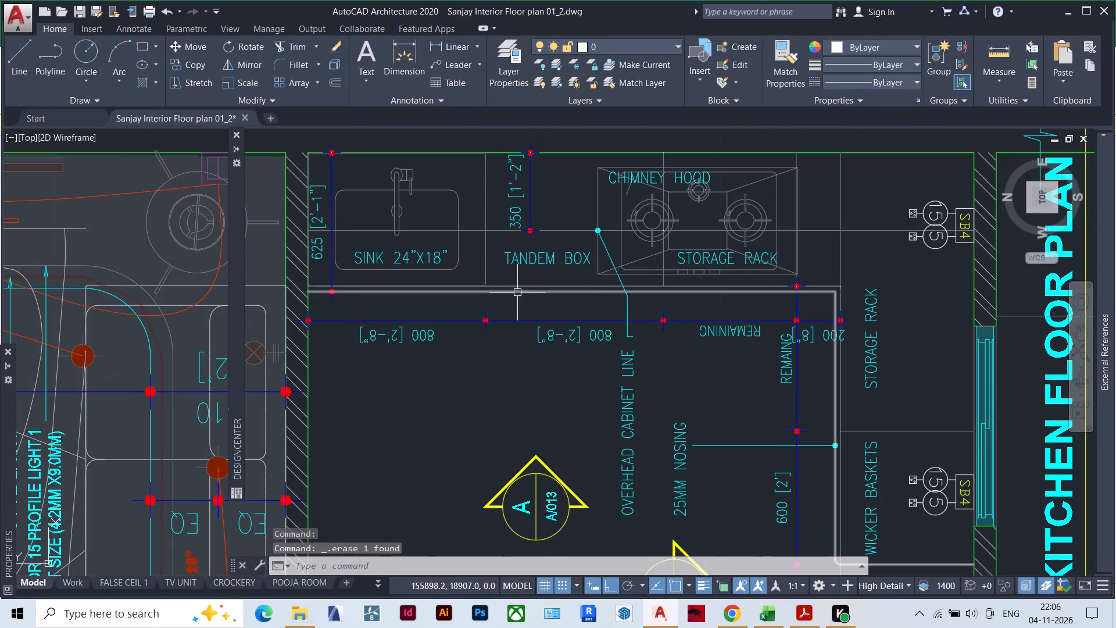
left_click(517, 292)
scroll(513, 290, "down", 1)
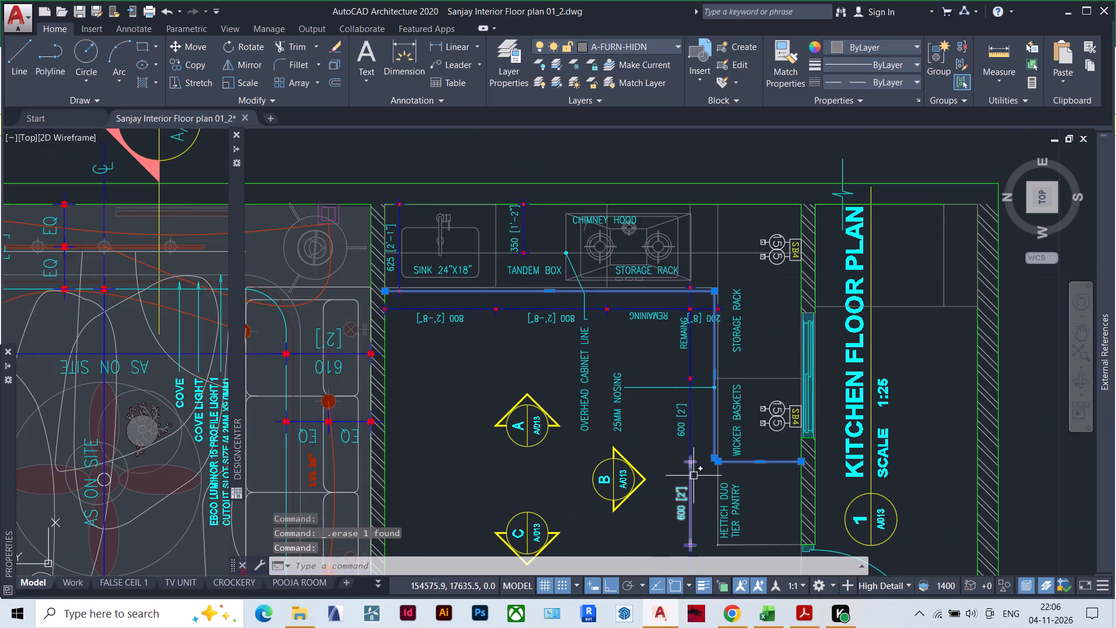
key("Escape")
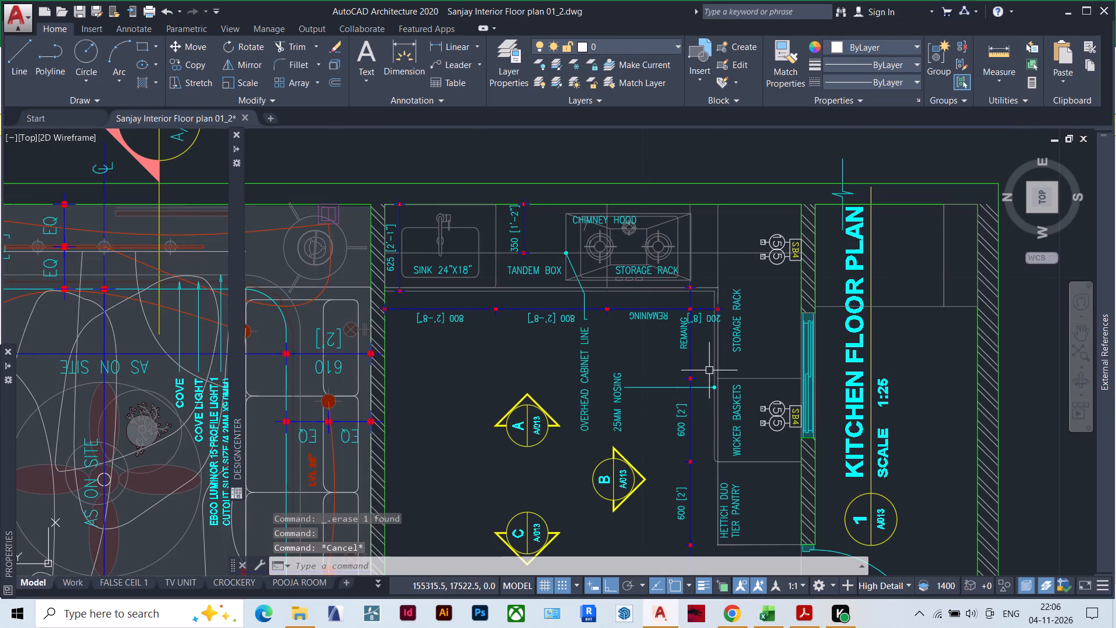
left_click(713, 344)
key("Escape")
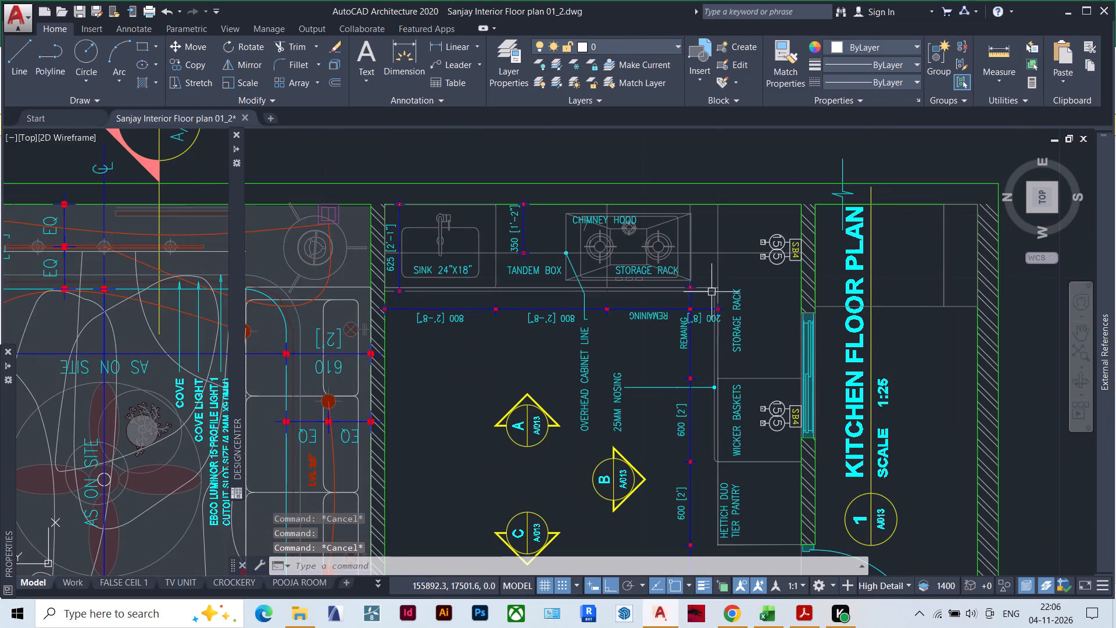
scroll(711, 292, "up", 1)
left_click(709, 283)
scroll(707, 283, "down", 1)
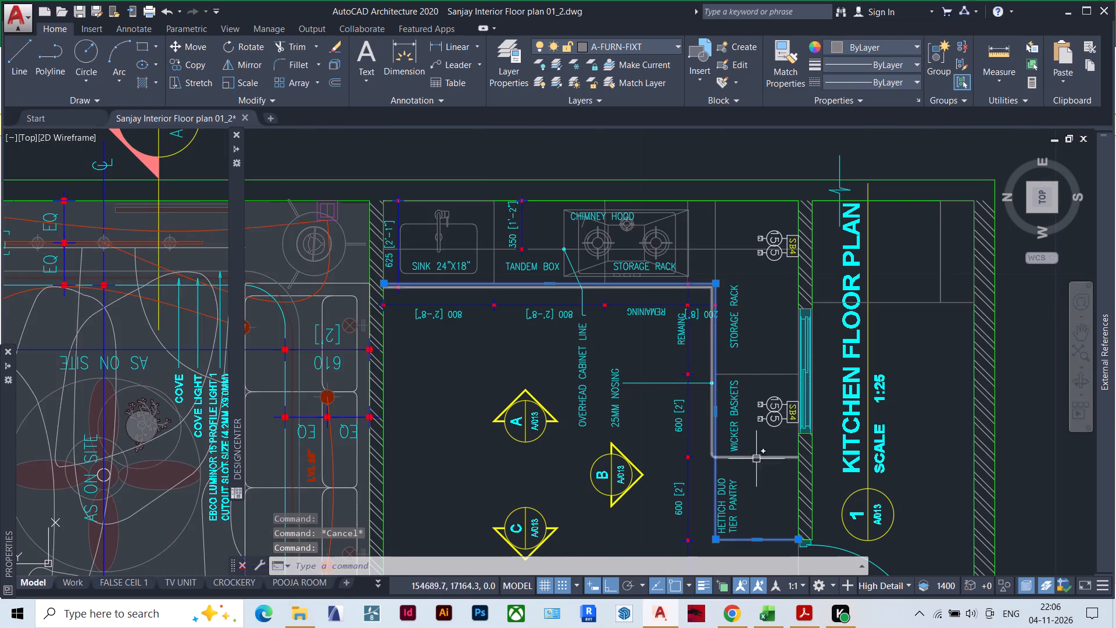
scroll(747, 463, "up", 1)
scroll(739, 356, "down", 2)
scroll(713, 423, "up", 1)
key("Escape")
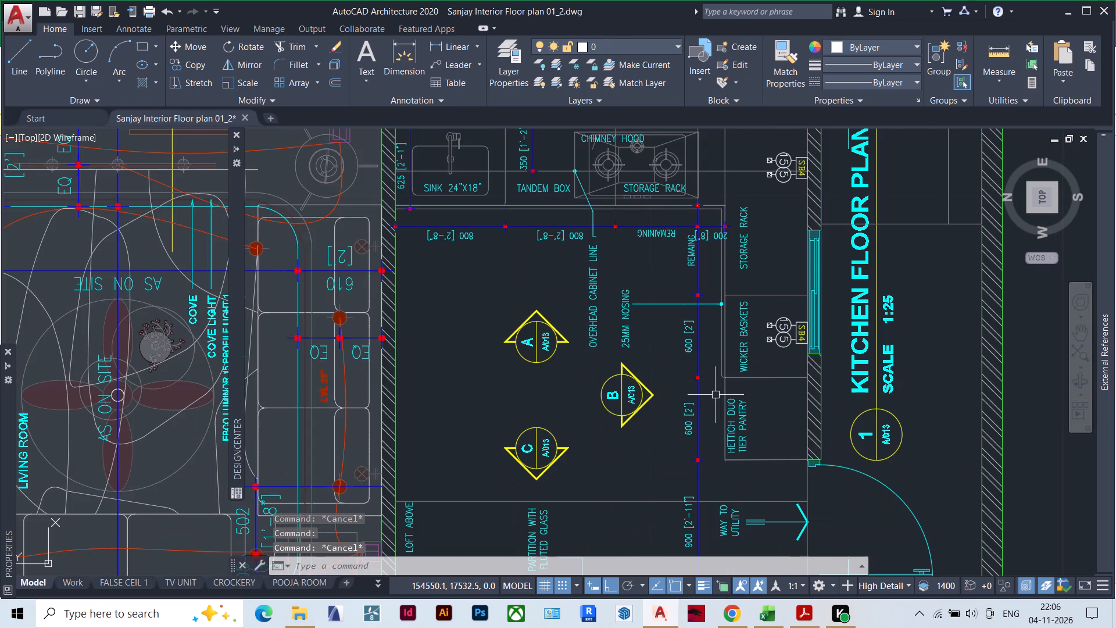
Draw an L-shaped polyline about 3051 mm long along the base cabinet front, from the storage rack/wicker basket divider around the corner to the sink-side wall.
key("p")
key("l")
key("Return")
scroll(727, 372, "up", 1)
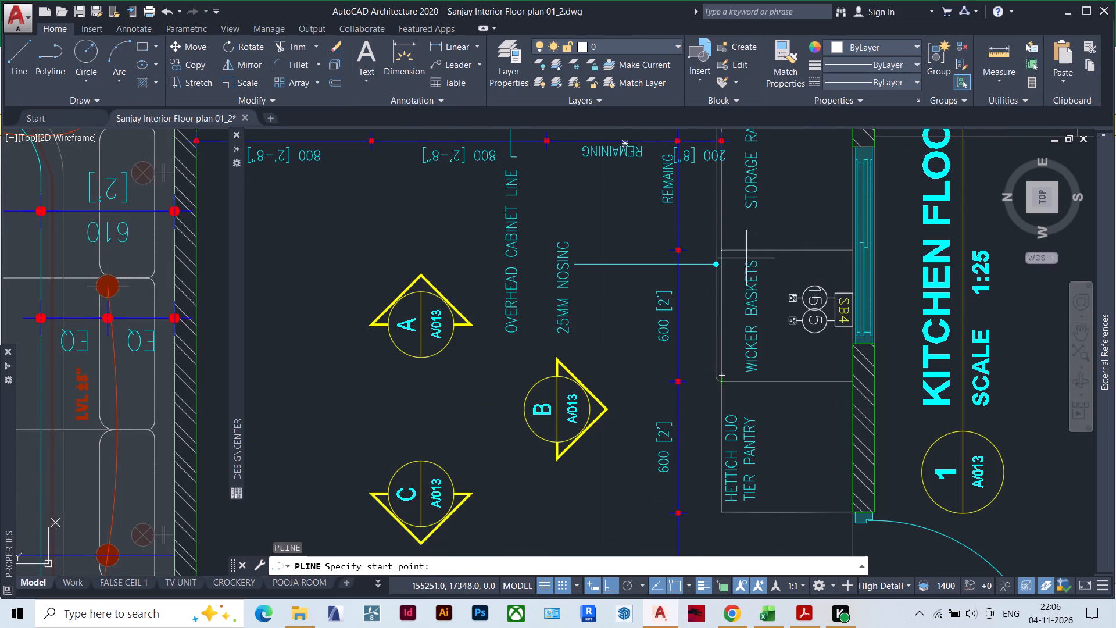
left_click(724, 251)
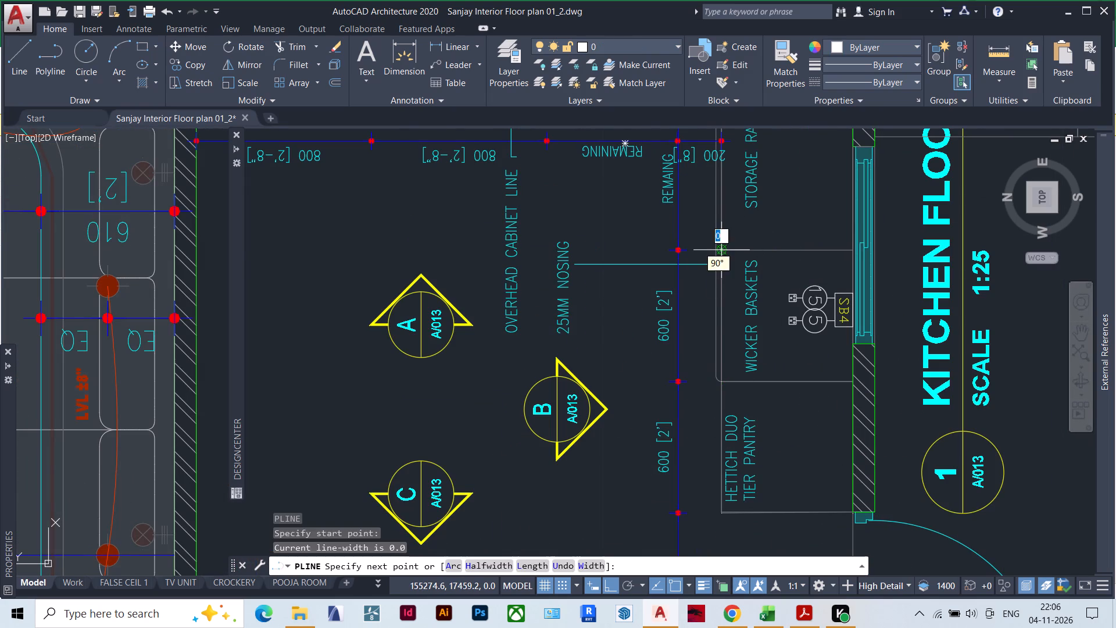
scroll(715, 333, "down", 1)
scroll(711, 200, "up", 1)
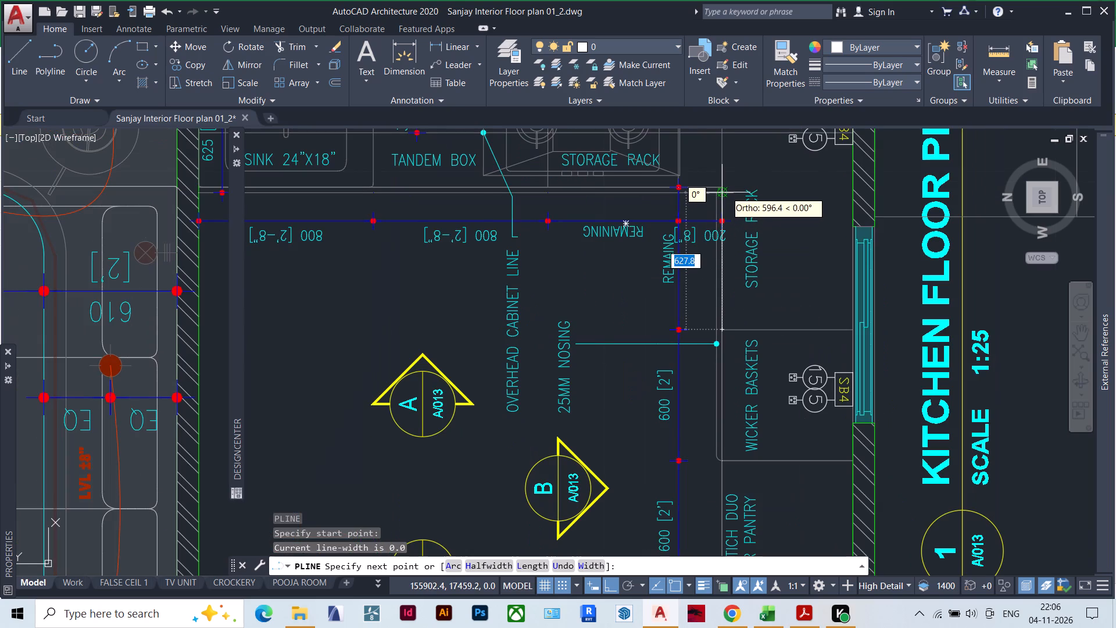
left_click(721, 187)
scroll(695, 204, "down", 1)
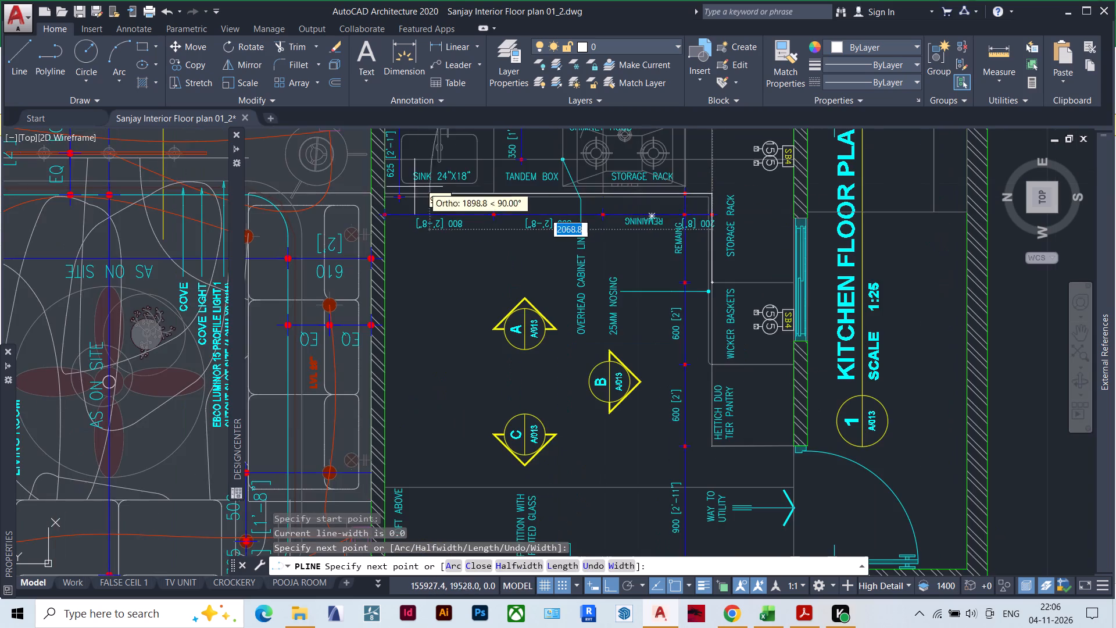
scroll(403, 187, "up", 1)
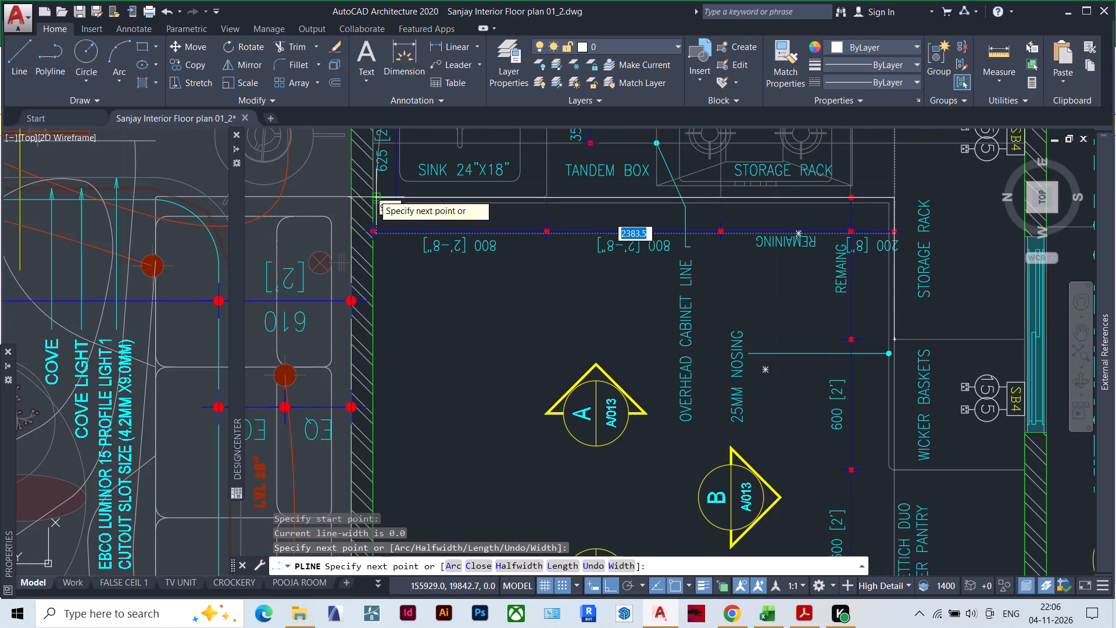
scroll(367, 195, "up", 2)
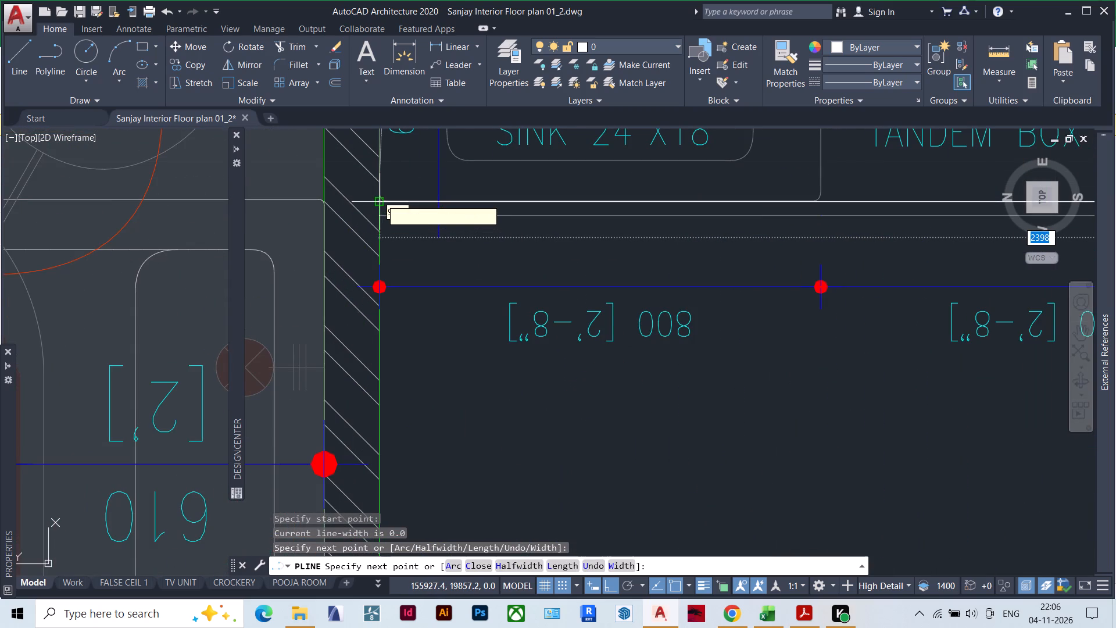
left_click(381, 199)
key("Escape")
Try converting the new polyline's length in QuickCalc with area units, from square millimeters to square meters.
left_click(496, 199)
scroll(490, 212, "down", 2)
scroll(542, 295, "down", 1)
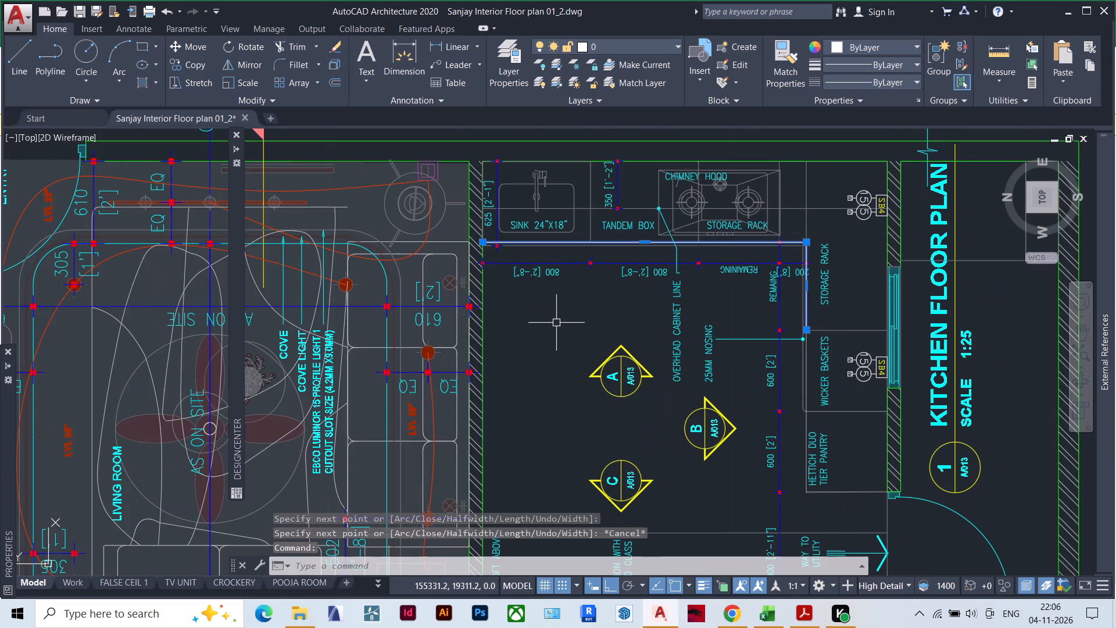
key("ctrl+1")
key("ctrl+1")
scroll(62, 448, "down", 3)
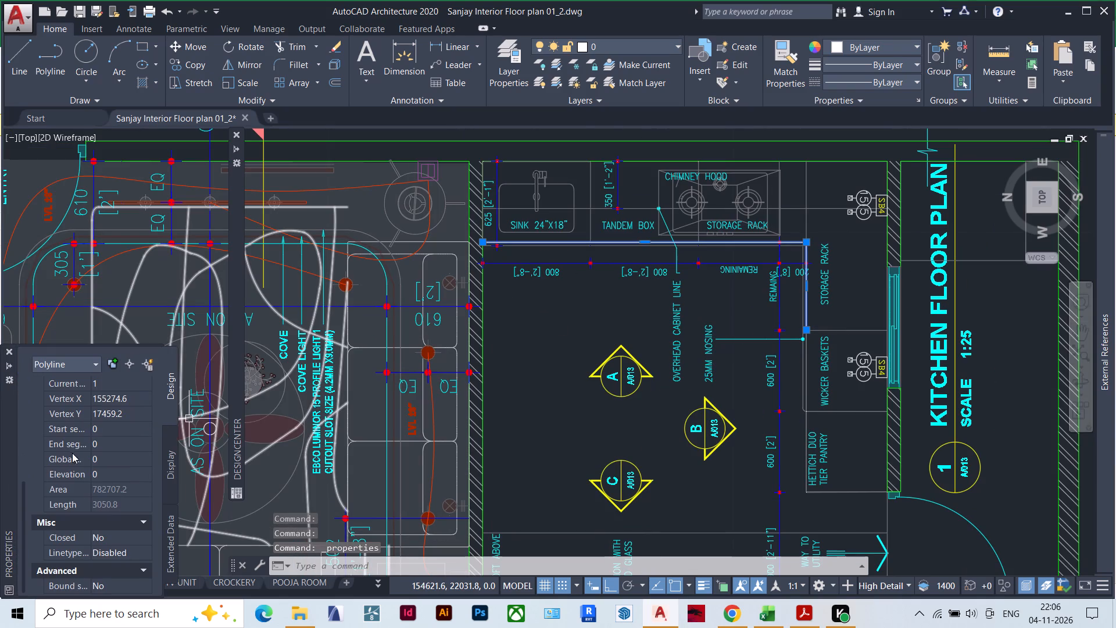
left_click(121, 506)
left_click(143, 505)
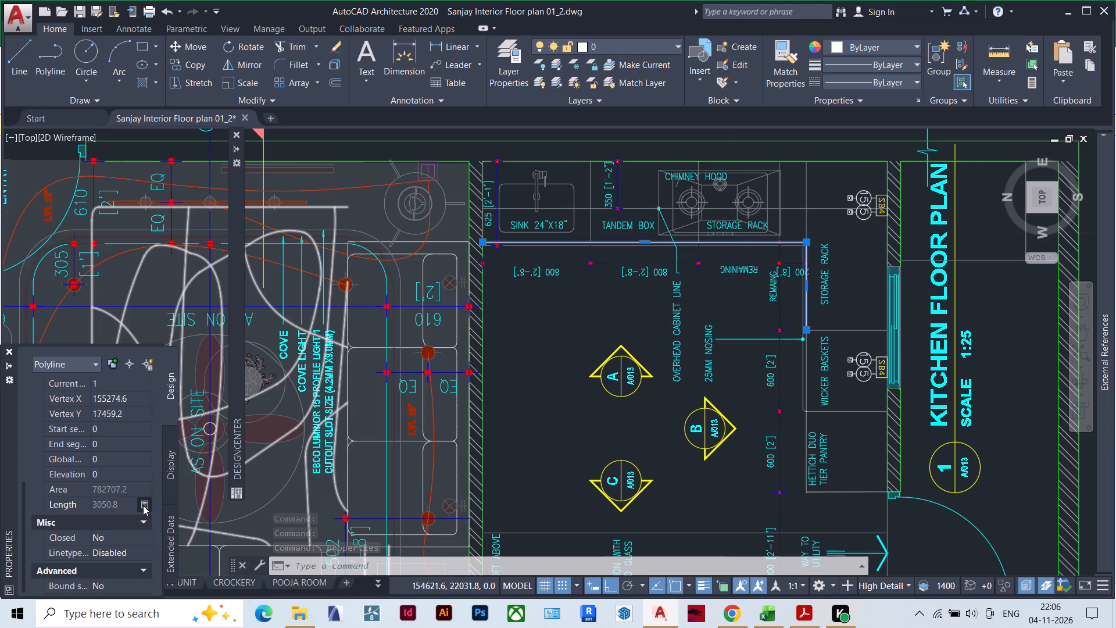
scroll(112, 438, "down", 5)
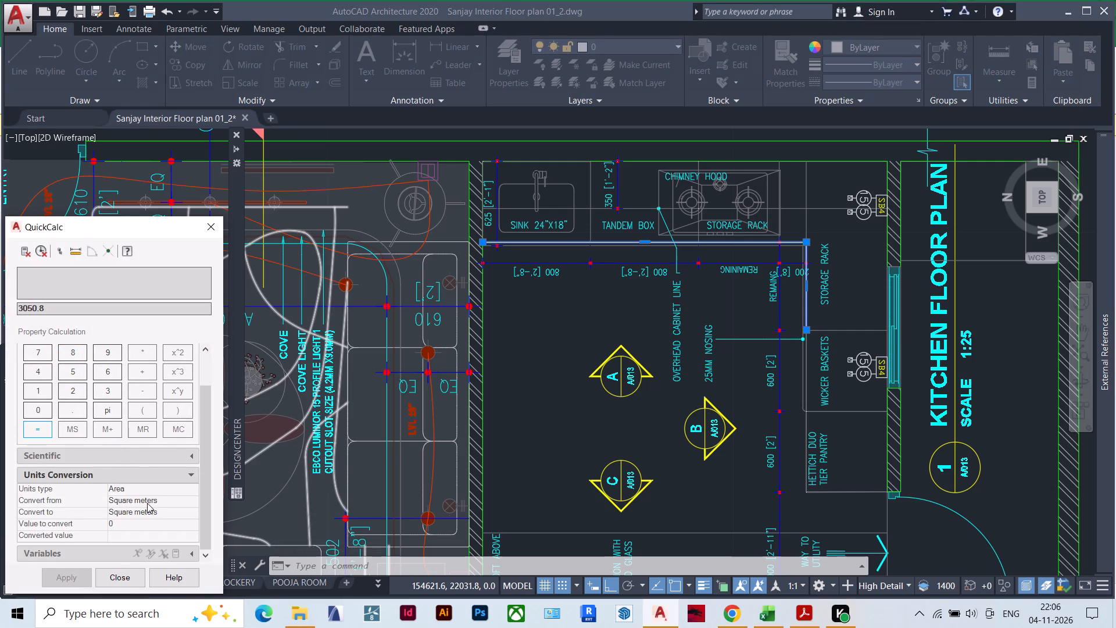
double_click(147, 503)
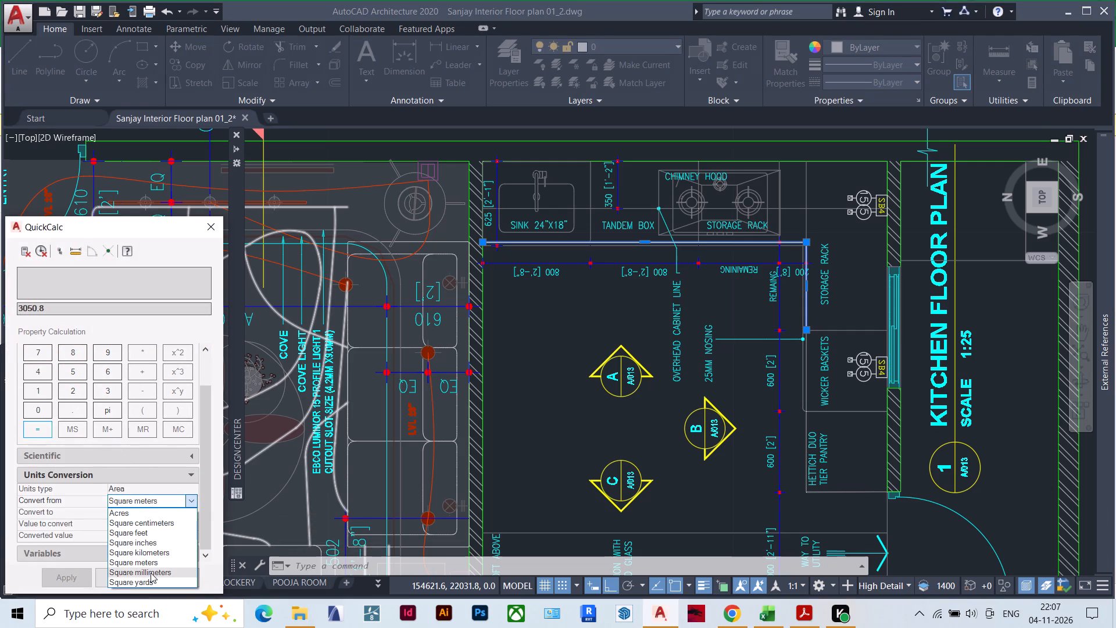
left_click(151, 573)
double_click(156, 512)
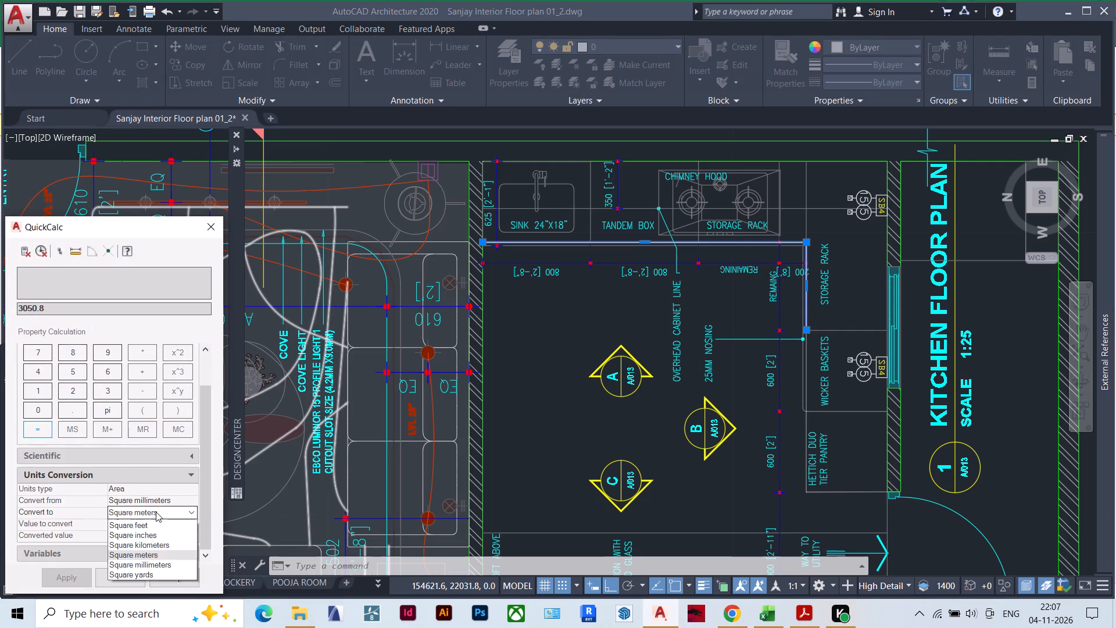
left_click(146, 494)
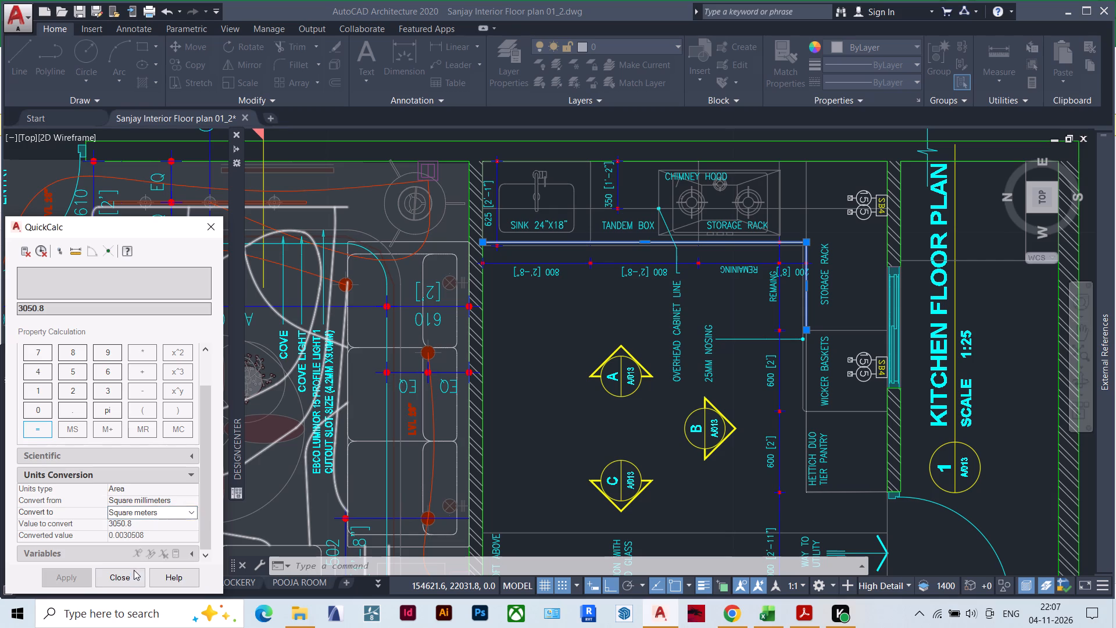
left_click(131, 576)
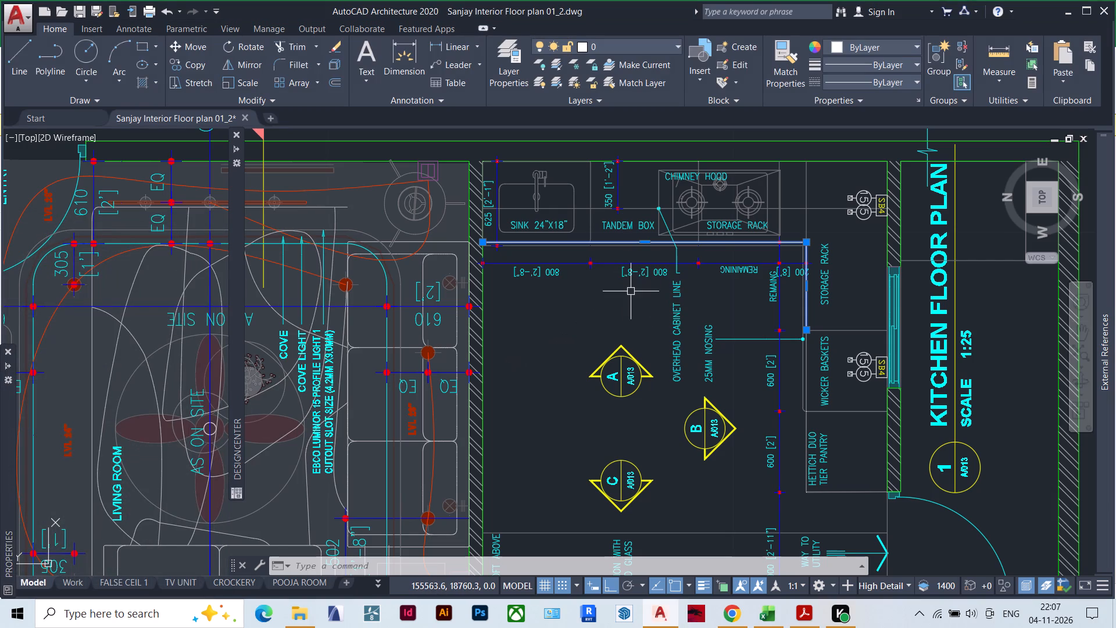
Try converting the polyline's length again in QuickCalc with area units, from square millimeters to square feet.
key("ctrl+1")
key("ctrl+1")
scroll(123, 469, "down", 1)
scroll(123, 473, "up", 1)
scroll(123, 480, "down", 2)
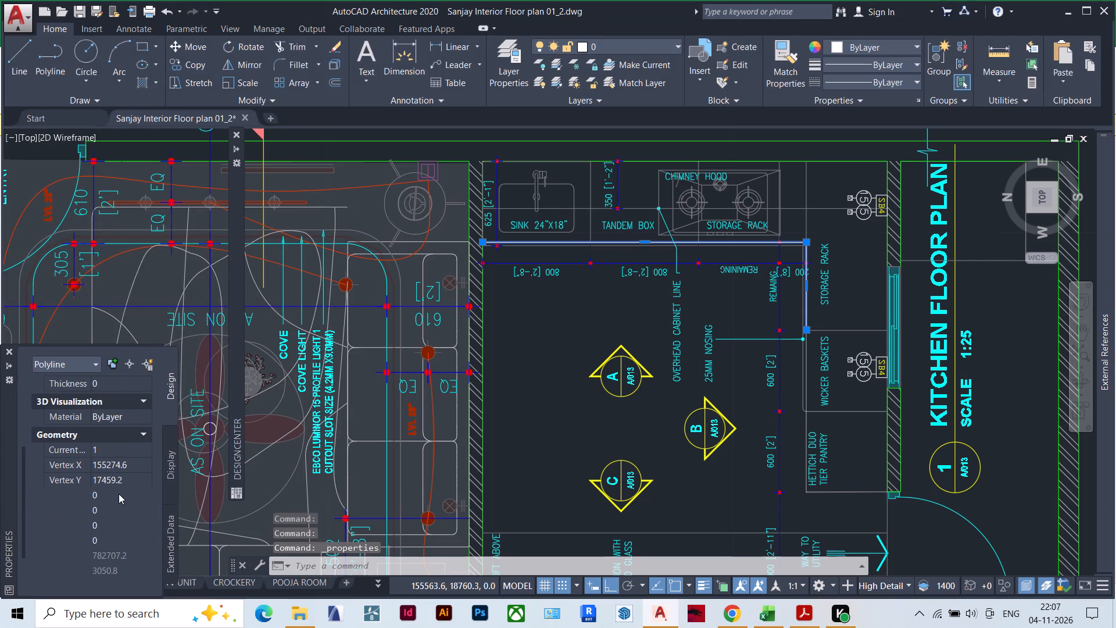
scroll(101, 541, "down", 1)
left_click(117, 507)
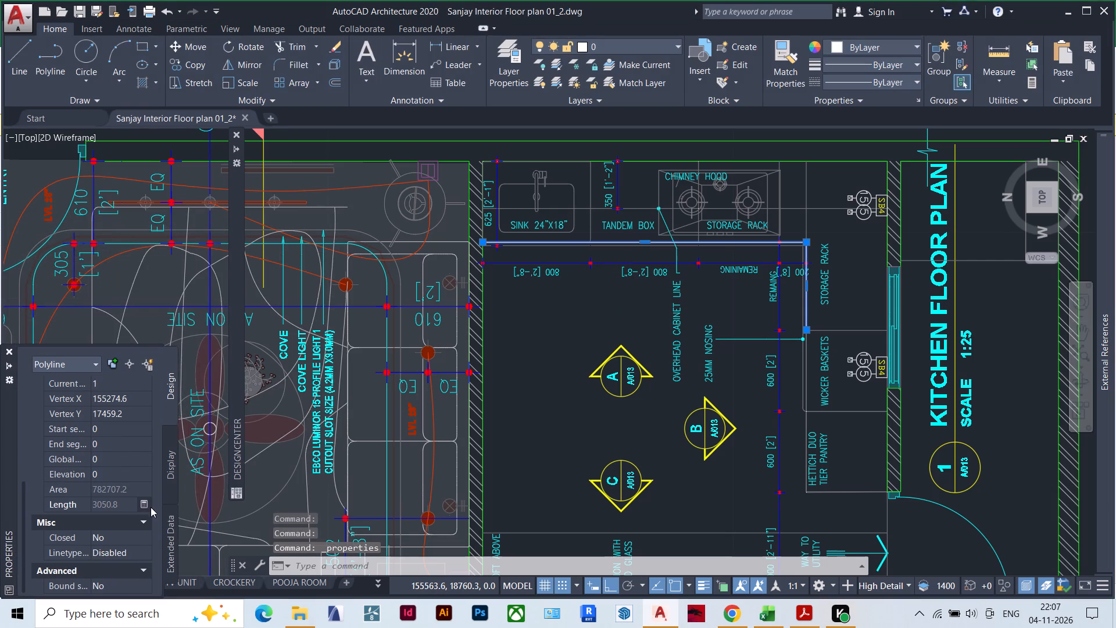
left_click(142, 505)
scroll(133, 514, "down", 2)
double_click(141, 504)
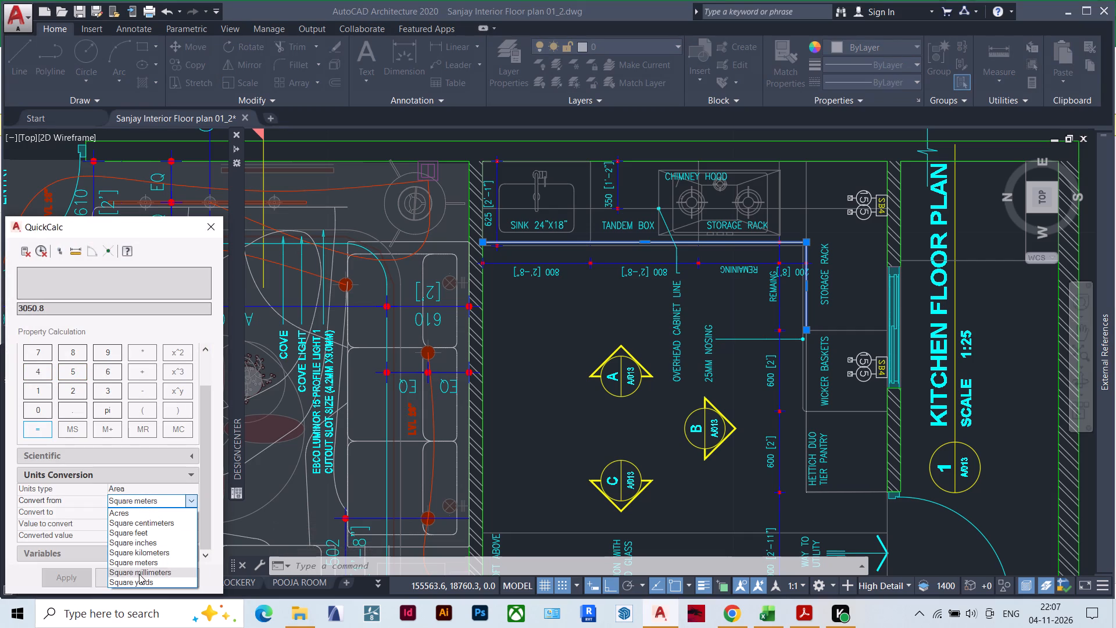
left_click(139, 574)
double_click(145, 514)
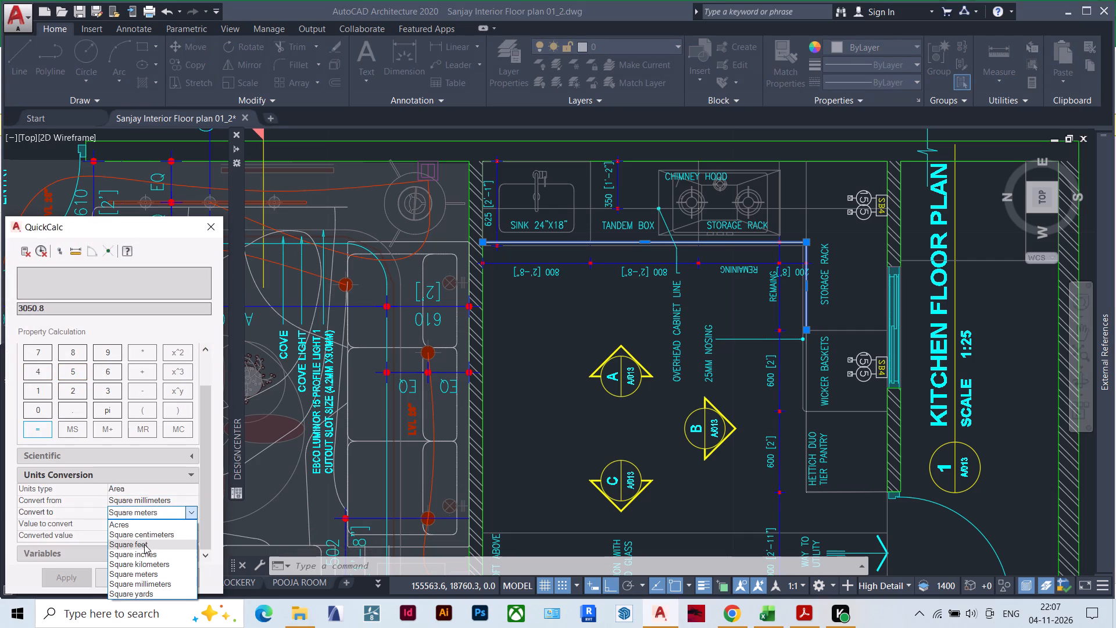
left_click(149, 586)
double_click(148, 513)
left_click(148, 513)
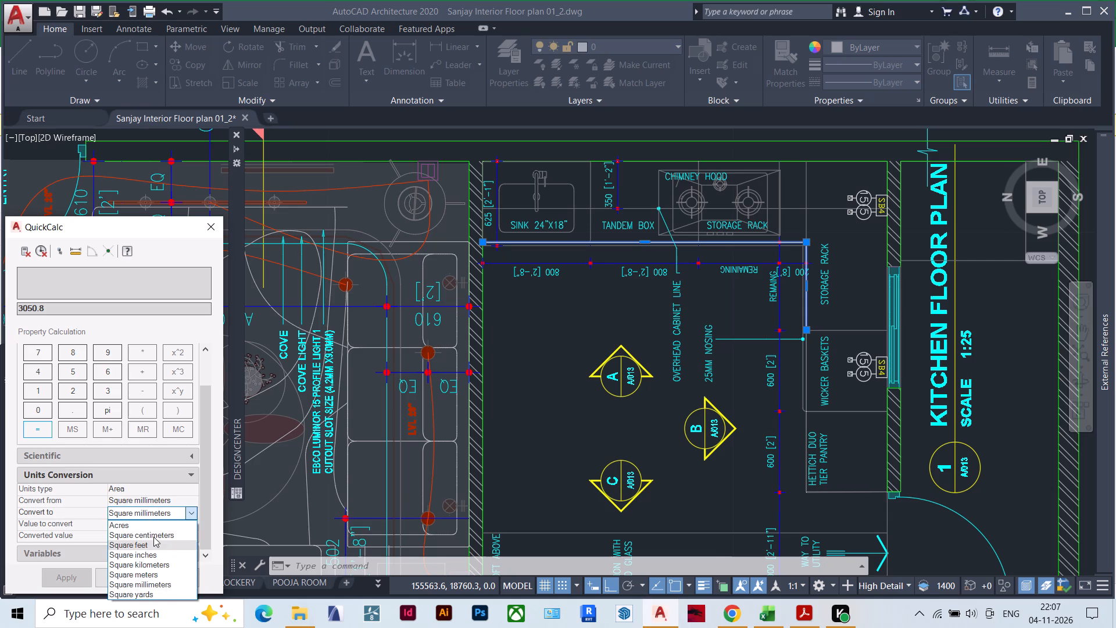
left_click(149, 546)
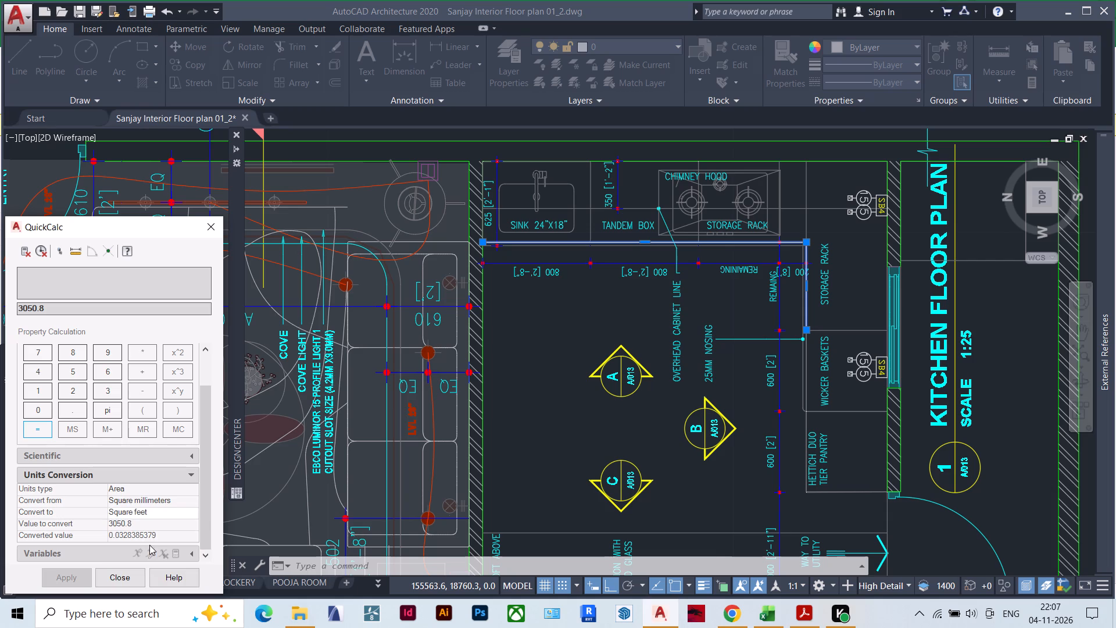
Convert the polyline's length from millimeters to feet in QuickCalc using the Length units type.
left_click(134, 490)
left_click(134, 490)
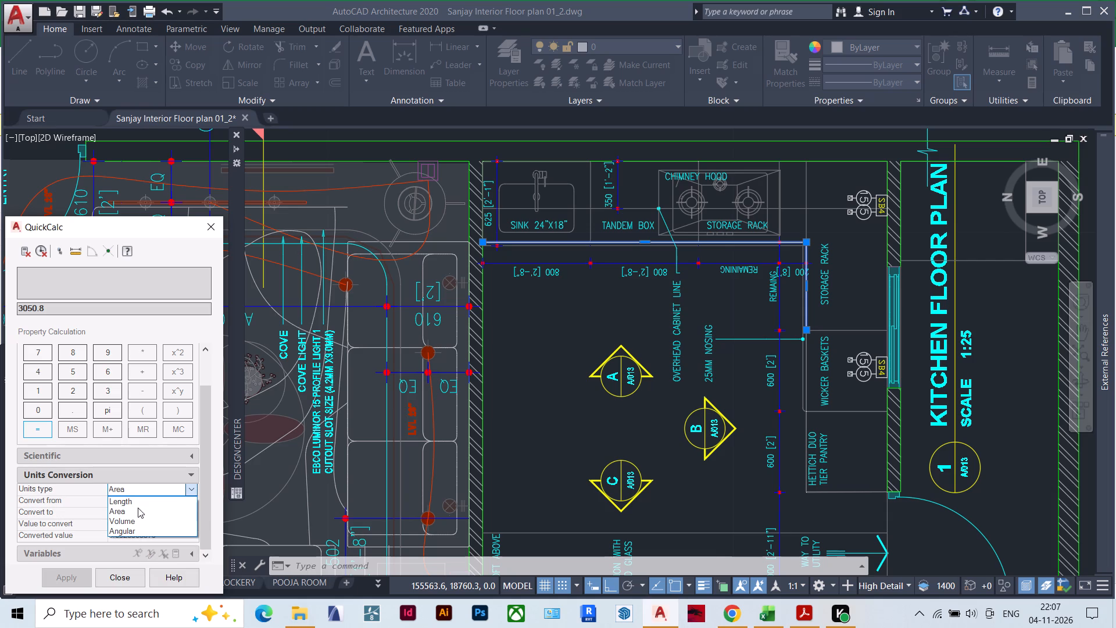
left_click(139, 504)
double_click(142, 504)
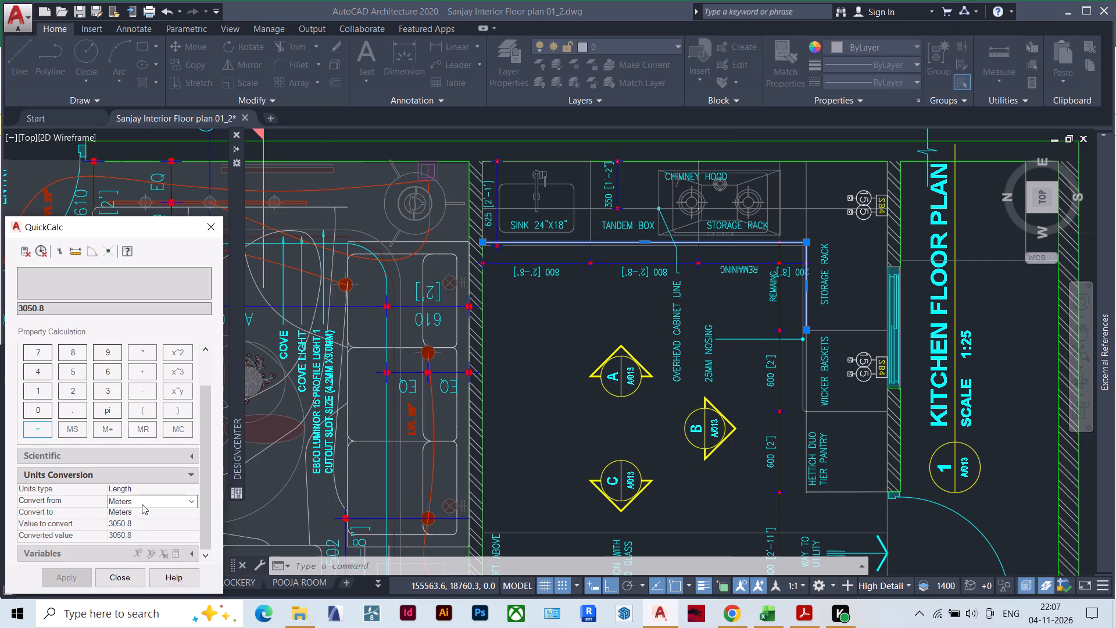
left_click(141, 572)
double_click(133, 516)
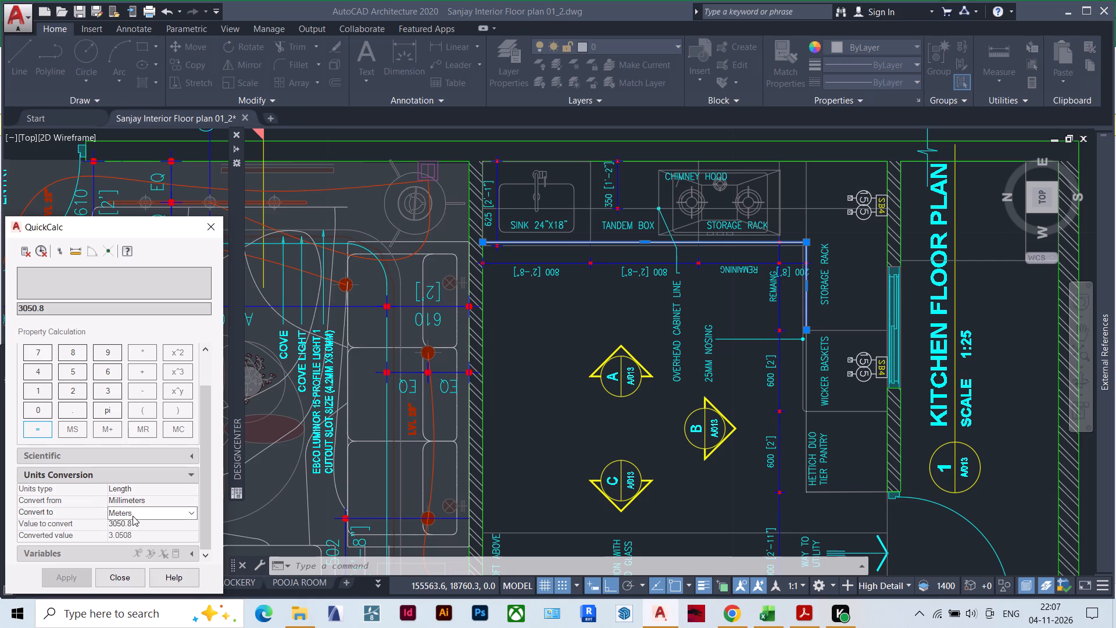
left_click(137, 534)
key("Escape")
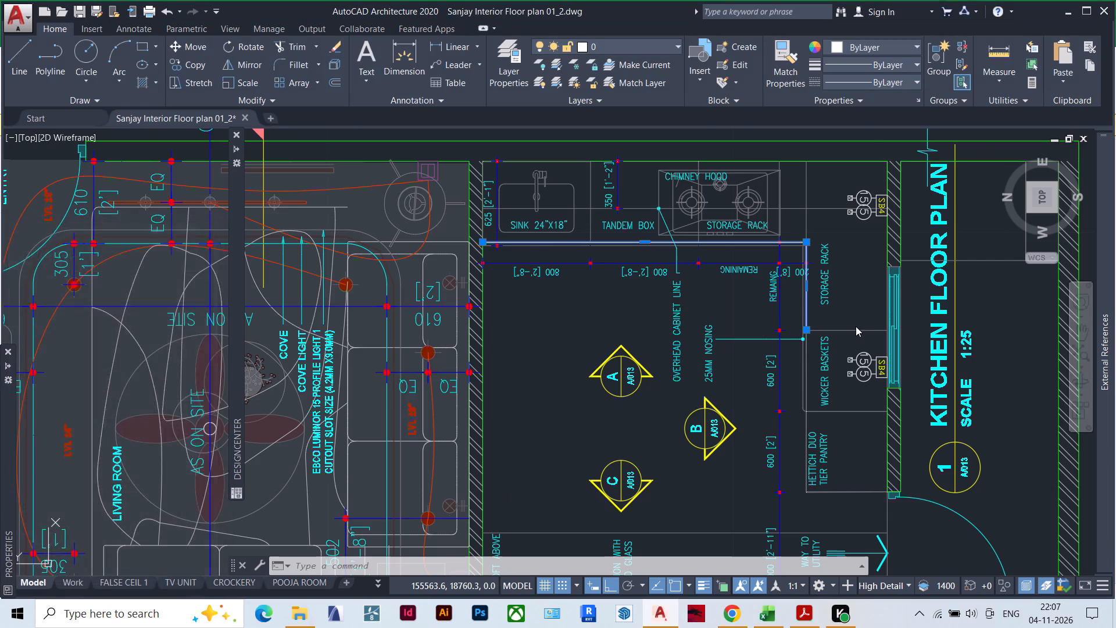
Draw a 600 mm line from the polyline's end along the storage rack/wicker basket divider to the window wall.
scroll(856, 326, "up", 1)
key("Escape")
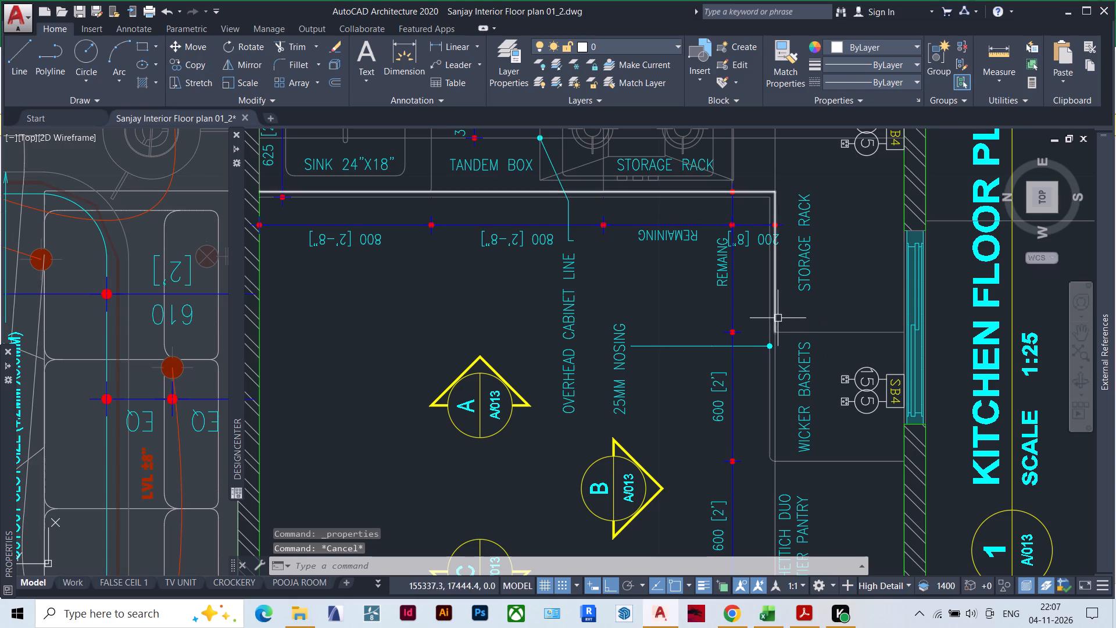
left_click(777, 317)
key("Escape")
key("l")
key("Return")
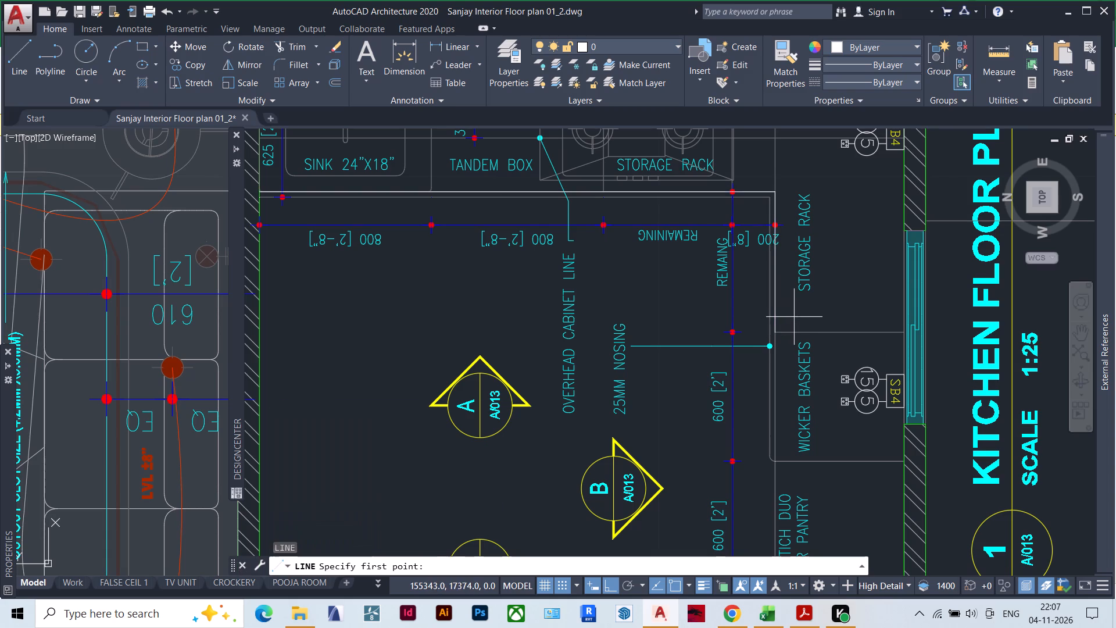
left_click(778, 331)
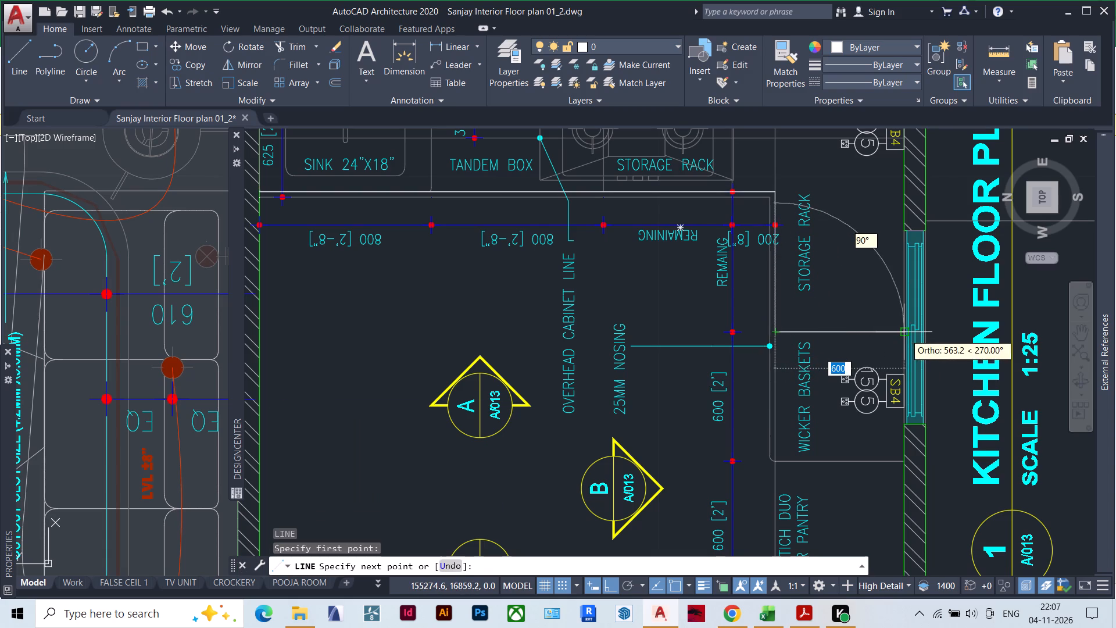
left_click(905, 334)
key("Escape")
Join the 600 mm line with the base cabinet polyline into one polyline.
left_click(853, 330)
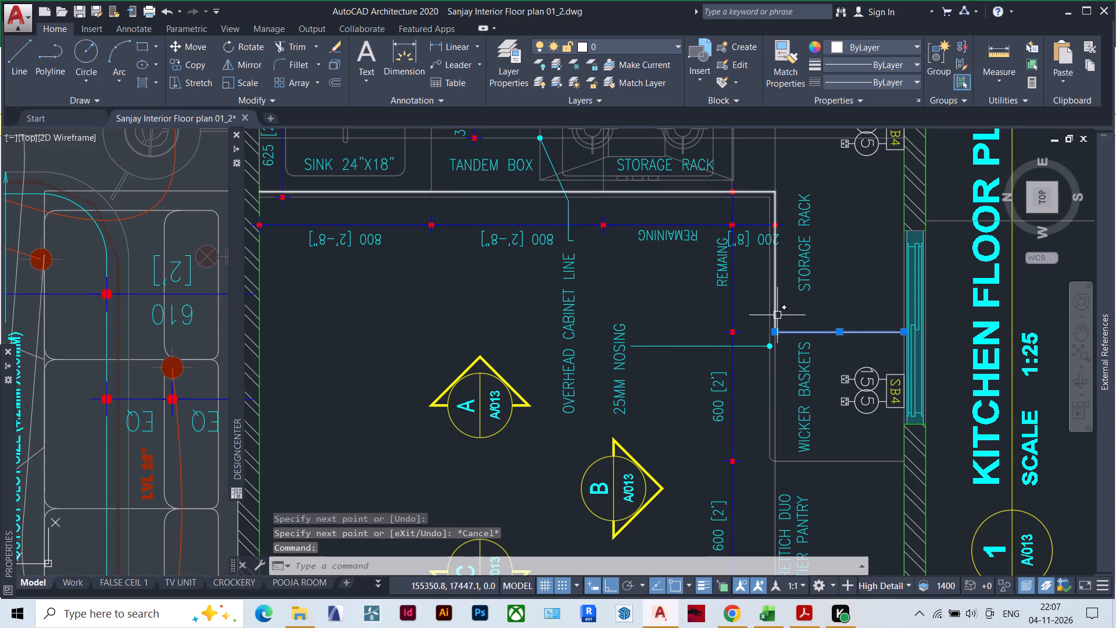
left_click(777, 315)
key("j")
key("Return")
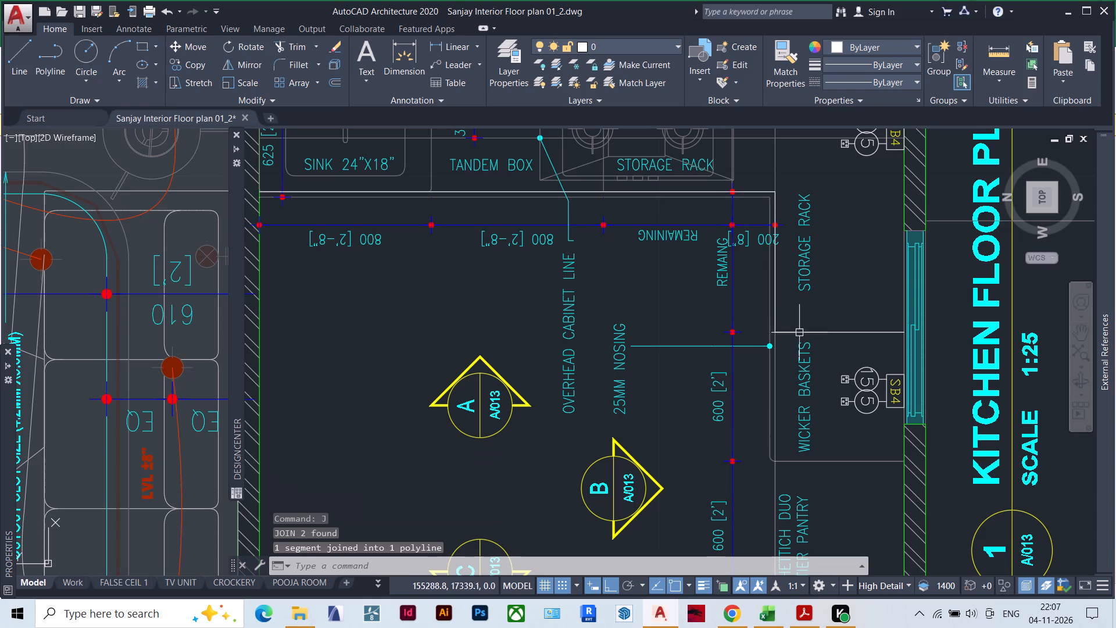
Load the joined base cabinet polyline's length from its properties into QuickCalc.
left_click(795, 333)
scroll(756, 333, "down", 2)
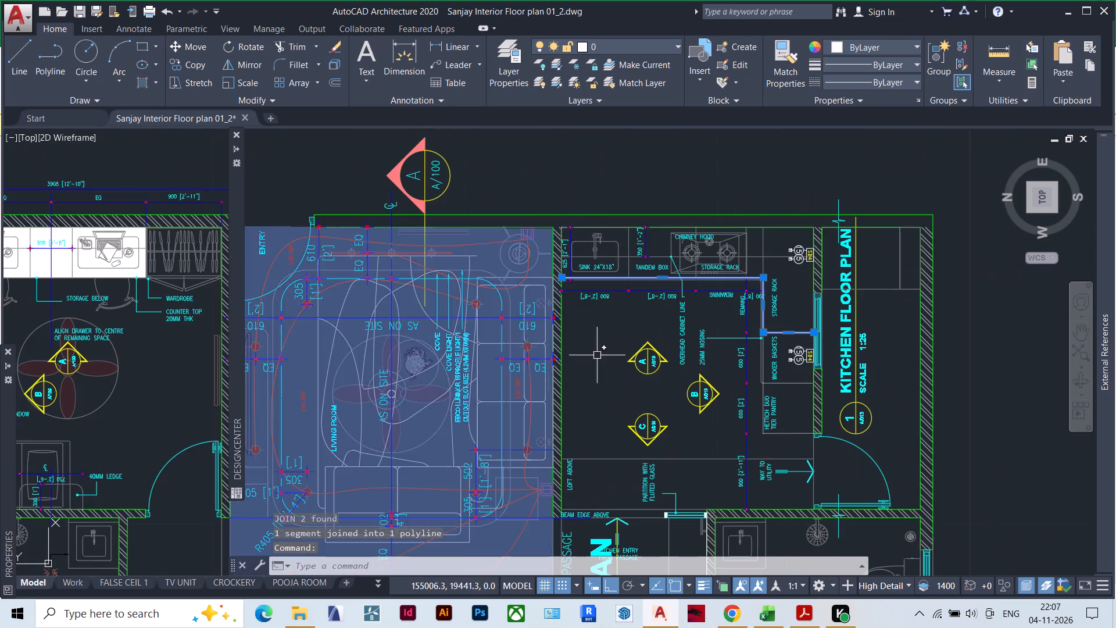
scroll(598, 355, "up", 1)
key("ctrl+1")
key("ctrl+1")
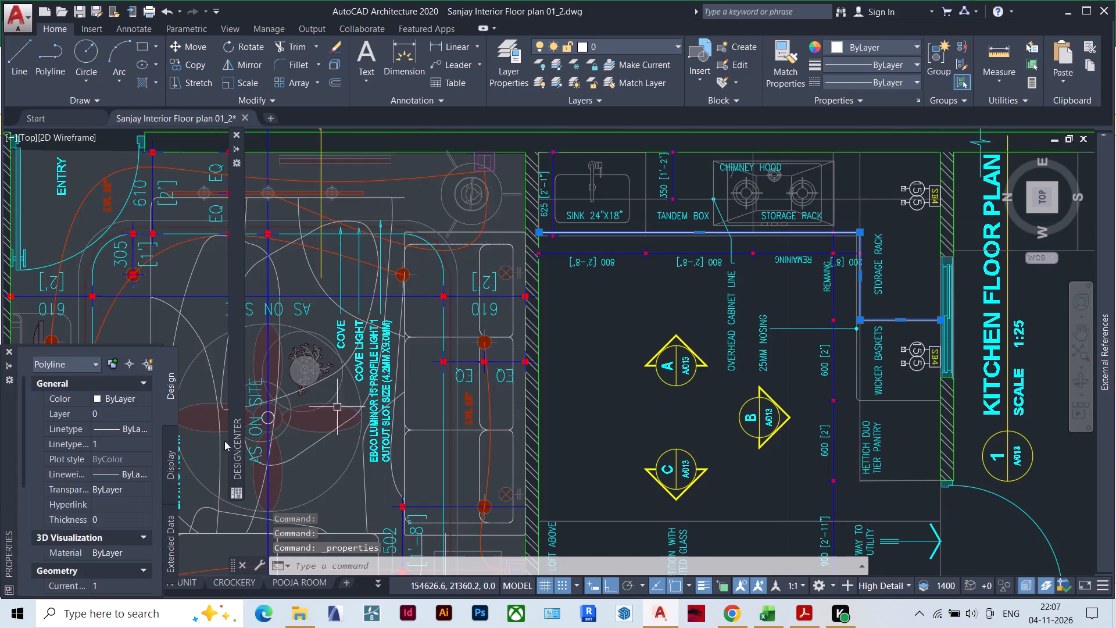
scroll(123, 457, "down", 3)
left_click(121, 492)
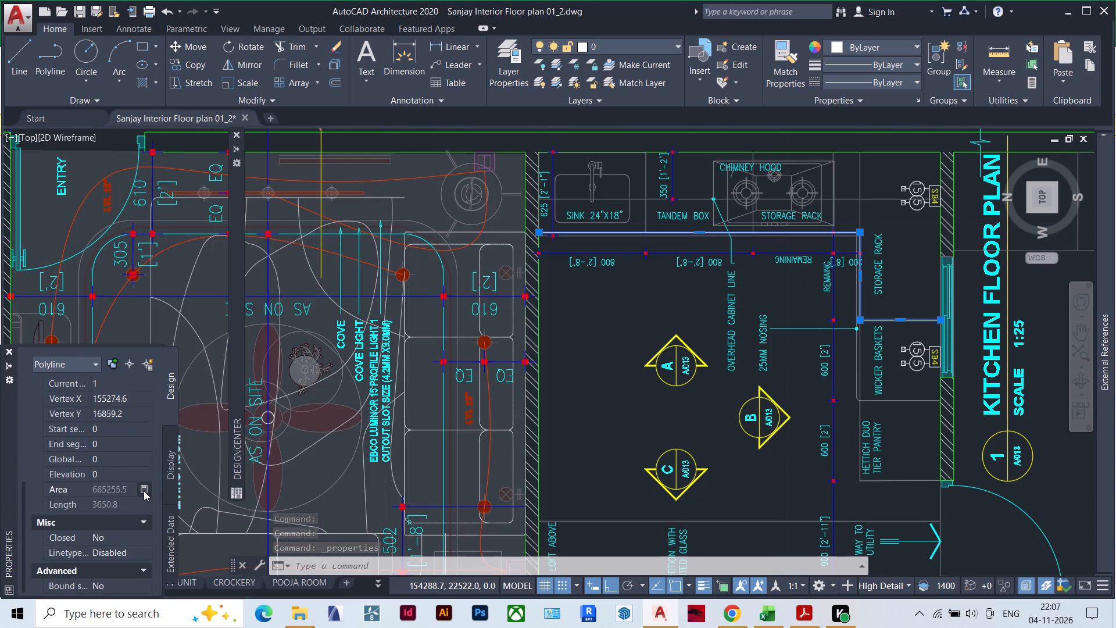
left_click(132, 506)
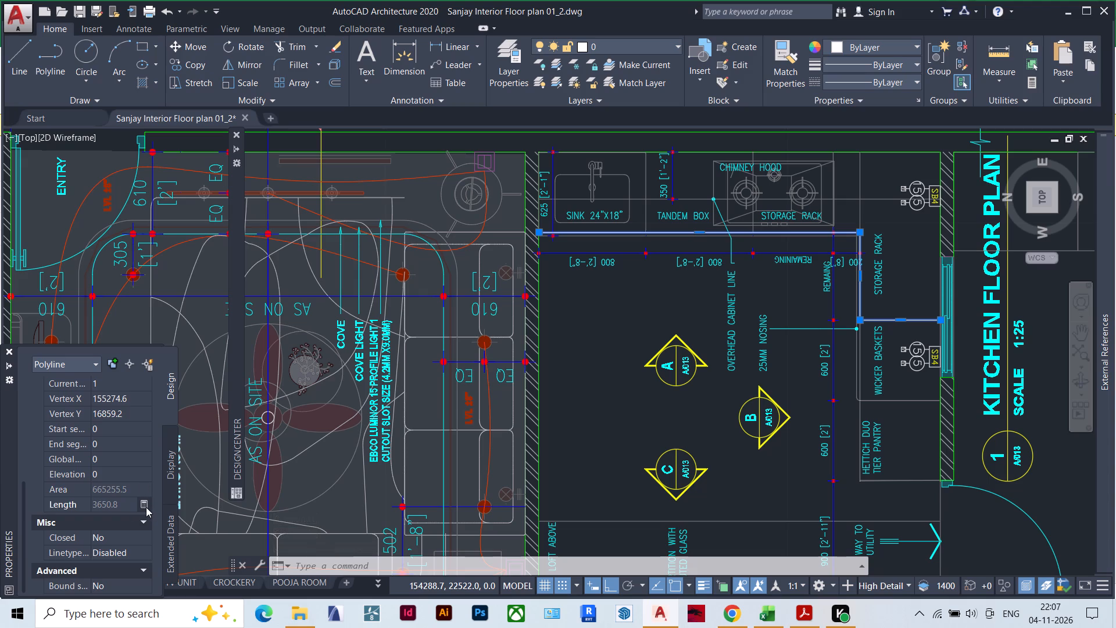
left_click(146, 507)
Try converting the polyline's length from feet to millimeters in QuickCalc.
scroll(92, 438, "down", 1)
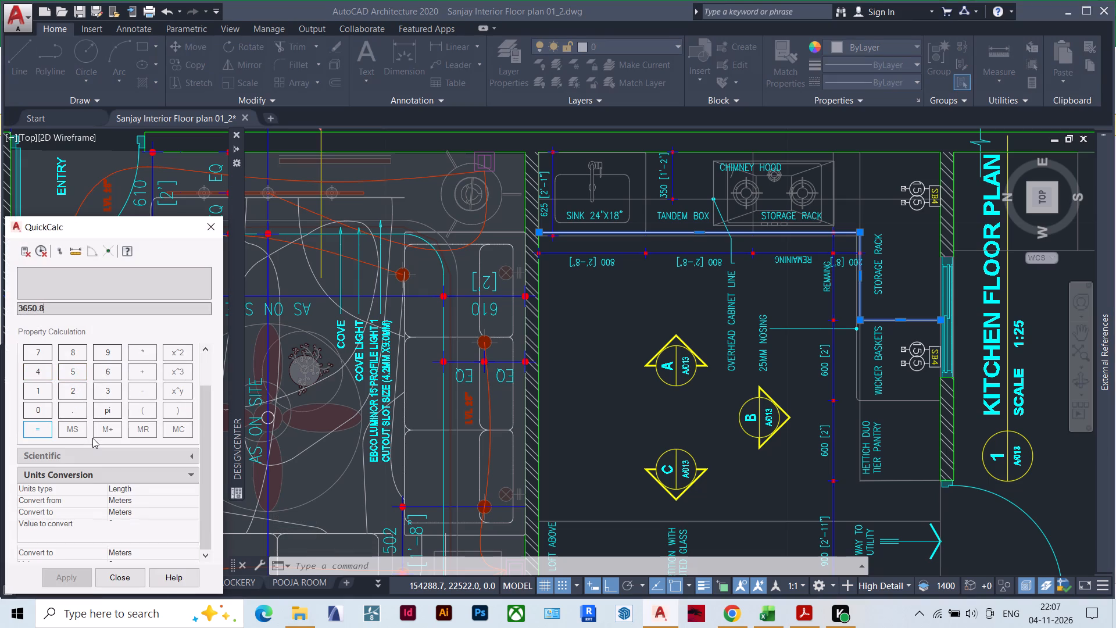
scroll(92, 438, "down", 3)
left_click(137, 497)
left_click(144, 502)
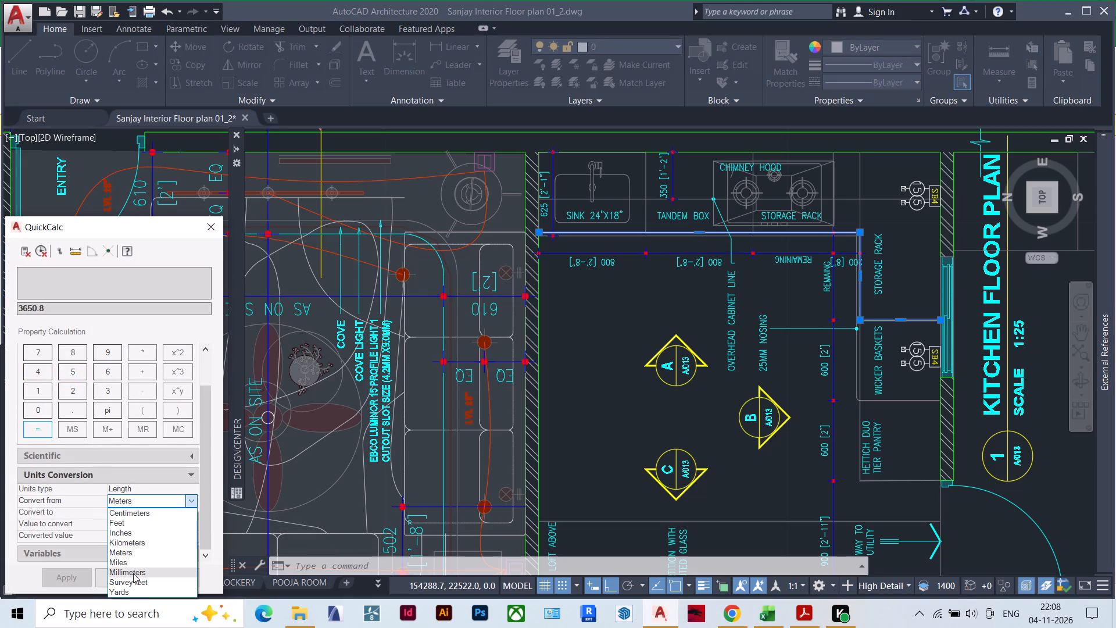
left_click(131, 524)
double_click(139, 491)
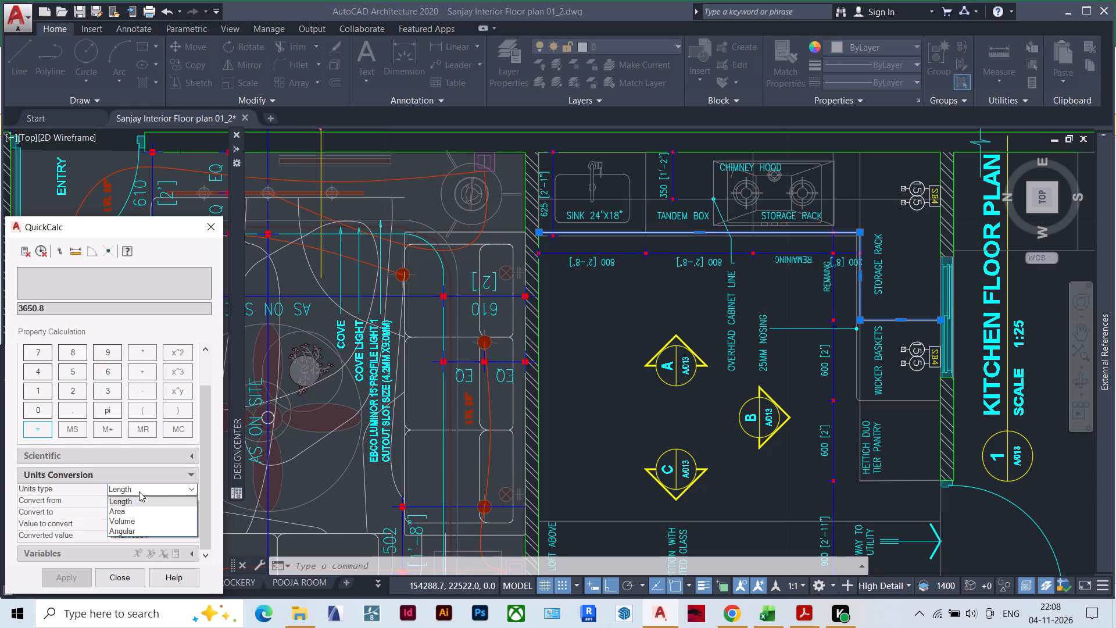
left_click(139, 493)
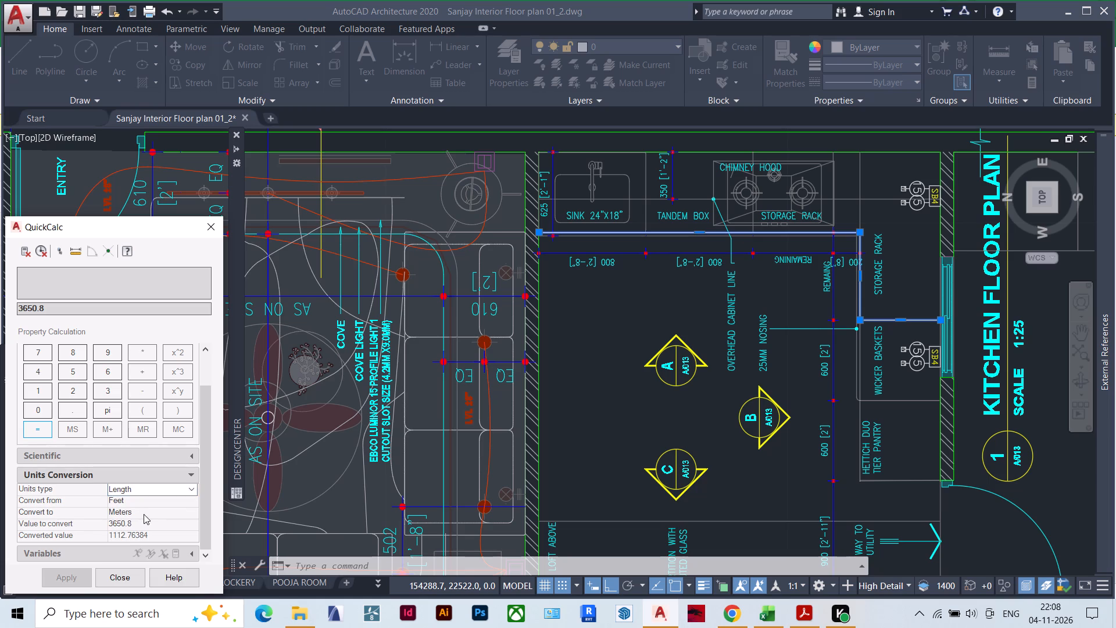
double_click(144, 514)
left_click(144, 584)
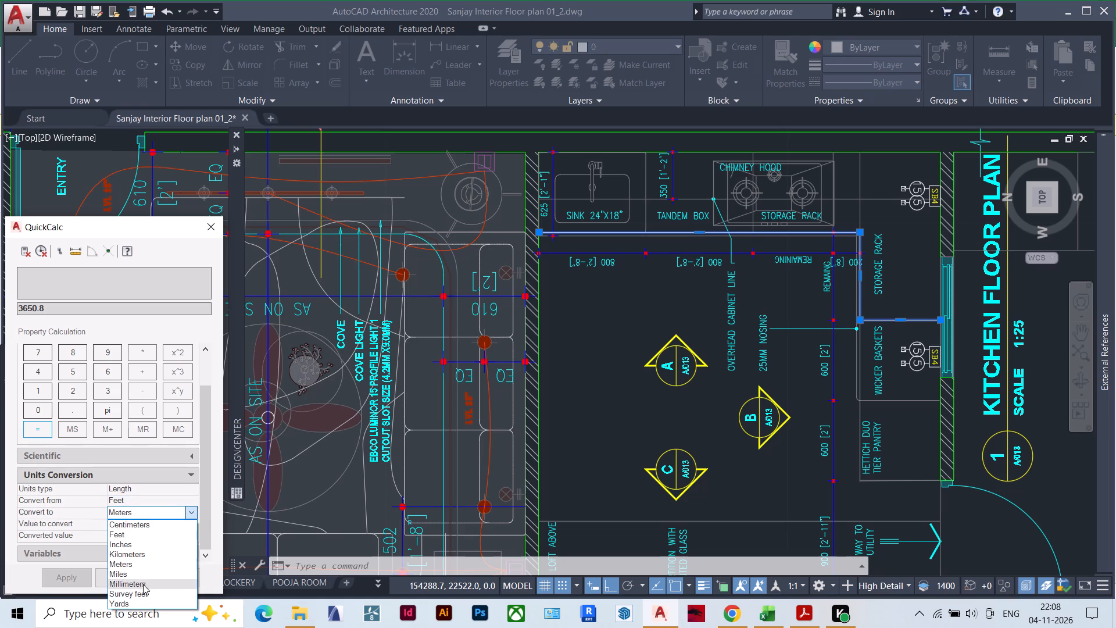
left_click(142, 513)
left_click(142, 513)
Convert the joined polyline's length from millimeters to feet in QuickCalc.
double_click(140, 501)
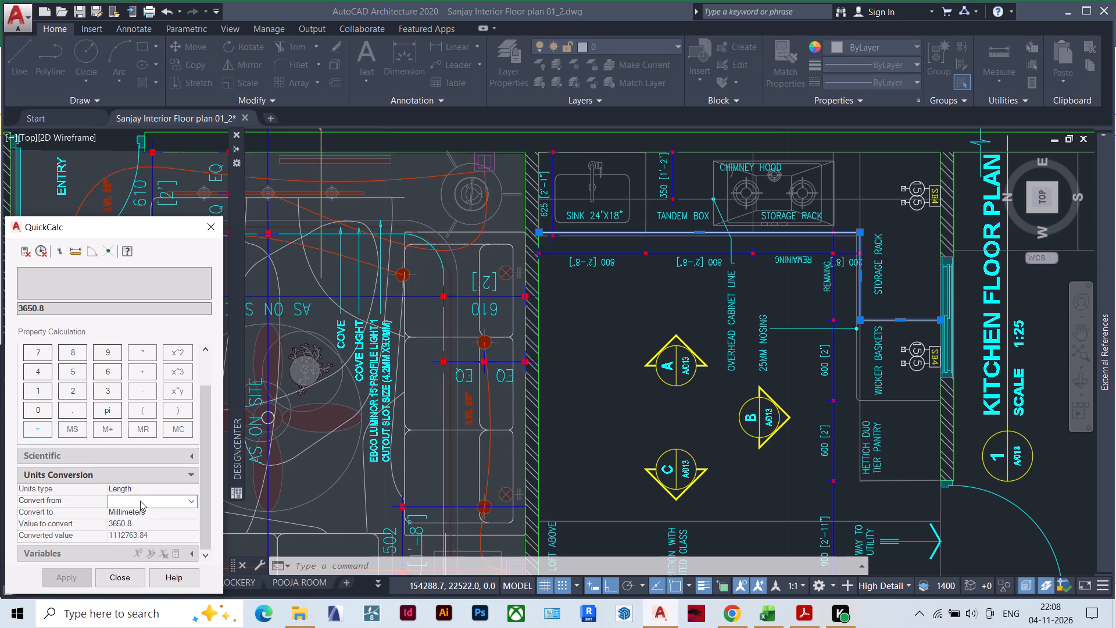
left_click(138, 573)
double_click(139, 516)
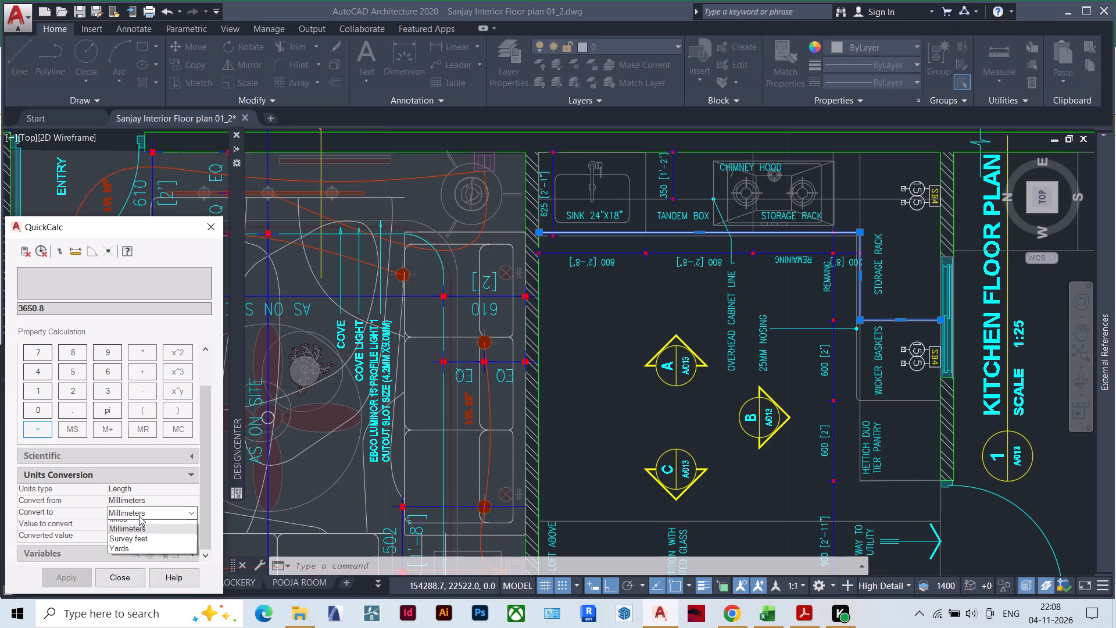
left_click(134, 537)
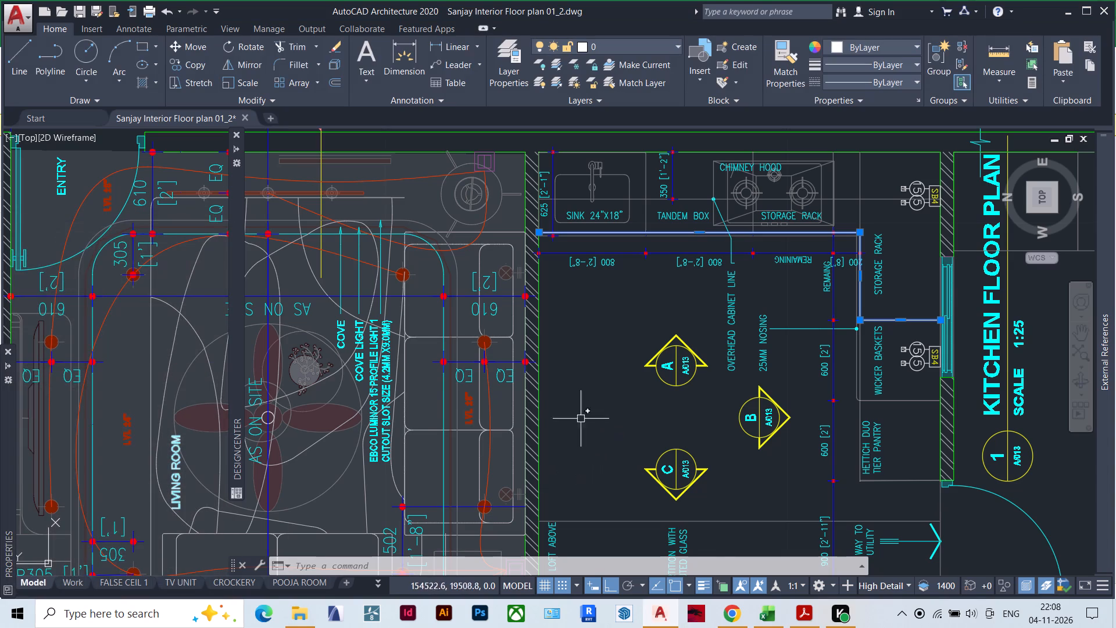
Remove the base cabinet polyline's end vertex at the window wall.
scroll(557, 409, "down", 1)
scroll(721, 401, "up", 1)
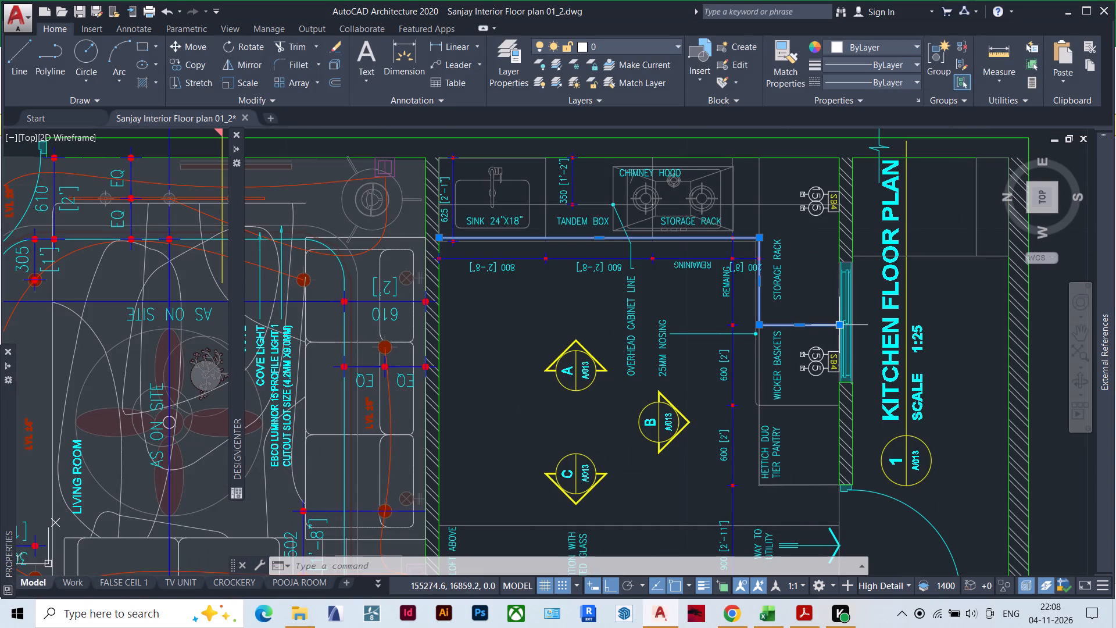
key("Escape")
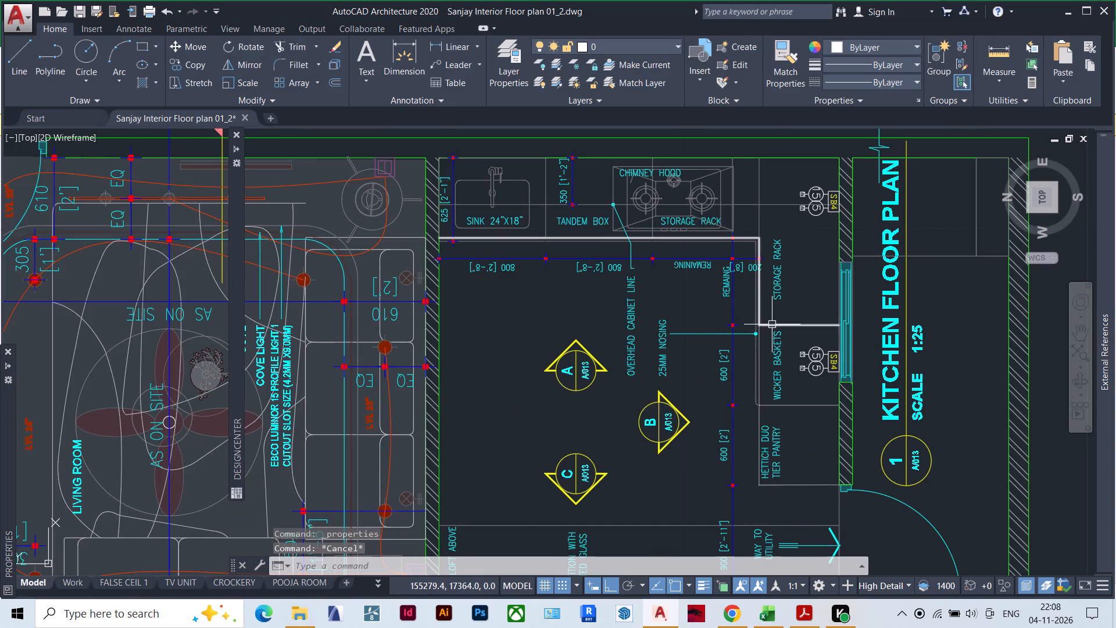
left_click(772, 324)
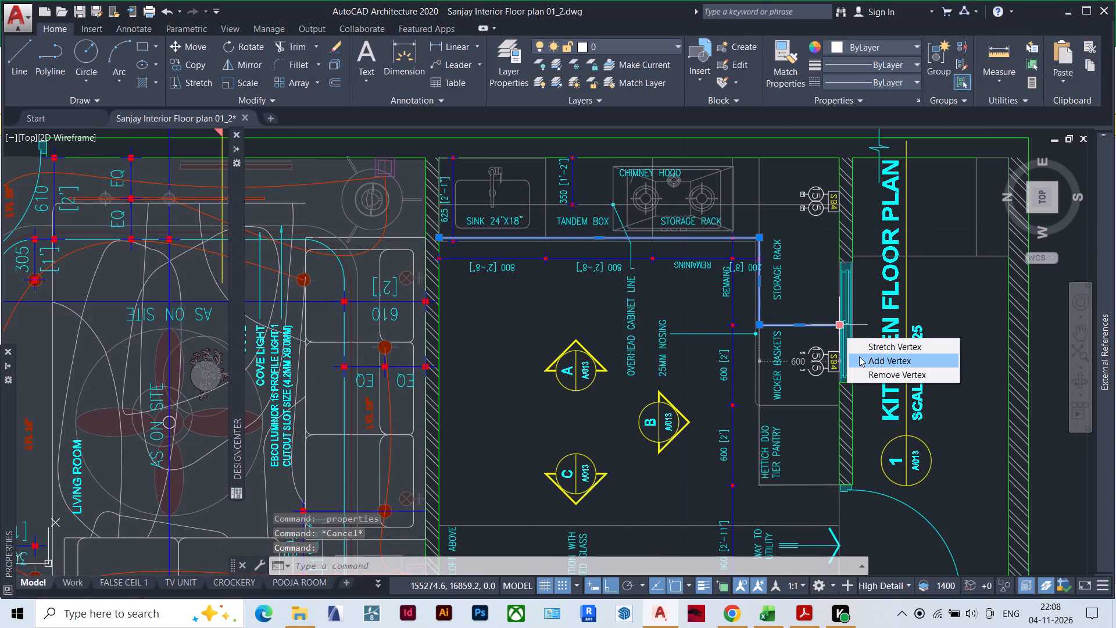
left_click(865, 371)
Stretch the polyline's end vertex 600 mm along the wicker baskets to the divider before the tier pantry.
left_click(760, 326)
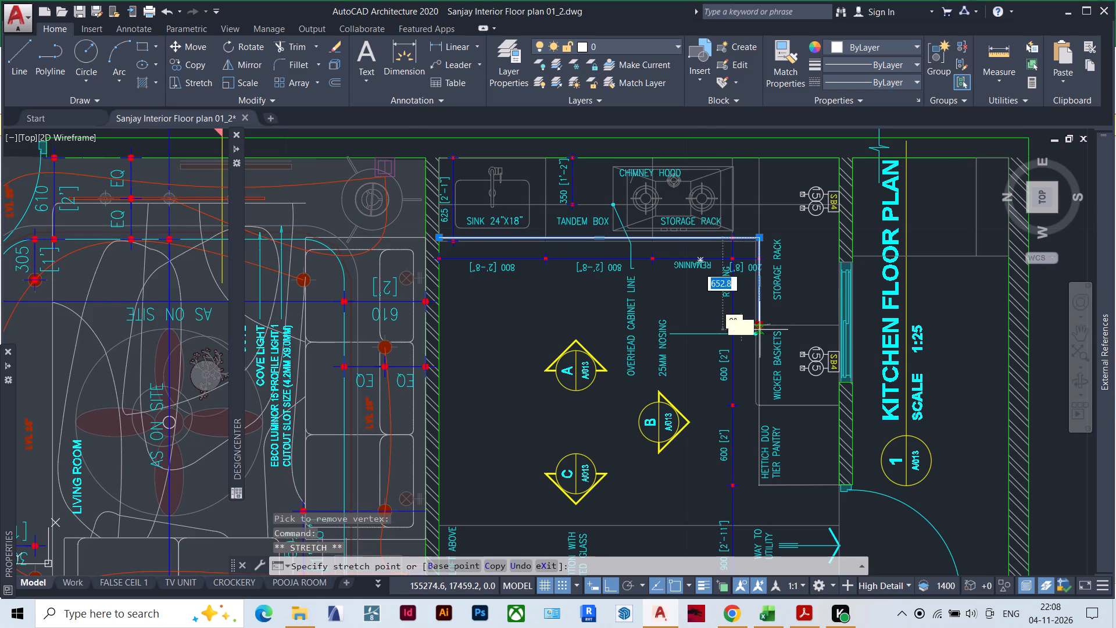
scroll(773, 387, "up", 1)
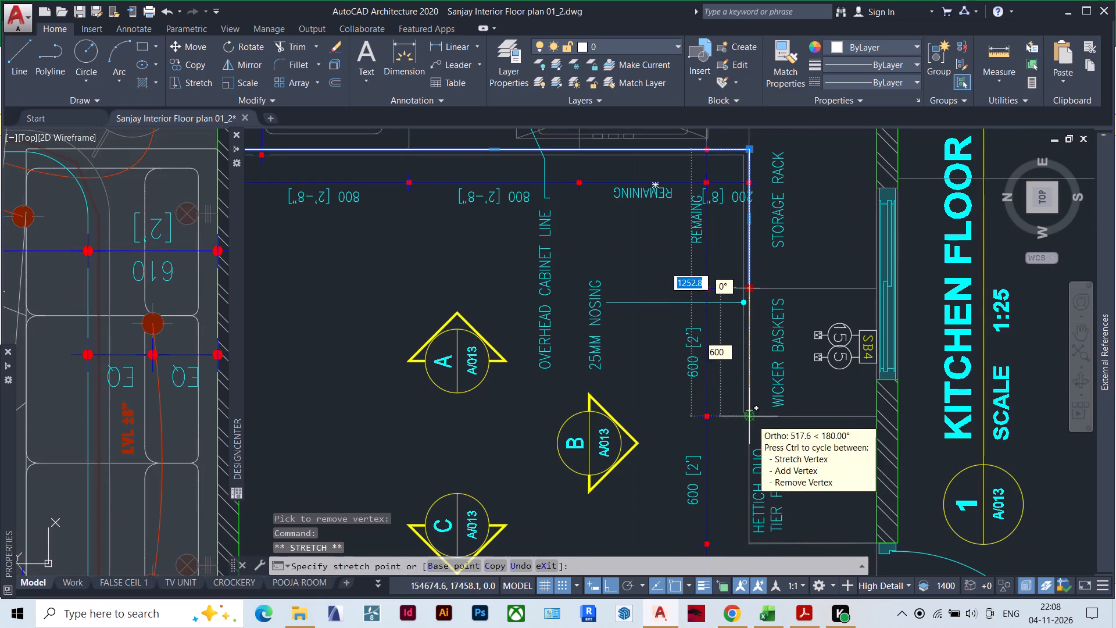
left_click(752, 419)
Convert the stretched polyline's length from millimeters to feet in QuickCalc.
key("ctrl+1")
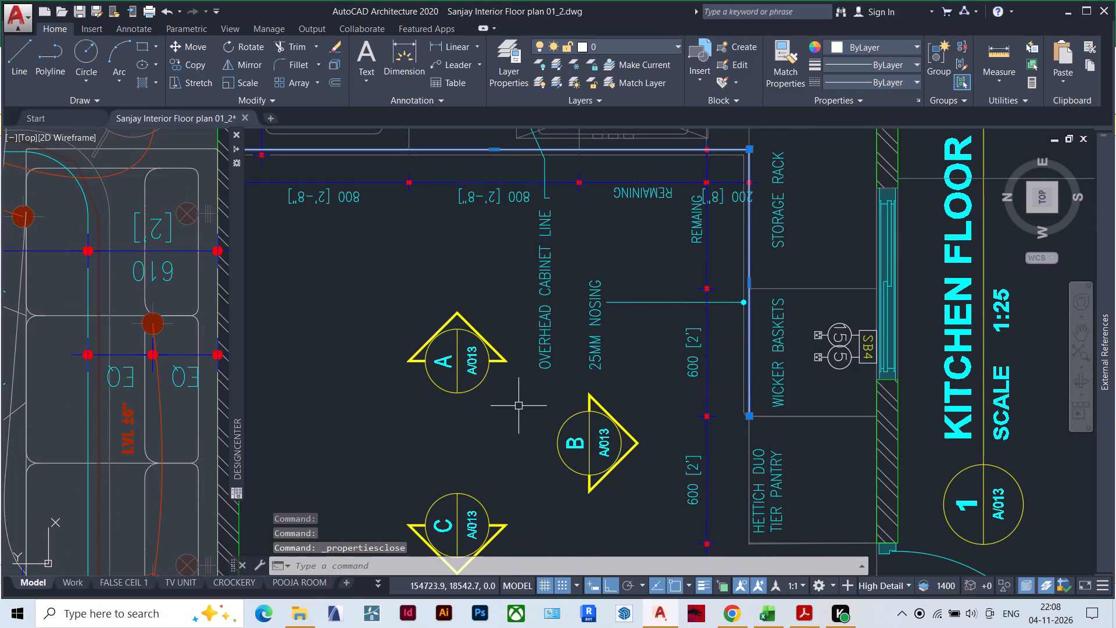
key("ctrl+1")
scroll(125, 451, "down", 2)
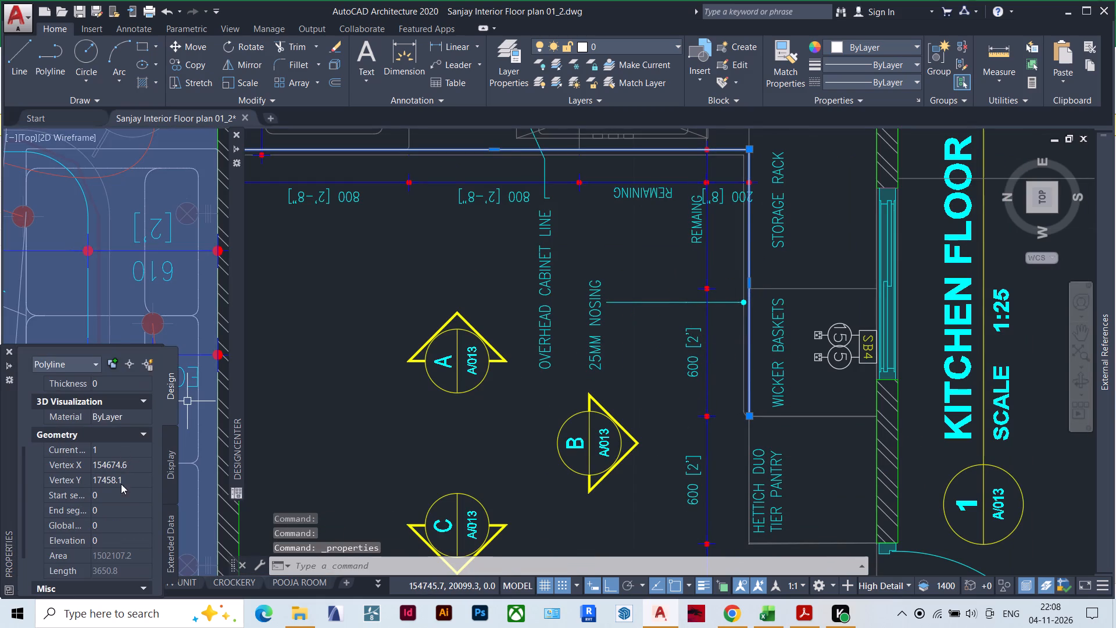
left_click(110, 573)
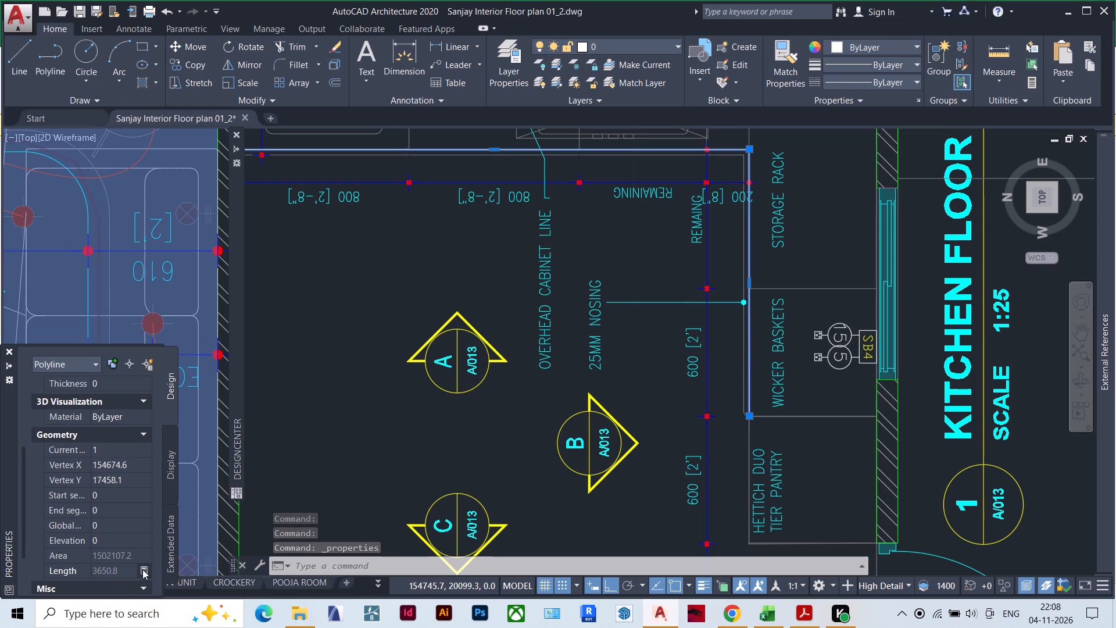
left_click(141, 577)
scroll(135, 512, "down", 3)
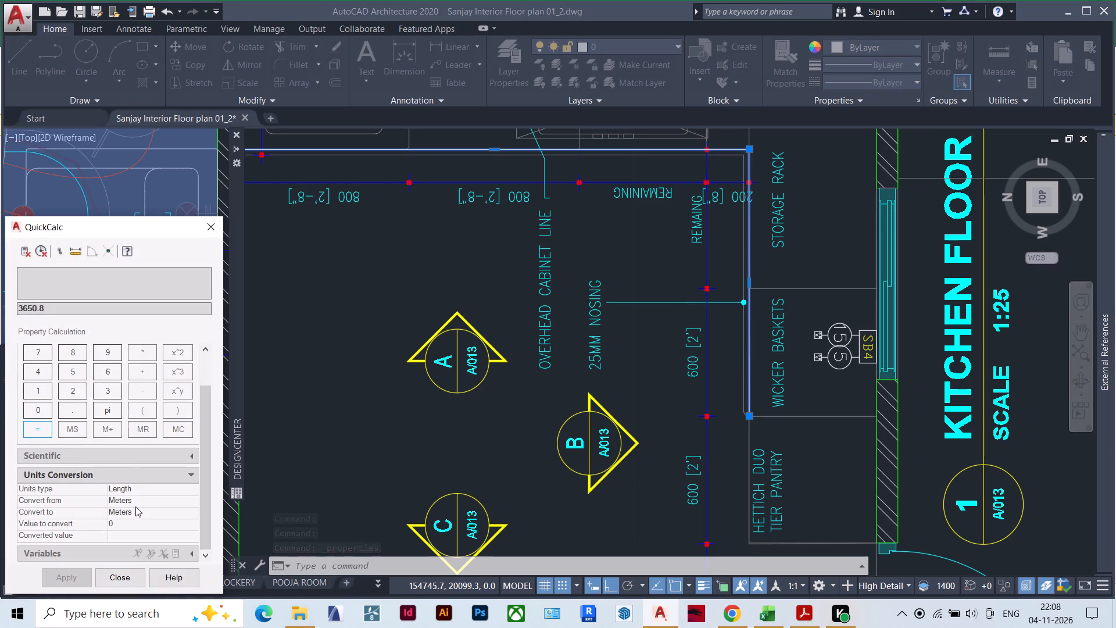
double_click(135, 498)
left_click(142, 573)
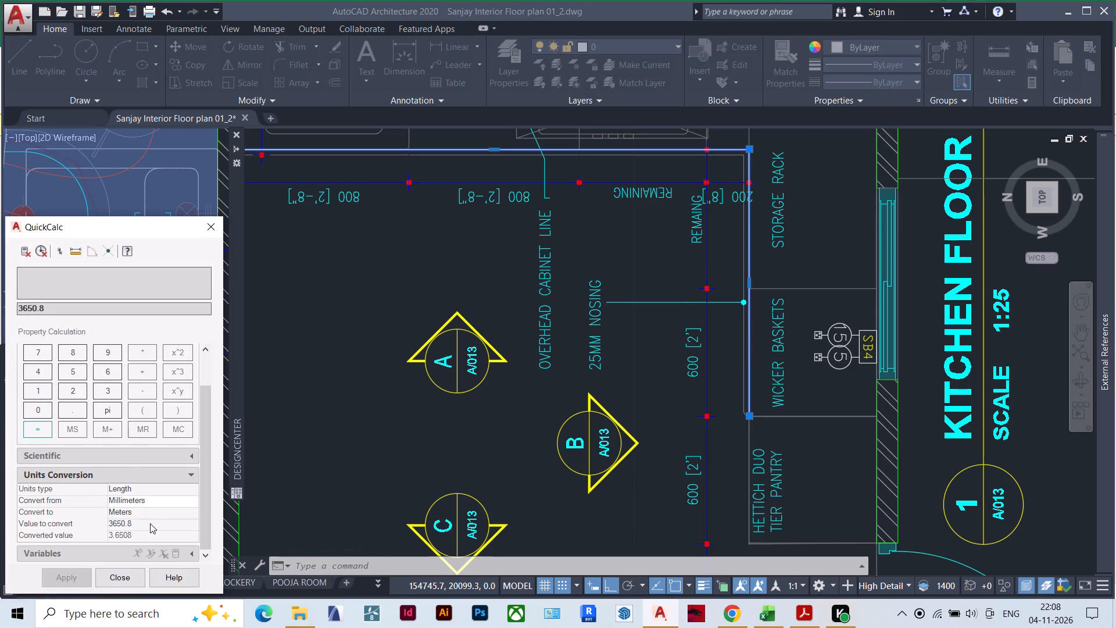
left_click(149, 515)
left_click(149, 515)
left_click(141, 540)
double_click(141, 514)
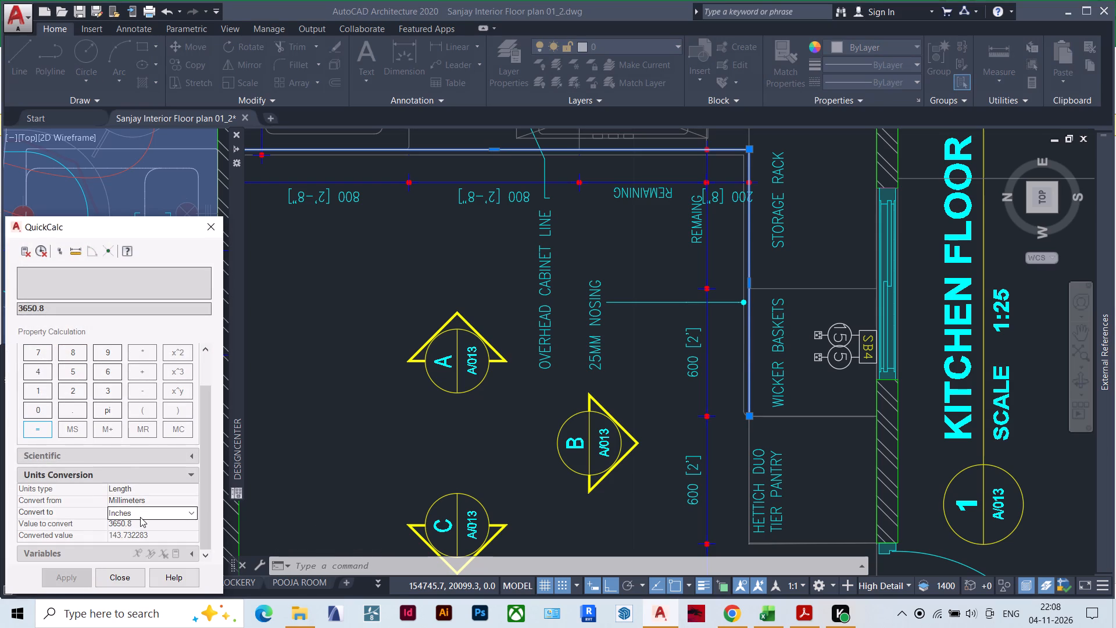
left_click(139, 513)
left_click(136, 533)
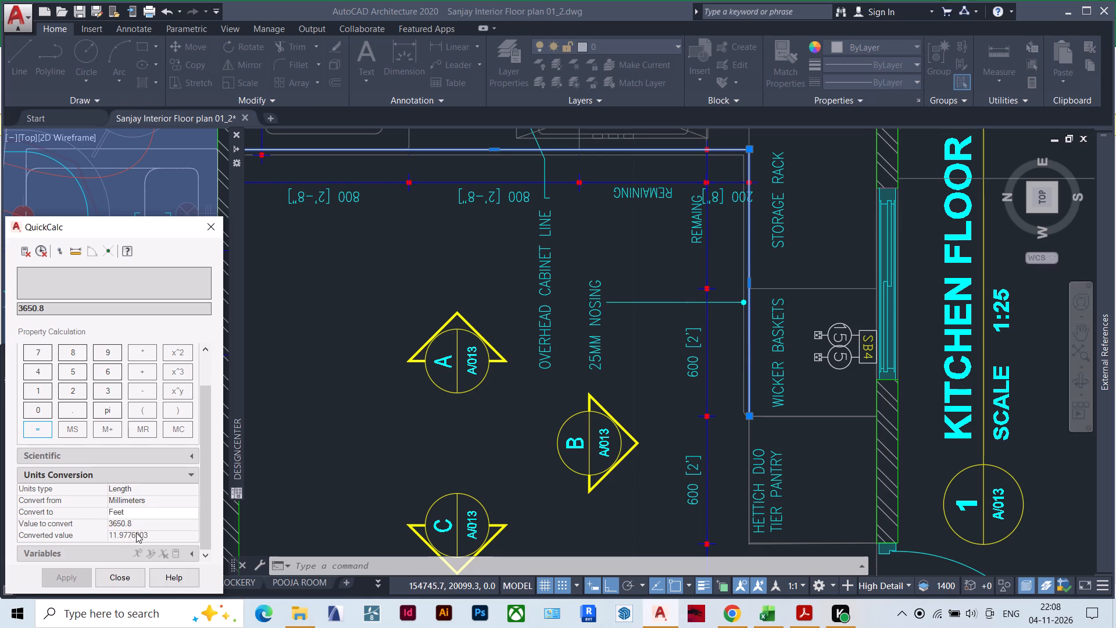
left_click(129, 578)
key("Escape")
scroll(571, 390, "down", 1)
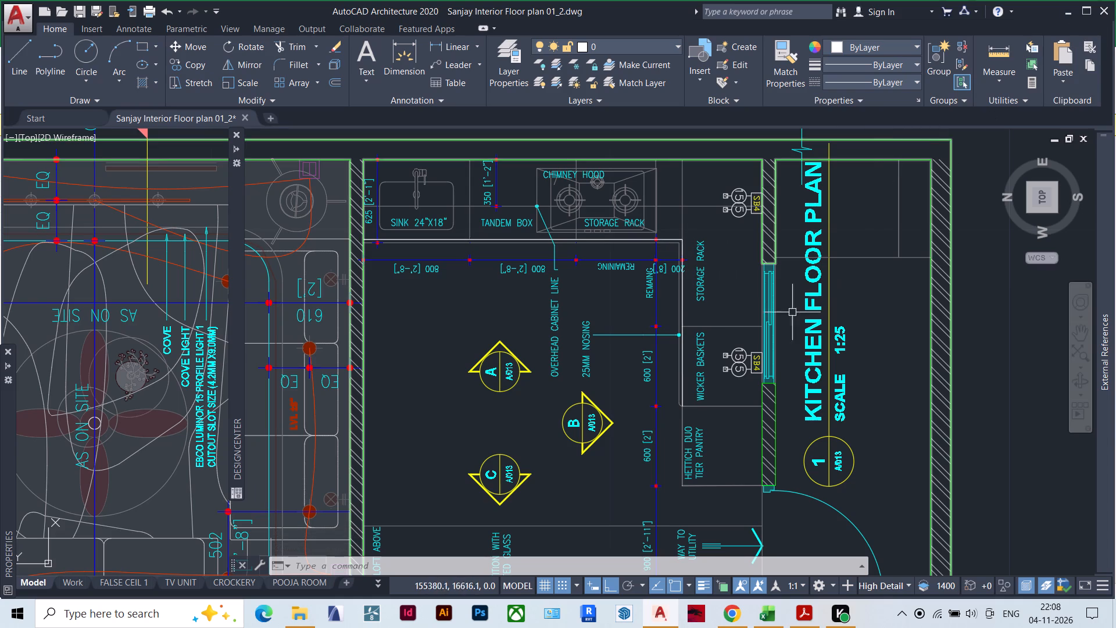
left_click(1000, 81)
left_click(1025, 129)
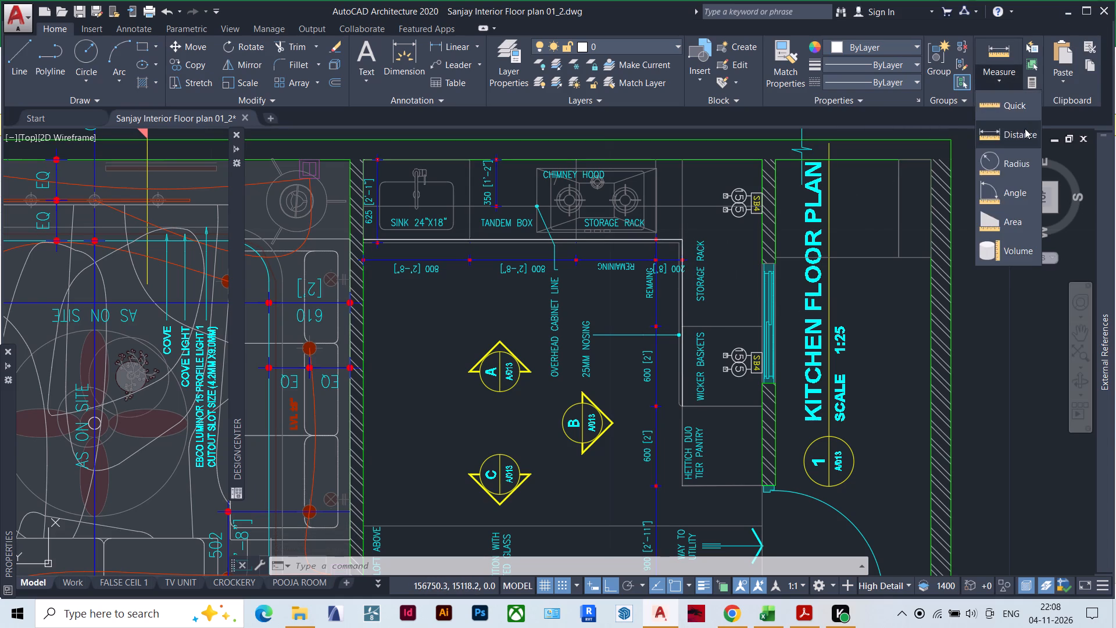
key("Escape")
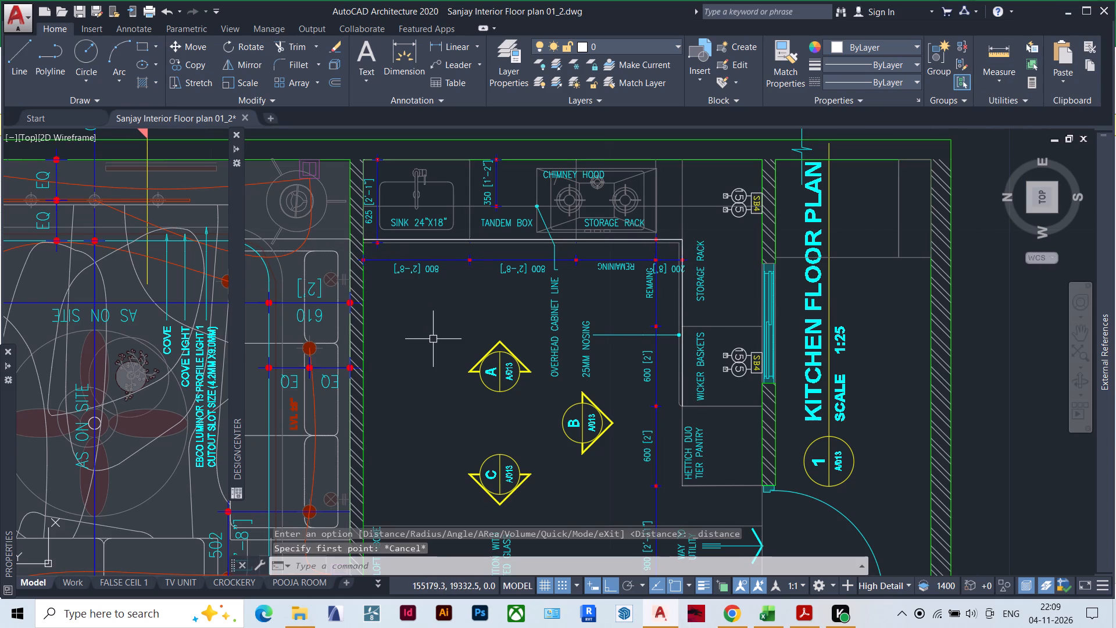
Measure along the base cabinet front line from the living room wall to the window wall with DIM, without placing a dimension.
type("DIM")
key("Return")
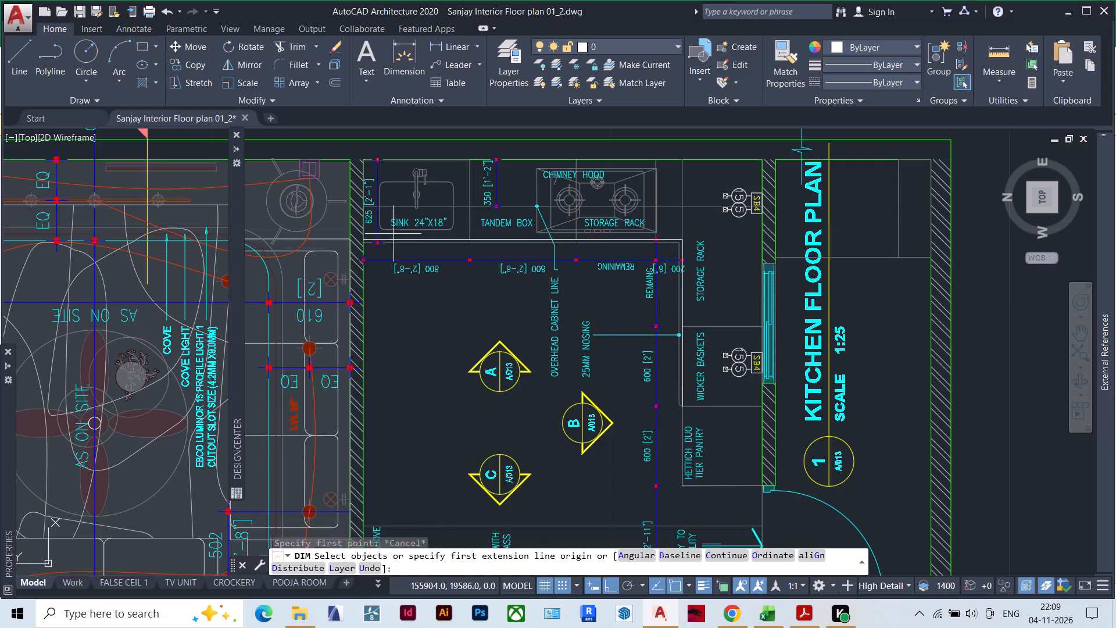
scroll(359, 240, "up", 1)
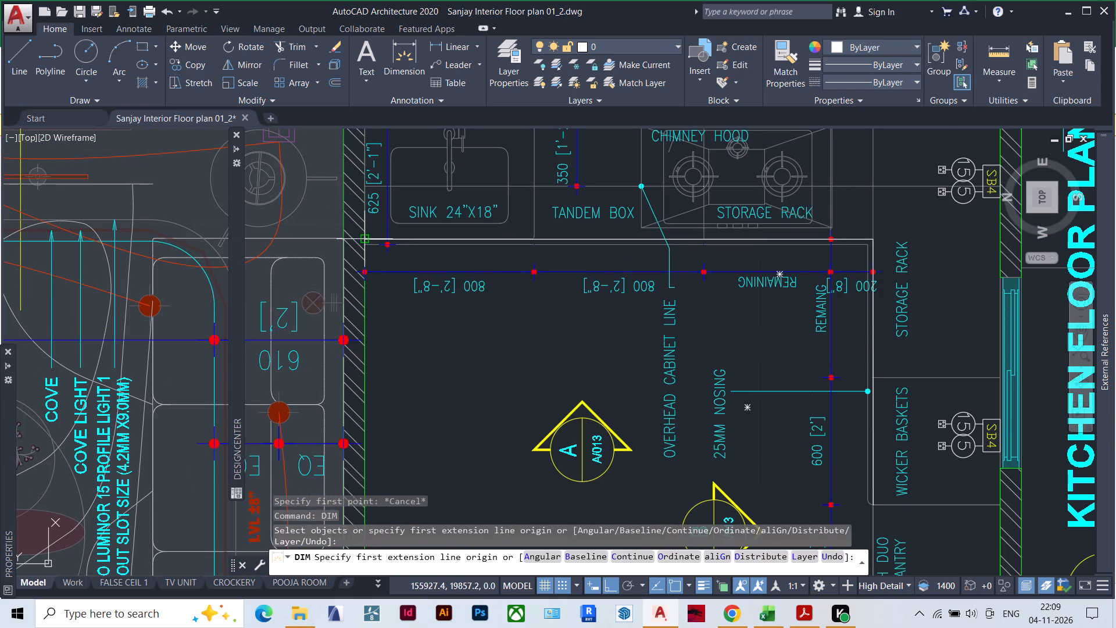
left_click(362, 241)
scroll(408, 240, "down", 1)
scroll(724, 227, "up", 2)
scroll(725, 227, "down", 1)
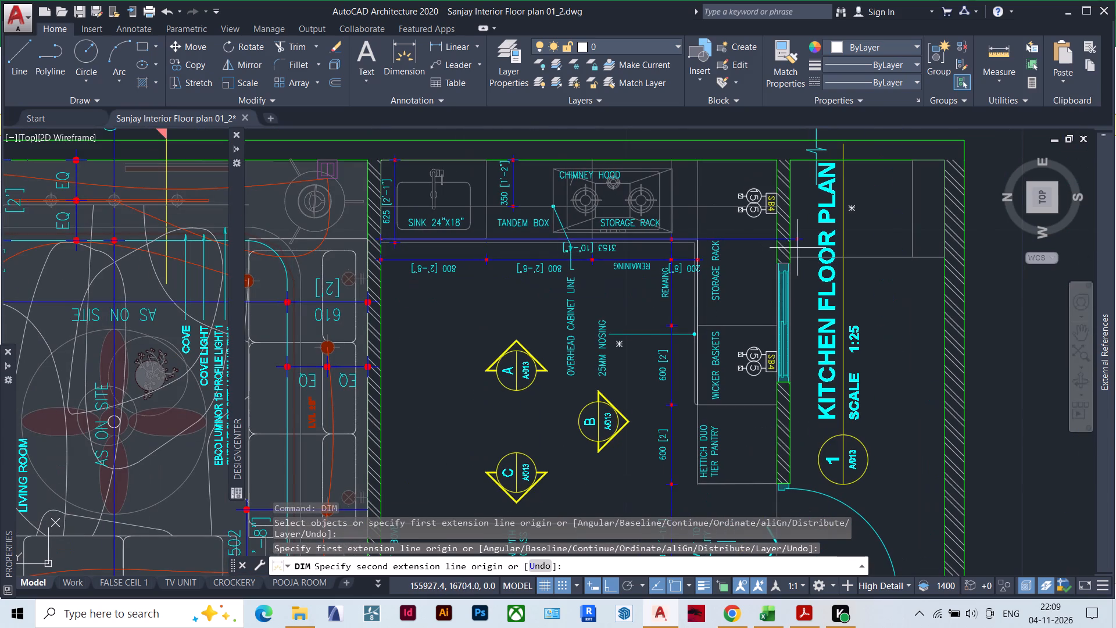
left_click(777, 239)
scroll(577, 256, "up", 1)
key("Escape")
scroll(681, 233, "down", 1)
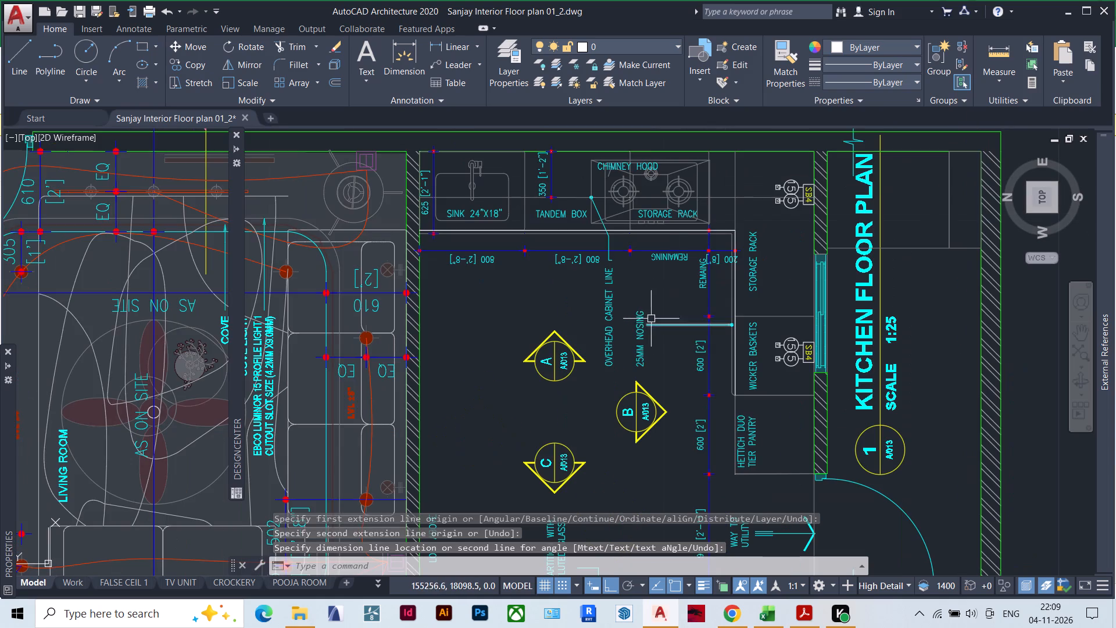
right_click(657, 295)
left_click(703, 302)
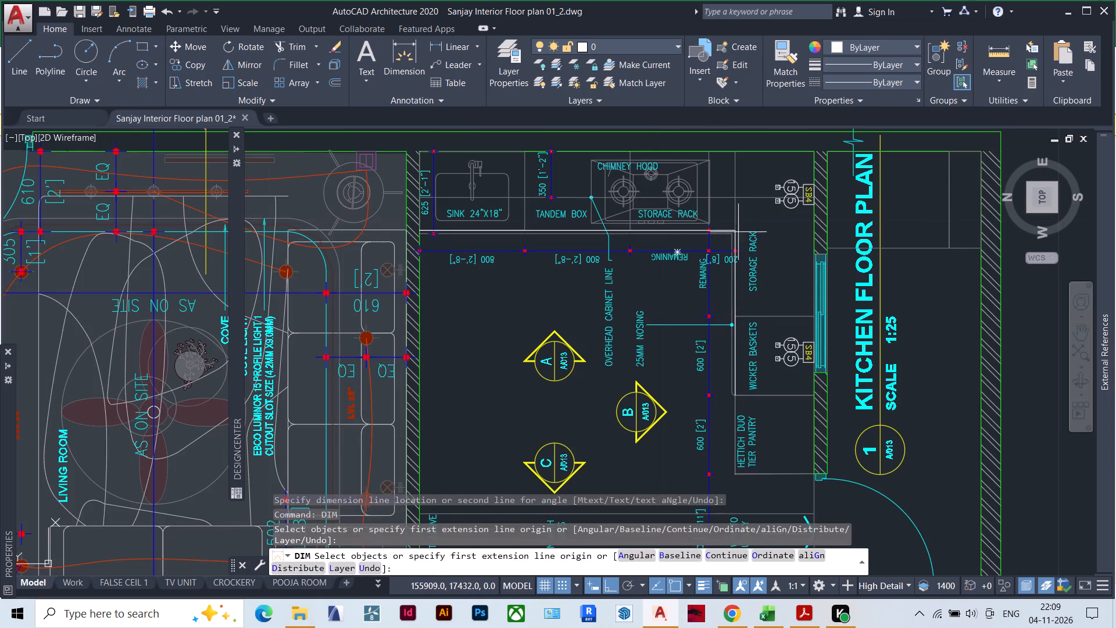
scroll(739, 233, "up", 2)
left_click(726, 228)
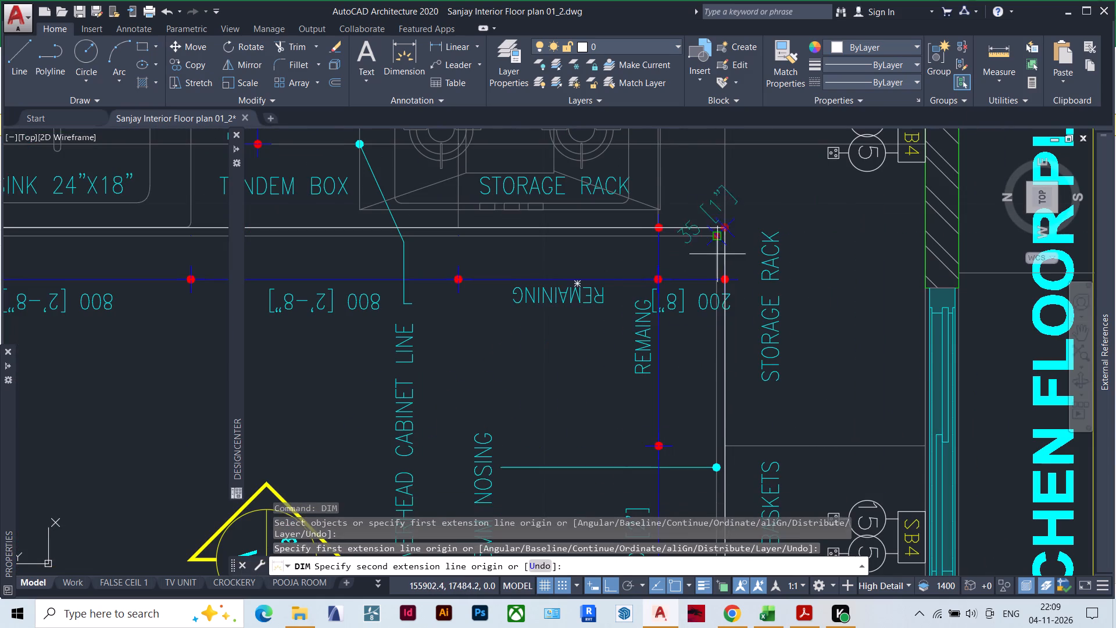
scroll(717, 254, "down", 2)
scroll(728, 397, "up", 1)
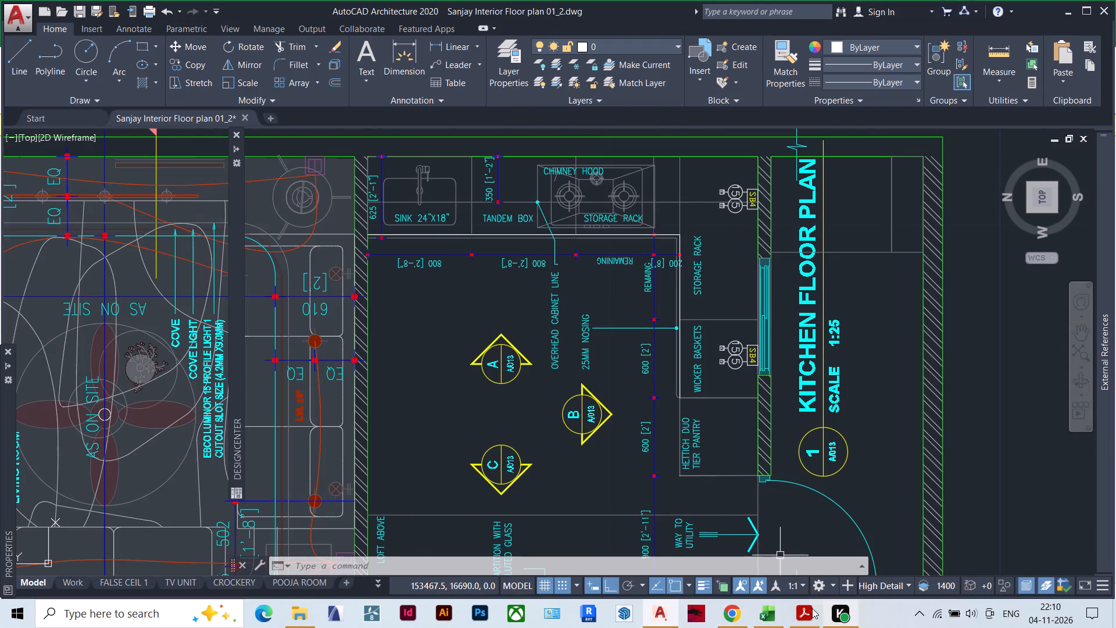
left_click(765, 612)
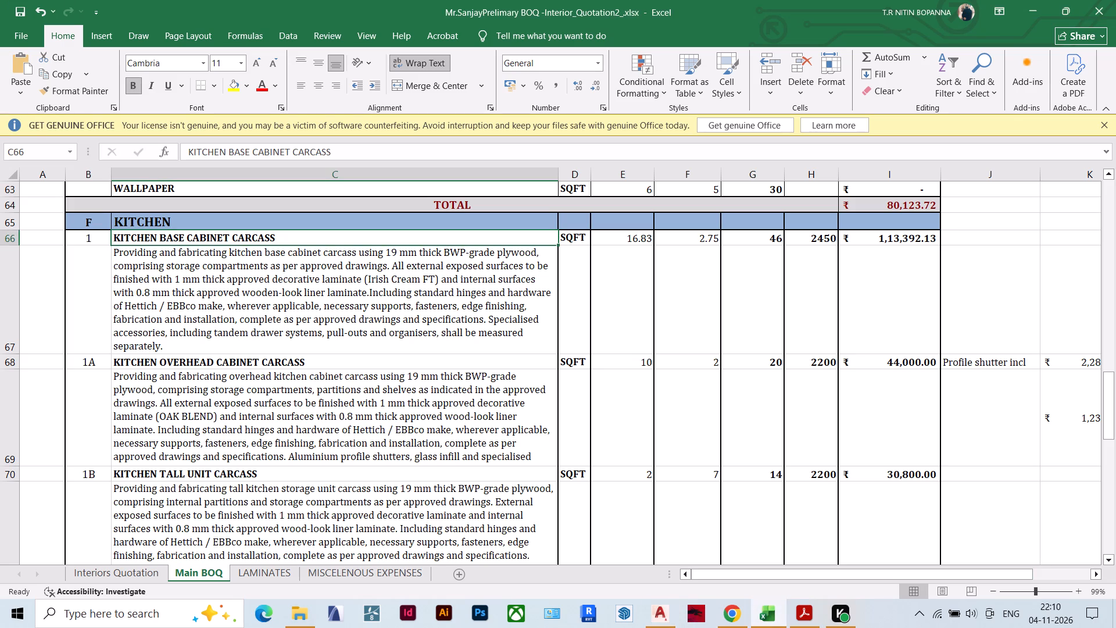
double_click(636, 241)
left_click_drag(626, 240, 667, 238)
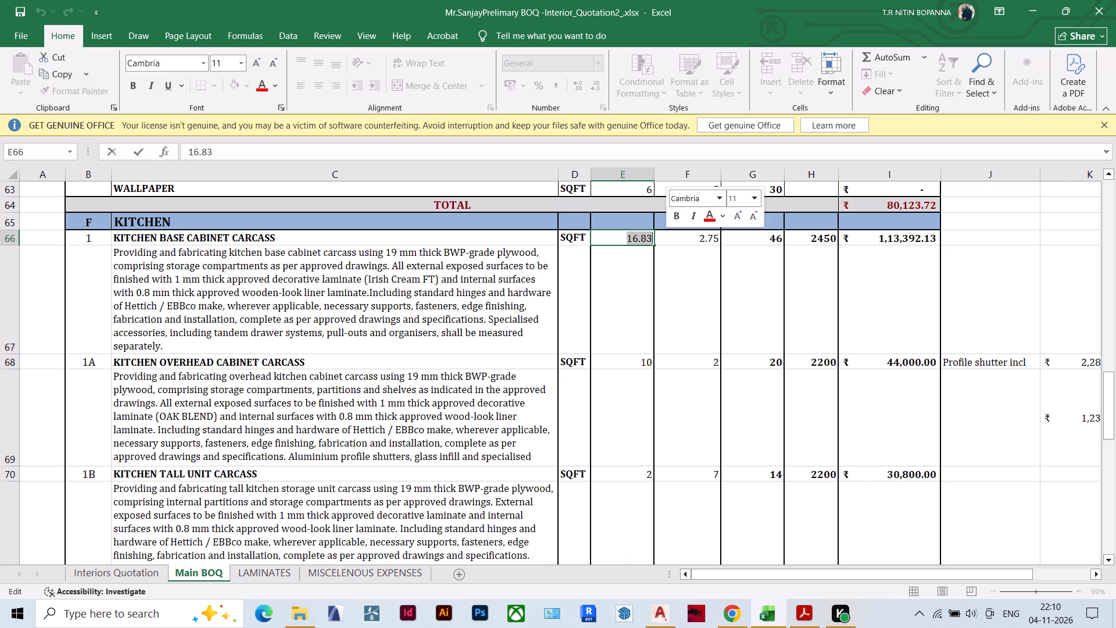
type("13")
left_click(682, 262)
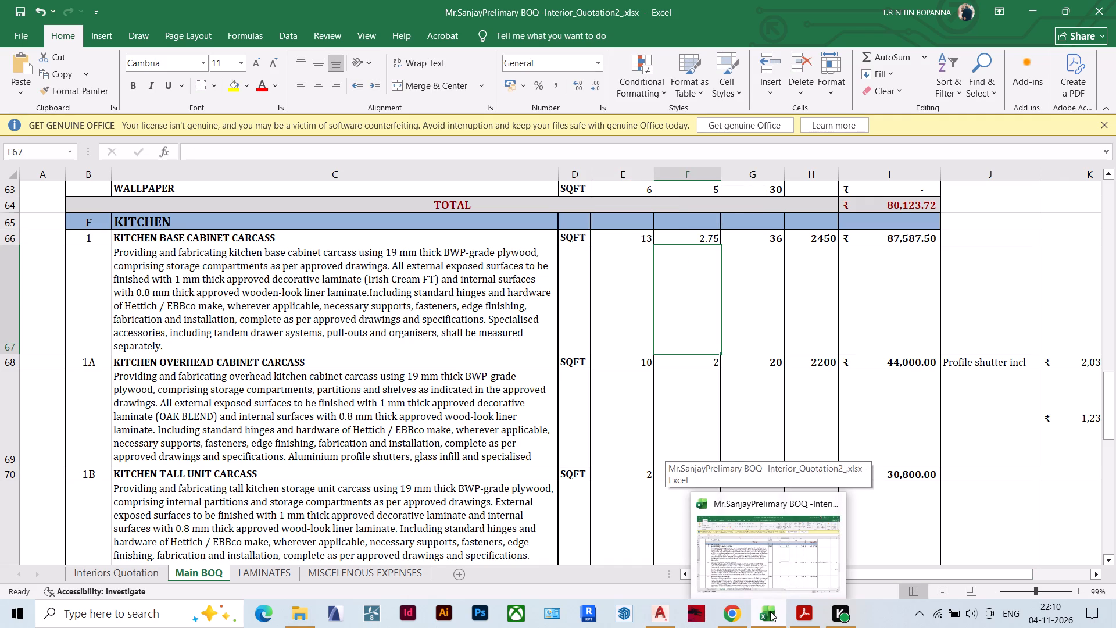
Clear the height value in the kitchen base cabinet carcass row.
left_click(693, 239)
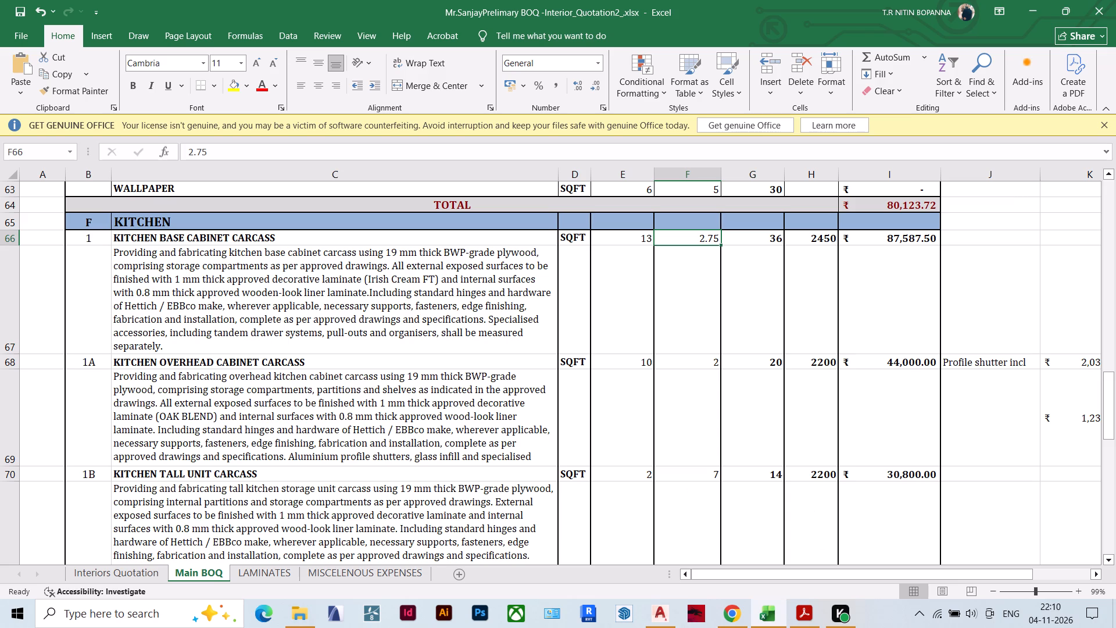
key("2")
key("period")
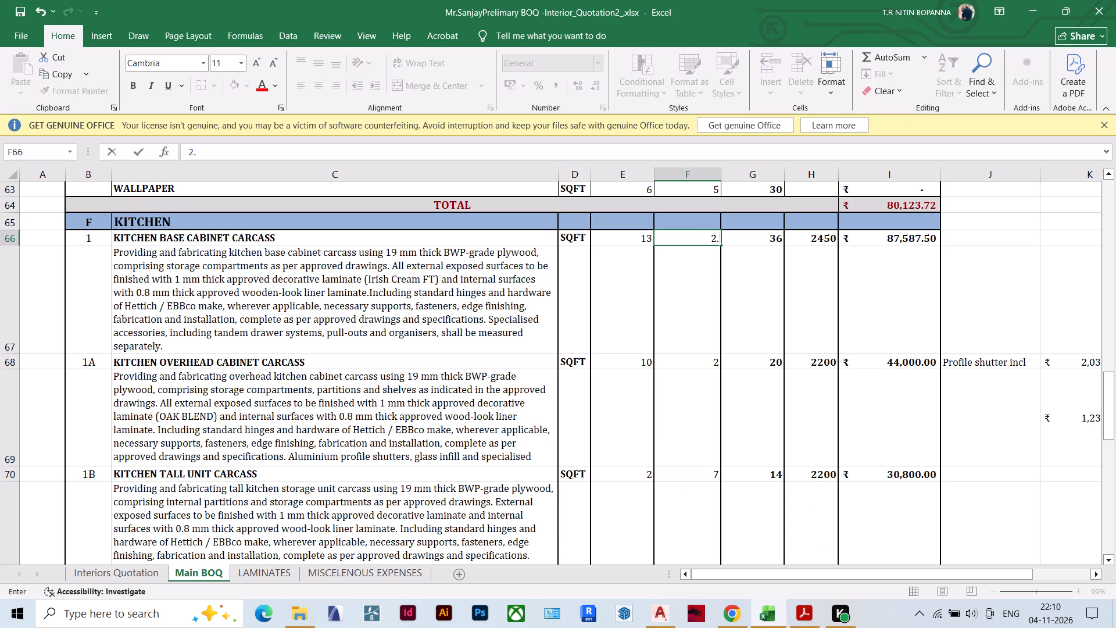
key("4")
key("BackSpace")
key("BackSpace")
key("BackSpace")
Append RFT 13' x 2'4" ht to the KITCHEN BASE CABINET CARCASS item title.
left_click(406, 241)
double_click(389, 239)
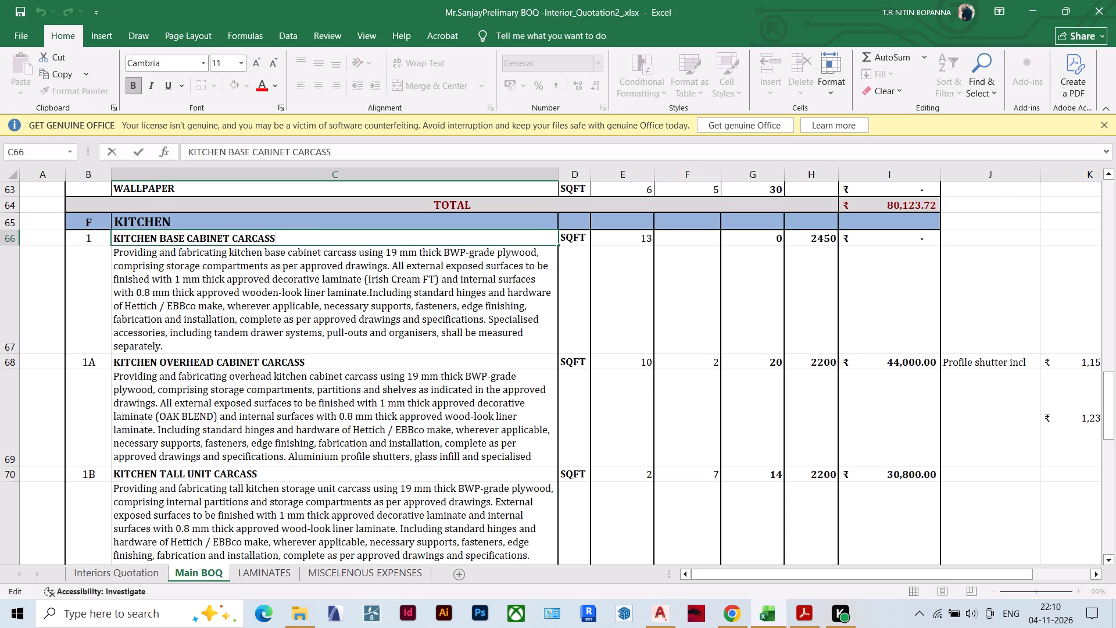
key("space")
type("RFT")
key("space")
type("13'")
key("space")
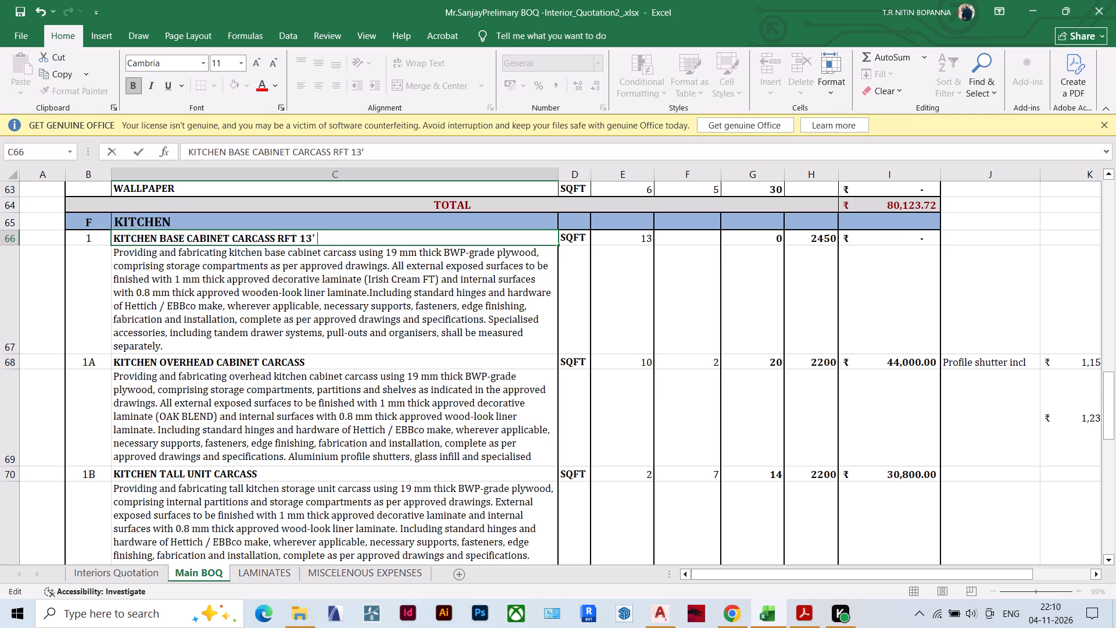
key("x")
key("space")
key("2")
key("apostrophe")
key("4")
type("\" ht")
left_click(696, 308)
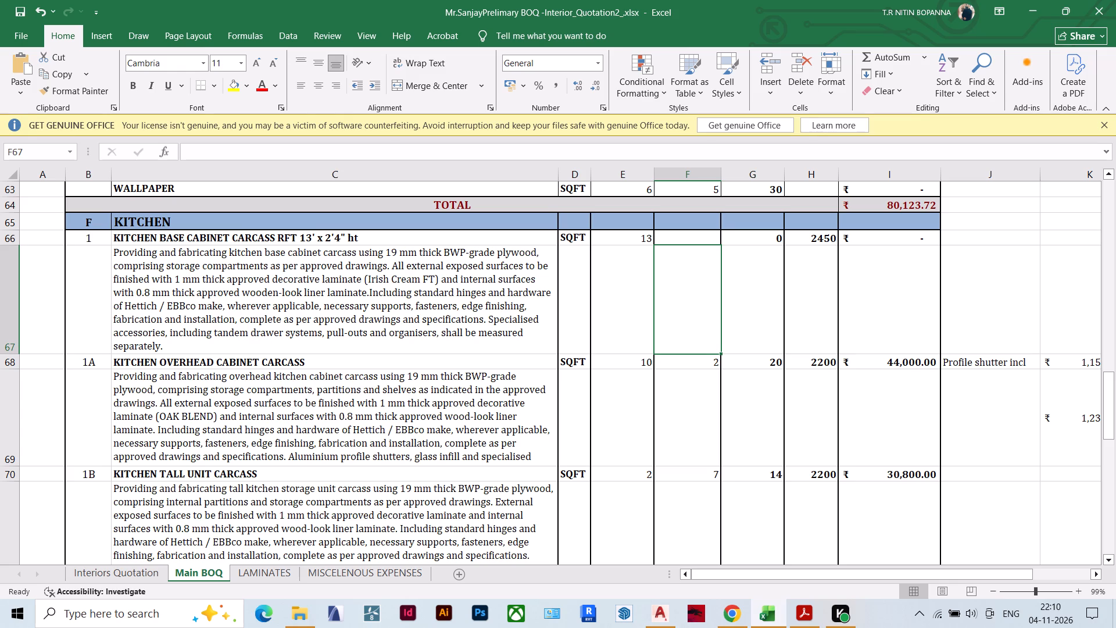
Switch to the merged drawings PDF in Acrobat and browse the sheets from the study room to the pooja unit details.
left_click(669, 238)
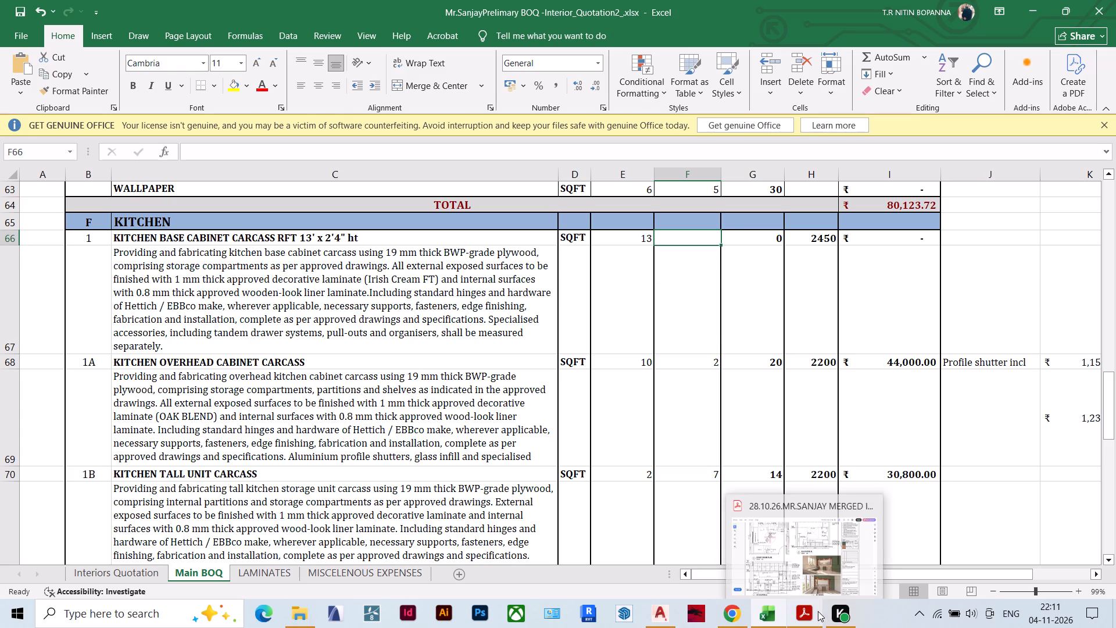
left_click(806, 554)
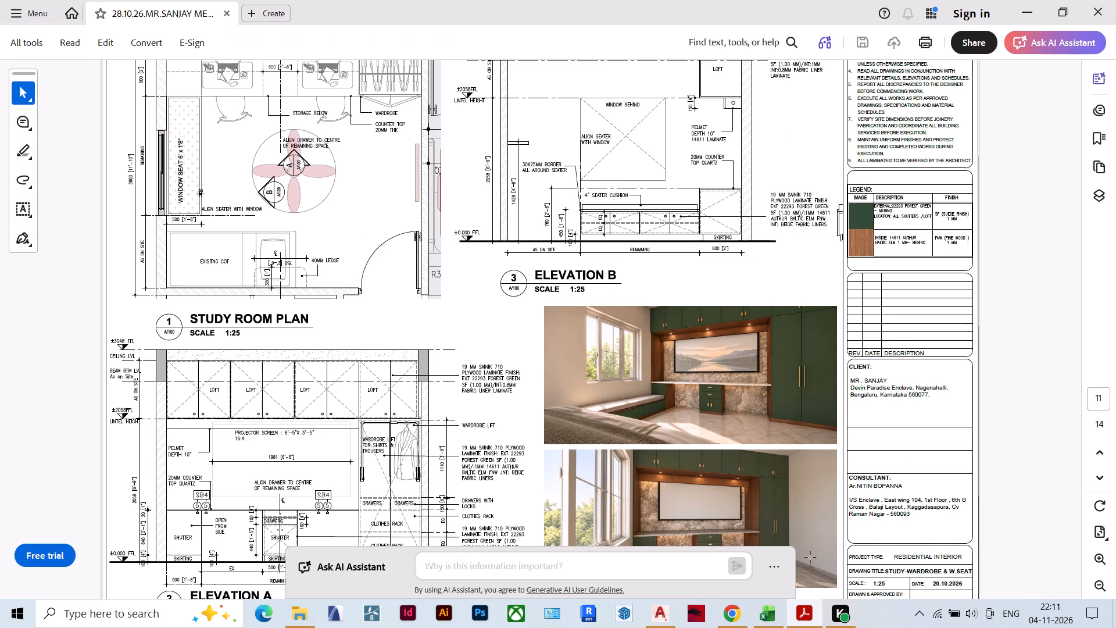
scroll(815, 536, "down", 6)
scroll(795, 476, "down", 2)
scroll(795, 476, "up", 2)
scroll(795, 476, "down", 1)
scroll(795, 476, "up", 1)
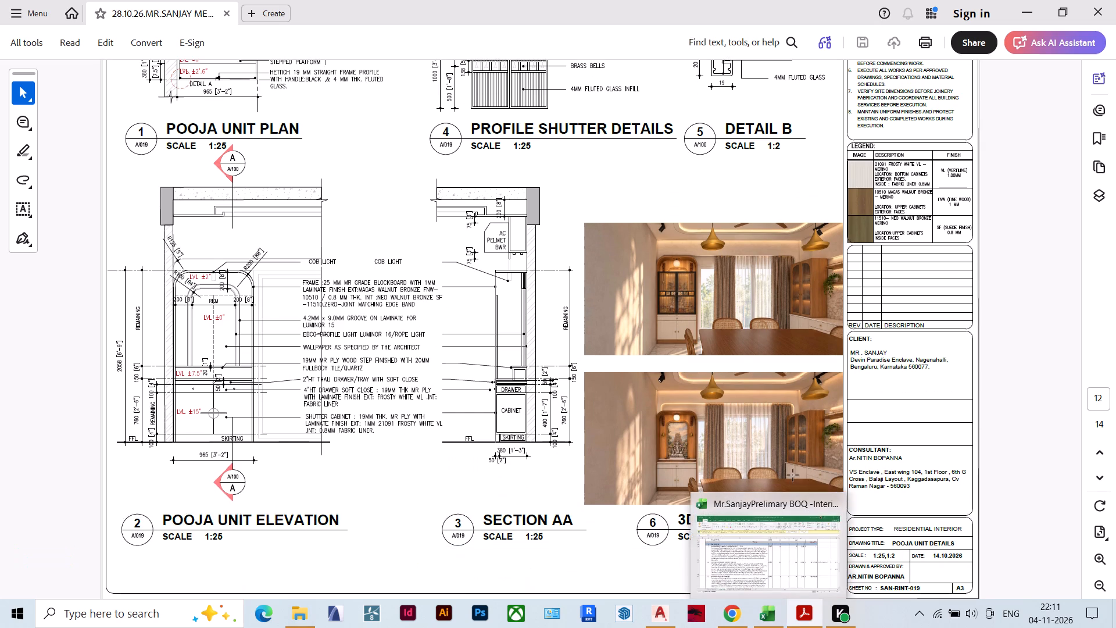
Switch to the AutoCAD floor plan and look up the length of the L-shaped counter-edge polyline in the kitchen plan.
scroll(793, 476, "down", 3)
left_click(668, 615)
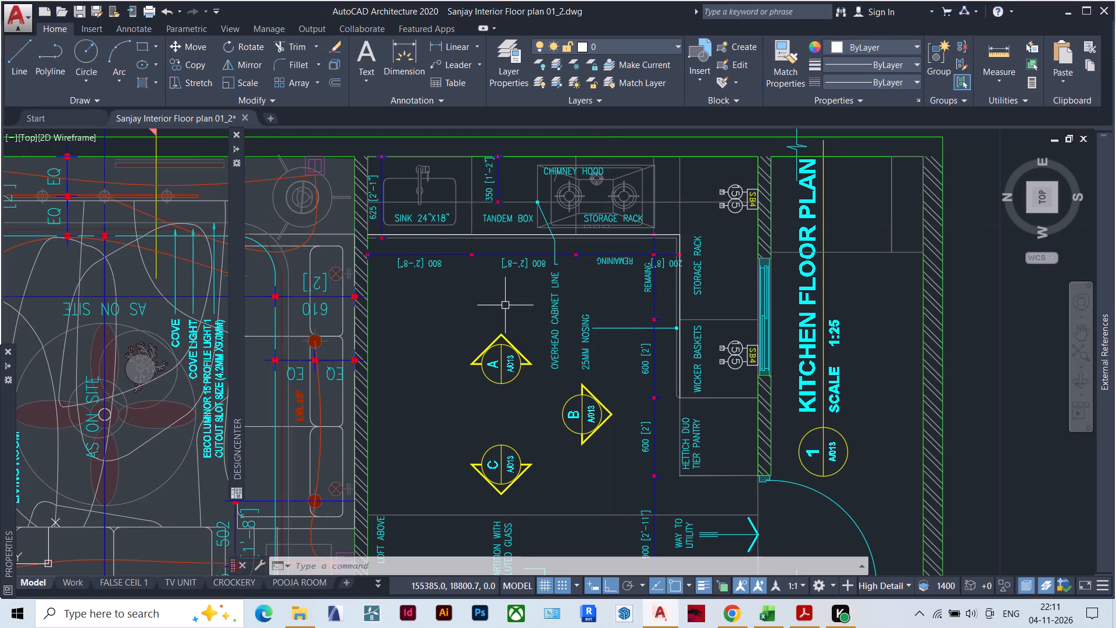
key("Escape")
left_click(438, 234)
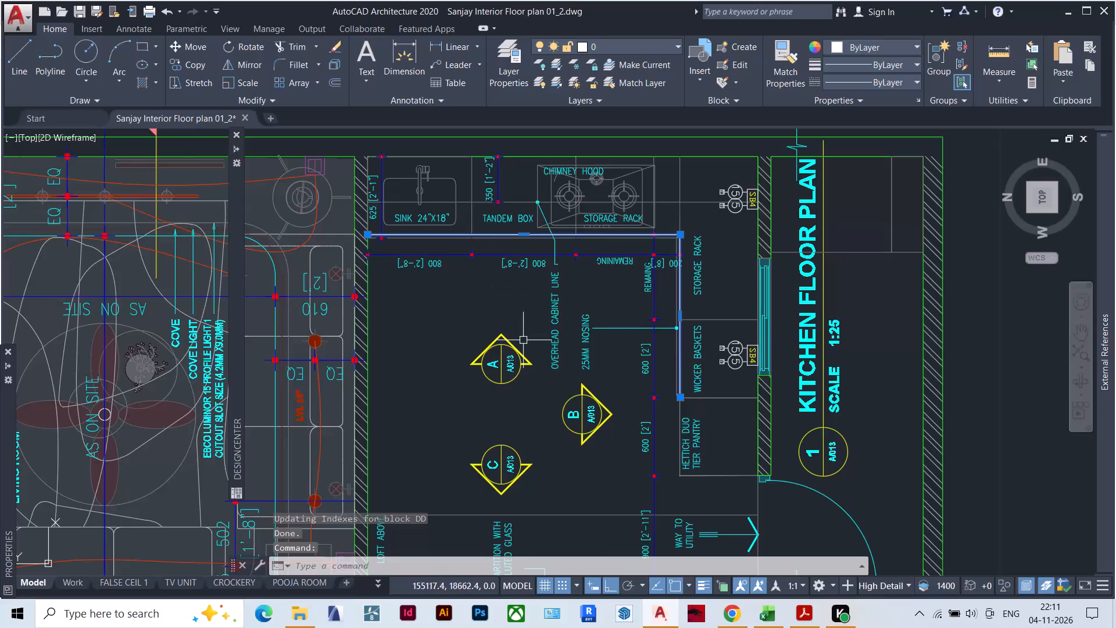
key("ctrl+1")
key("ctrl+1")
scroll(93, 479, "down", 3)
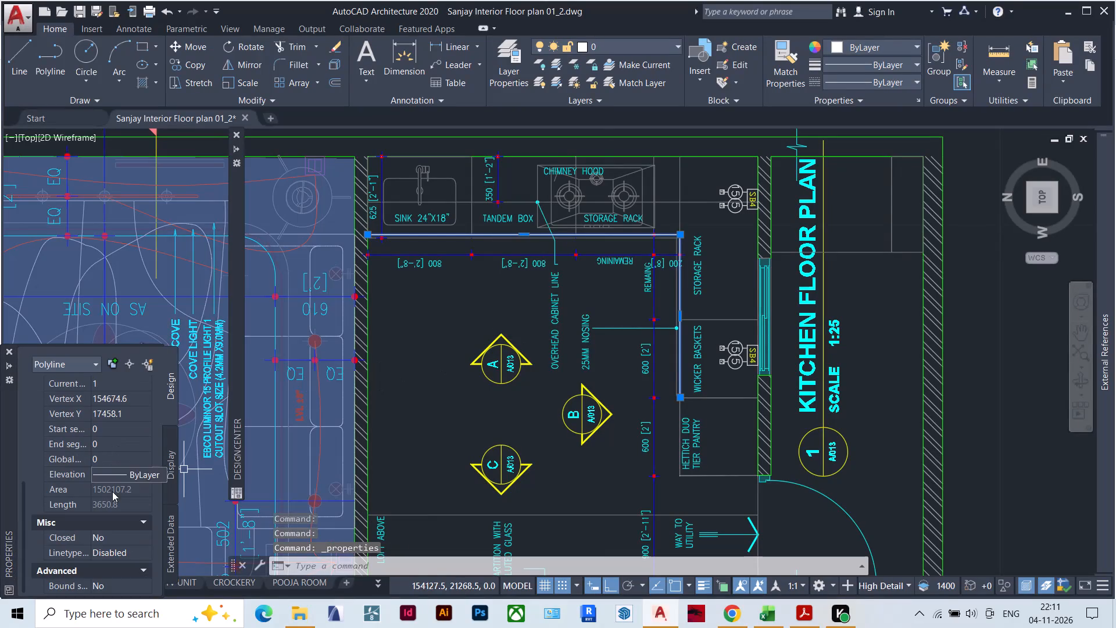
Convert the counter-edge polyline's length from millimeters to feet with QuickCalc.
left_click(121, 504)
left_click(124, 507)
left_click(142, 504)
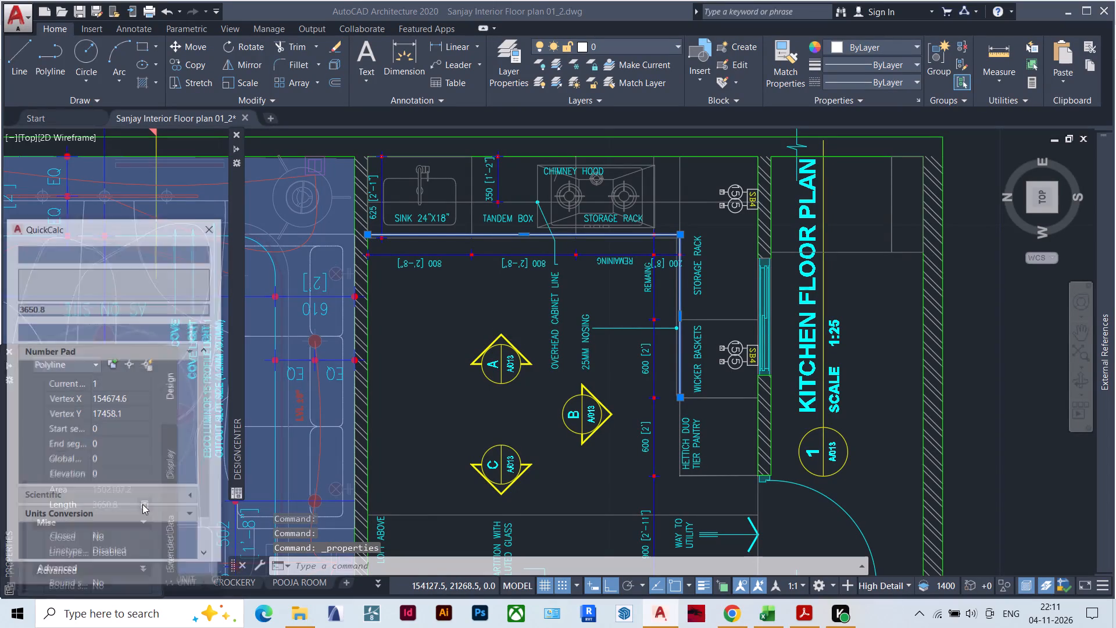
left_click(144, 544)
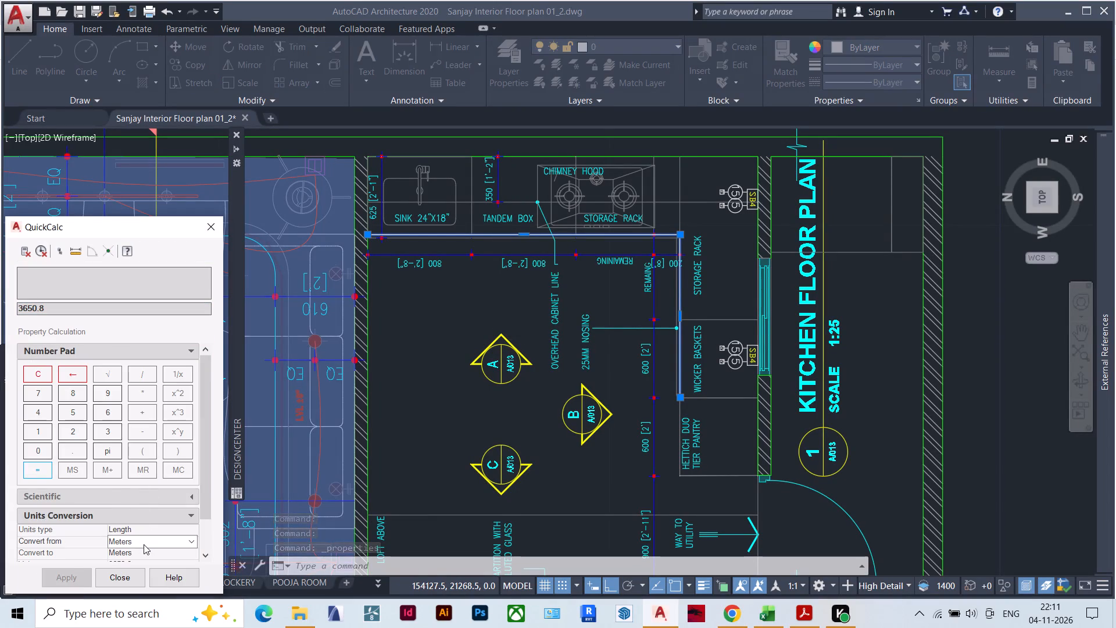
left_click(144, 544)
left_click(150, 511)
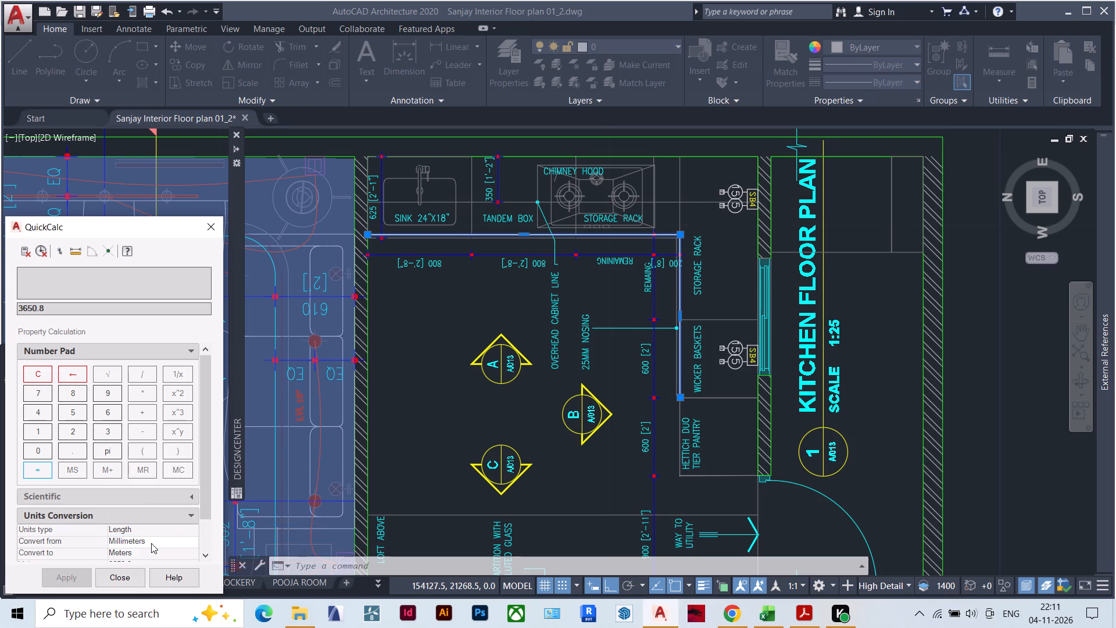
double_click(146, 552)
left_click(138, 470)
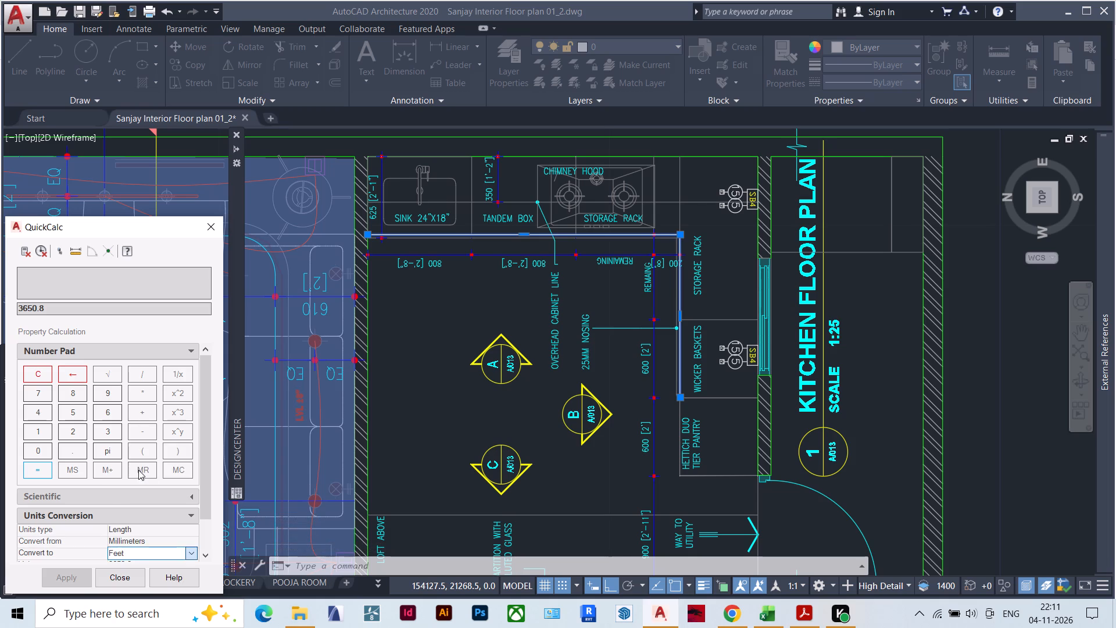
scroll(159, 538, "down", 3)
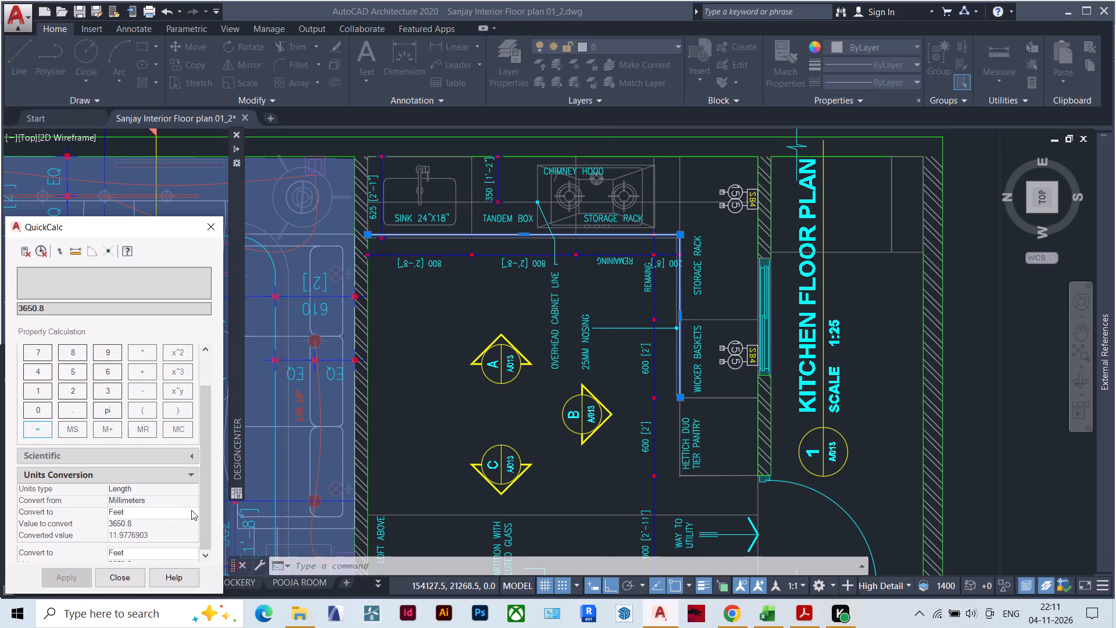
left_click(128, 581)
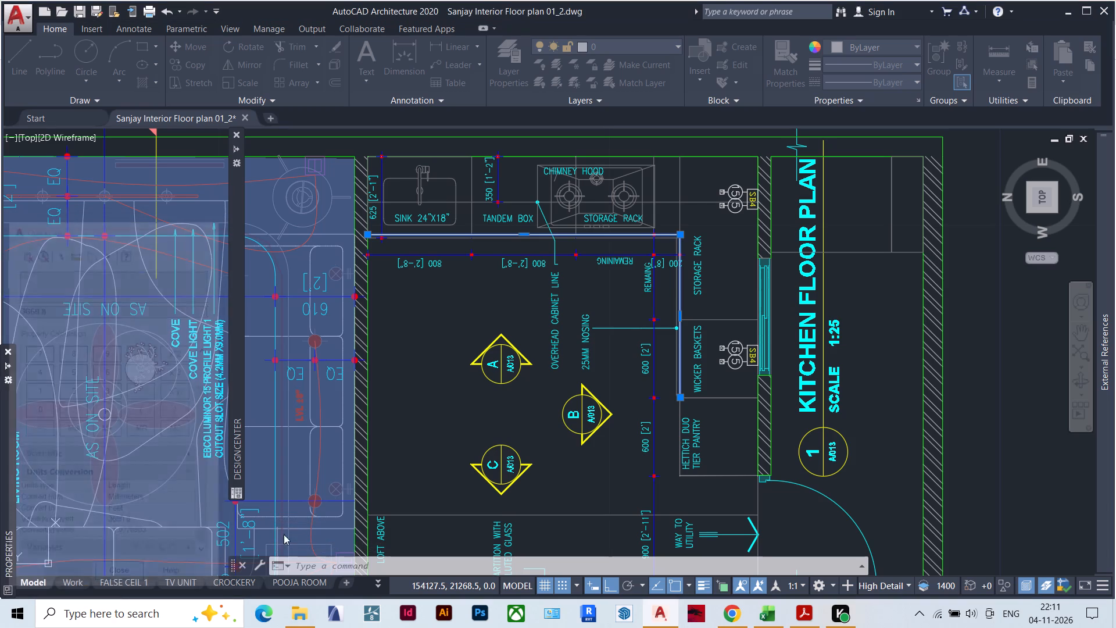
key("Escape")
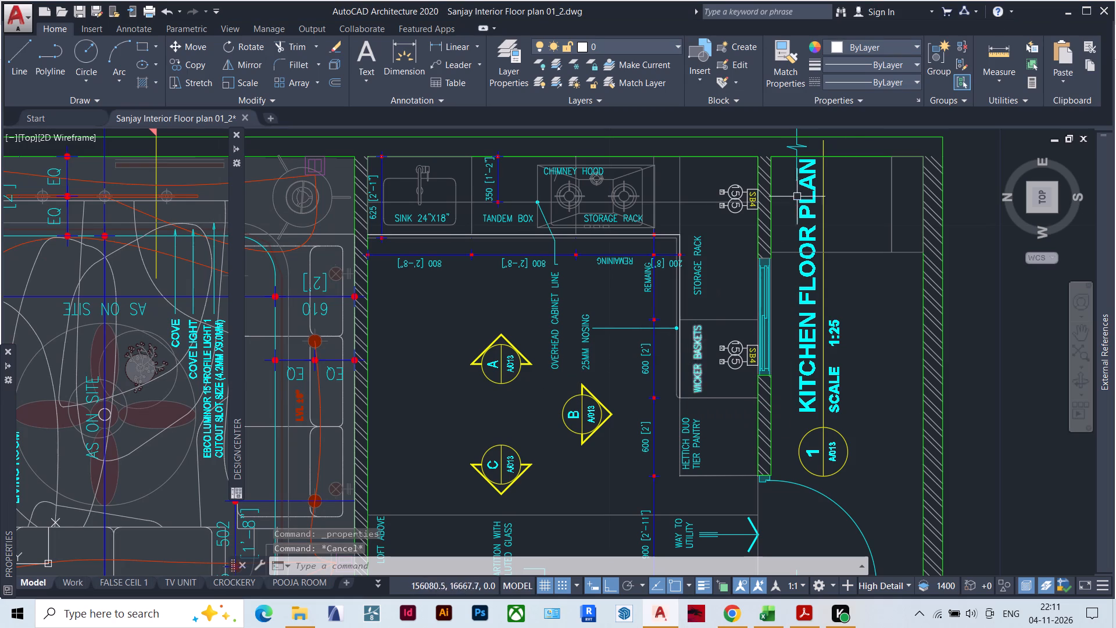
Return to the quotation workbook in Excel and save it.
left_click(1065, 15)
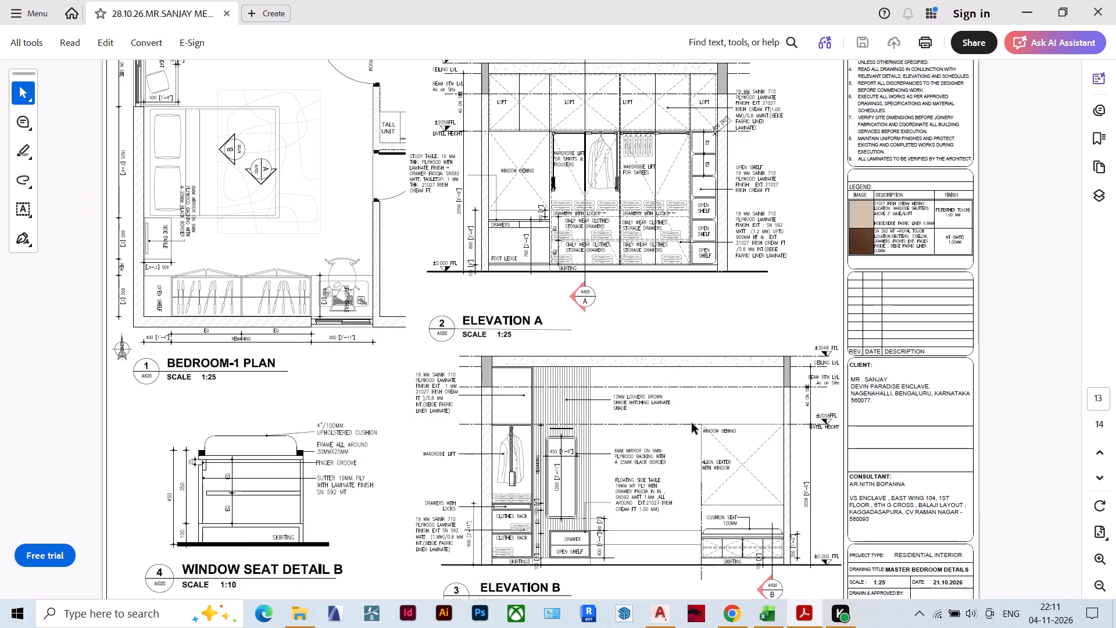
left_click(1034, 16)
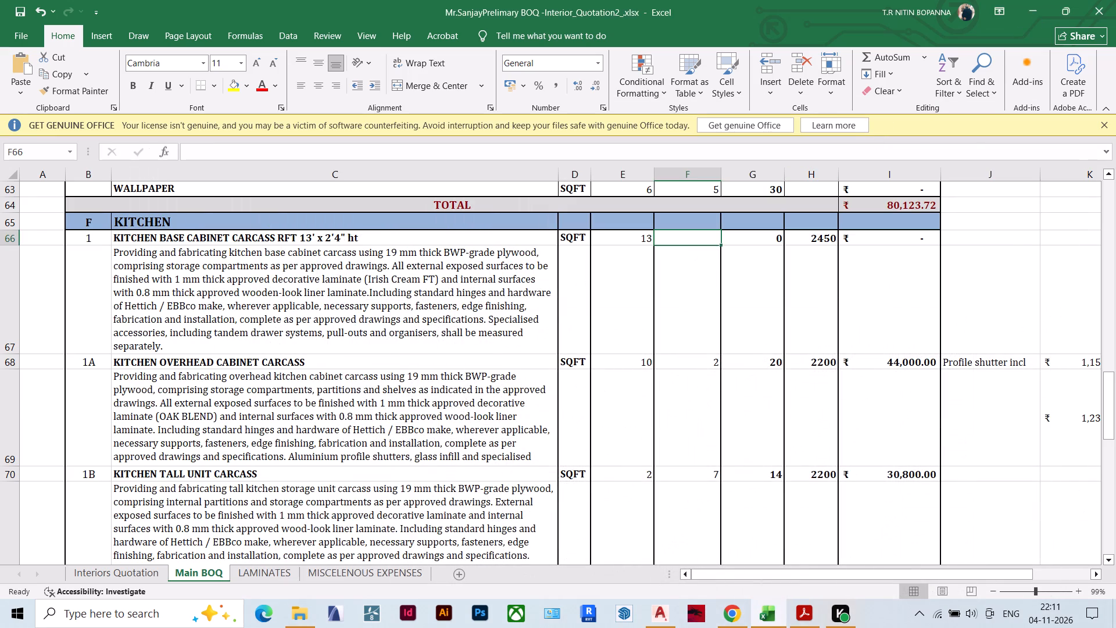
key("ctrl+s")
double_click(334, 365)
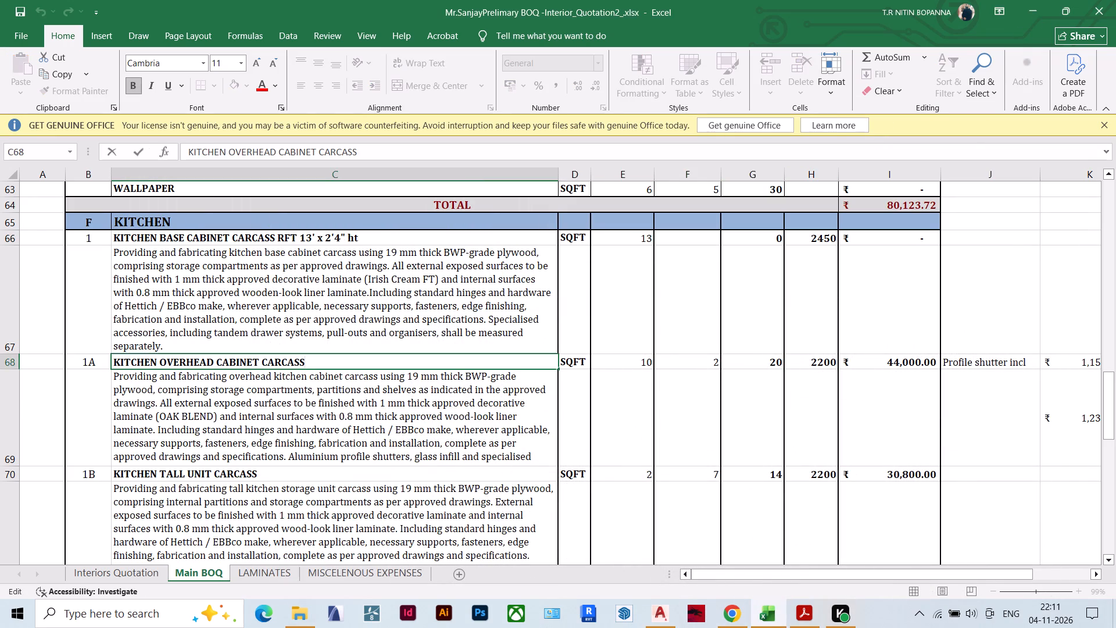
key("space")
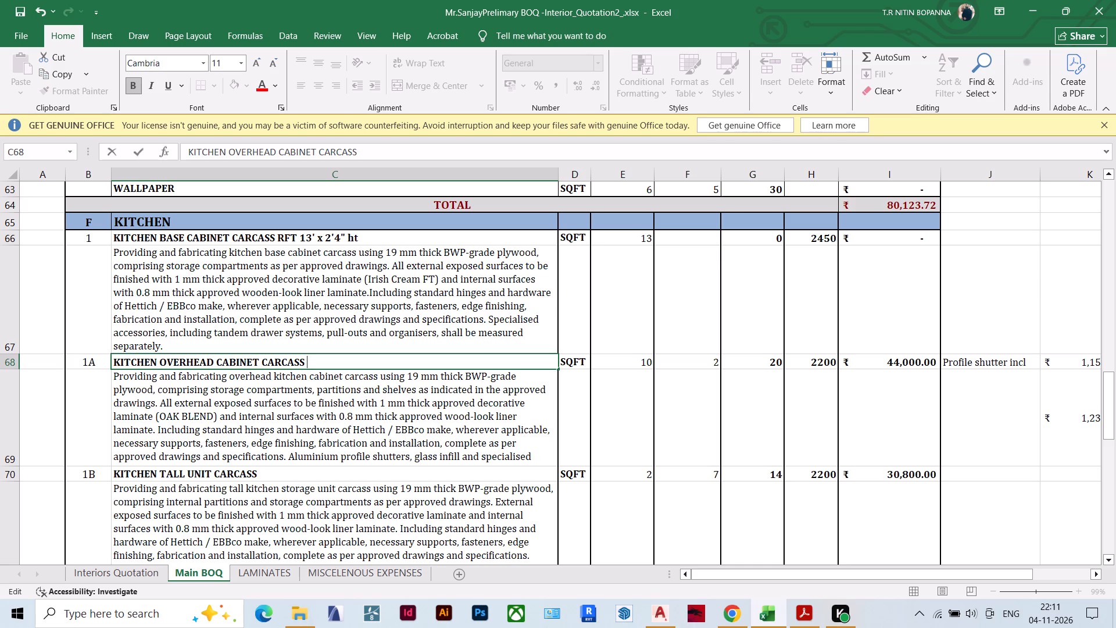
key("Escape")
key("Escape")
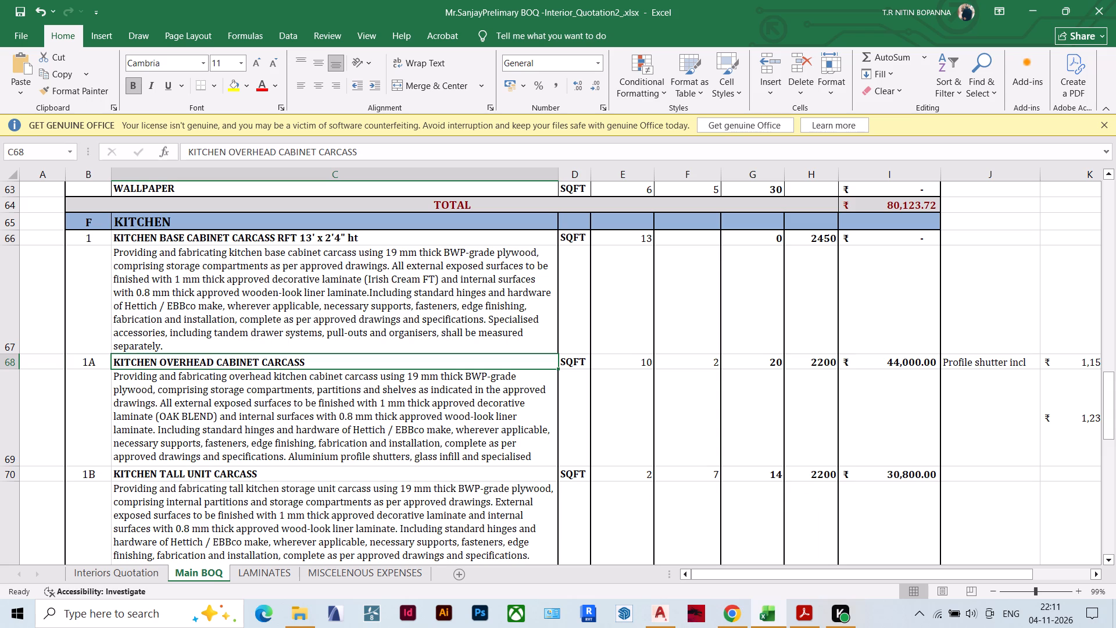
In AutoCAD's kitchen Elevation A, measure the combined width of the GTPT tray shutter and the adjoining R.O. aluminium shutter up to the chimney.
left_click(664, 619)
scroll(495, 359, "down", 3)
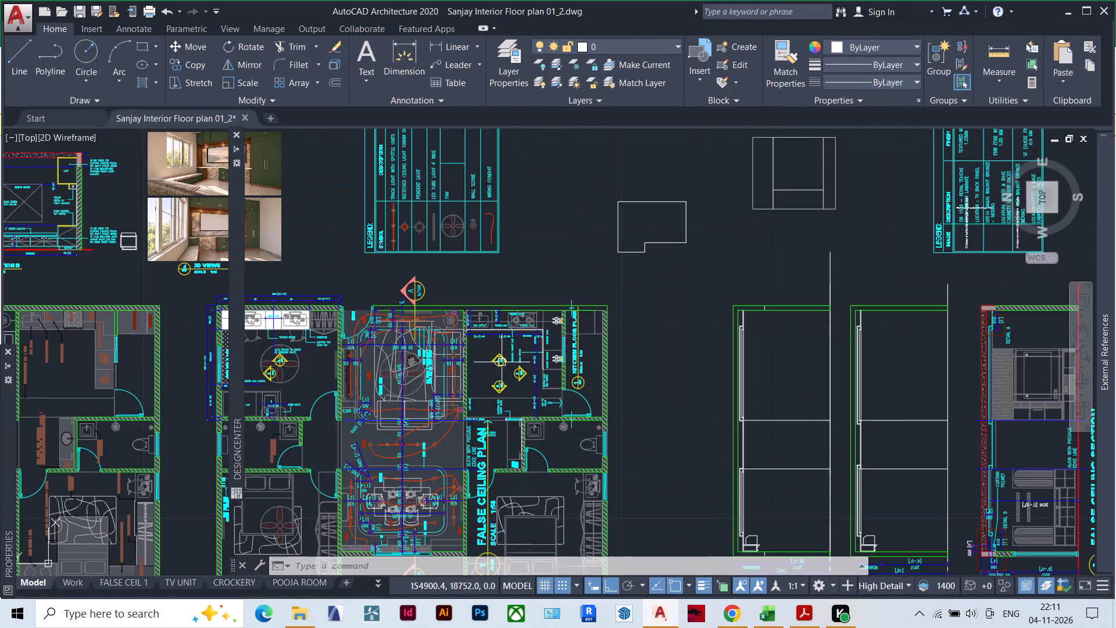
scroll(503, 366, "down", 2)
scroll(499, 172, "up", 3)
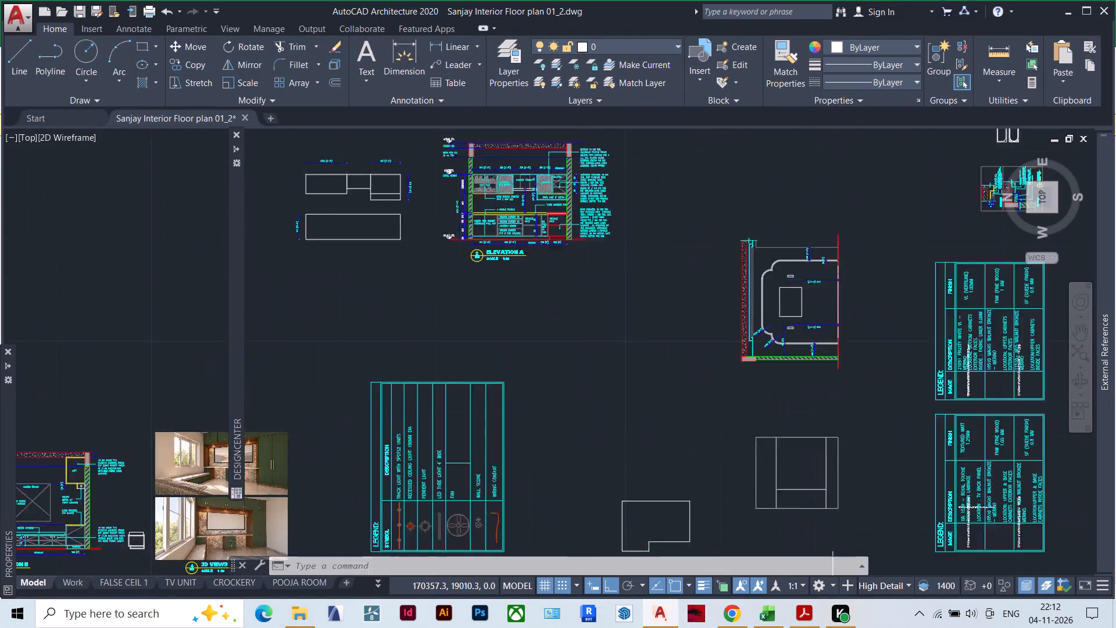
scroll(499, 172, "up", 3)
left_click(989, 78)
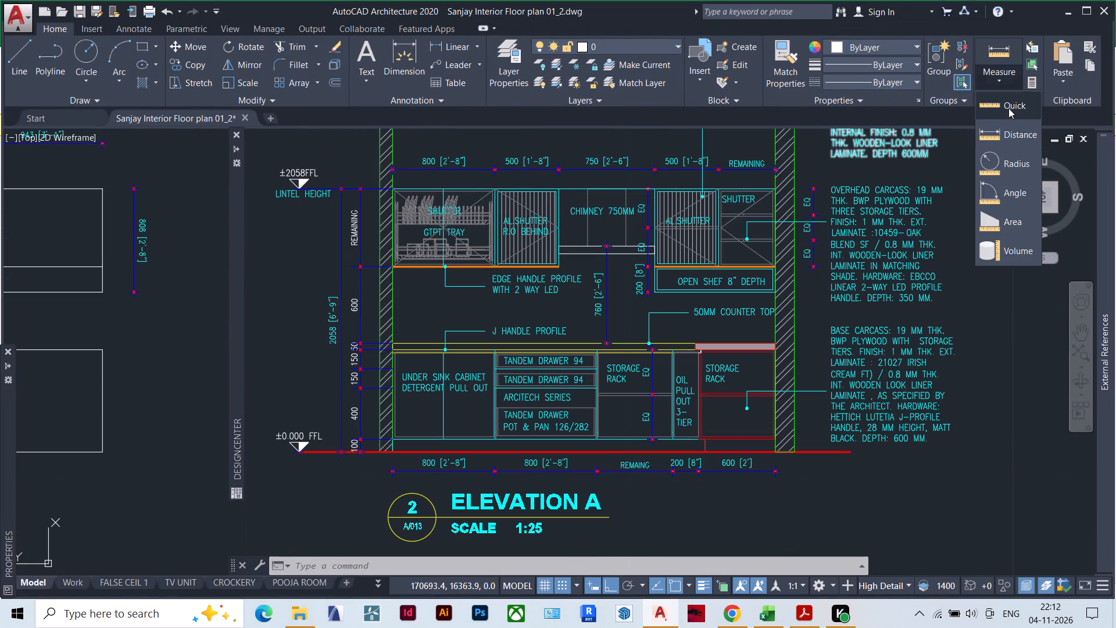
left_click(1011, 133)
scroll(397, 194, "up", 1)
left_click(388, 185)
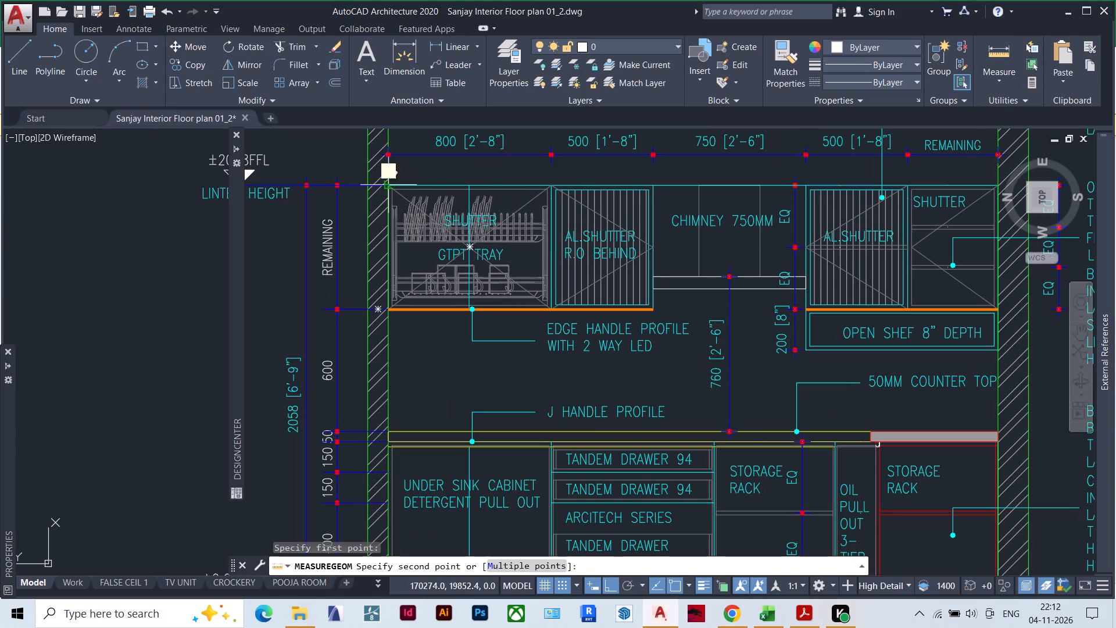
left_click(654, 185)
key("Escape")
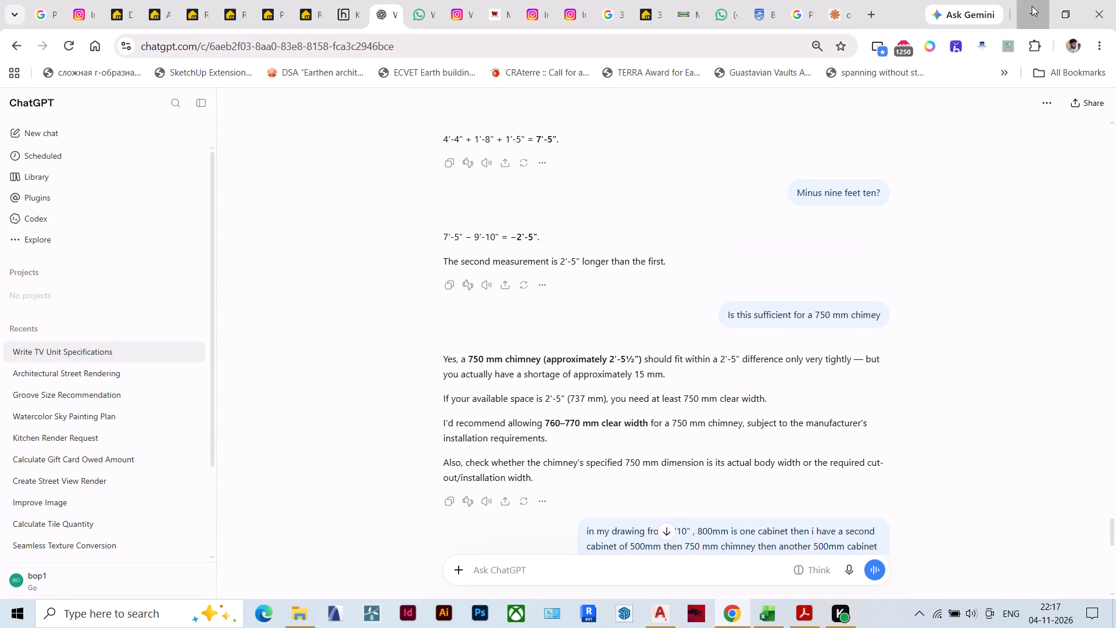
Switch to Excel and append 7' to the Kitchen Overhead Cabinet Carcass title in the Main BOQ.
double_click(393, 364)
key("space")
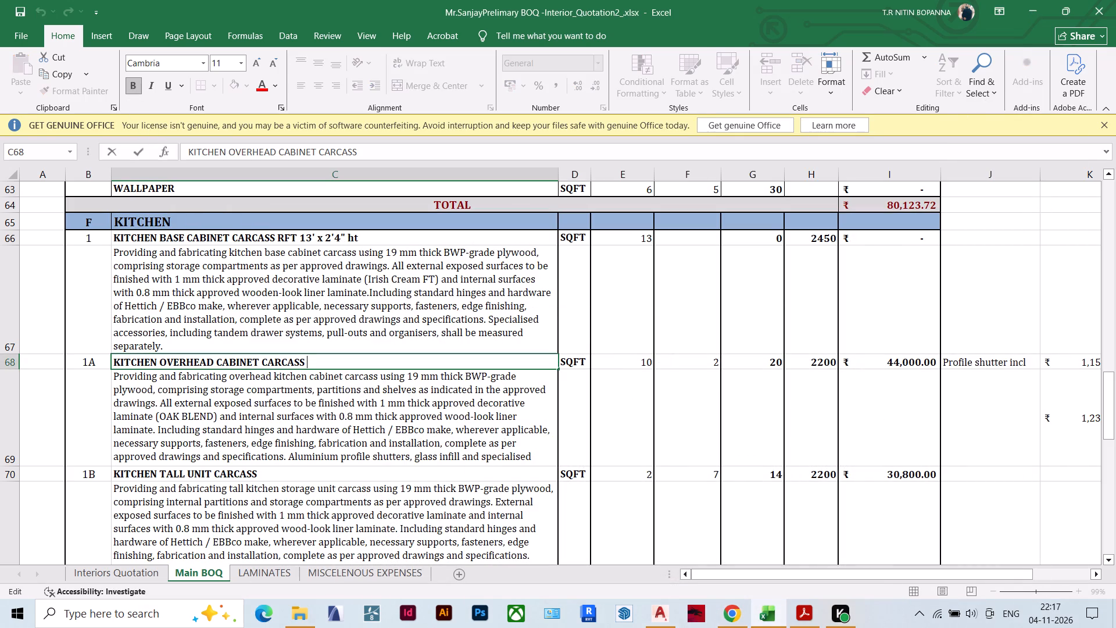
type("7'")
Insert "Depth:2' ." before RFT in the Kitchen Base Cabinet Carcass title.
left_click(309, 239)
double_click(281, 236)
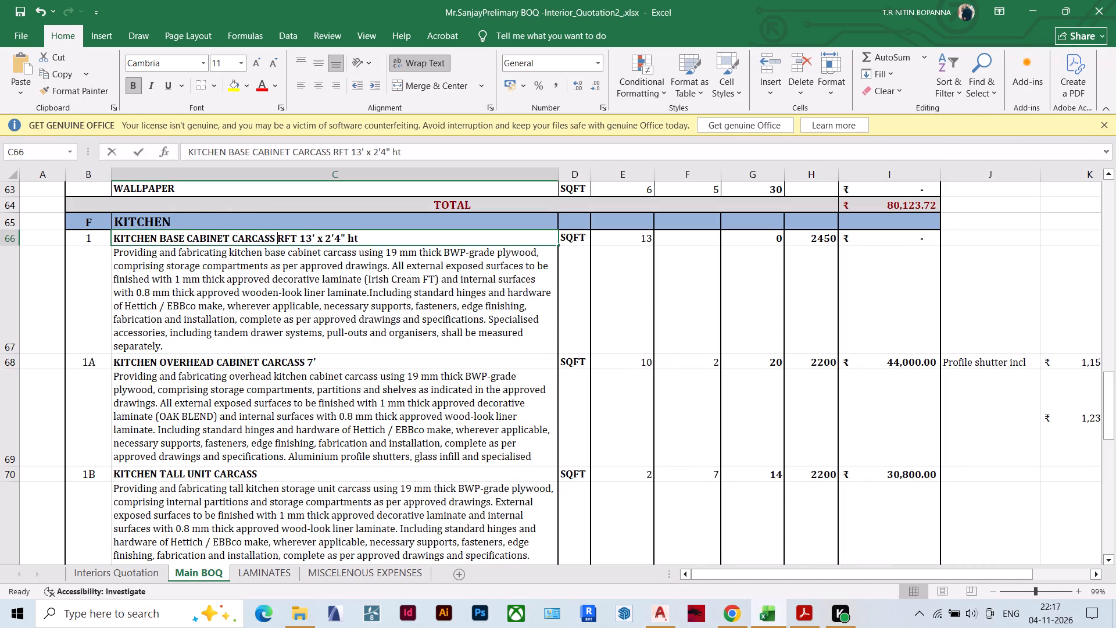
type("de")
key("p")
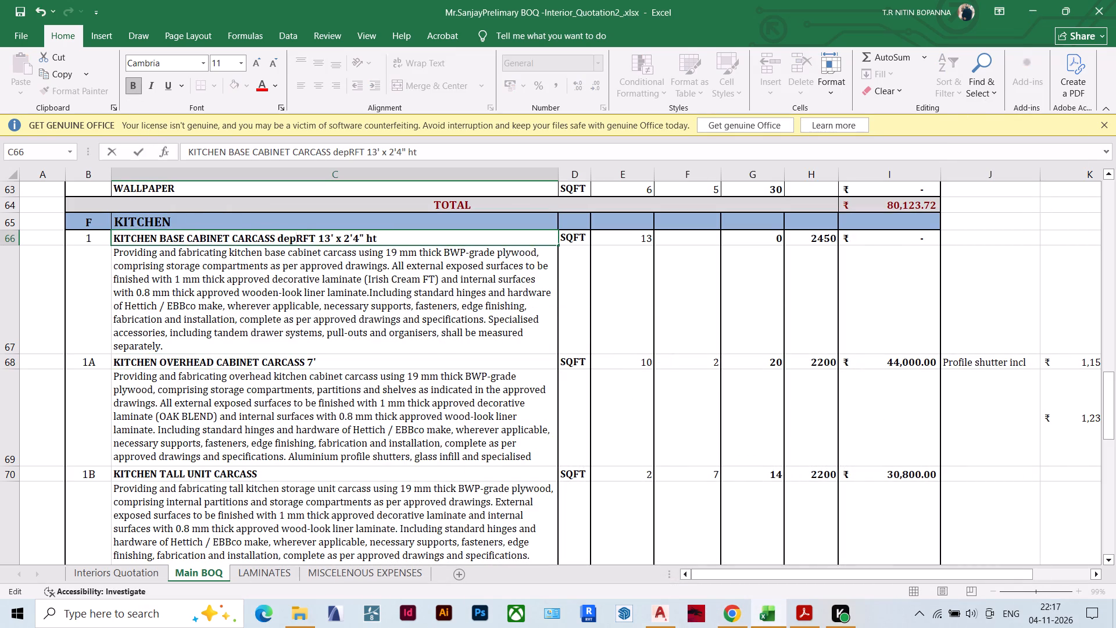
type("th")
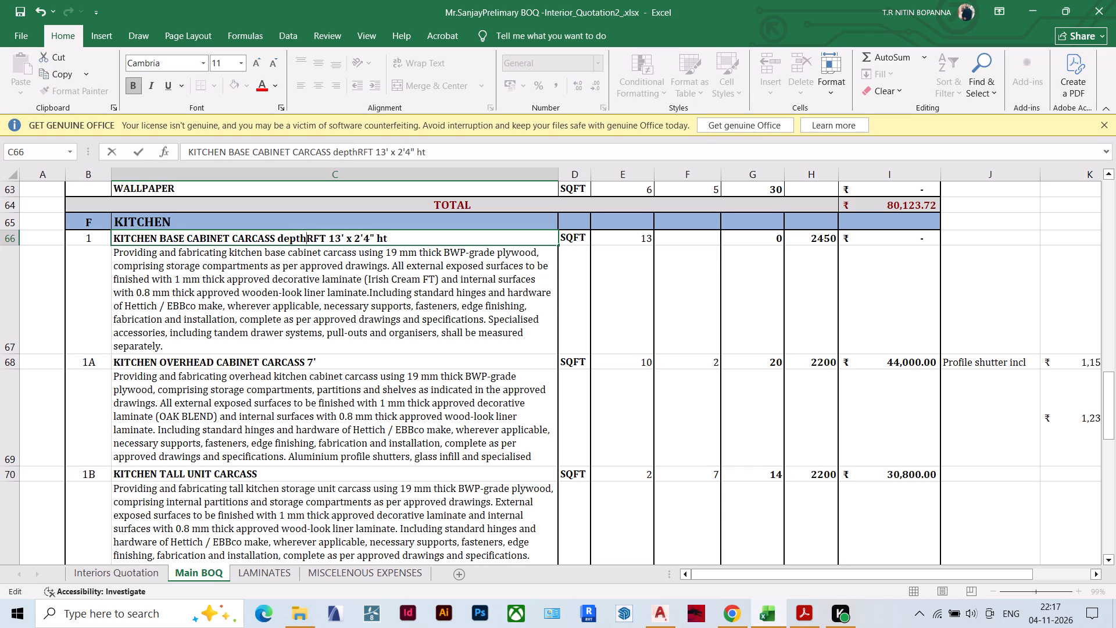
left_click(284, 241)
key("d")
left_click(308, 236)
key("space")
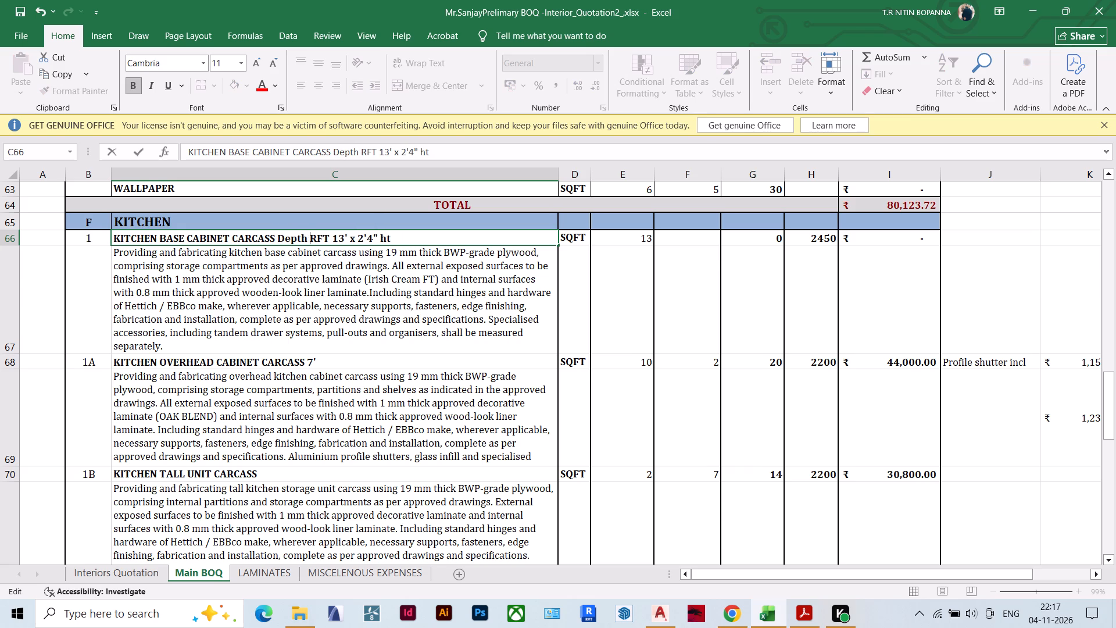
key("BackSpace")
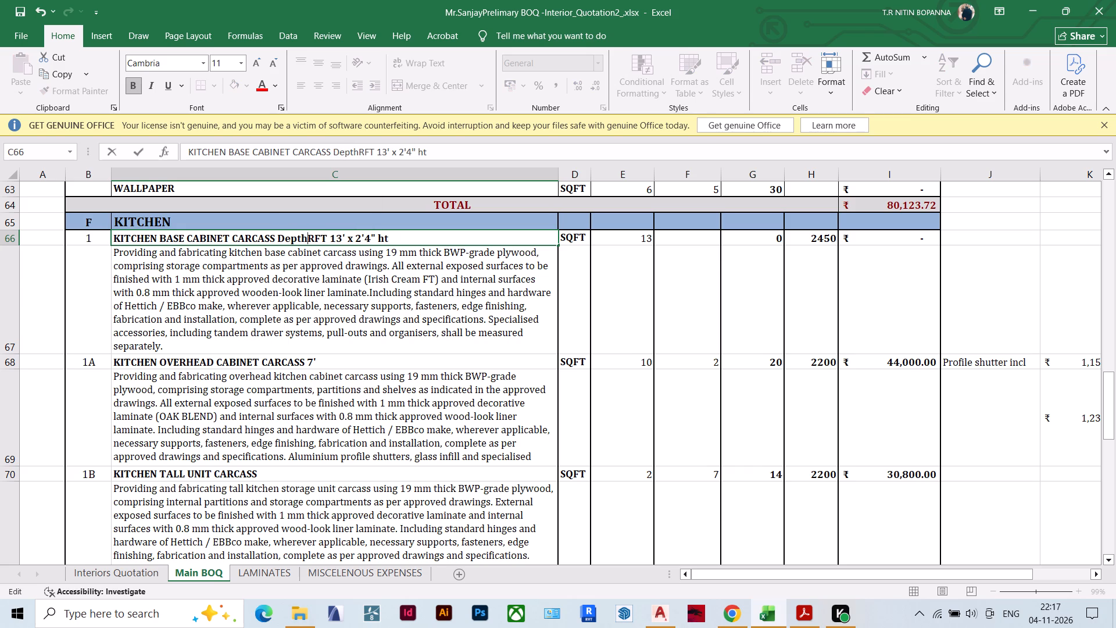
key("shift+colon")
key("space")
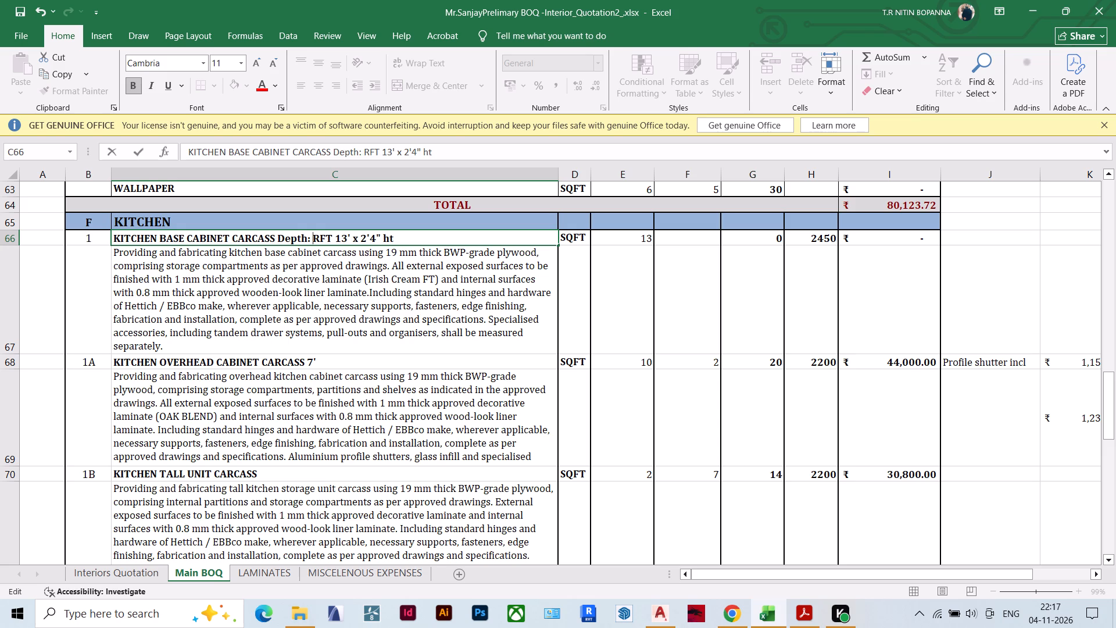
left_click(310, 238)
key("2")
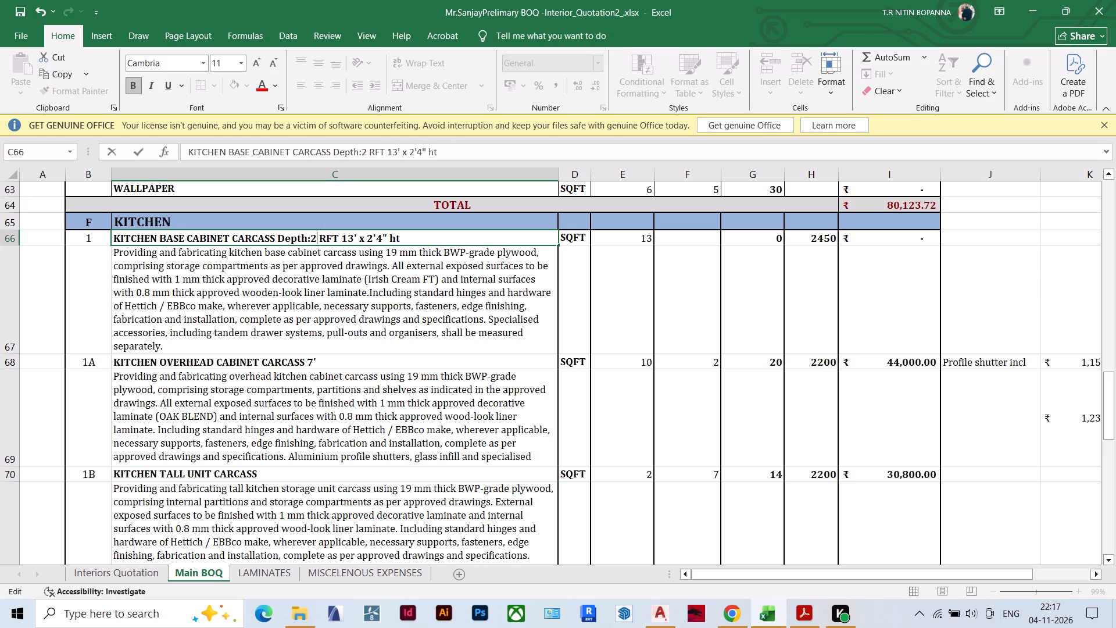
type("' .")
left_click(368, 317)
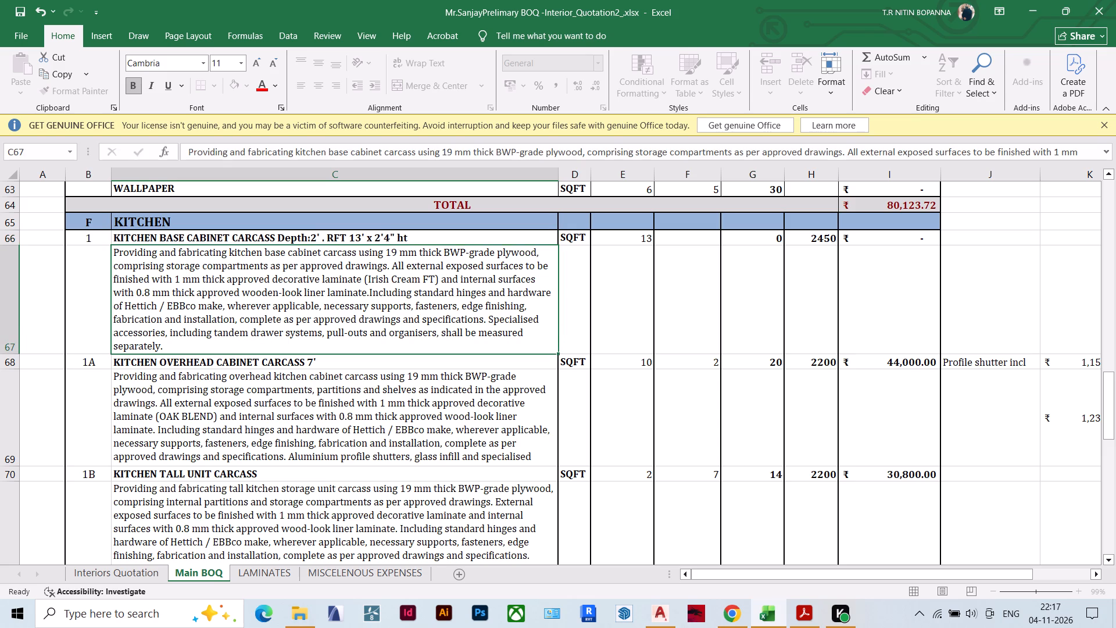
Complete the length in the Kitchen Overhead Cabinet Carcass title as 7'- 5".
double_click(365, 363)
key("space")
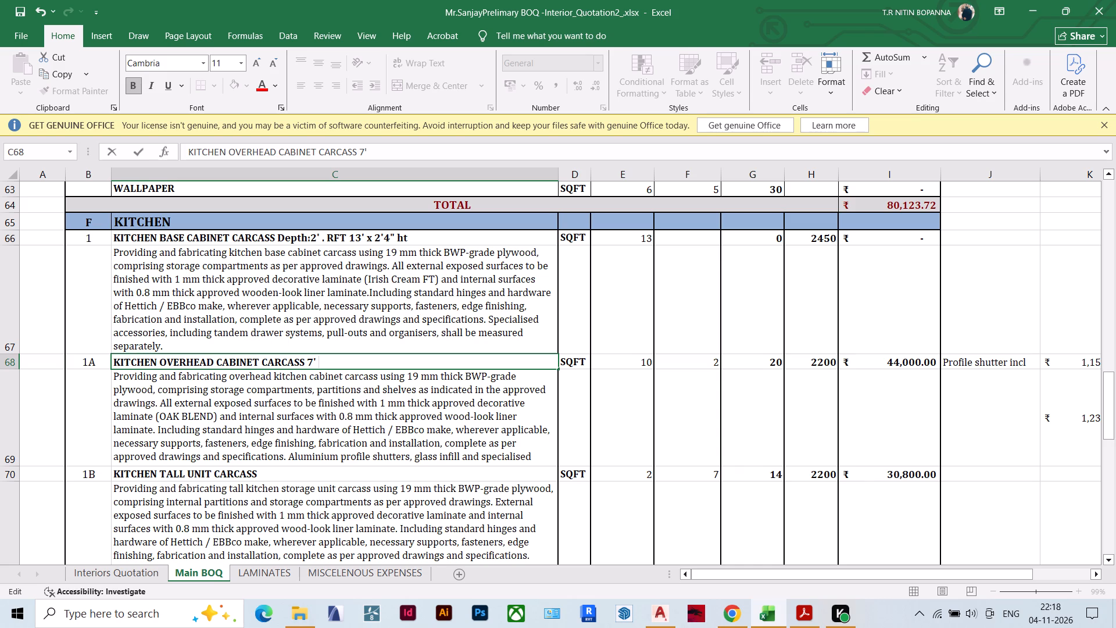
key("5")
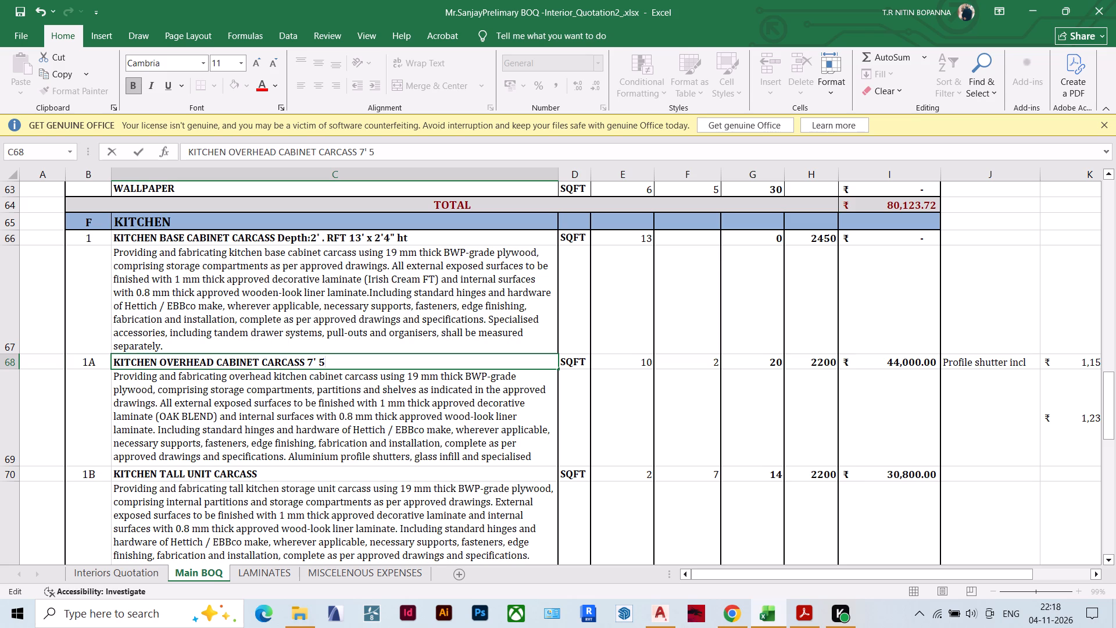
key("shift+quotedbl")
left_click(317, 360)
key("minus")
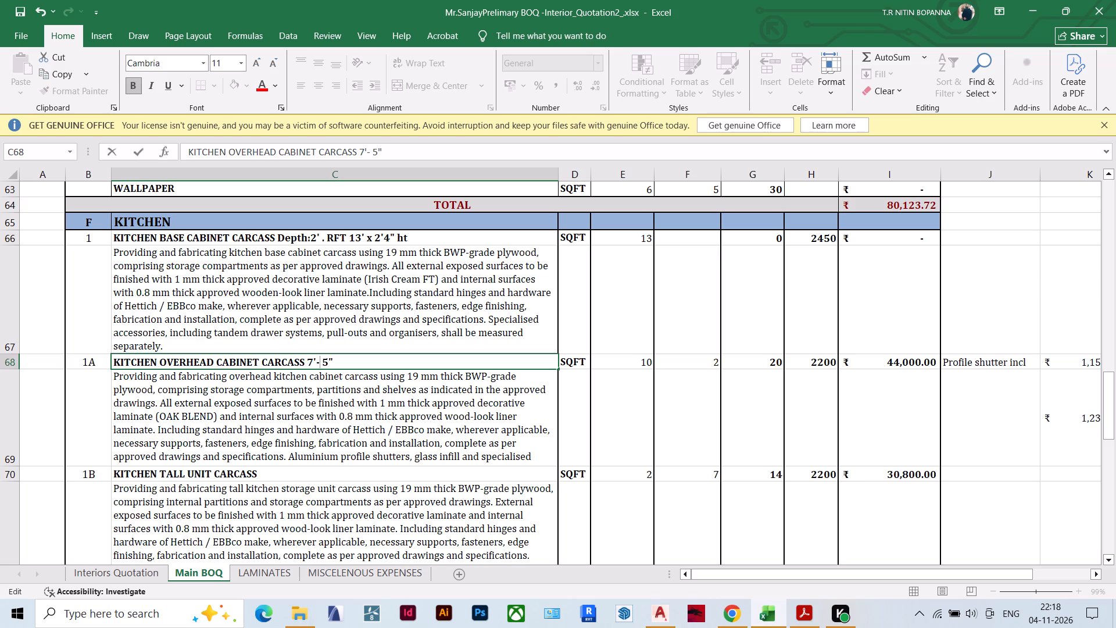
Insert the word "Depth" before the length in the Kitchen Overhead Cabinet Carcass title.
left_click(308, 362)
key("d")
type("epth")
key("space")
left_click(405, 422)
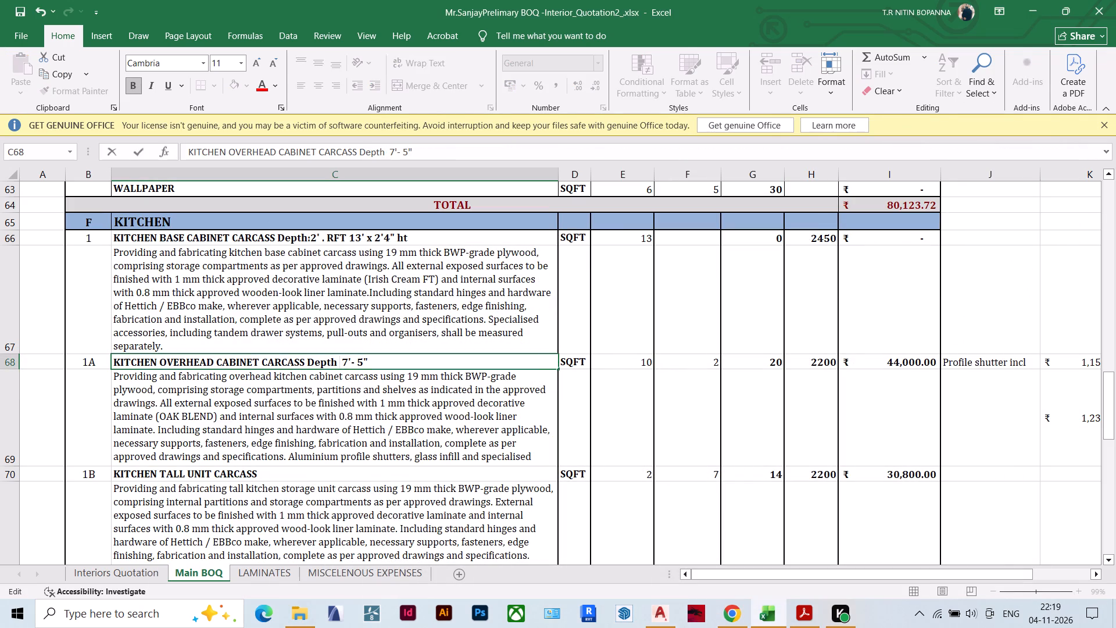
type("350mm")
key("space")
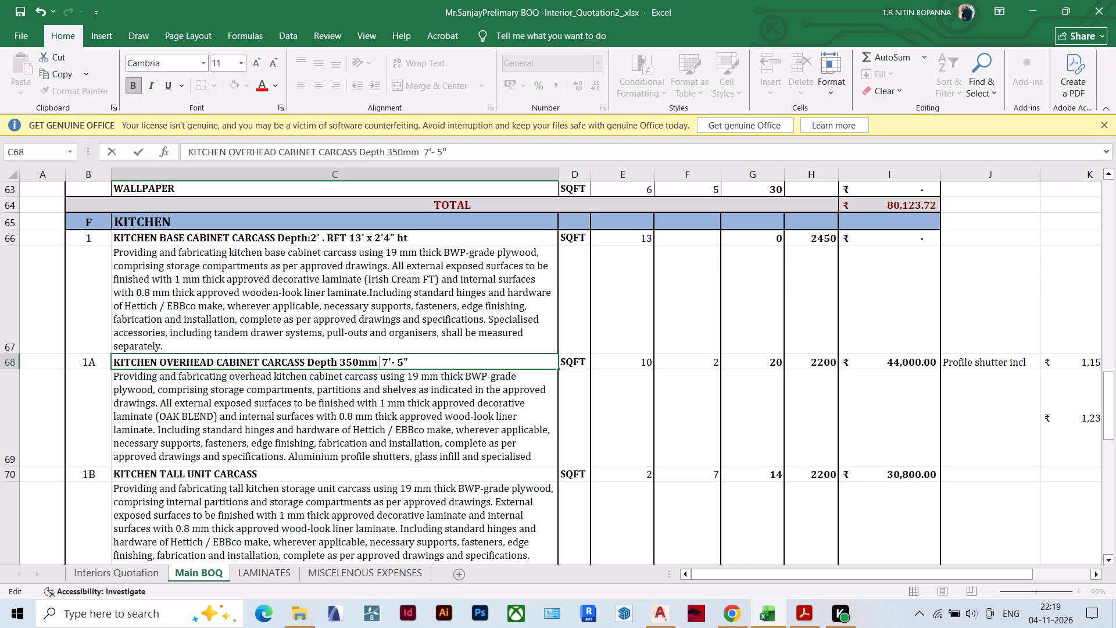
key("minus")
Change the depth in the Kitchen Base Cabinet Carcass title to 24''.
double_click(317, 236)
key("4")
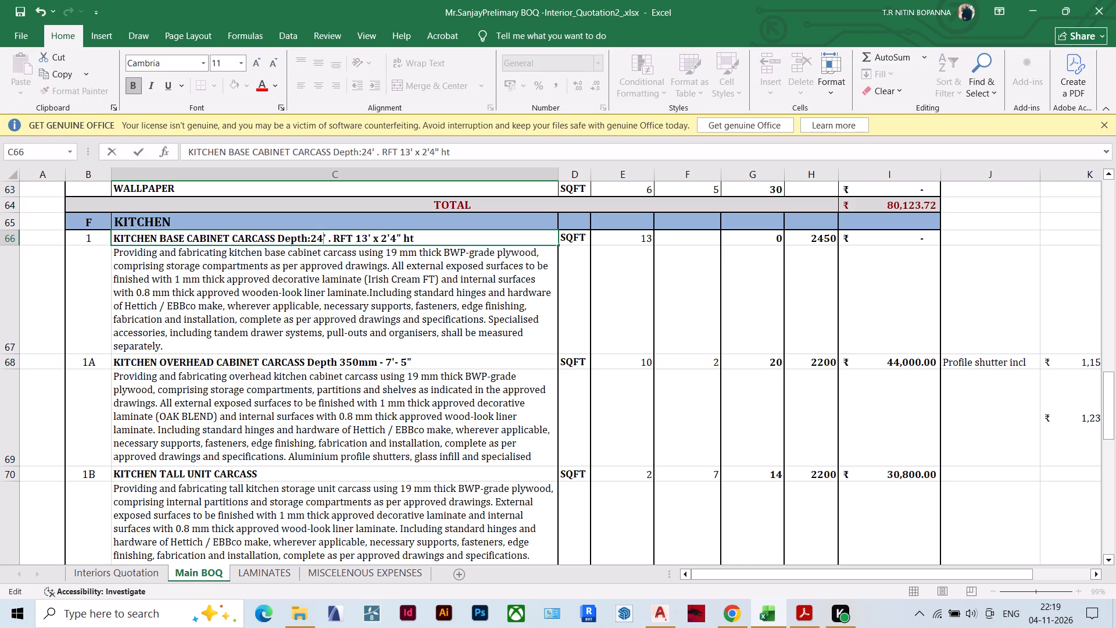
key("apostrophe")
left_click(357, 295)
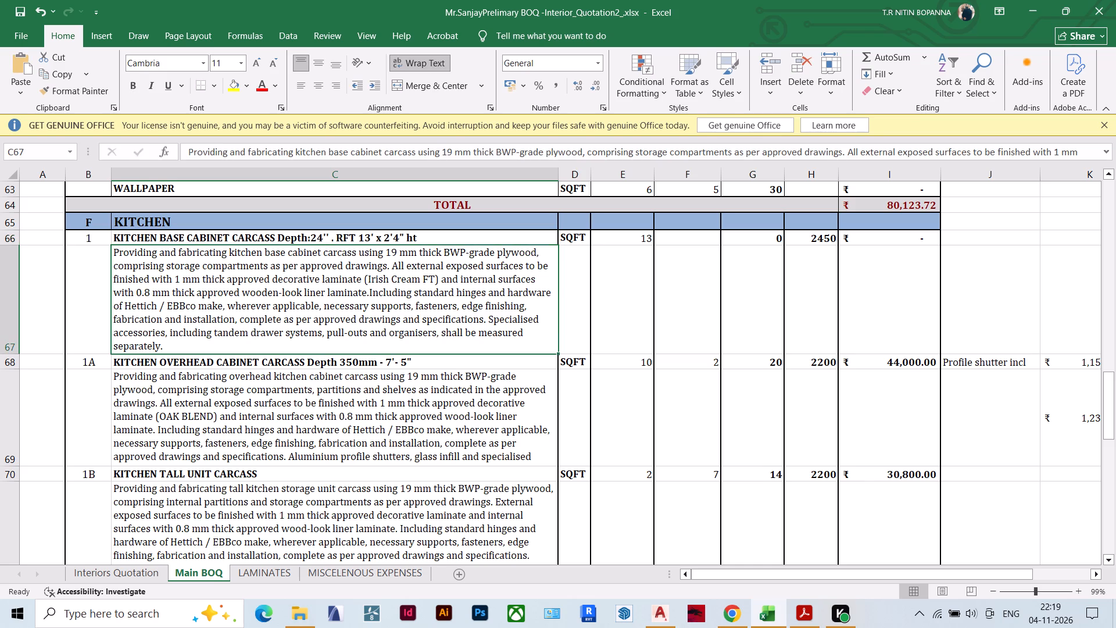
Add a space before the length in the Kitchen Overhead Cabinet Carcass title and append "x 2'" as the height.
double_click(409, 360)
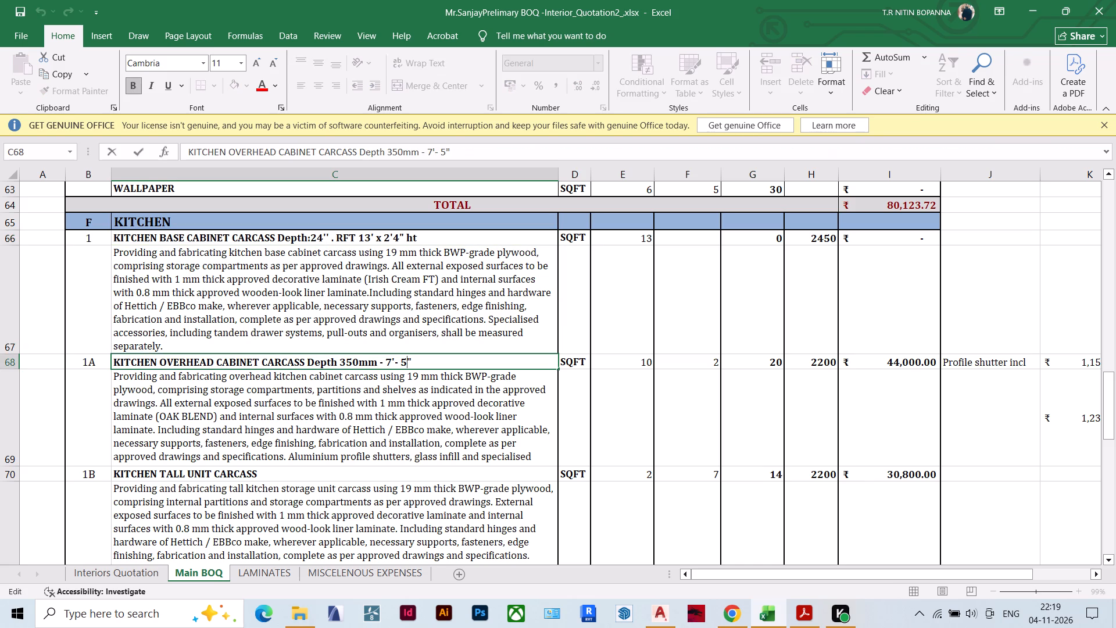
left_click(389, 363)
left_click(385, 361)
key("space")
left_click(430, 363)
key("space")
key("x")
key("space")
key("2")
key("apostrophe")
left_click(635, 418)
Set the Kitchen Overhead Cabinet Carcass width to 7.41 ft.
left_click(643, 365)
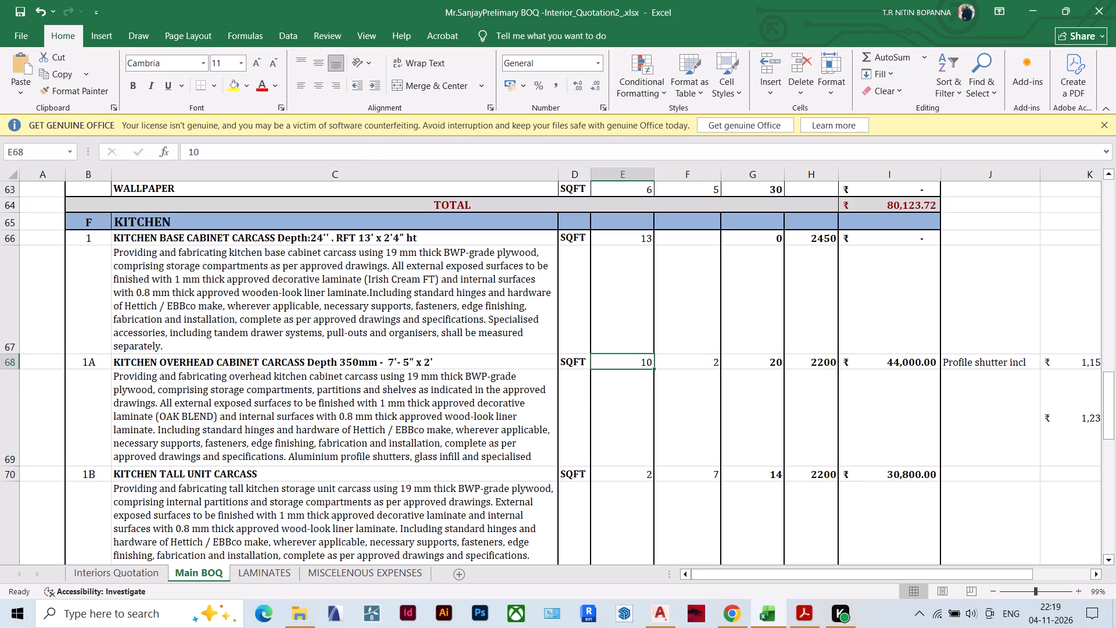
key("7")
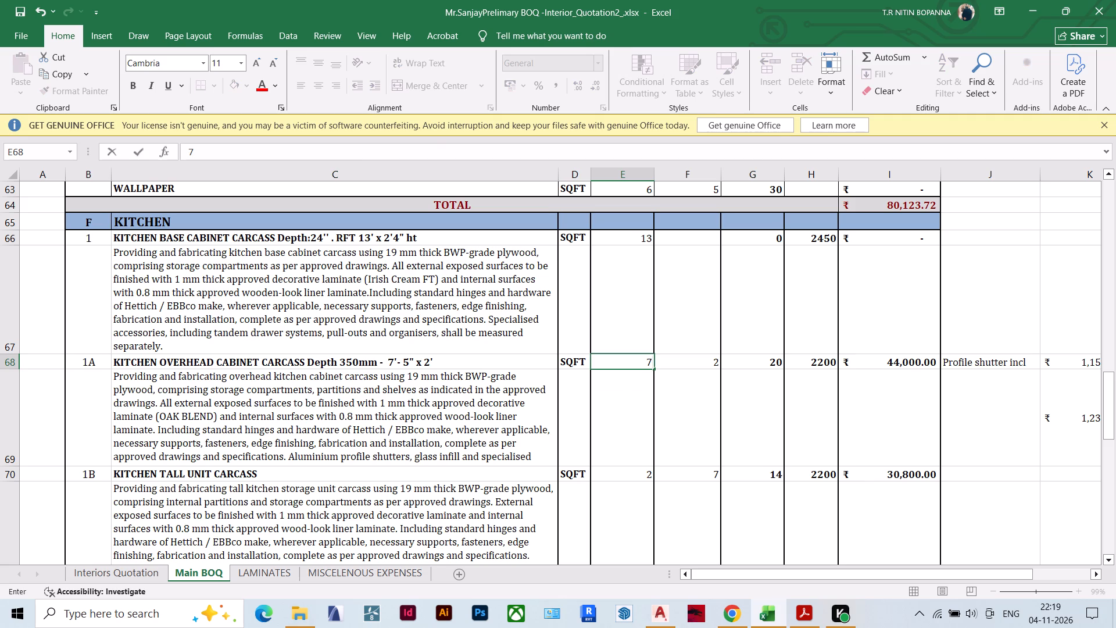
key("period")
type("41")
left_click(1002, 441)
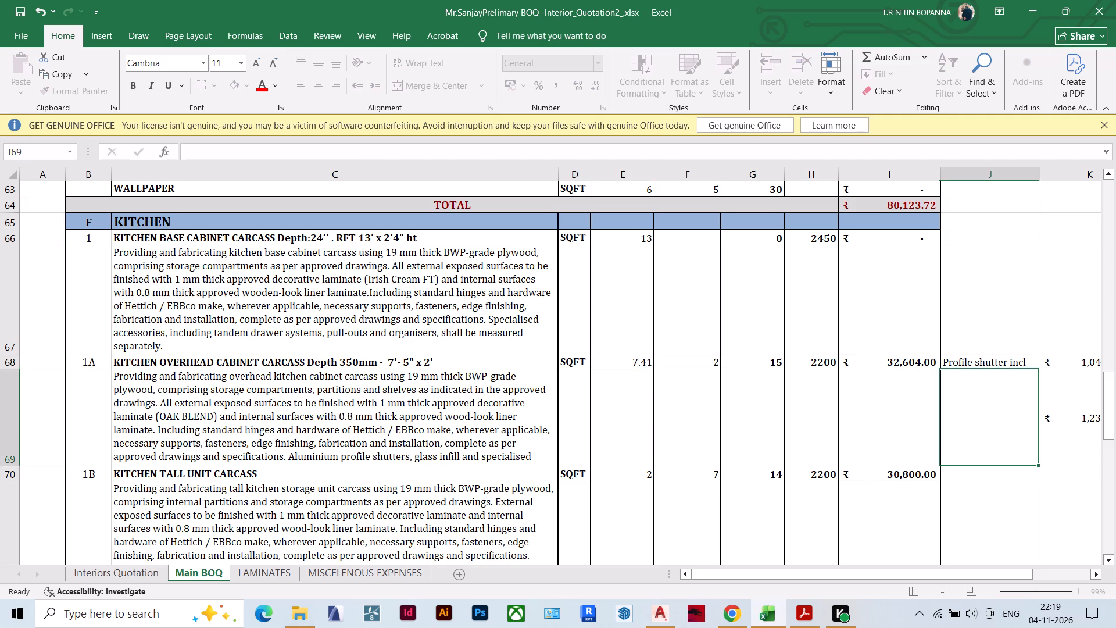
Enter 2 as the whole-feet part of the Kitchen Base Cabinet Carcass height.
left_click(681, 239)
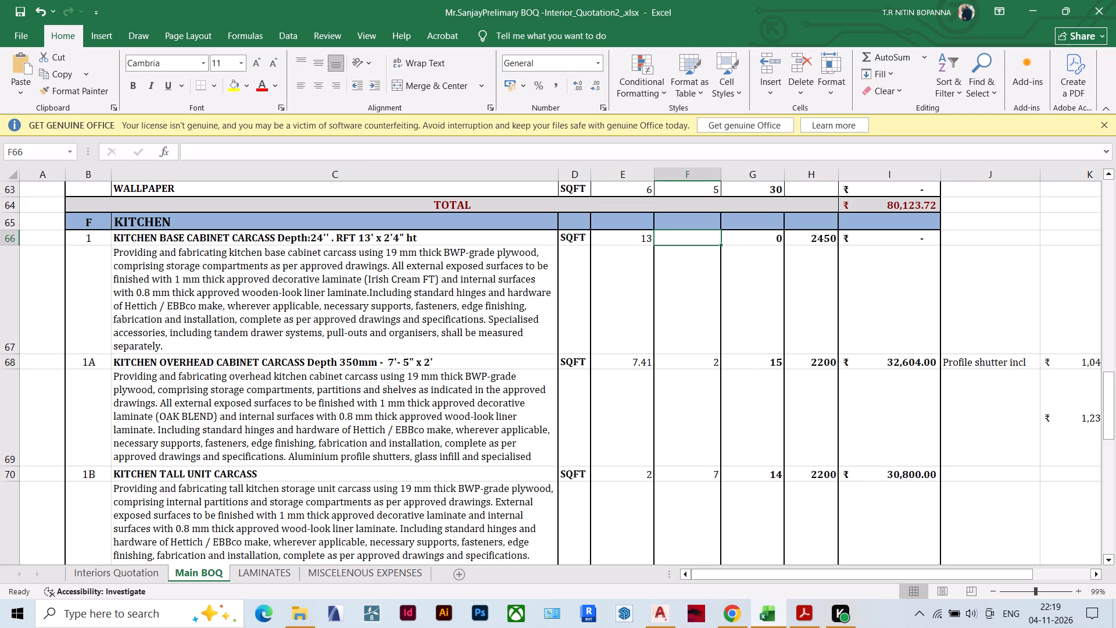
key("2")
key("period")
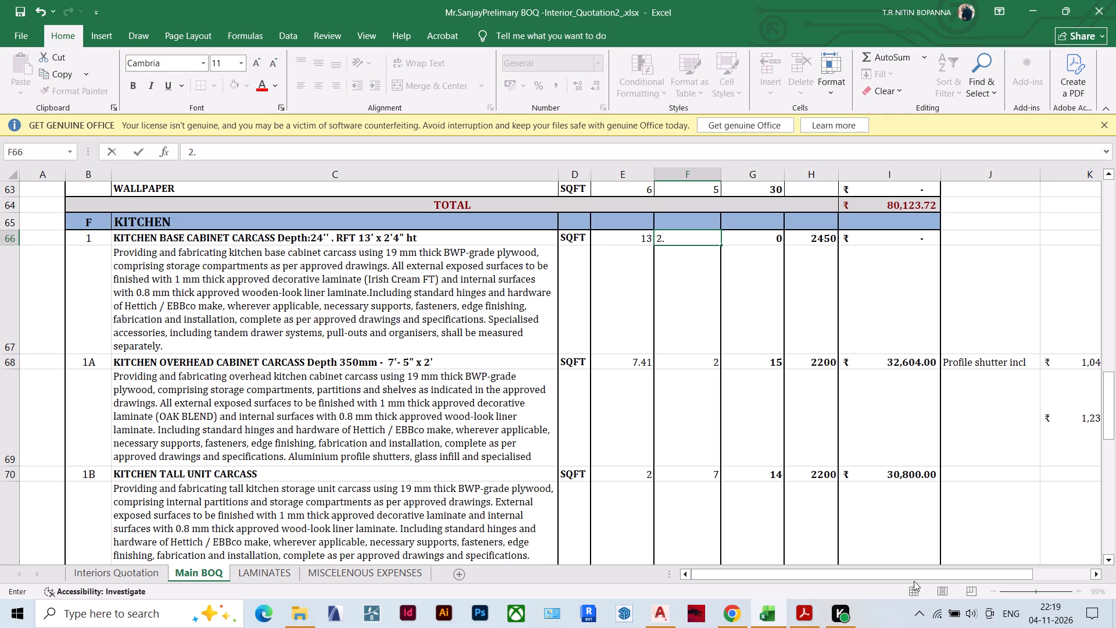
Consult the Inch to Feet conversion table near the top of the Main BOQ sheet.
left_click_drag(915, 577, 970, 571)
scroll(867, 455, "up", 7)
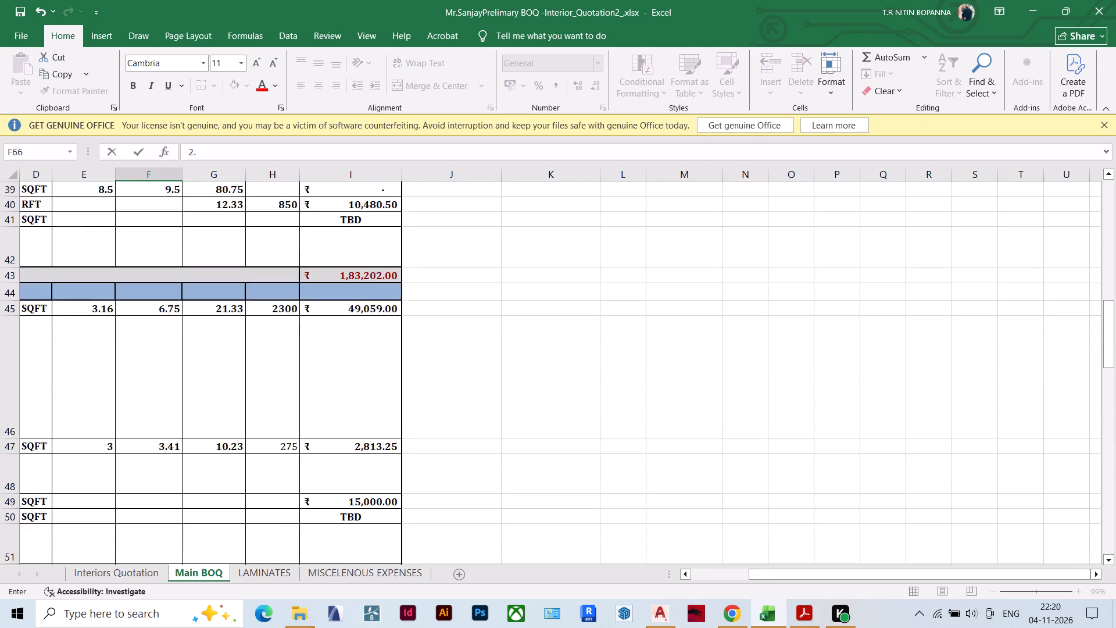
scroll(774, 431, "up", 2)
scroll(774, 431, "down", 1)
scroll(774, 431, "up", 12)
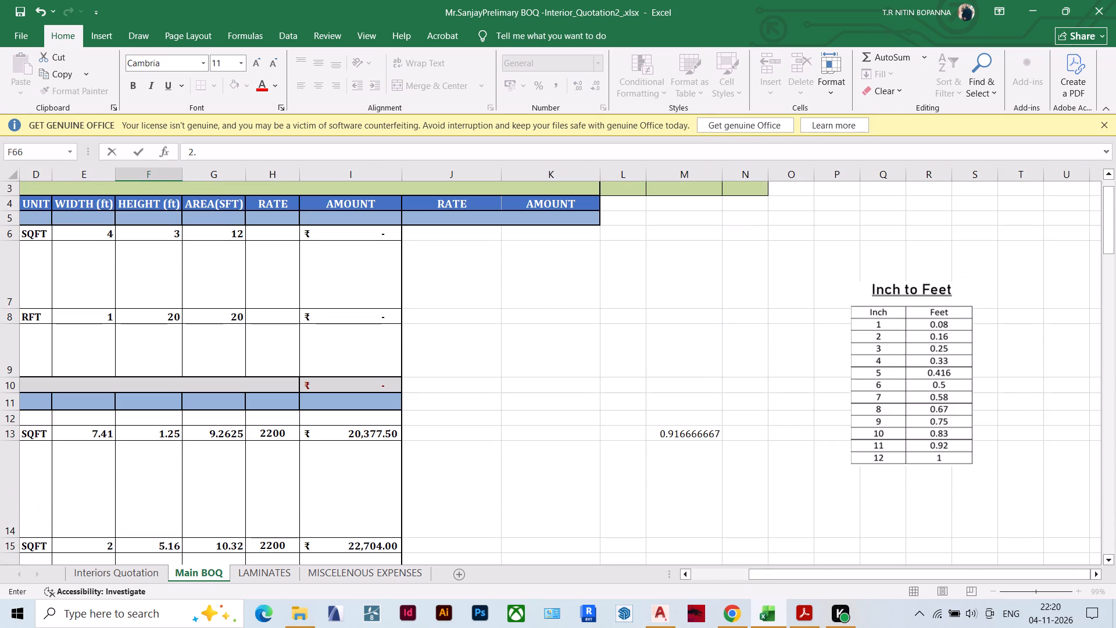
scroll(774, 431, "up", 1)
scroll(774, 431, "down", 1)
scroll(774, 431, "up", 1)
scroll(774, 431, "down", 1)
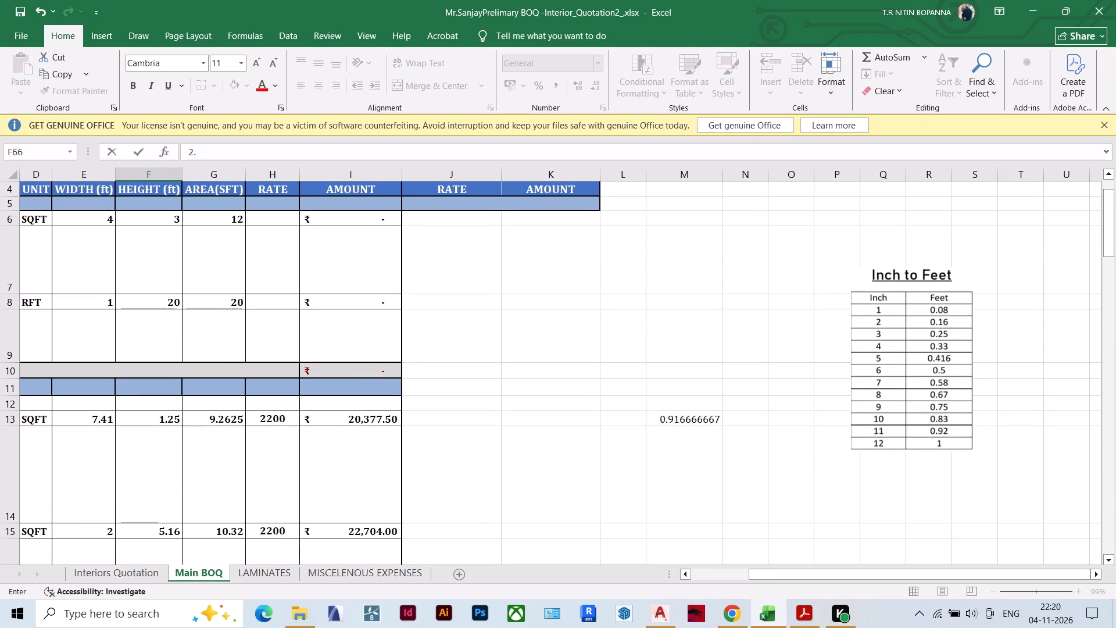
scroll(774, 431, "down", 9)
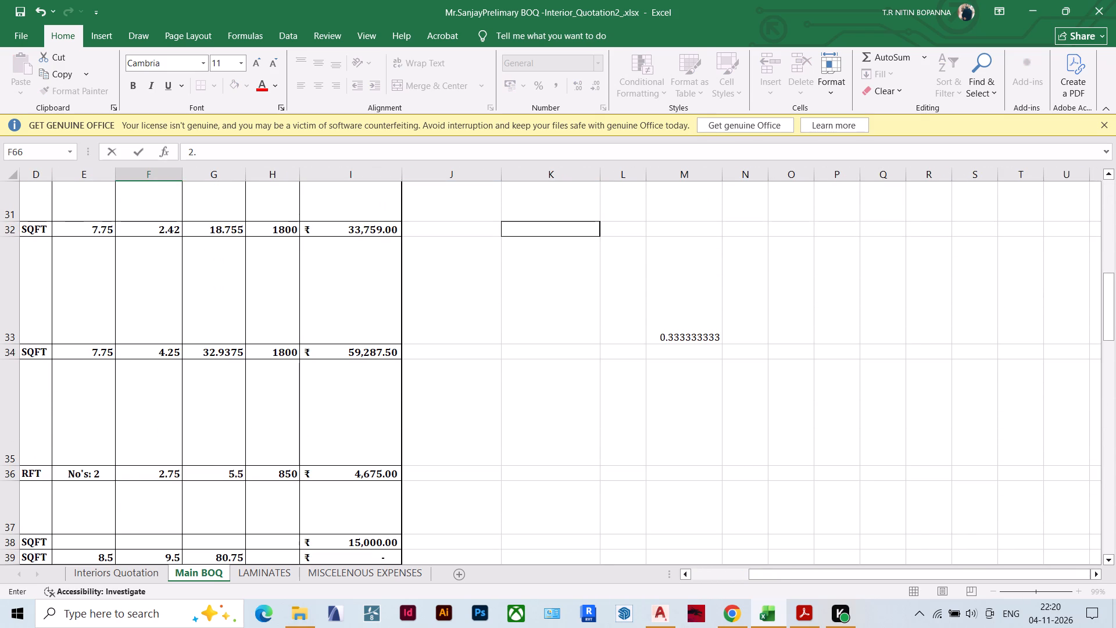
left_click_drag(773, 577, 710, 573)
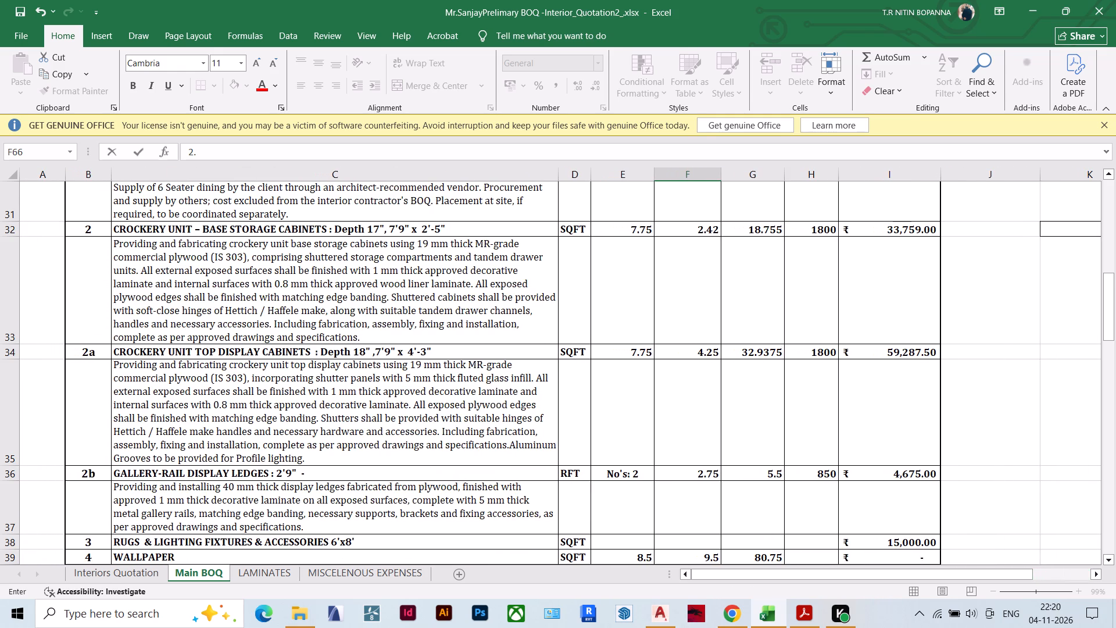
scroll(620, 404, "down", 2)
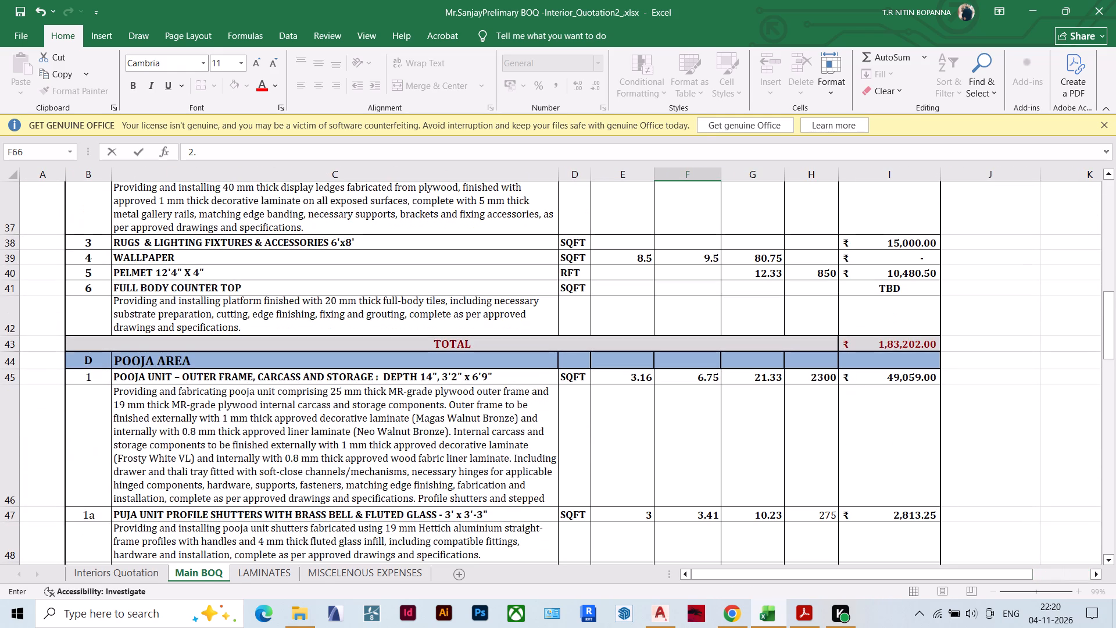
Save the quotation workbook, switch to AutoCAD to save the interior floor plan drawing, and return to Excel.
key("ctrl+s")
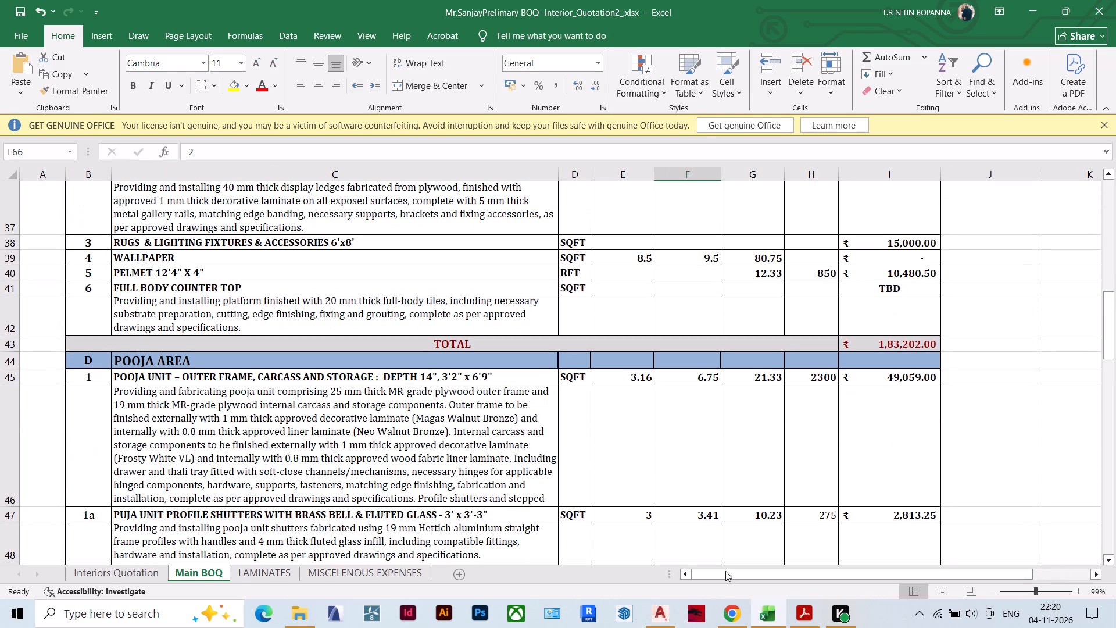
left_click(659, 626)
key("ctrl+s")
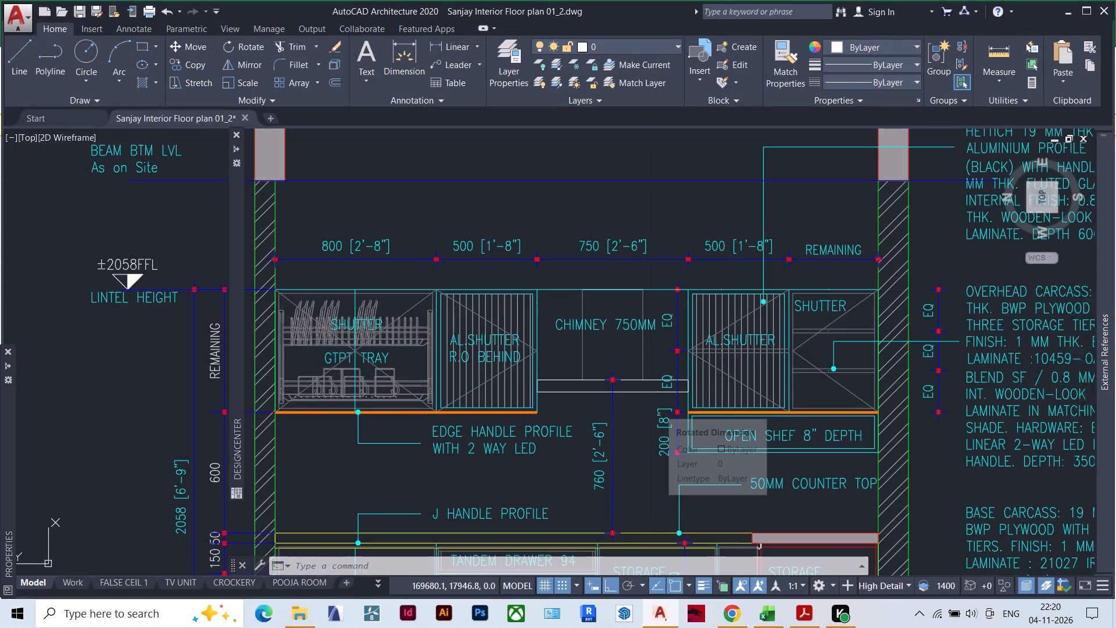
left_click(1071, 18)
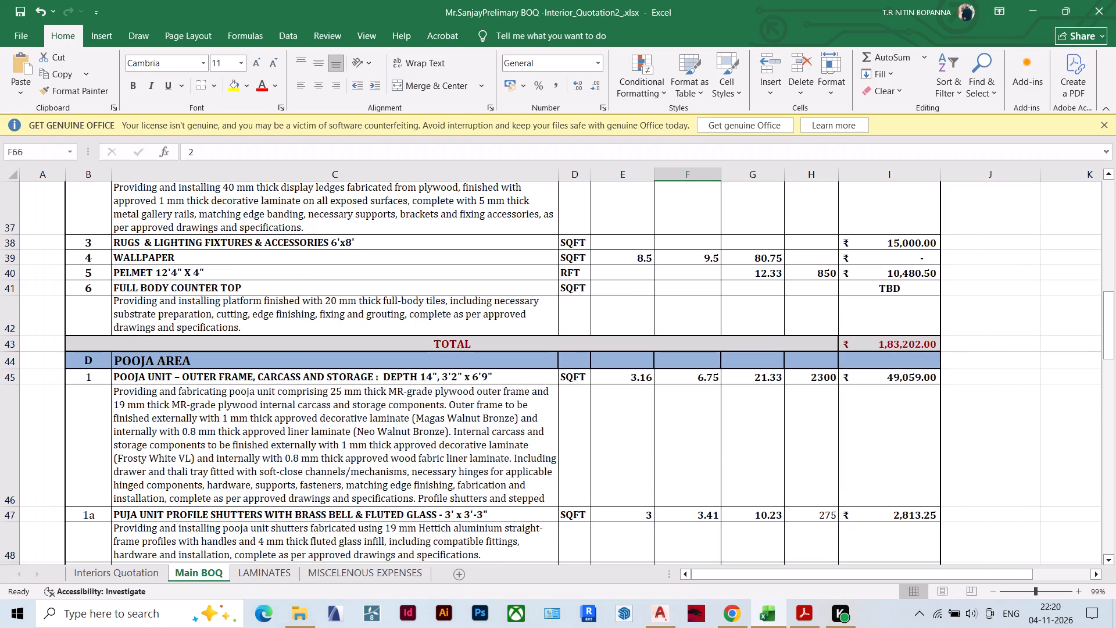
Set the Kitchen Overhead Cabinet Carcass width to 7.42 ft.
scroll(610, 386, "down", 3)
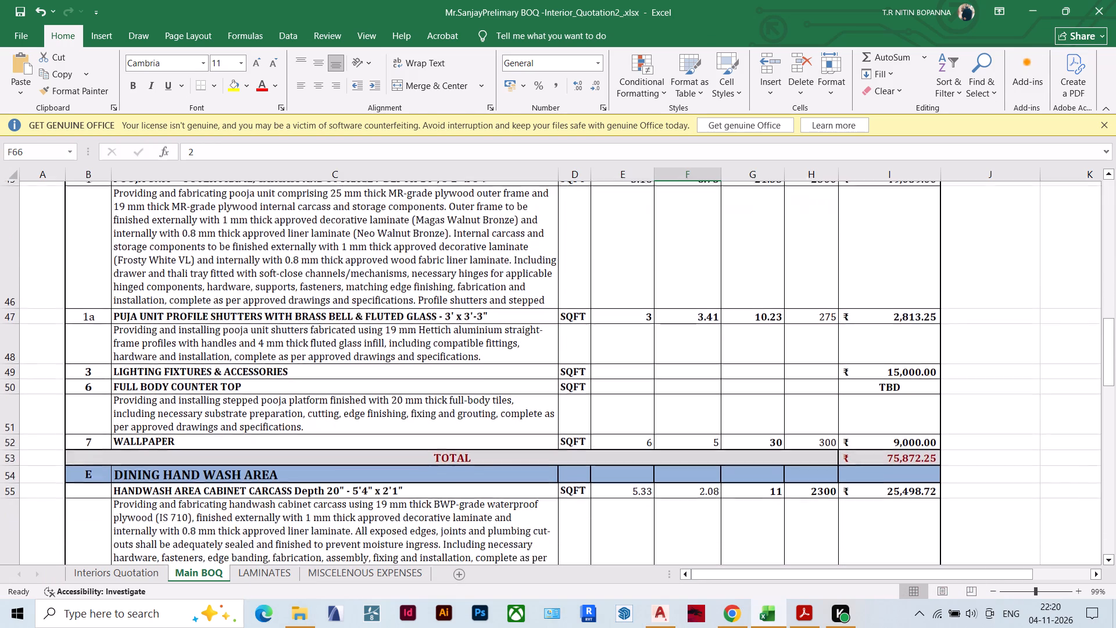
scroll(610, 386, "down", 1)
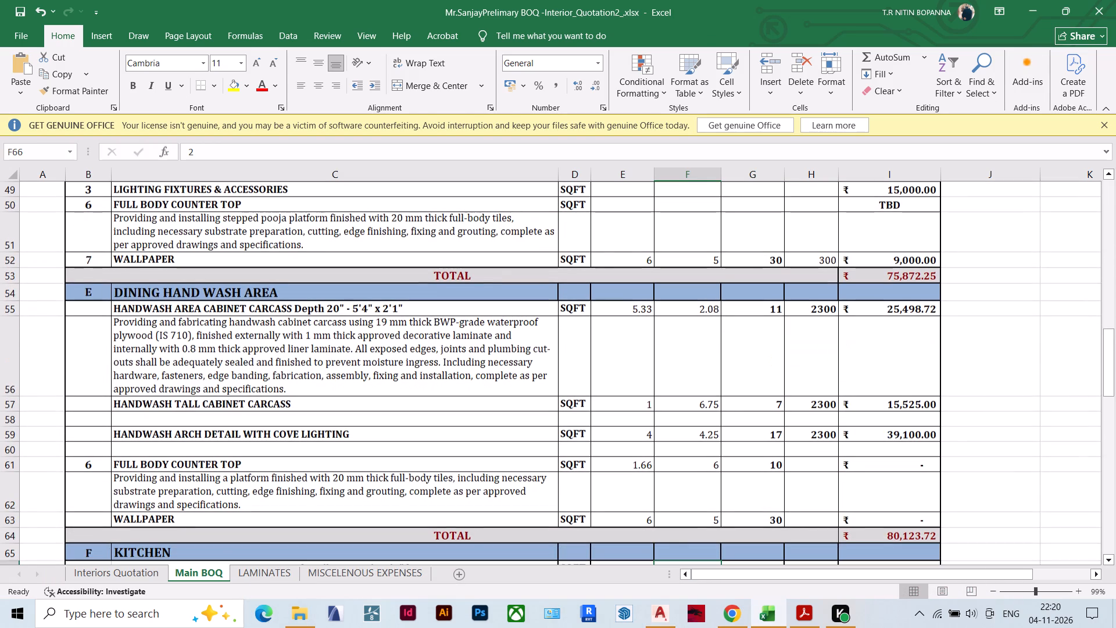
scroll(610, 386, "down", 4)
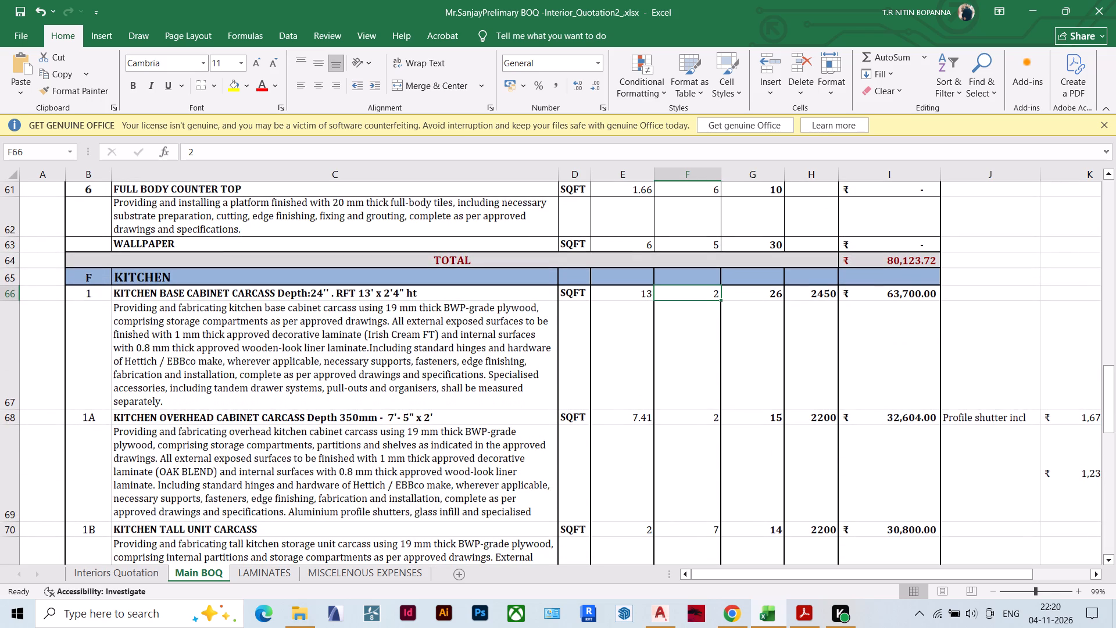
left_click(714, 412)
scroll(707, 419, "down", 1)
double_click(648, 347)
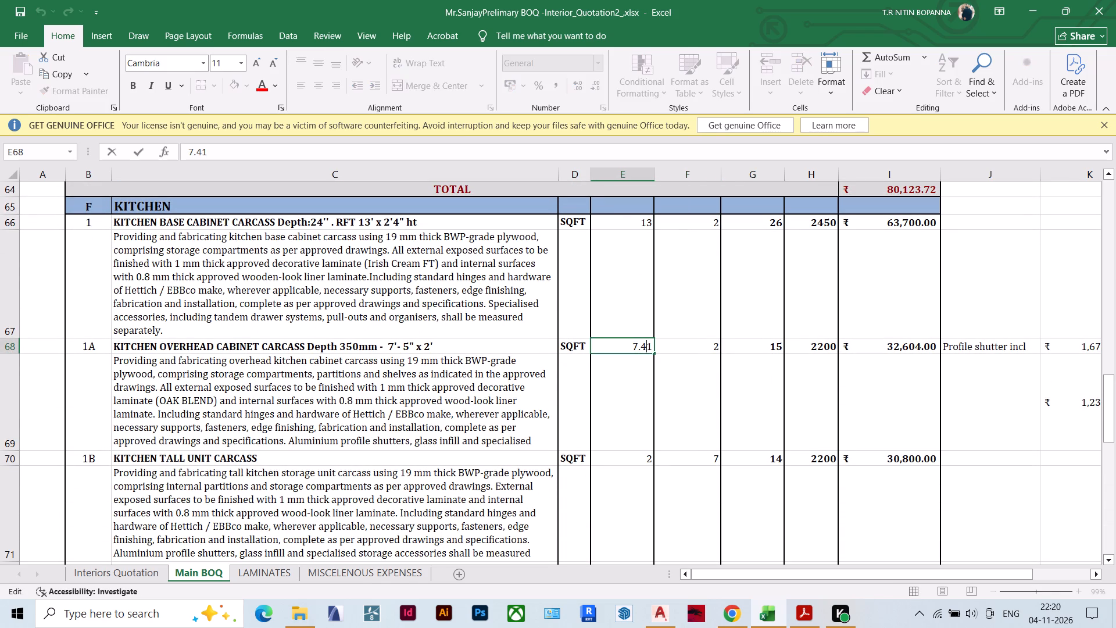
left_click(647, 347)
key("2")
left_click(673, 382)
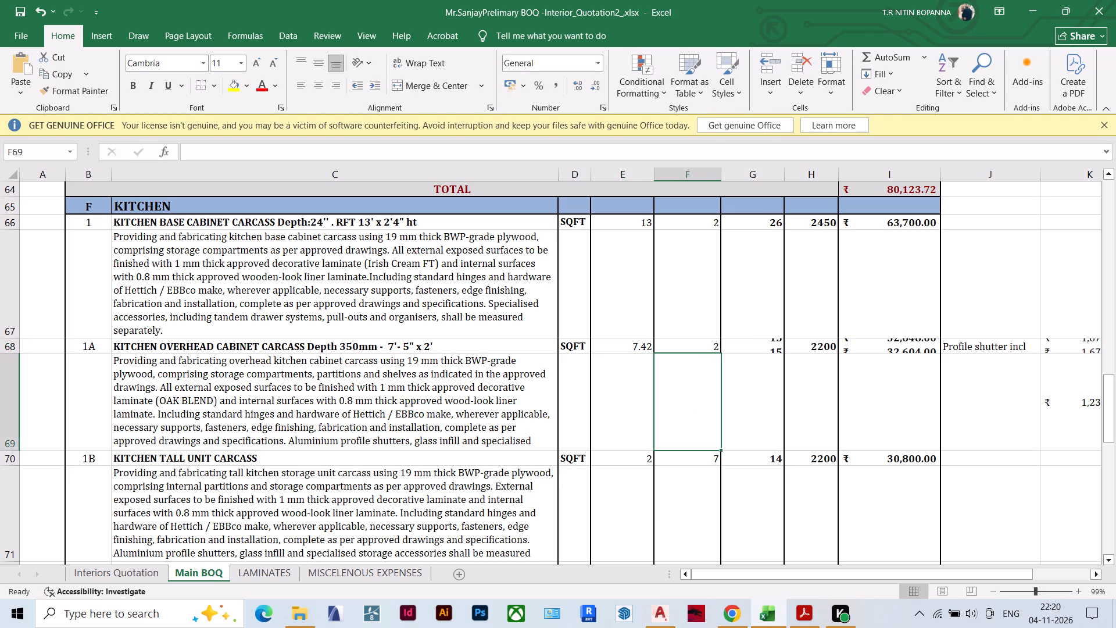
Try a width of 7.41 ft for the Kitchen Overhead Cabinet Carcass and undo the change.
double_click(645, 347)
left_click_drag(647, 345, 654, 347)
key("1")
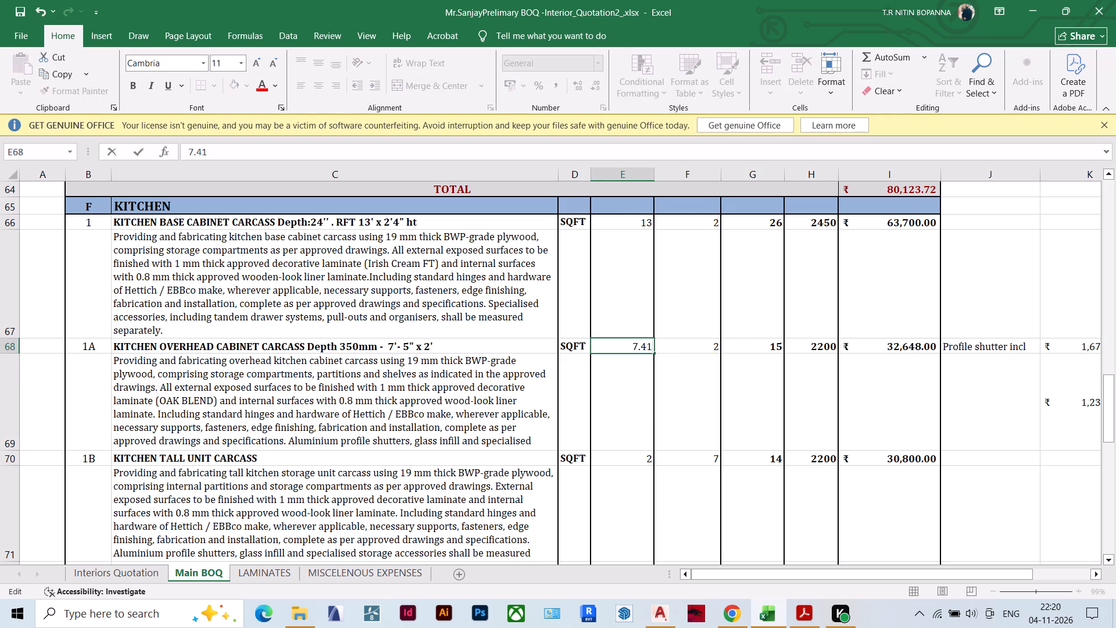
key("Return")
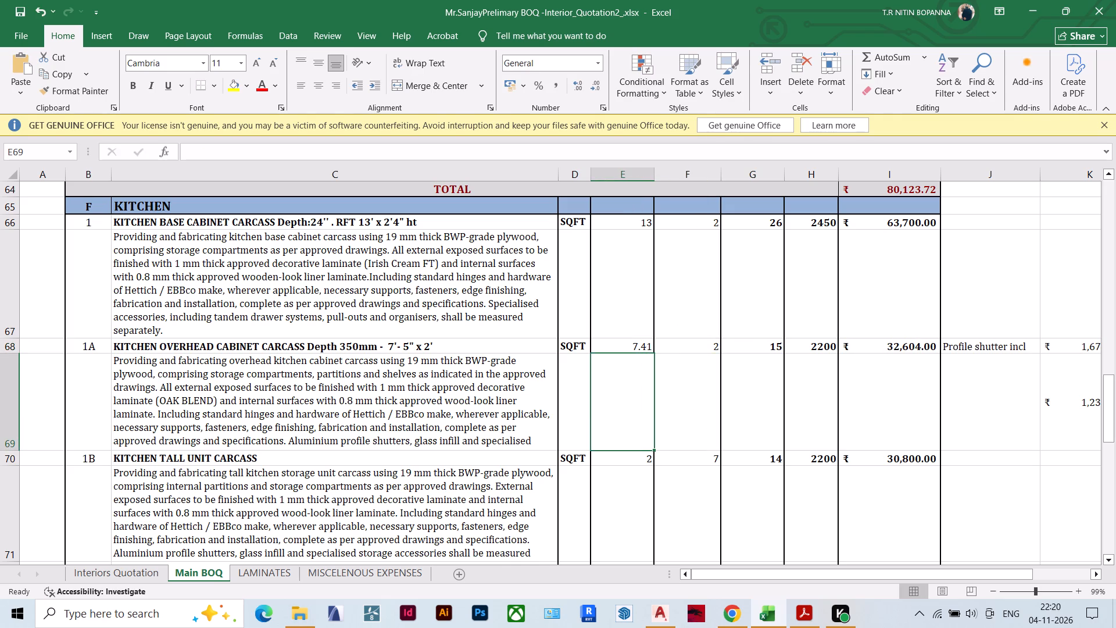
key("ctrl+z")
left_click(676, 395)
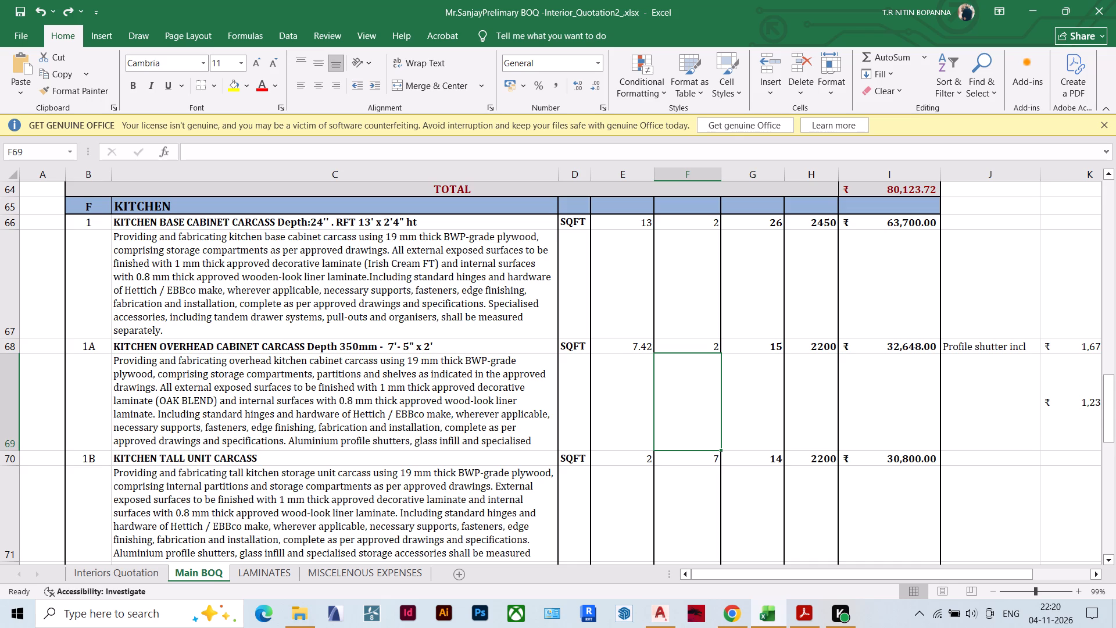
Set the Kitchen Base Cabinet Carcass height to 2.33 ft.
double_click(707, 226)
left_click(719, 222)
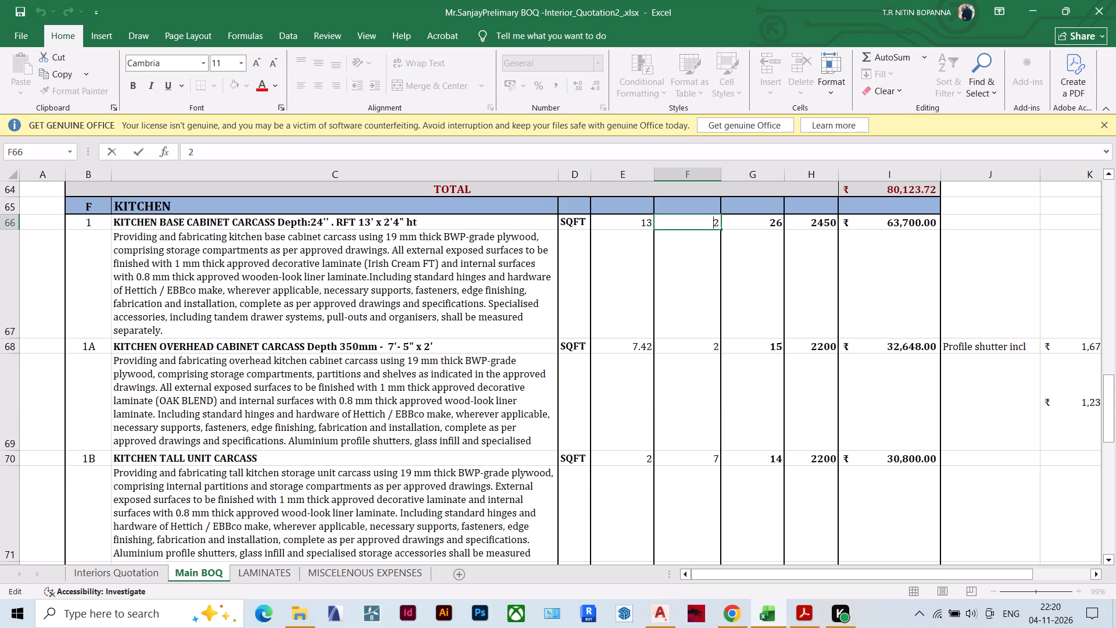
key("period")
type("33")
left_click(685, 306)
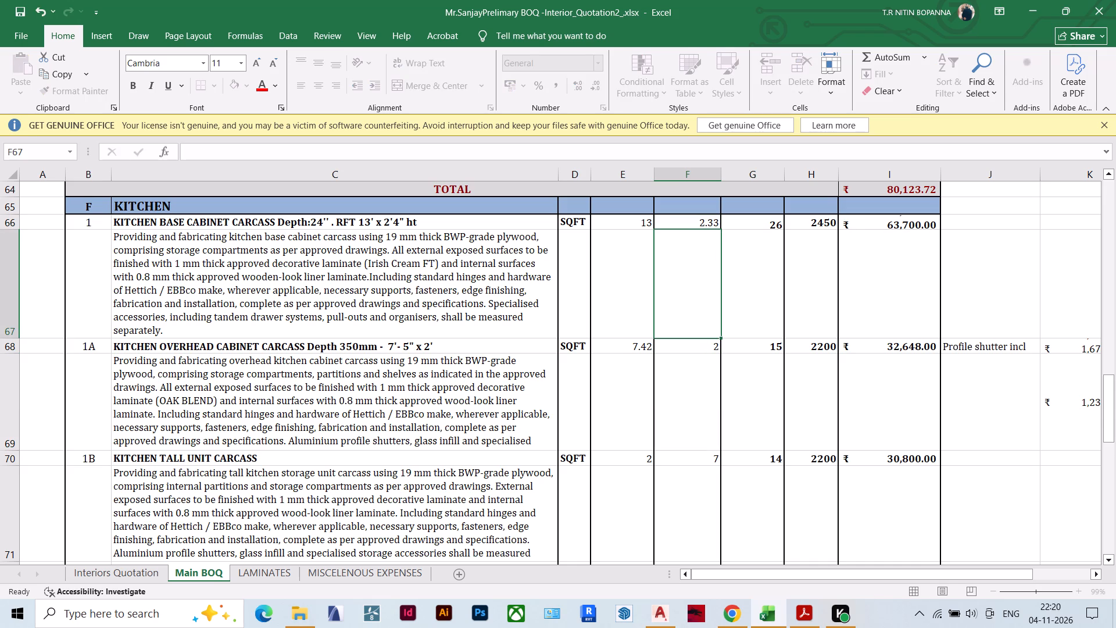
Examine the Inch to Feet conversion chart in the Main BOQ.
left_click_drag(939, 577, 993, 574)
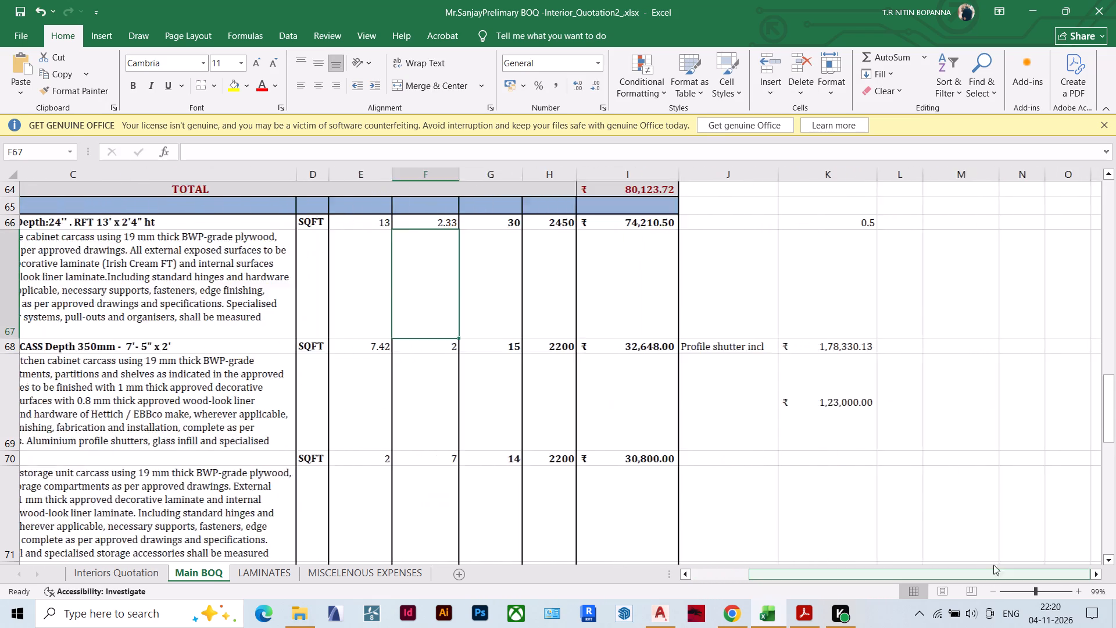
scroll(967, 499, "up", 16)
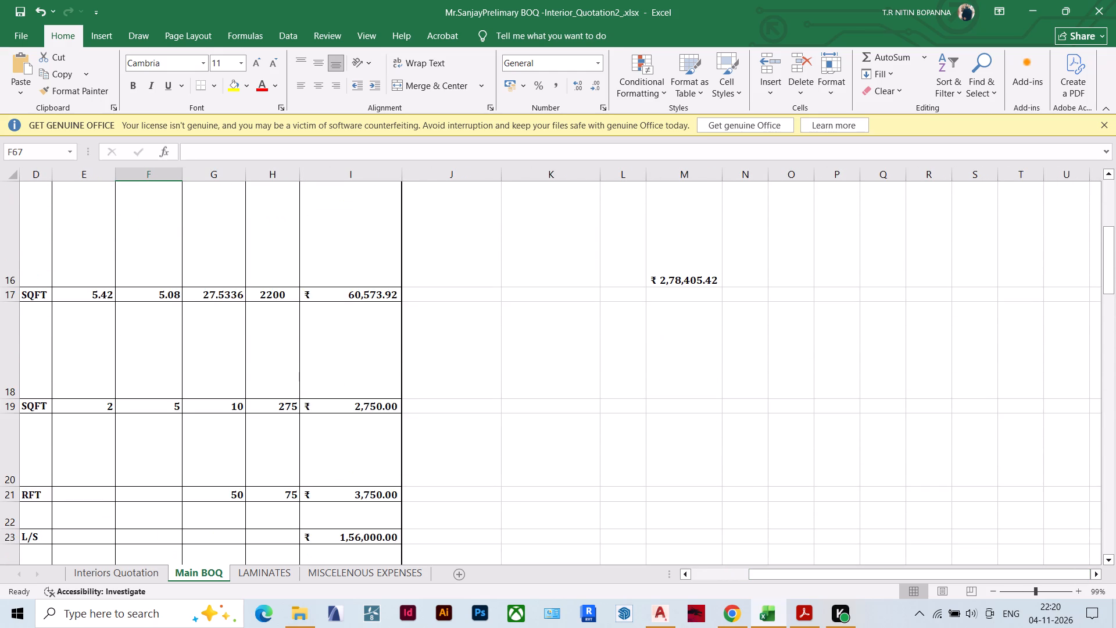
scroll(864, 463, "up", 3)
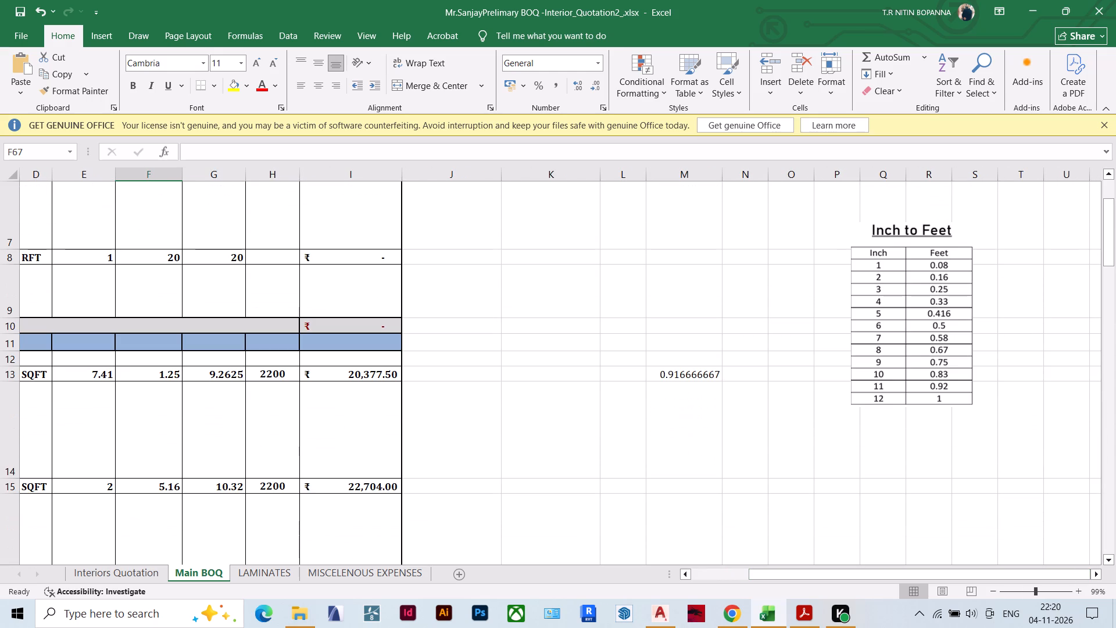
scroll(864, 463, "down", 5)
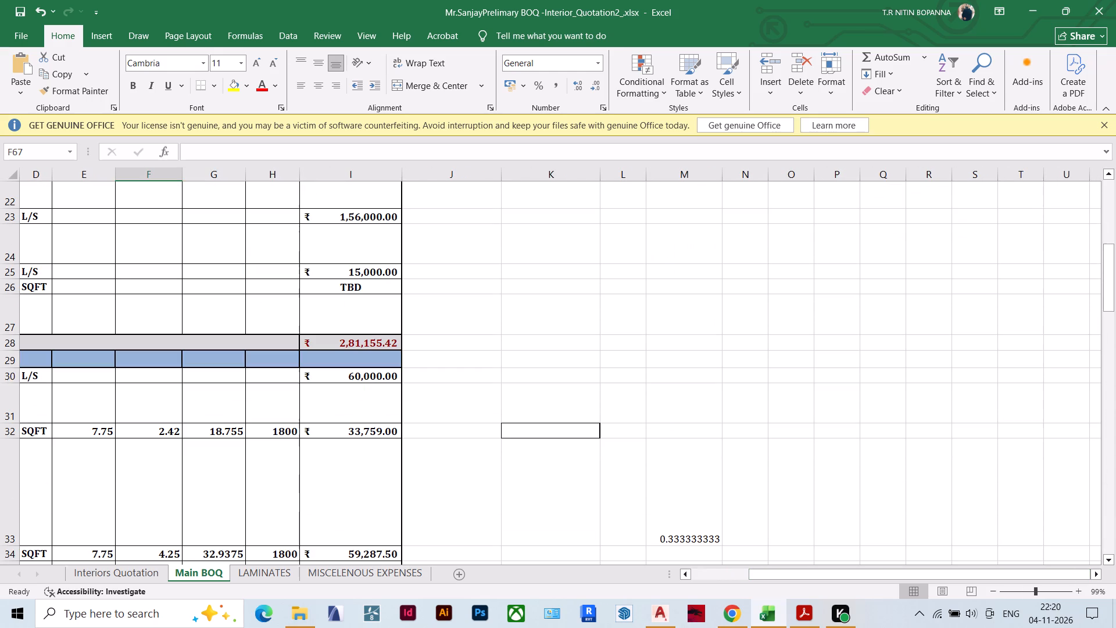
left_click_drag(775, 581, 728, 581)
left_click_drag(771, 576, 703, 579)
Make the rate of the Puja Unit Profile Shutters item bold.
scroll(607, 505, "down", 5)
scroll(607, 505, "up", 1)
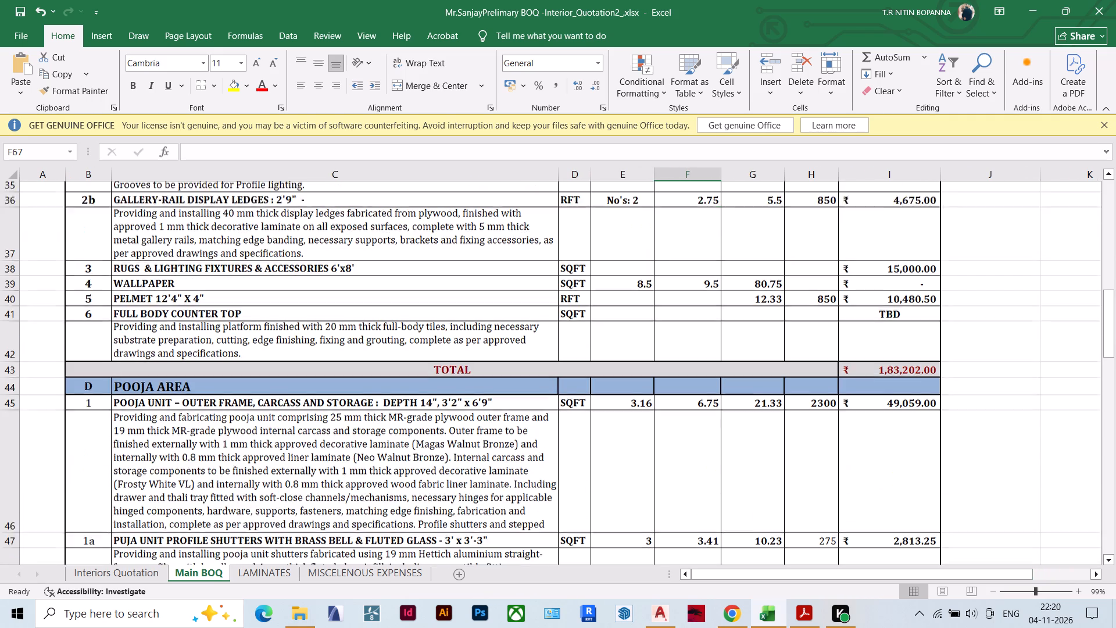
scroll(607, 505, "down", 4)
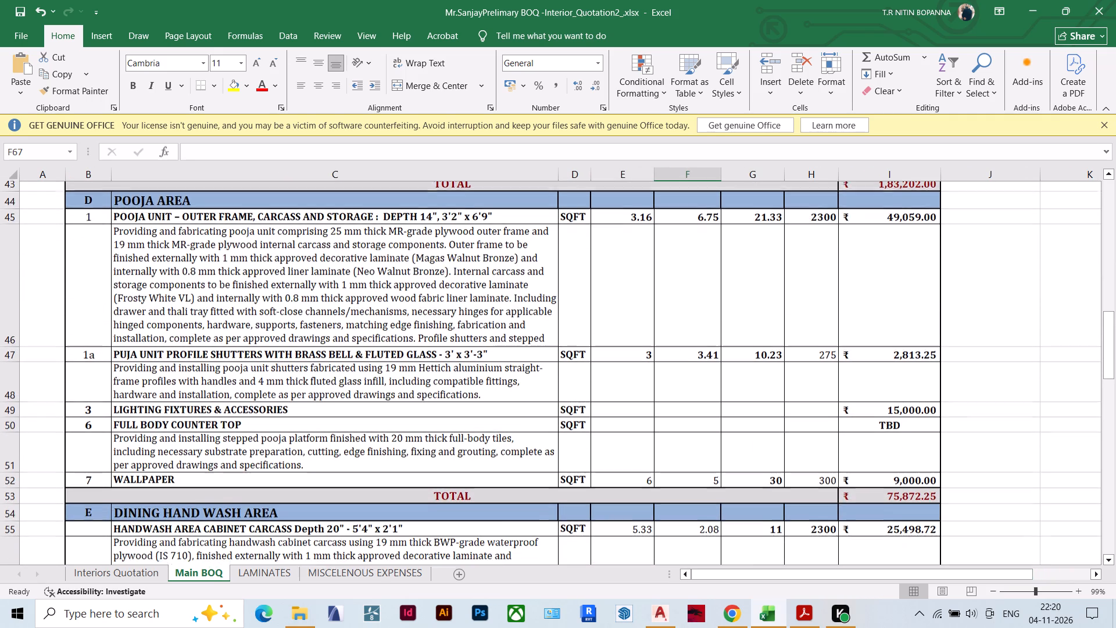
scroll(607, 505, "down", 1)
scroll(607, 505, "up", 1)
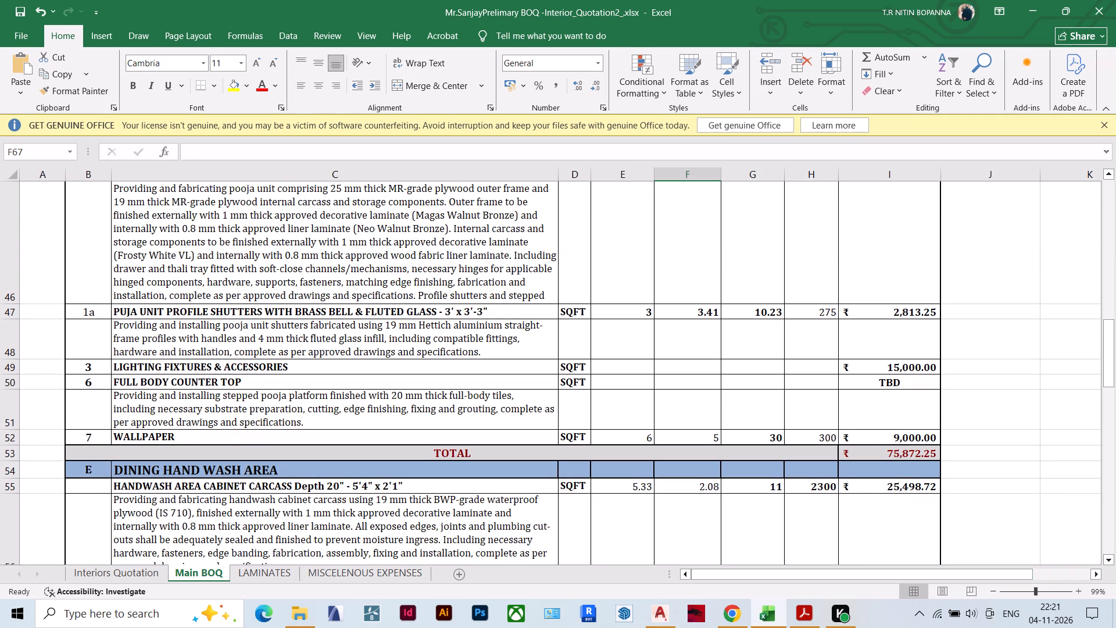
left_click(827, 312)
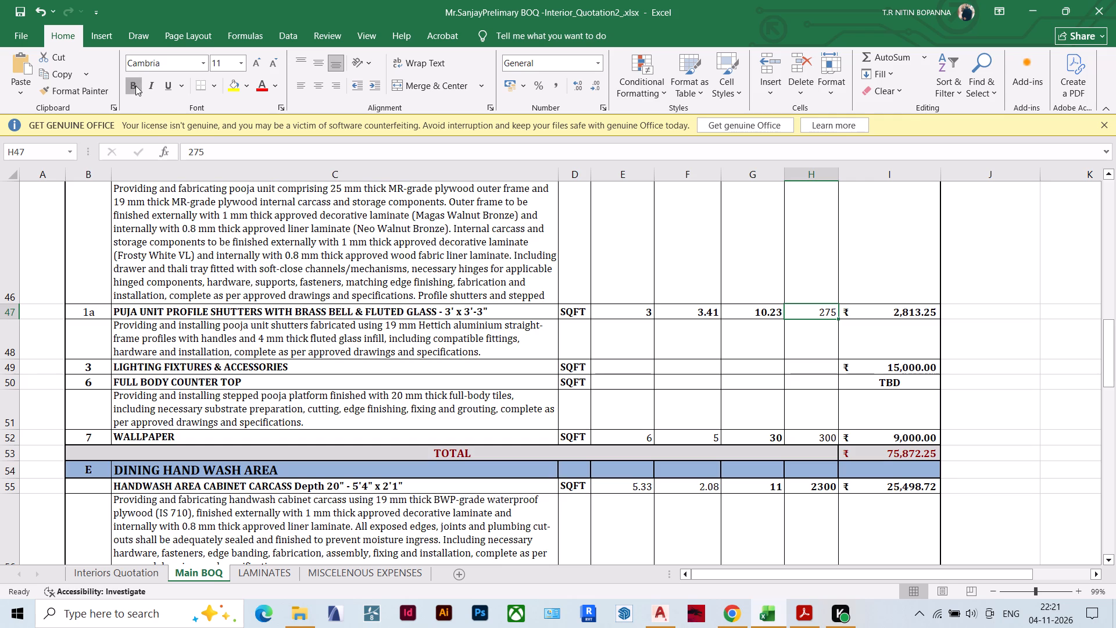
left_click(135, 85)
left_click(1030, 387)
Copy the Inch to Feet conversion picture from beside the first rows of the Main BOQ.
scroll(718, 386, "down", 6)
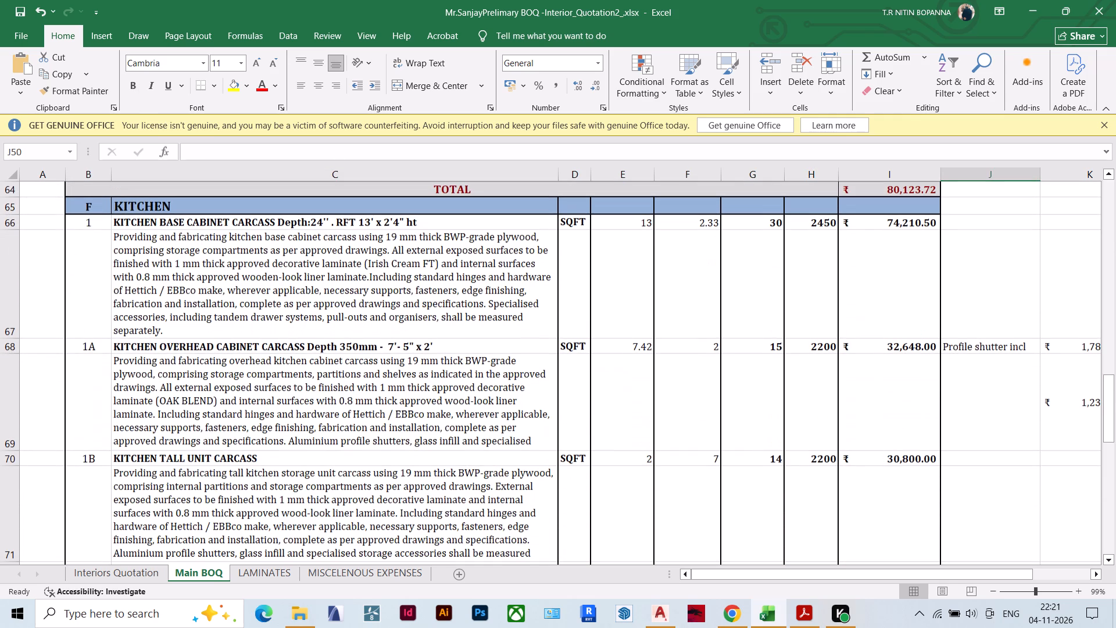
scroll(718, 384, "down", 1)
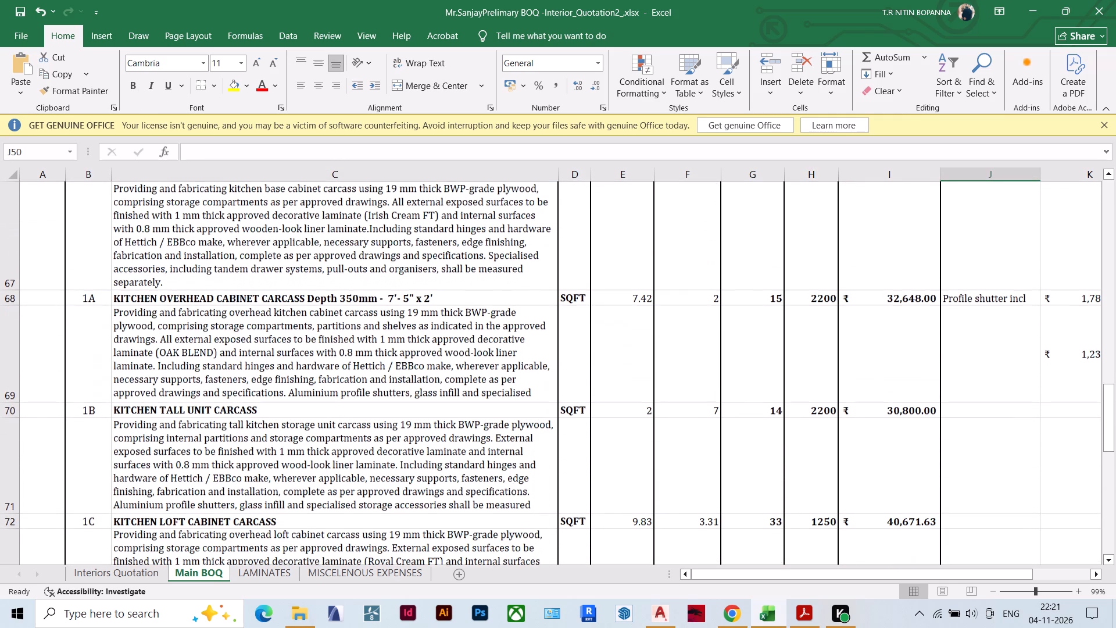
scroll(718, 384, "down", 1)
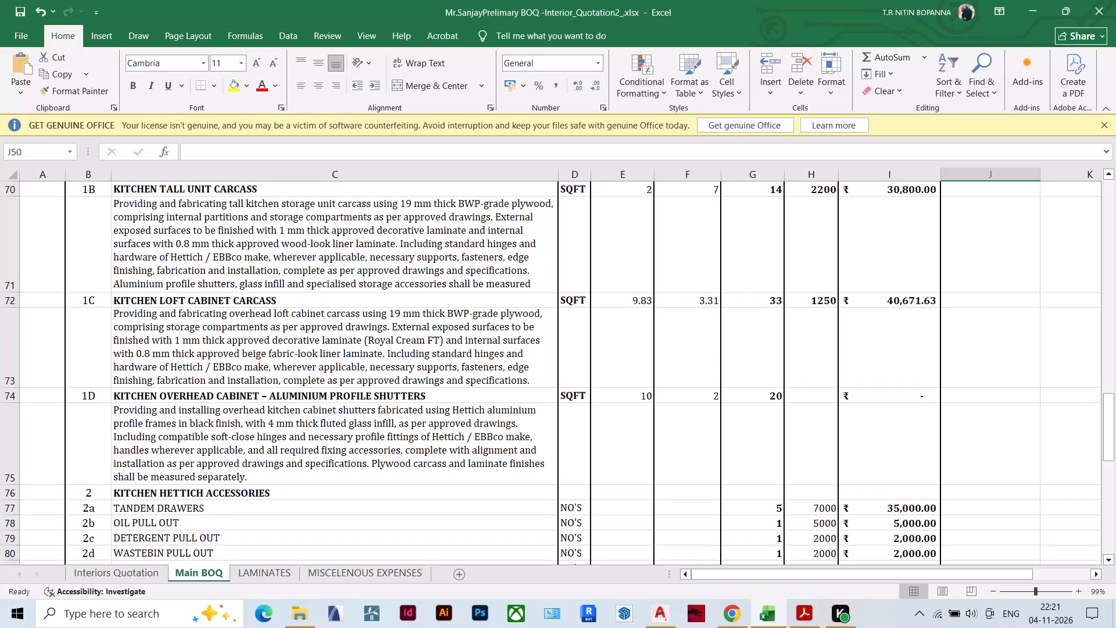
left_click_drag(1013, 577, 1033, 575)
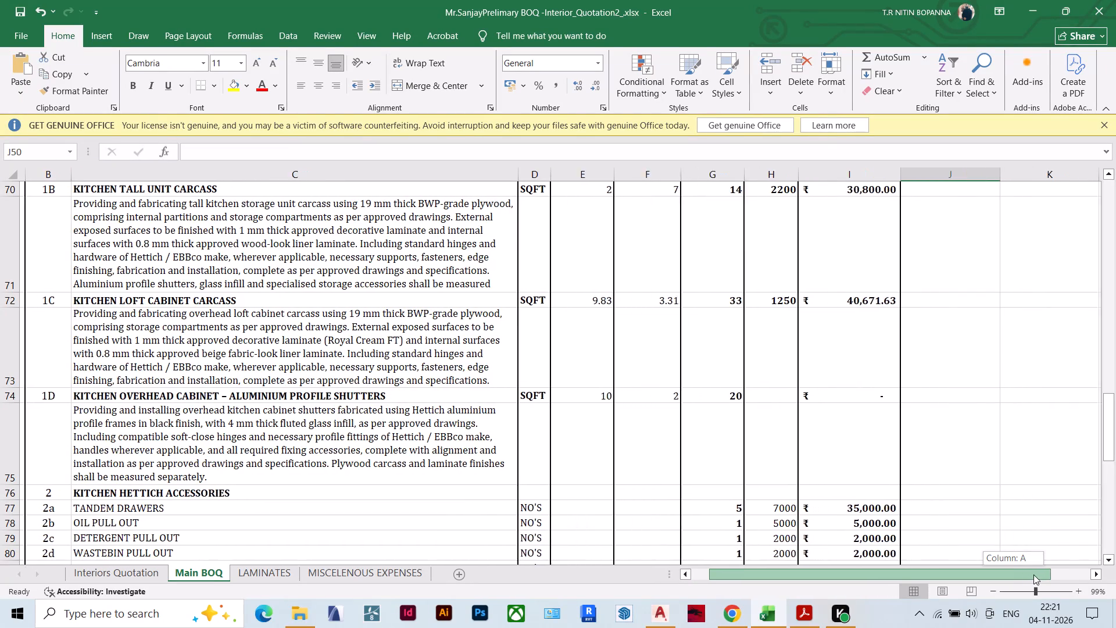
left_click_drag(1033, 575, 1057, 572)
scroll(989, 489, "up", 14)
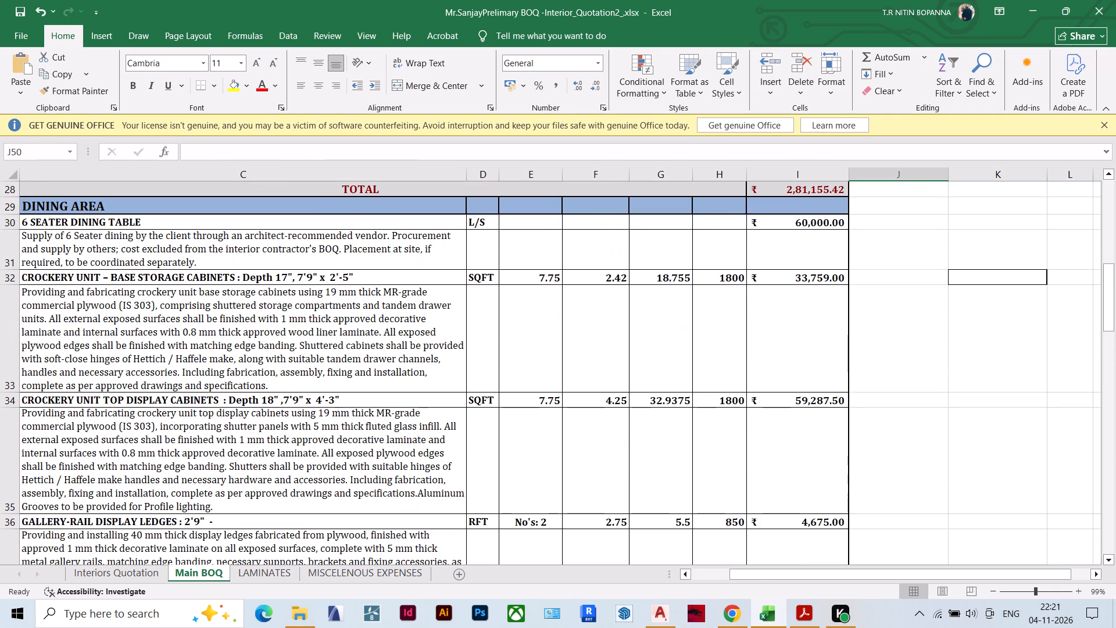
left_click_drag(1001, 574, 1030, 571)
scroll(927, 488, "up", 6)
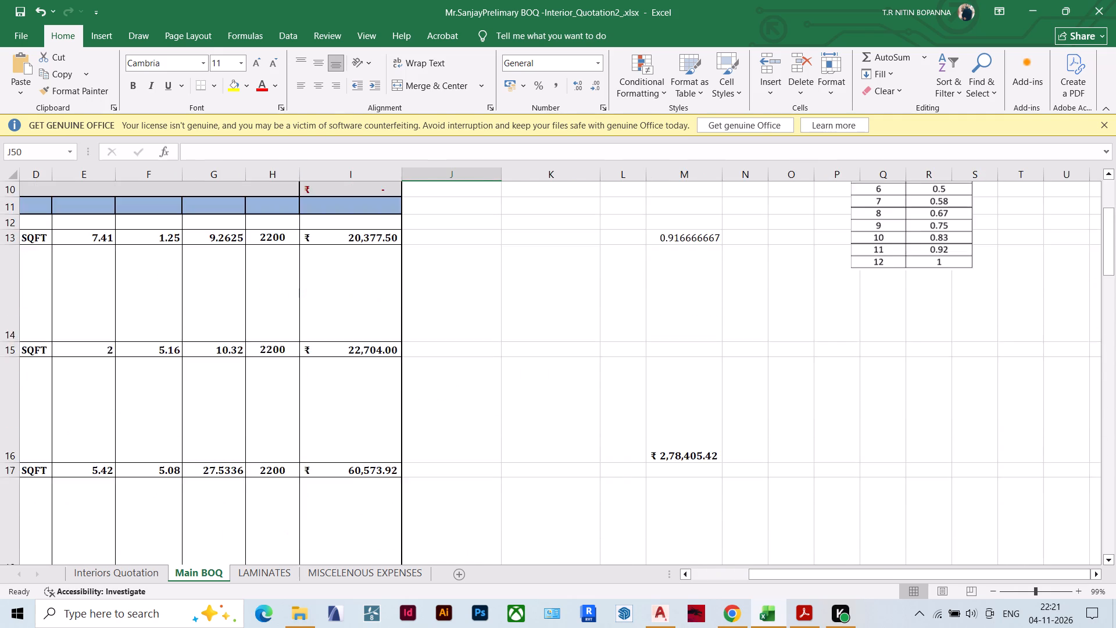
scroll(918, 476, "up", 2)
left_click(917, 396)
key("ctrl+c")
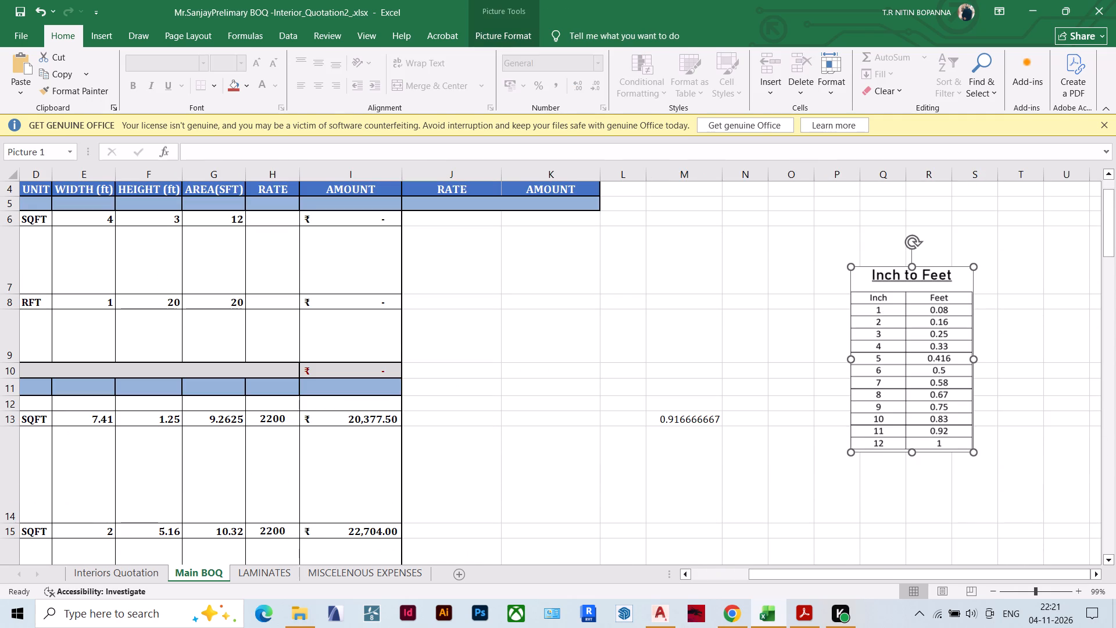
Move the original Inch to Feet picture to columns O to Q, alongside rows 13 to 15.
scroll(905, 404, "down", 6)
scroll(905, 404, "up", 5)
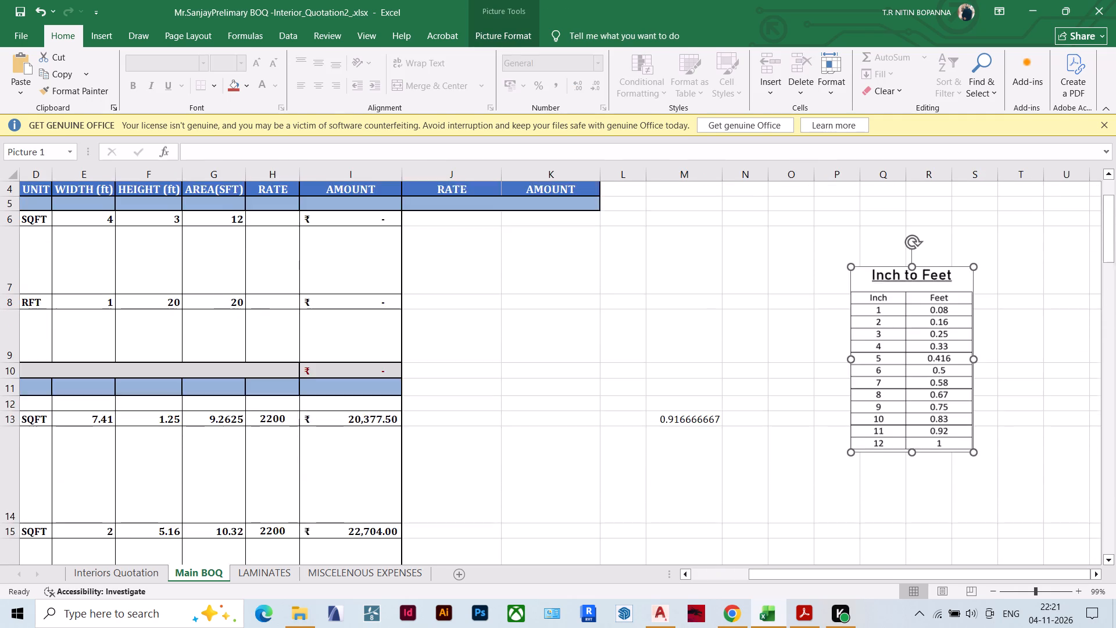
scroll(905, 404, "up", 3)
scroll(900, 416, "down", 1)
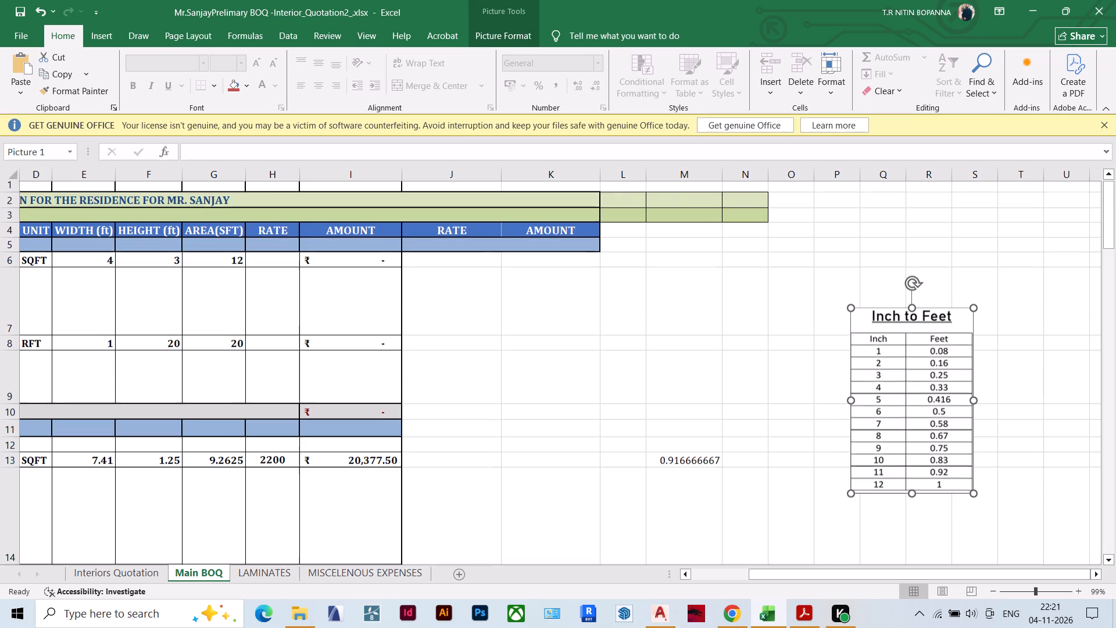
scroll(900, 416, "down", 1)
left_click_drag(901, 382, 824, 513)
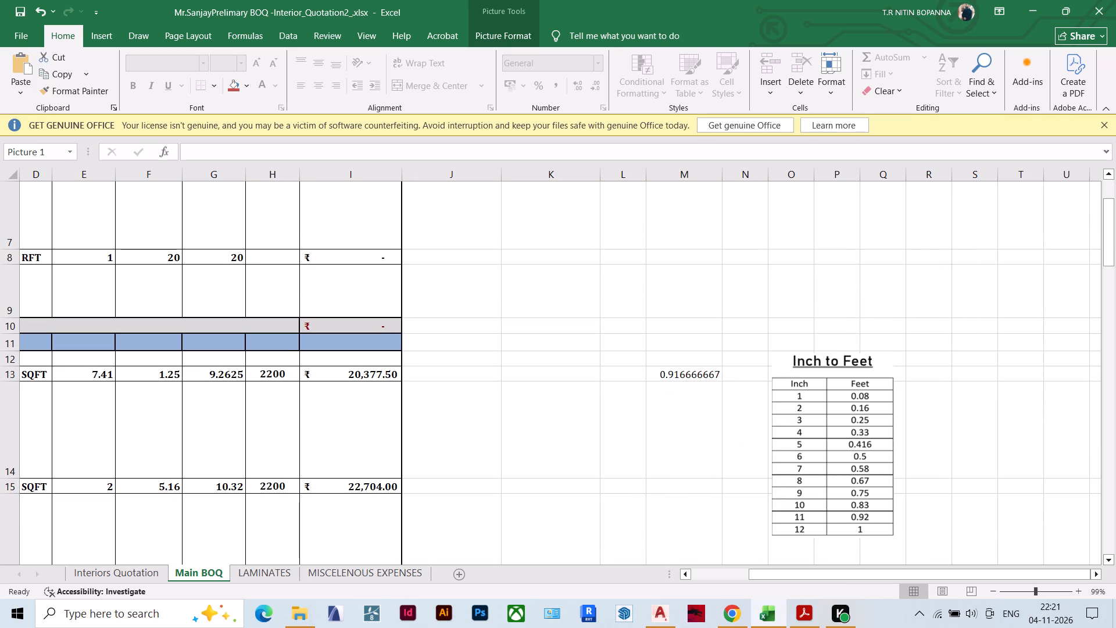
left_click_drag(824, 513, 825, 513)
Paste the copied Inch to Feet picture in column K beside the Kitchen section heading.
scroll(828, 490, "down", 15)
scroll(828, 489, "up", 1)
scroll(828, 489, "down", 2)
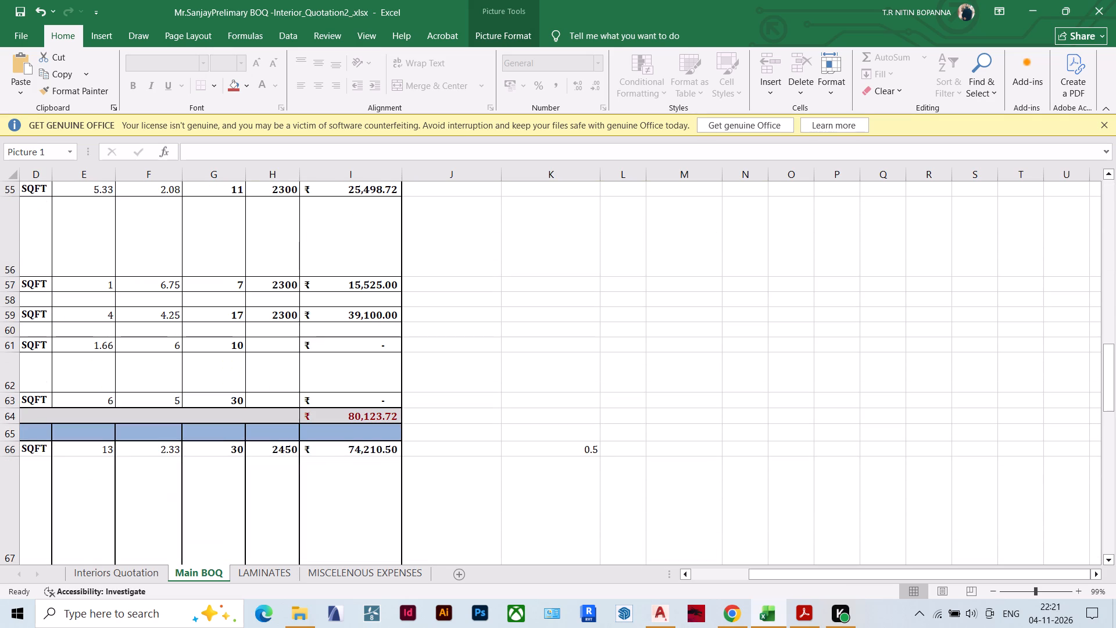
left_click_drag(865, 575, 796, 575)
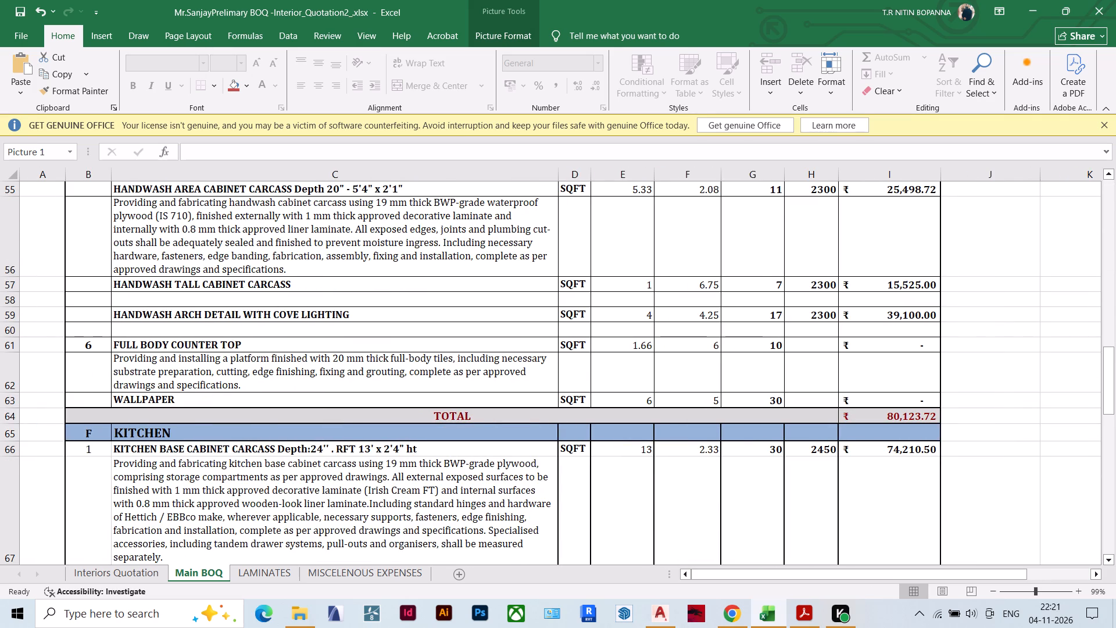
left_click(1068, 427)
key("ctrl+v")
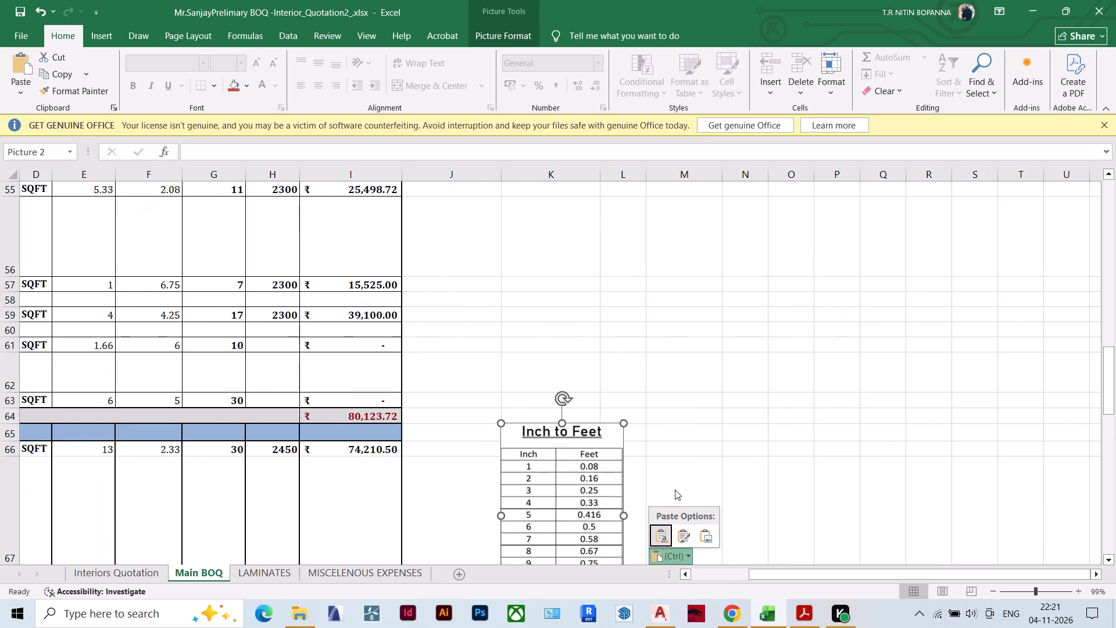
Reposition the pasted Inch to Feet chart in column J beside the Kitchen Tall Unit and Loft Cabinet Carcass items.
scroll(534, 498, "down", 3)
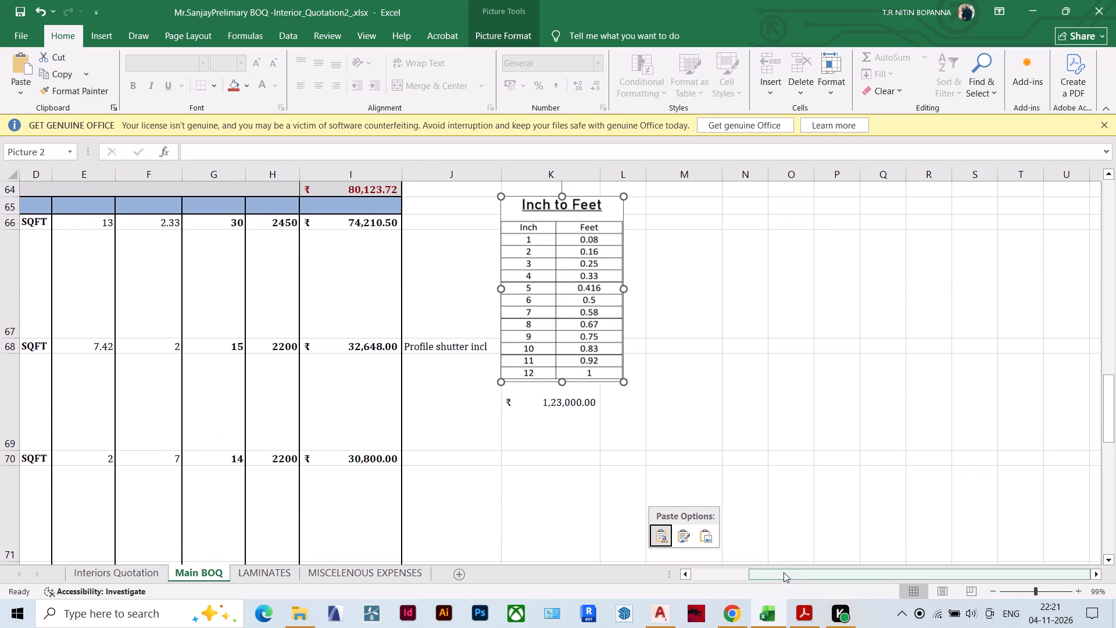
left_click_drag(784, 572, 732, 575)
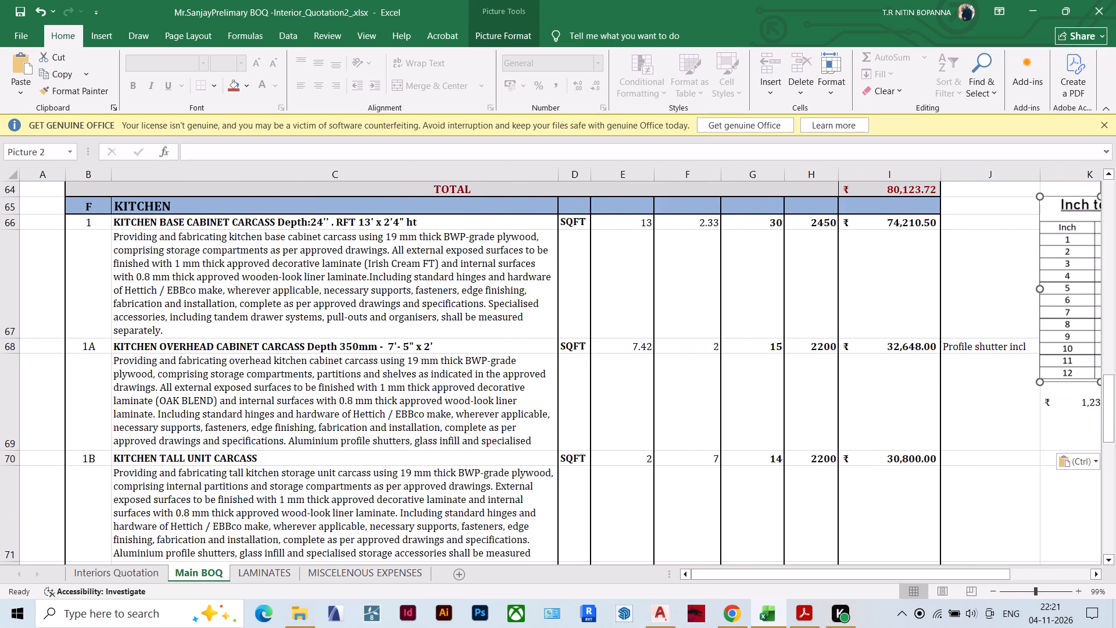
left_click_drag(1062, 329, 982, 551)
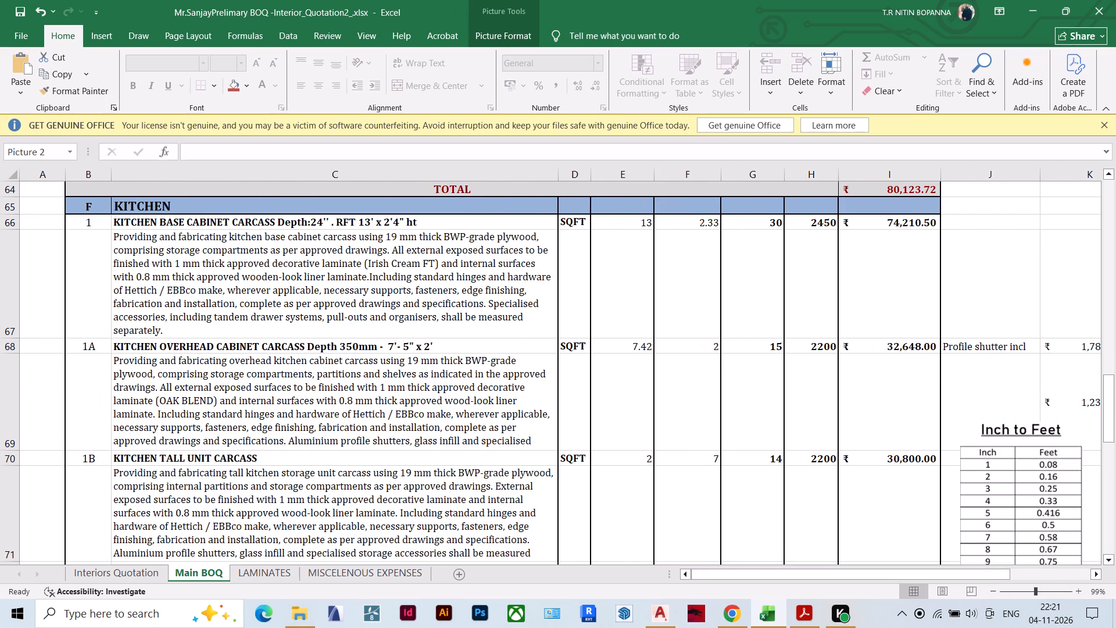
left_click_drag(982, 551, 982, 553)
scroll(850, 395, "down", 2)
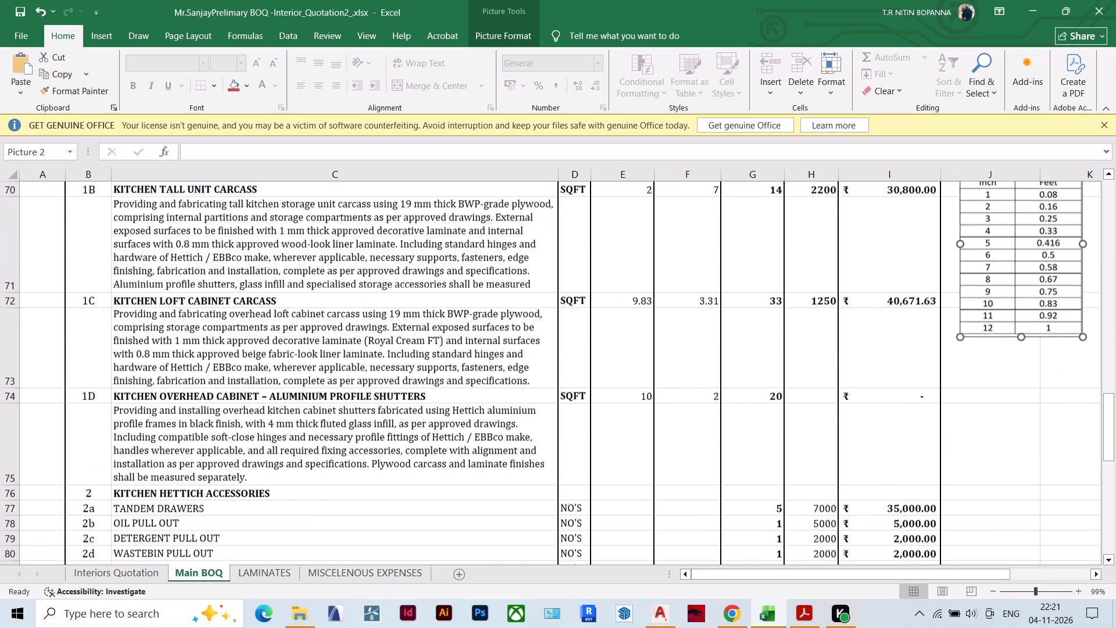
scroll(850, 395, "up", 1)
left_click_drag(1008, 445, 1010, 467)
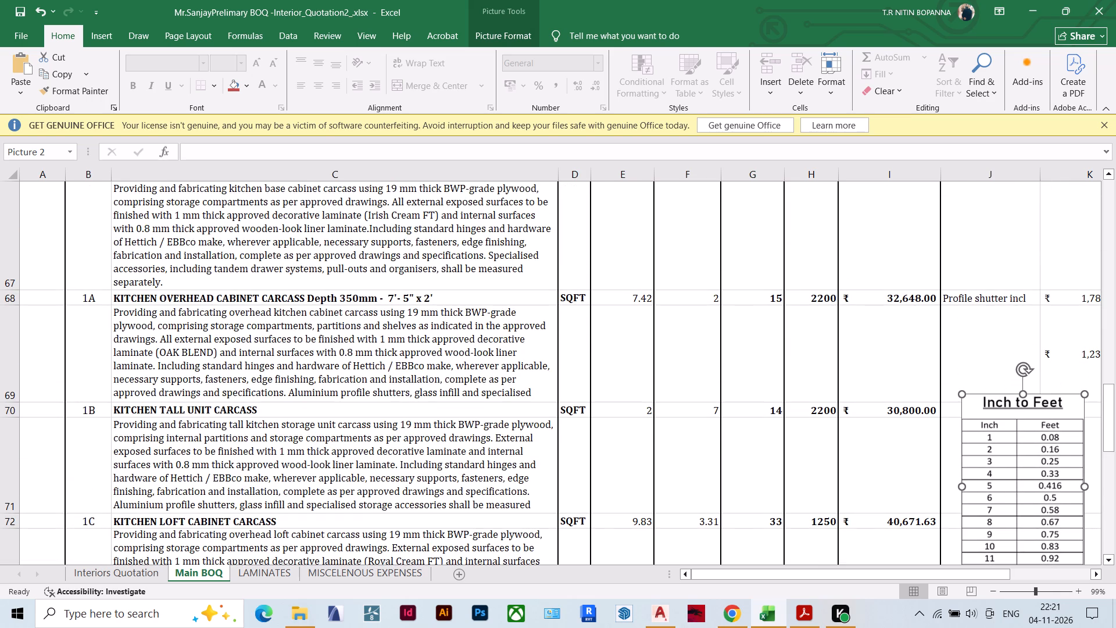
scroll(852, 417, "down", 1)
left_click_drag(1004, 313, 1001, 371)
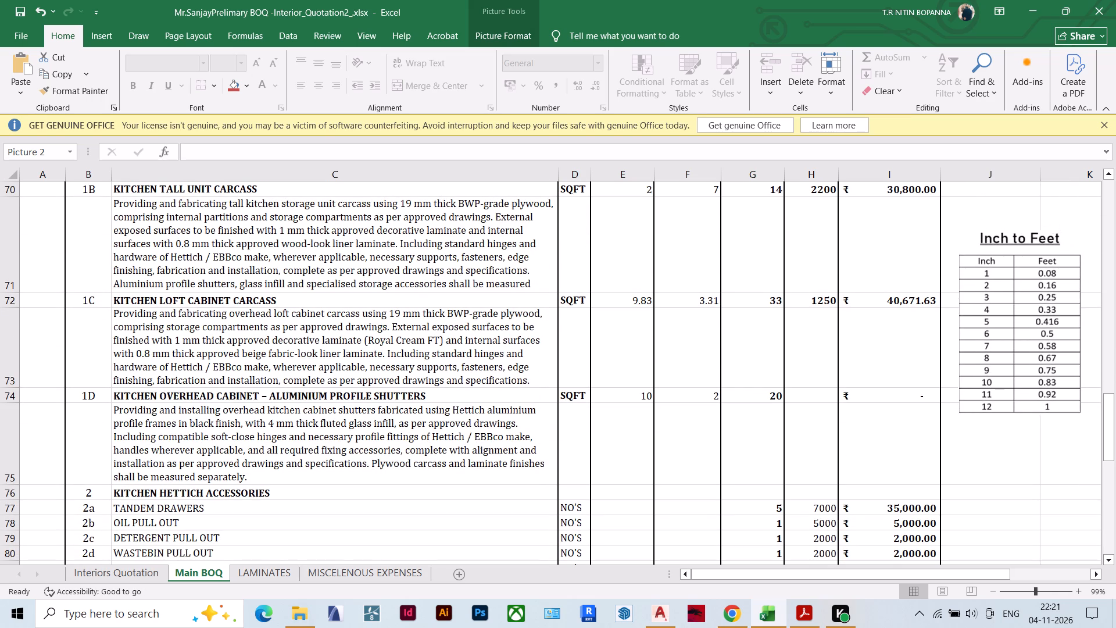
left_click_drag(1001, 371, 997, 377)
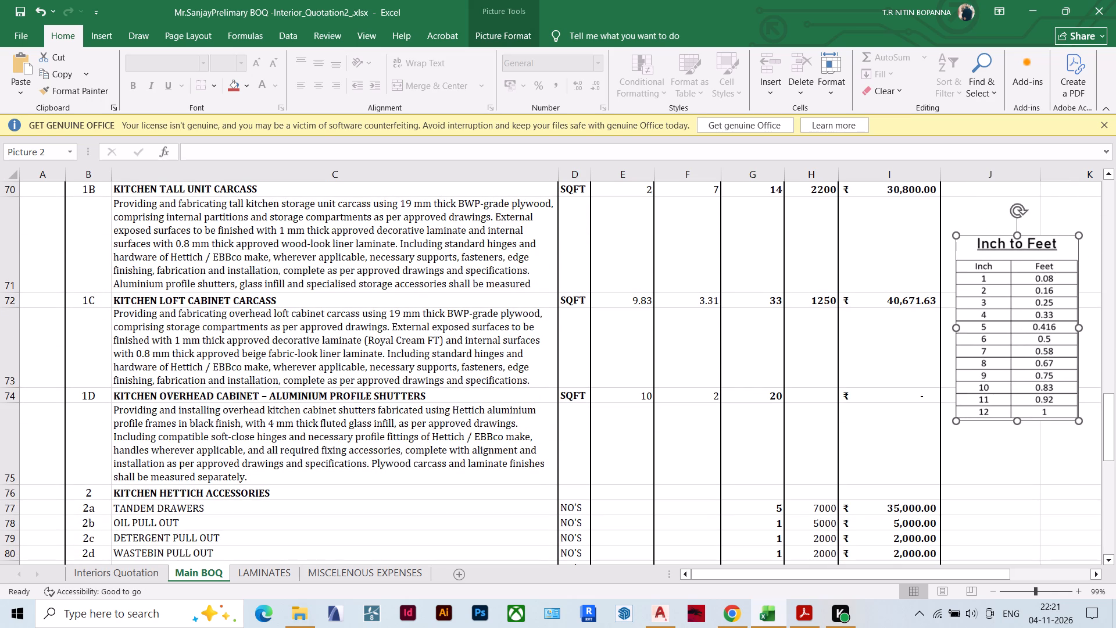
Replace the brand EBBco with Haffele in the Kitchen Tall Unit Carcass description.
left_click(357, 356)
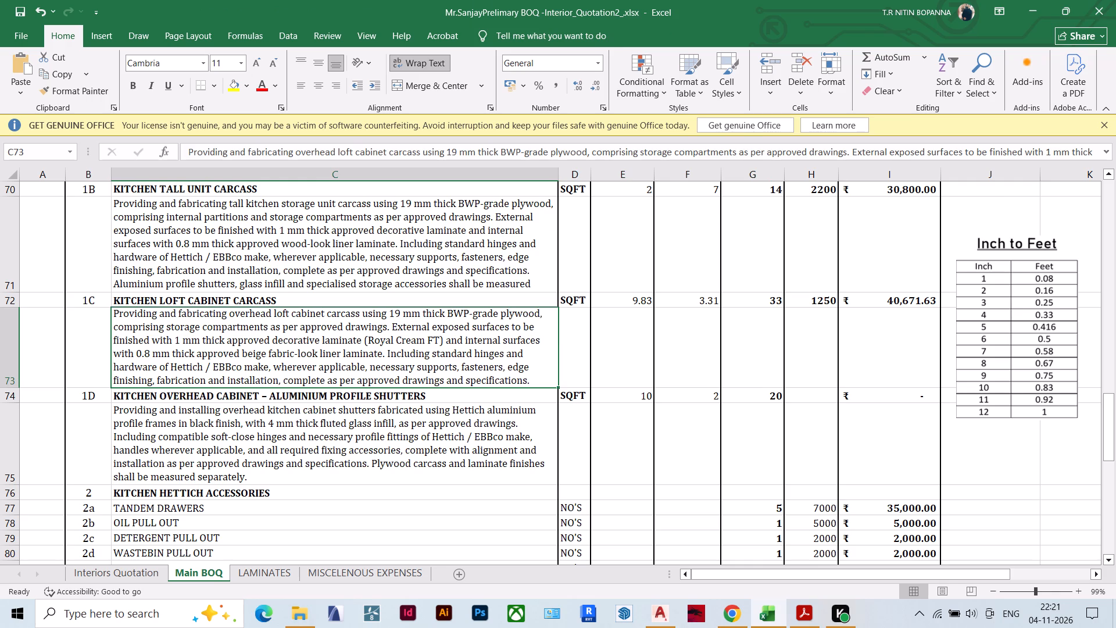
double_click(226, 257)
left_click_drag(241, 260, 224, 258)
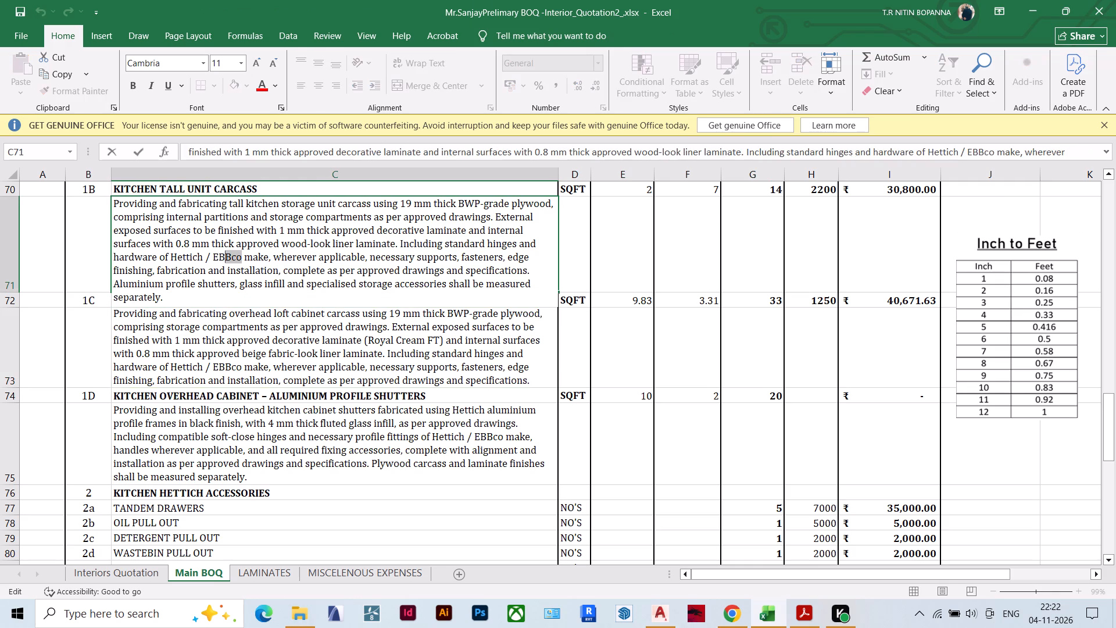
left_click_drag(224, 258, 215, 258)
key("h")
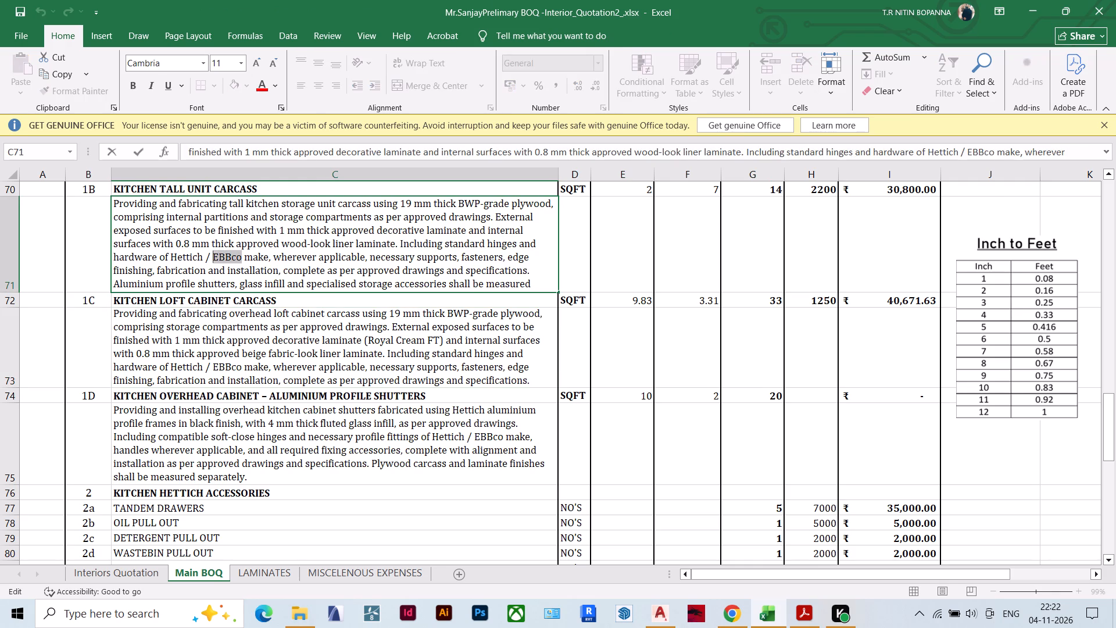
type("affe")
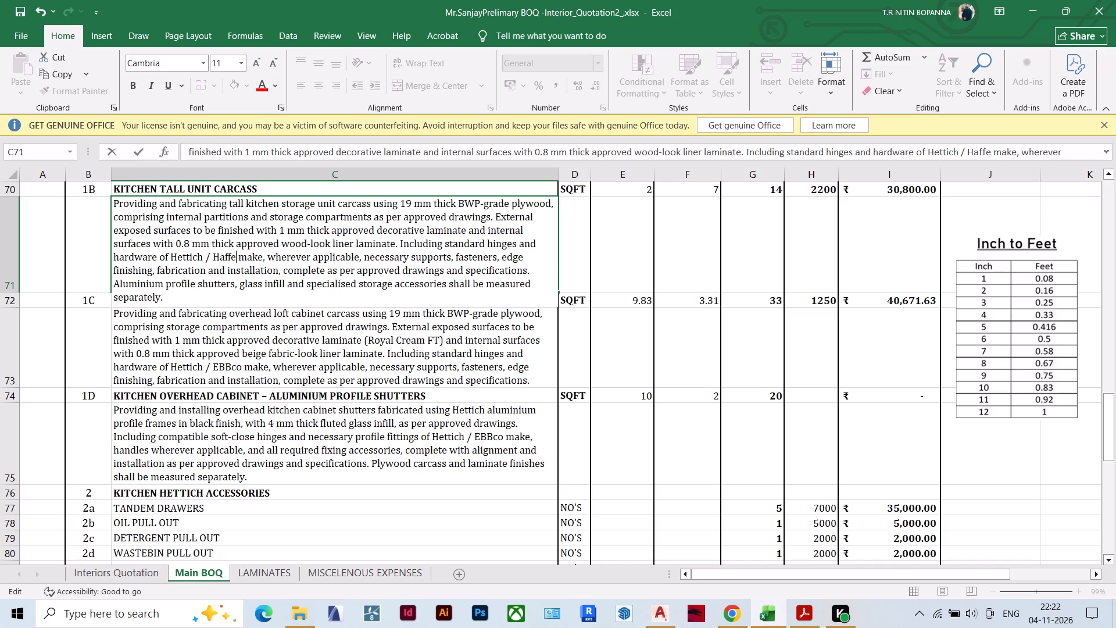
key("l")
key("e")
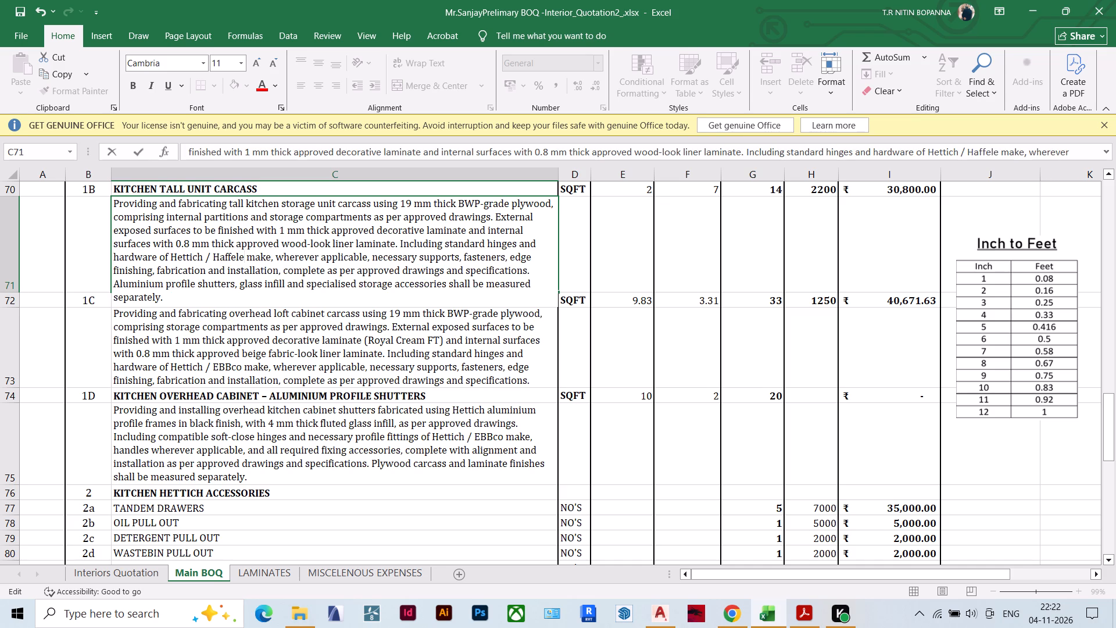
left_click(328, 373)
Copy the brand name Haffele from the Kitchen Tall Unit Carcass description.
double_click(246, 263)
left_click_drag(243, 255, 220, 254)
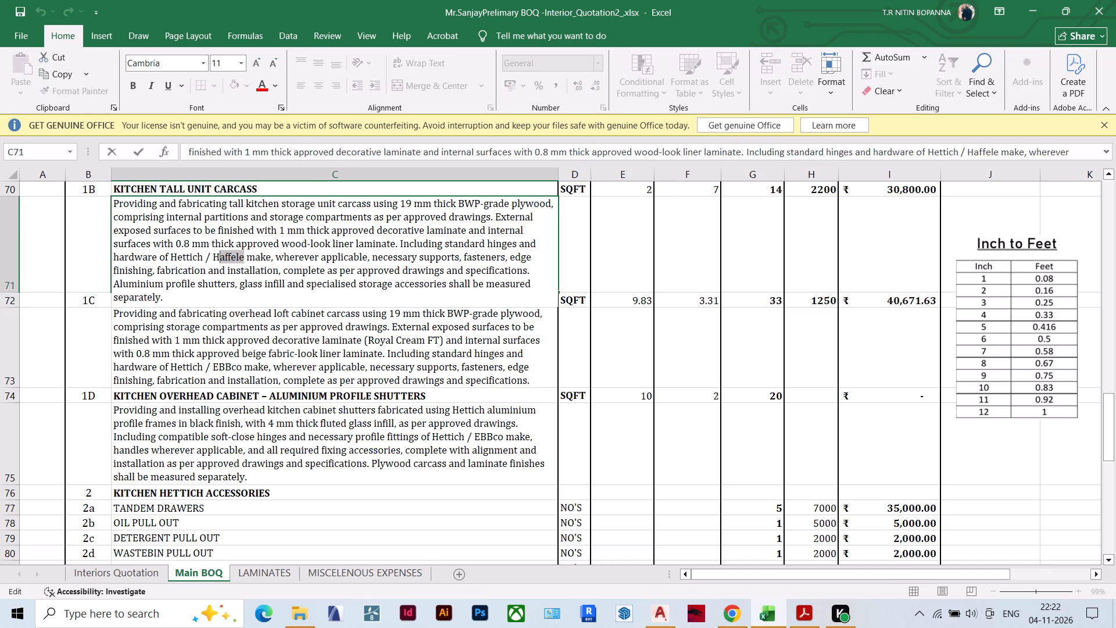
left_click_drag(220, 254, 214, 254)
key("ctrl+c")
left_click(299, 391)
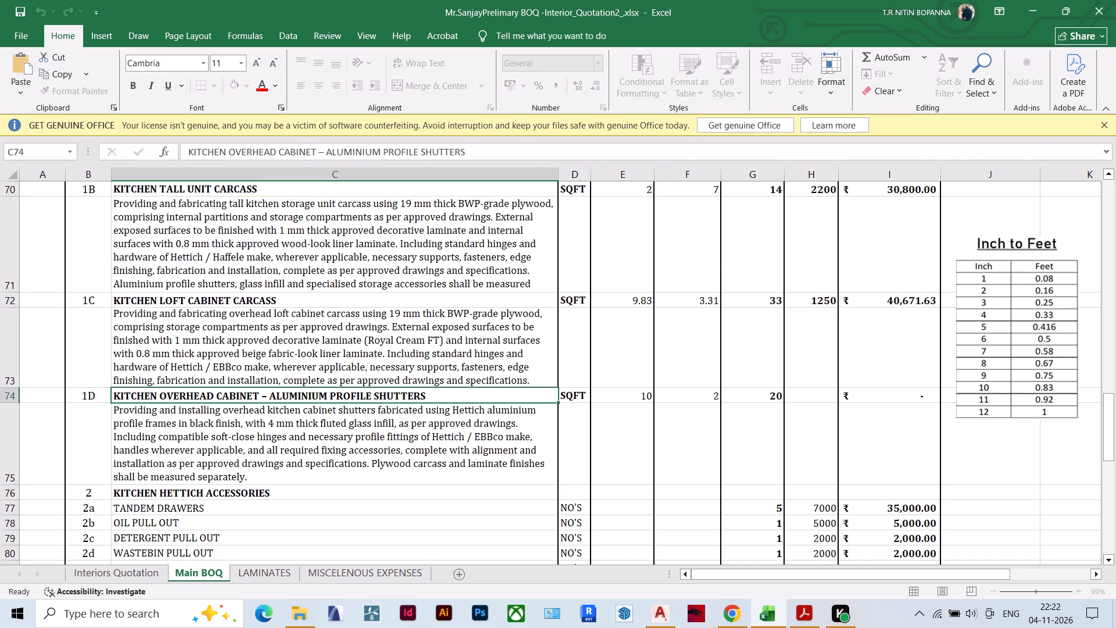
Replace the brand EBBco with the copied Haffele in the Kitchen Base Cabinet Carcass description.
scroll(284, 361, "up", 1)
double_click(239, 259)
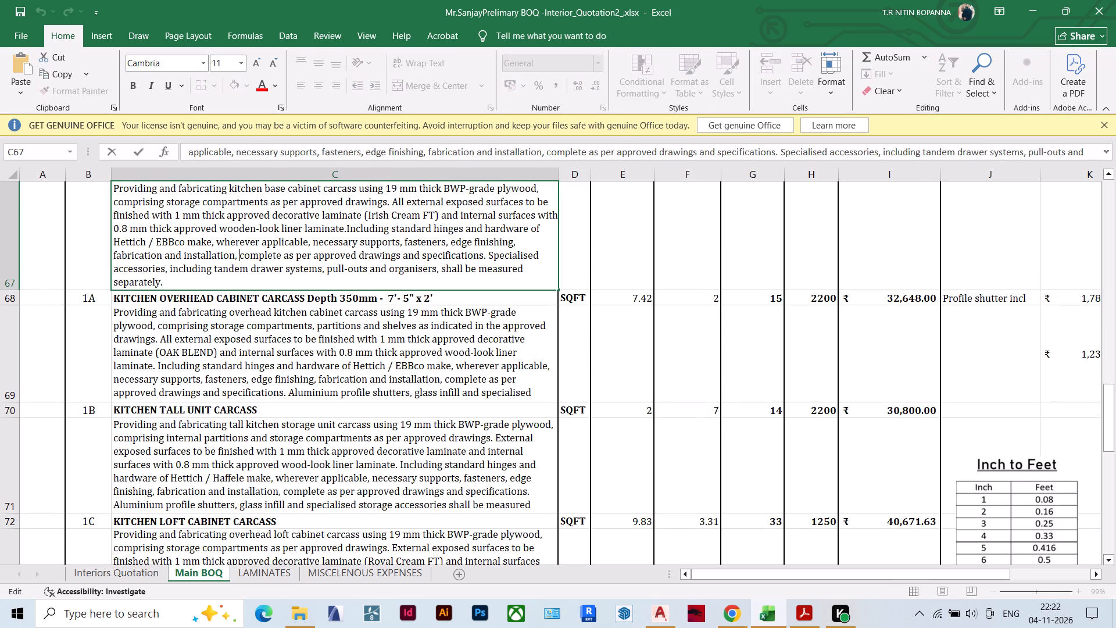
left_click_drag(183, 245, 158, 246)
key("ctrl+v")
left_click(221, 352)
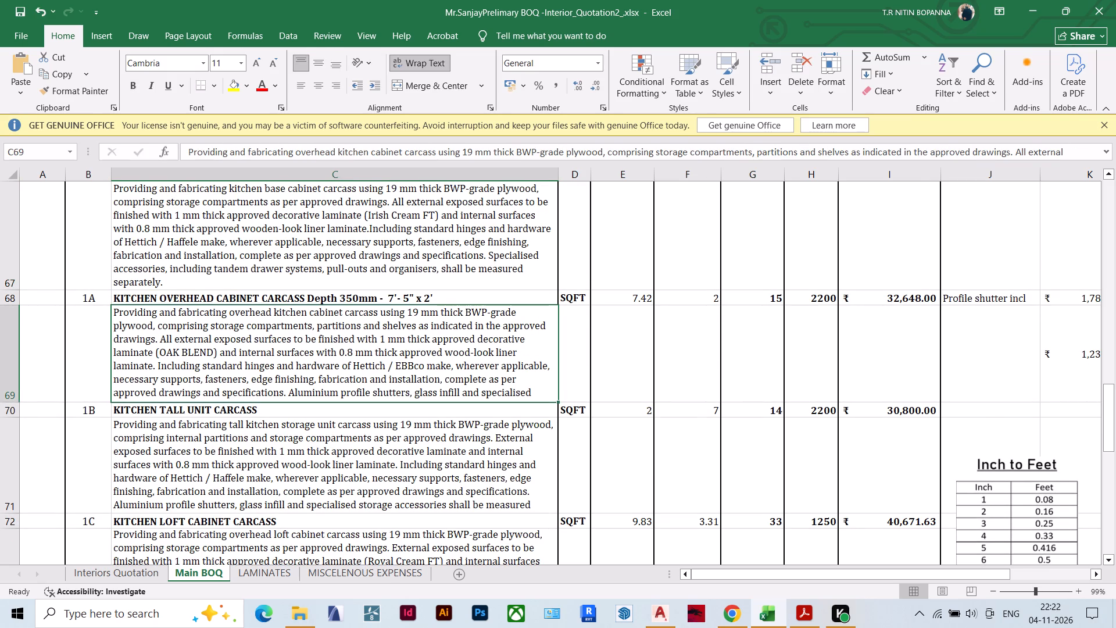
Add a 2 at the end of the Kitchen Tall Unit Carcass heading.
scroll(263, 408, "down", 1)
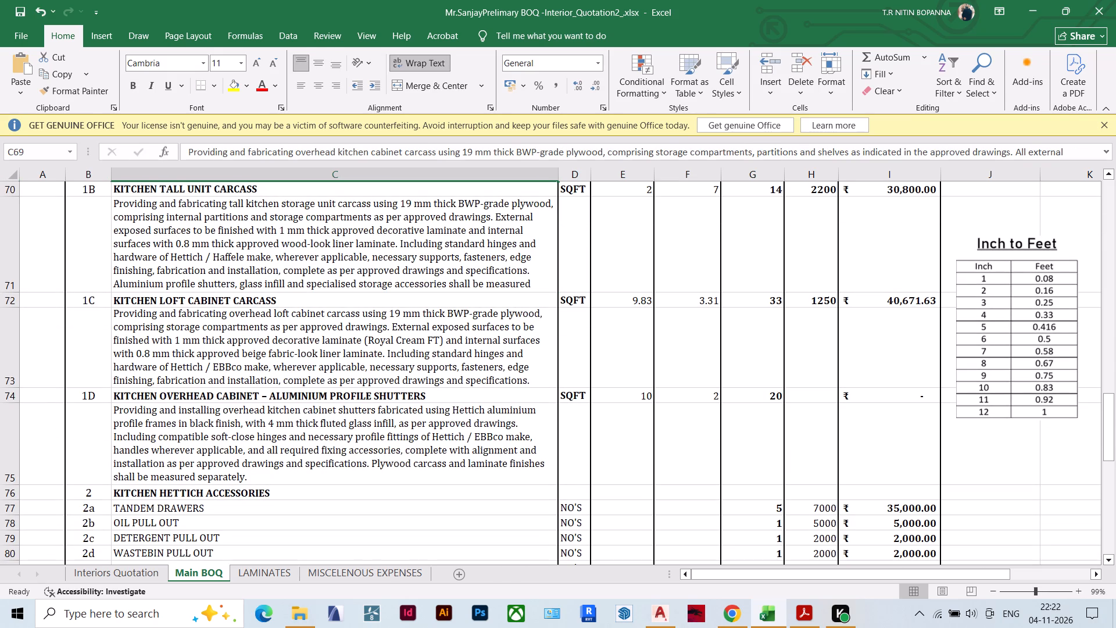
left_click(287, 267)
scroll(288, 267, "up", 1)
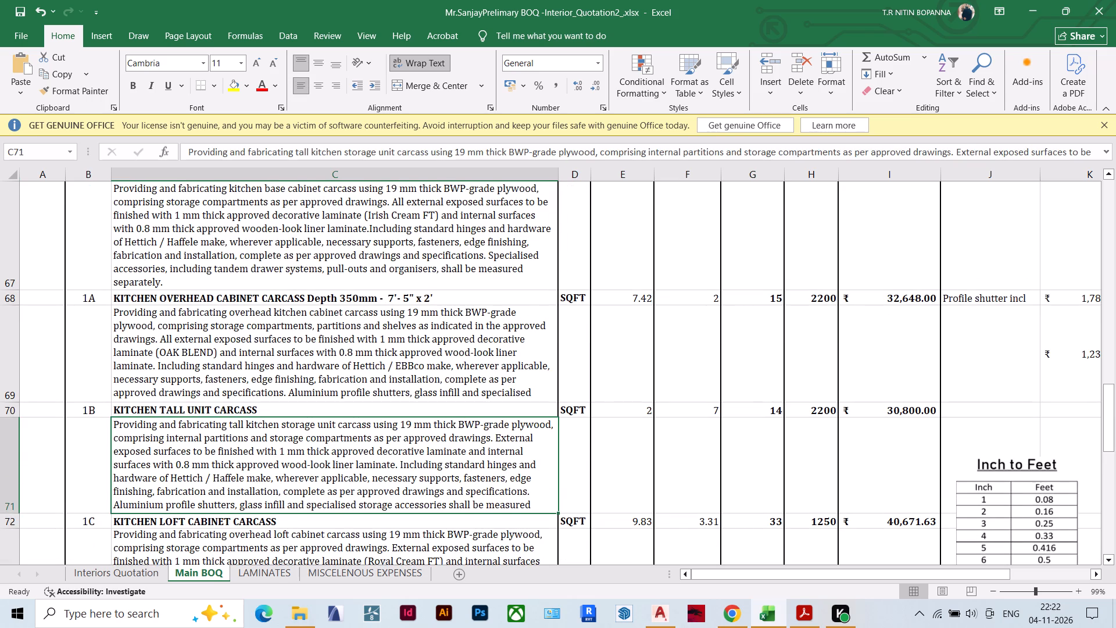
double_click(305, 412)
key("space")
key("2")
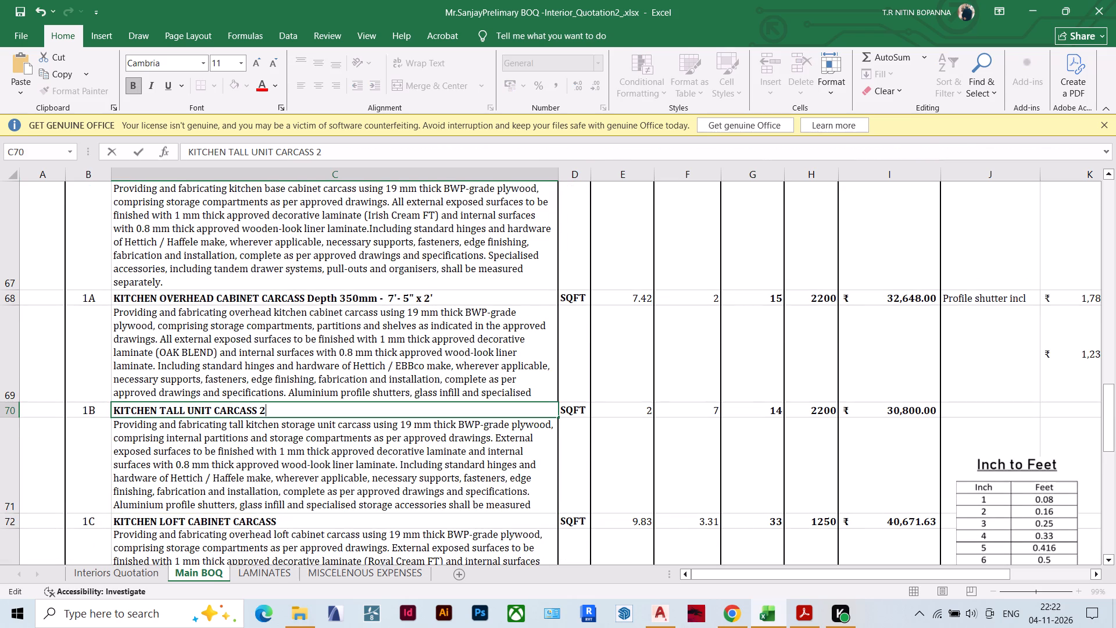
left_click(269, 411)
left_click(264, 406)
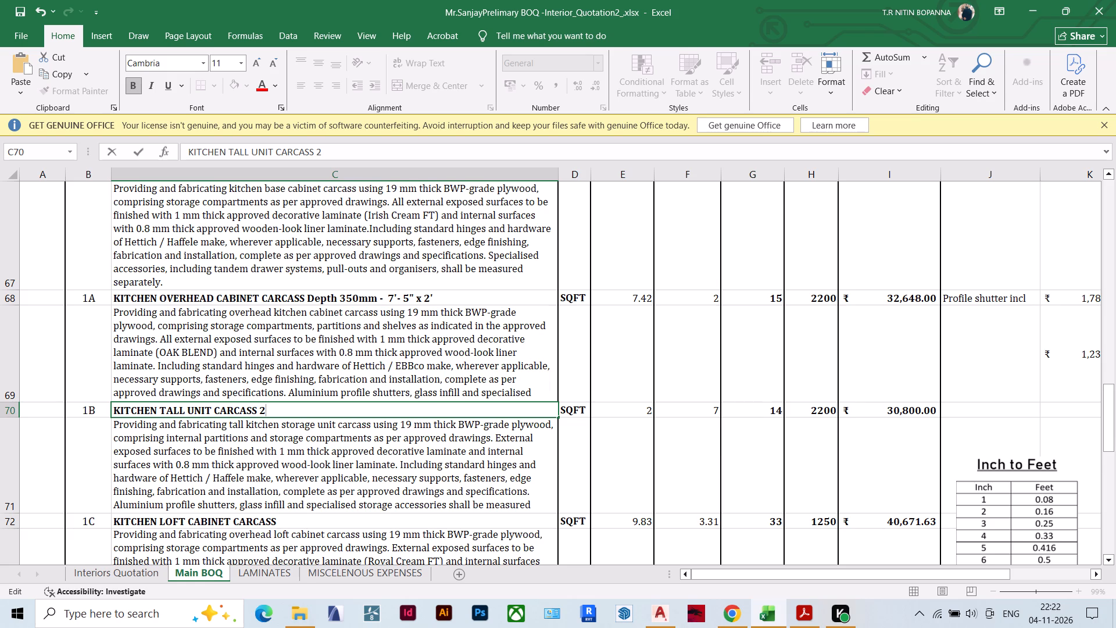
Copy Depth:24'' . RFT 13' x 2'4" ht from the Kitchen Base Cabinet heading over the trailing 2 in the Kitchen Tall Unit Carcass heading.
scroll(325, 306, "up", 1)
double_click(286, 220)
left_click_drag(276, 222, 402, 224)
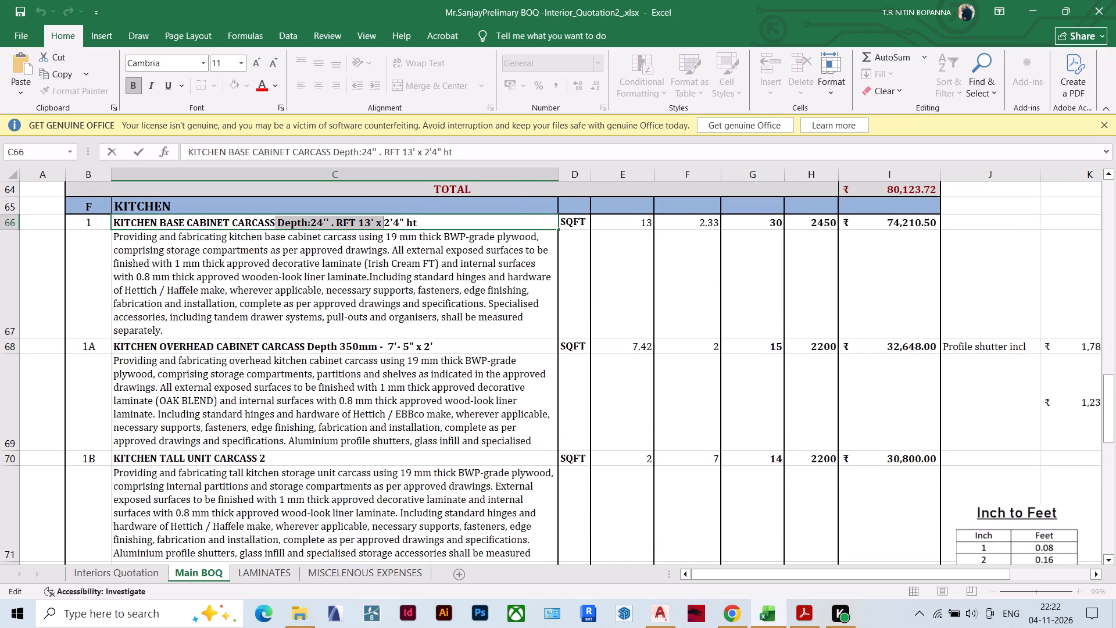
left_click_drag(402, 224, 424, 224)
key("ctrl+c")
left_click(261, 458)
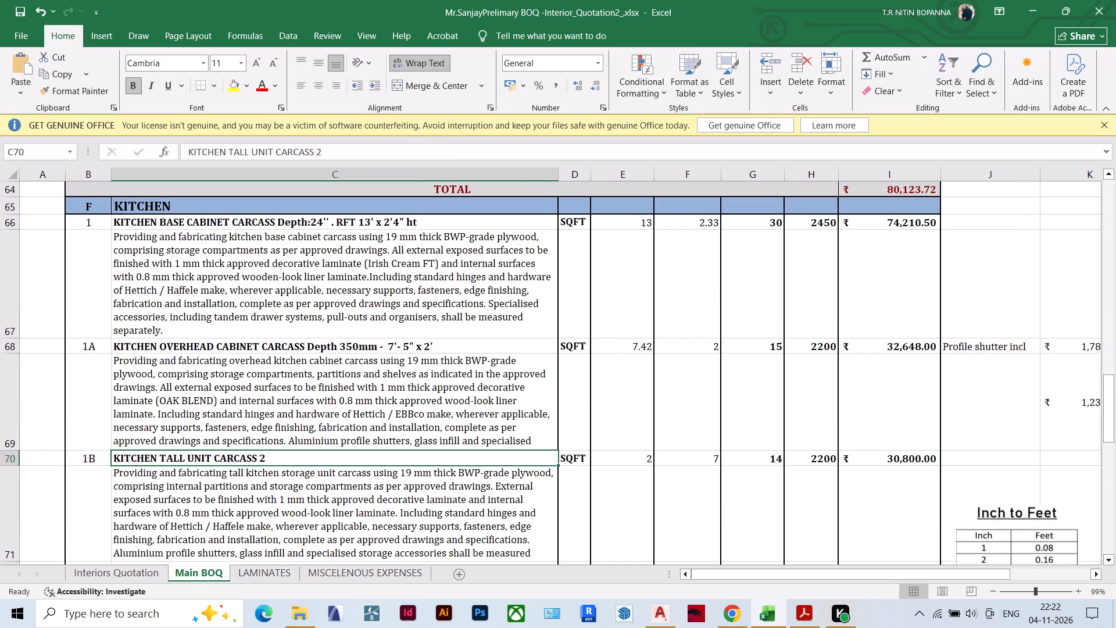
left_click(261, 458)
left_click_drag(262, 459, 282, 460)
key("ctrl+v")
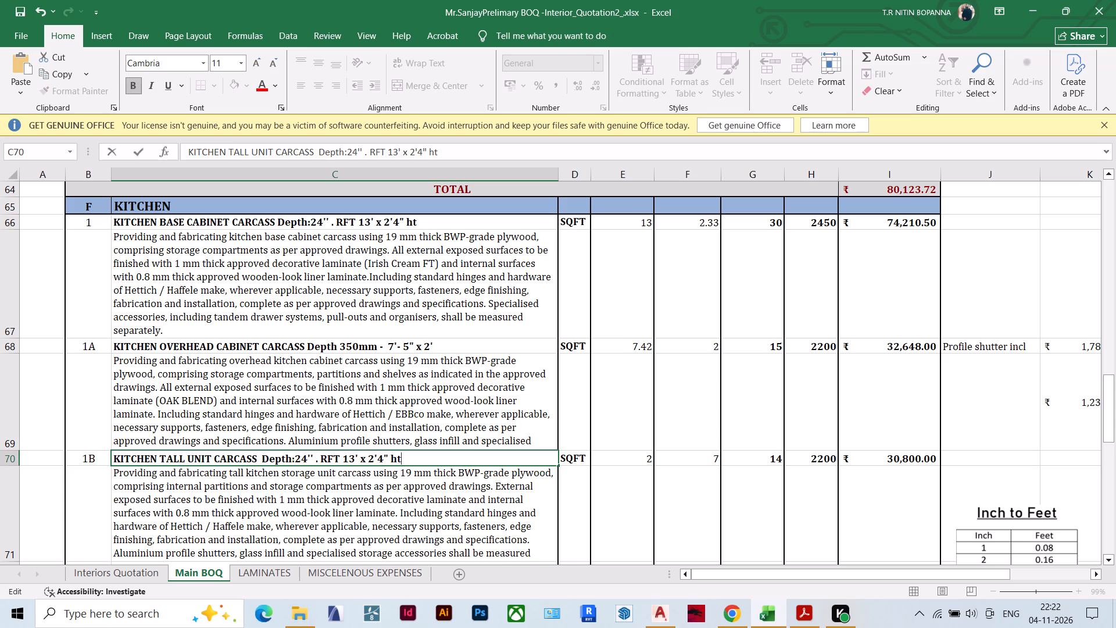
left_click(331, 499)
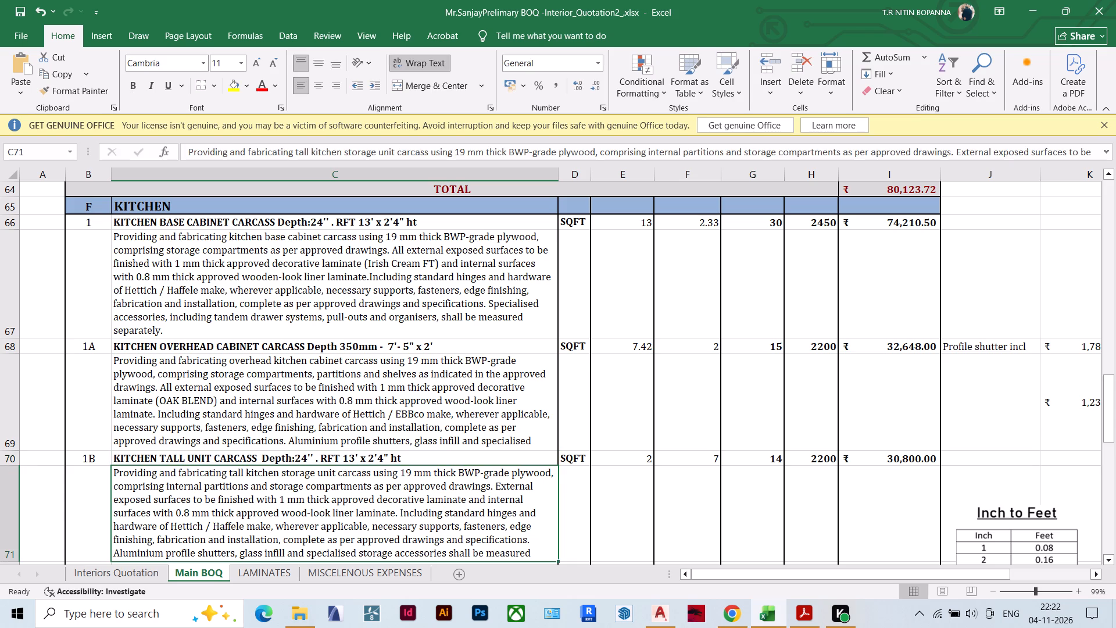
Select the text RFT in the Kitchen Tall Unit Carcass heading for editing.
double_click(339, 459)
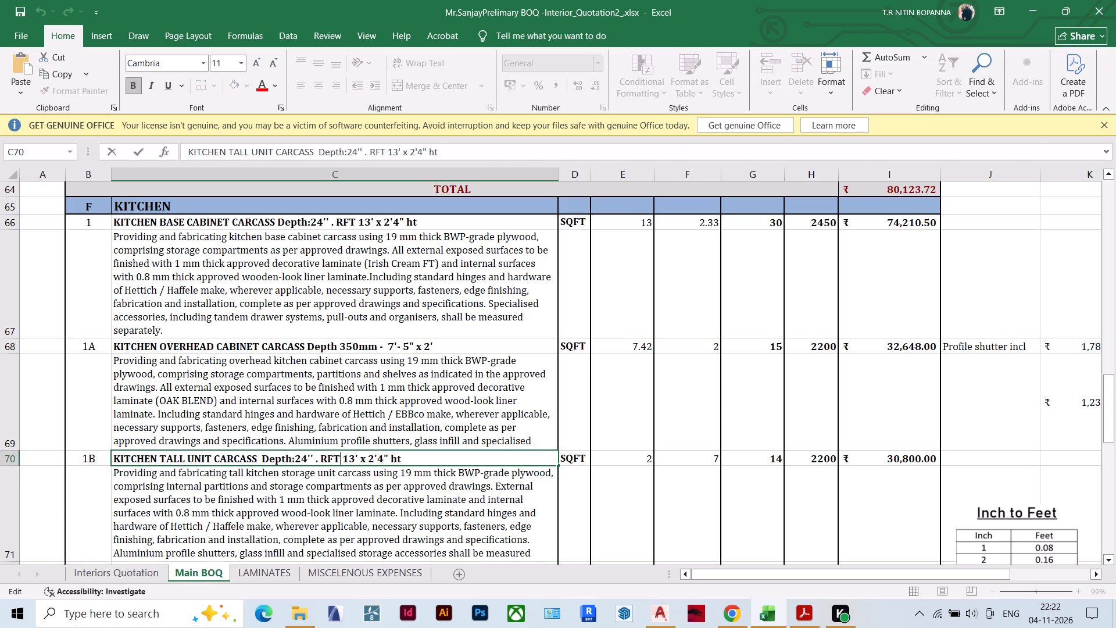
left_click_drag(339, 459, 321, 461)
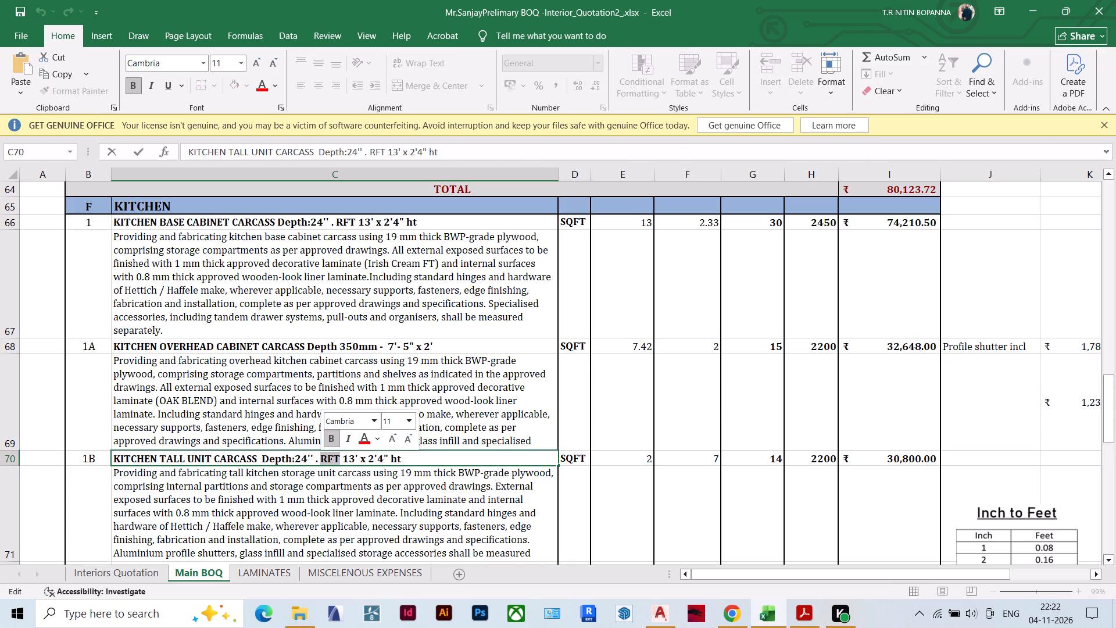
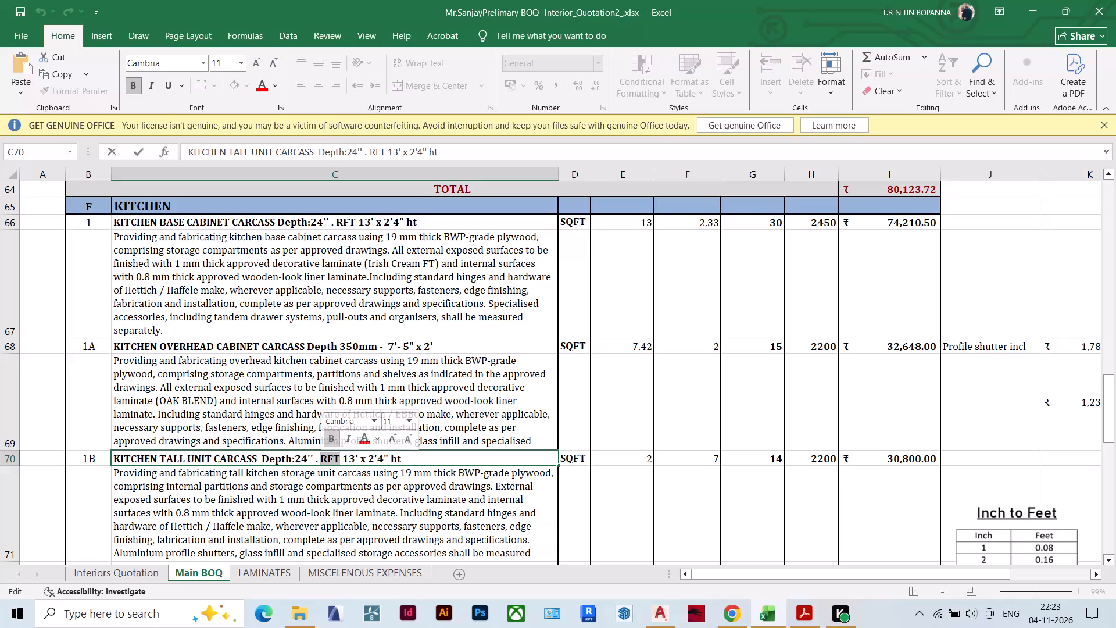
Correct the pasted size in the Kitchen Tall Unit Carcass heading so it reads Depth: 24'' . 2' x 6'9" ht.
left_click(297, 458)
key("space")
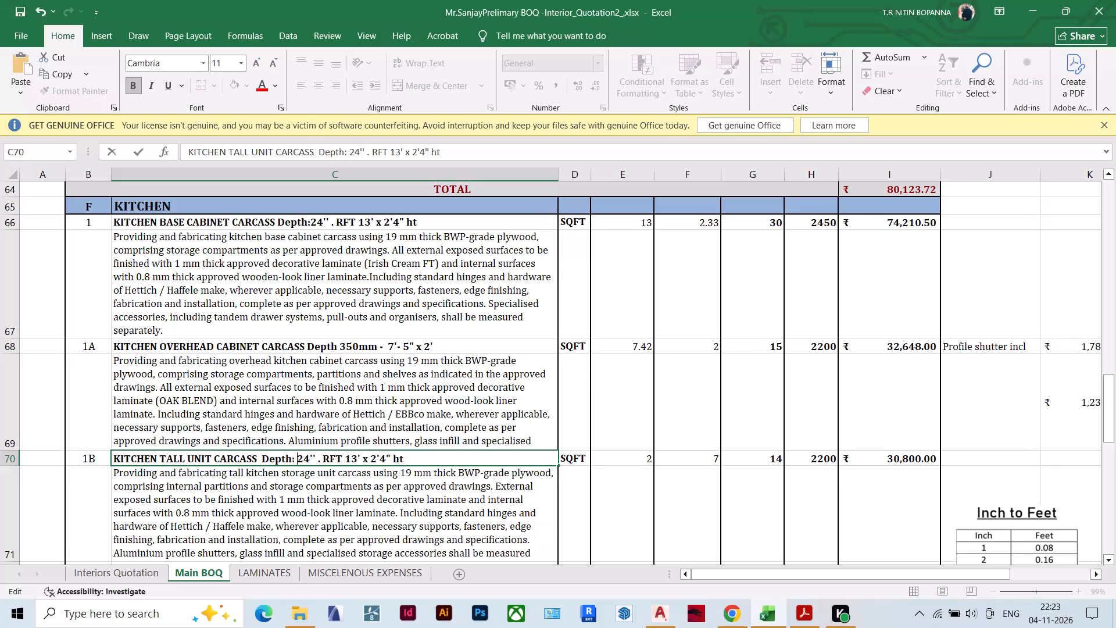
left_click_drag(345, 461, 323, 458)
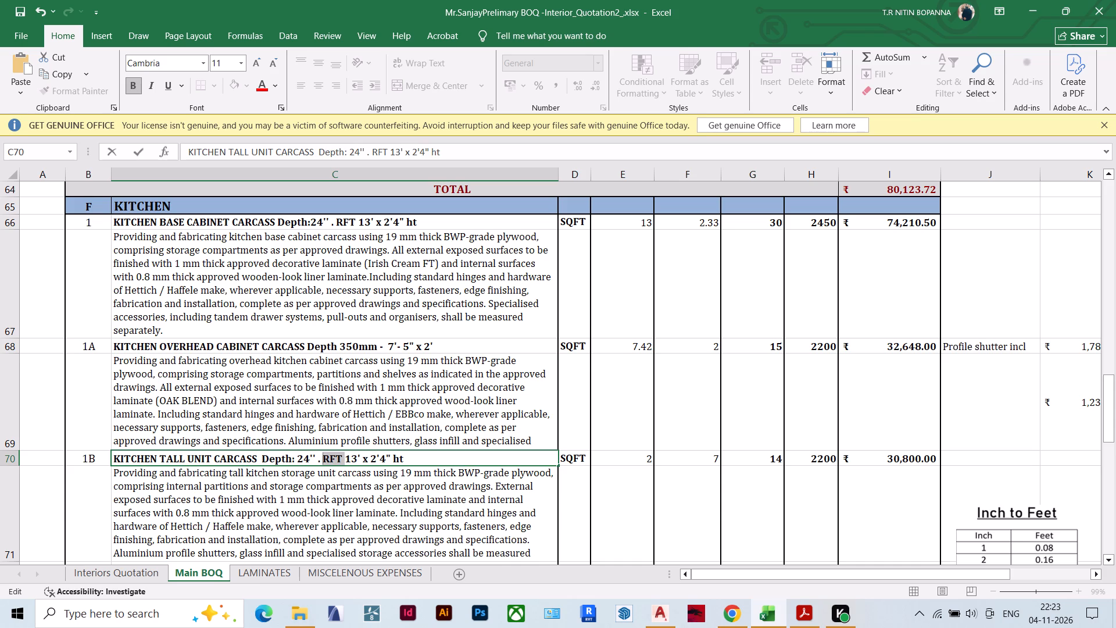
scroll(323, 458, "down", 1)
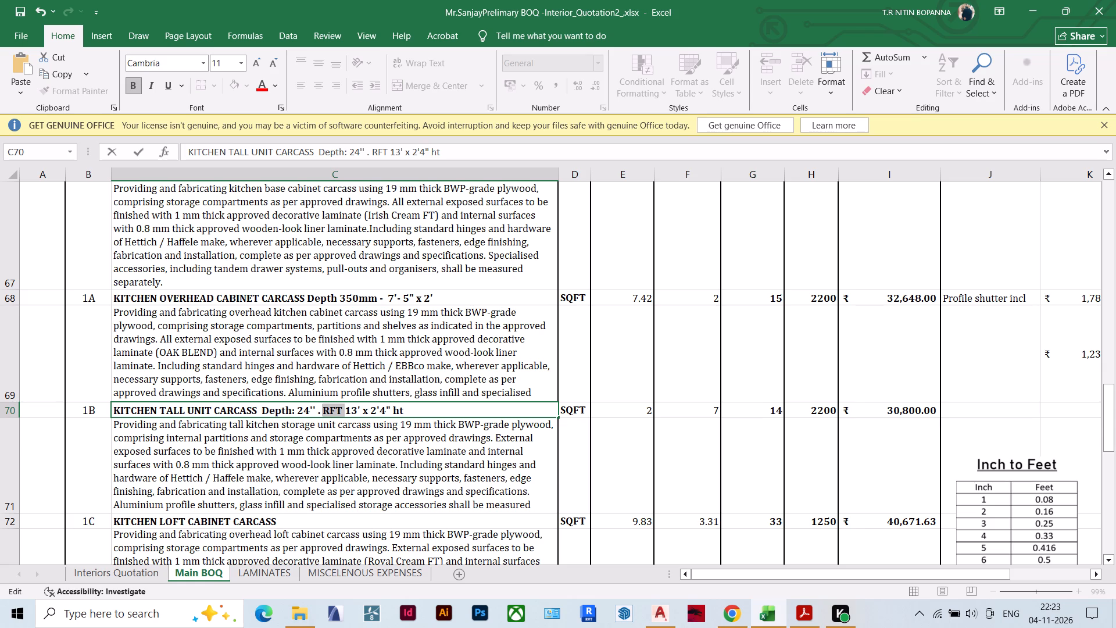
key("3")
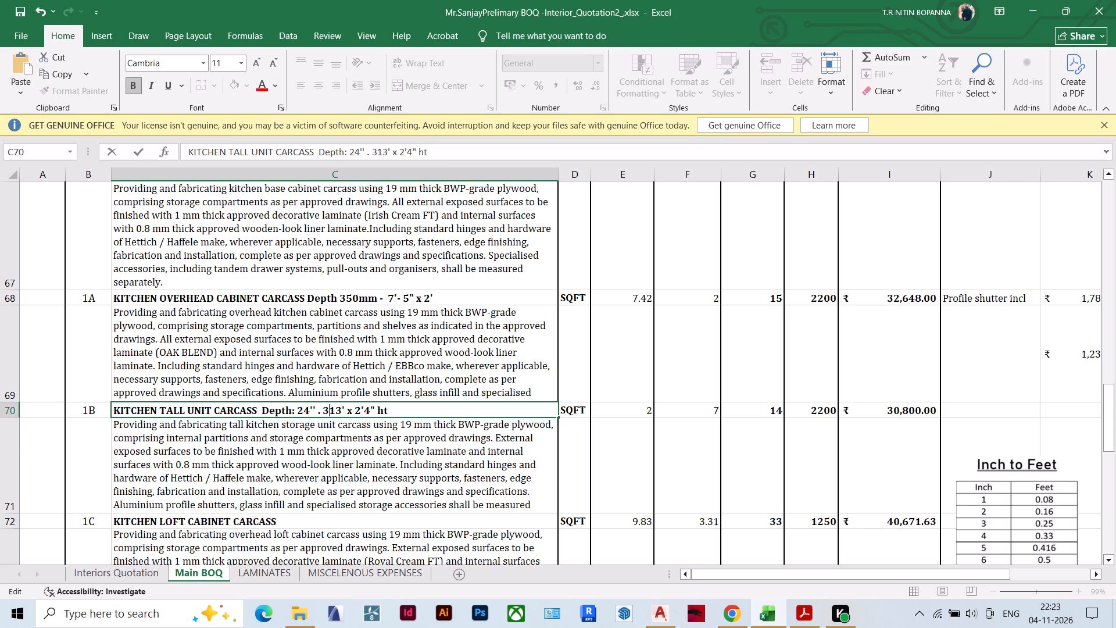
left_click_drag(341, 413, 330, 411)
left_click_drag(330, 411, 324, 411)
key("2")
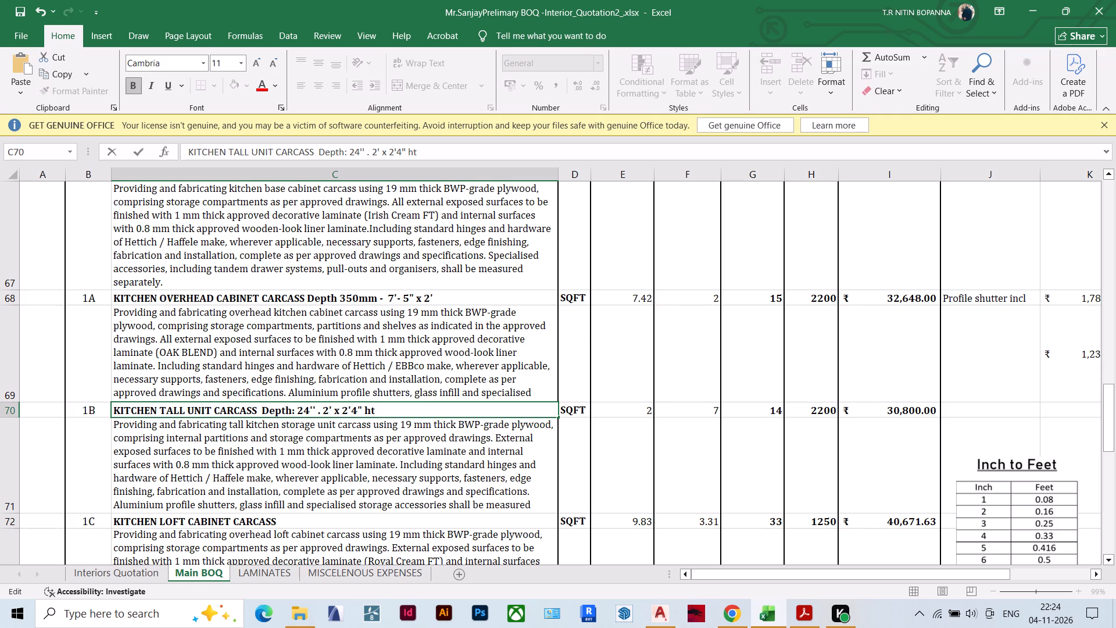
left_click(347, 412)
key("6")
left_click(355, 411)
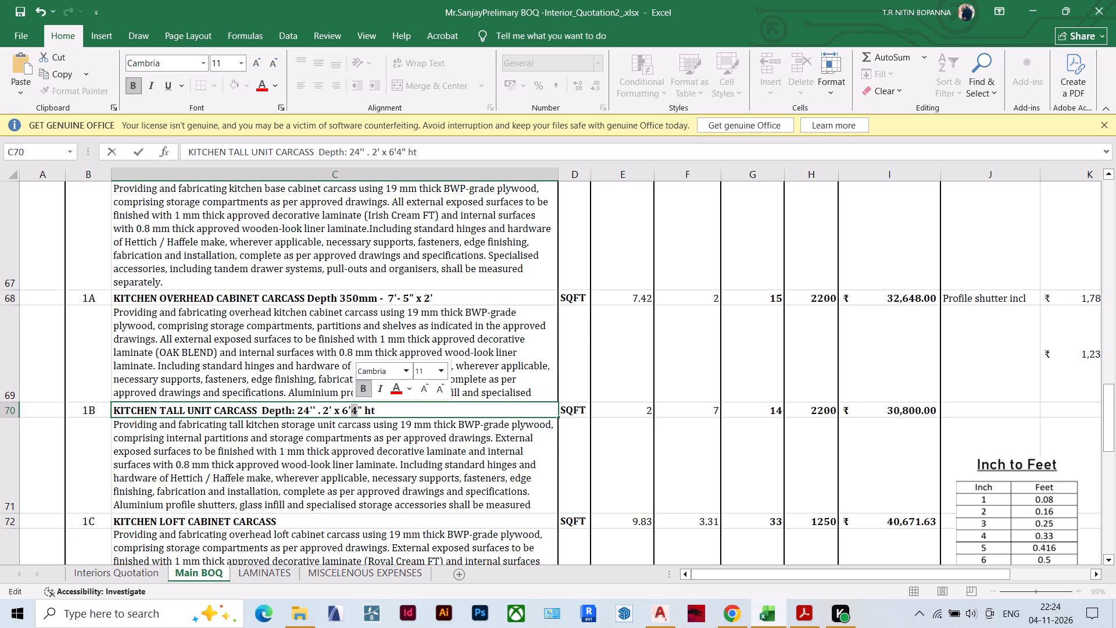
key("9")
left_click(421, 451)
Set the second dimension of the Kitchen Tall Unit Carcass row to 6.75.
left_click(705, 413)
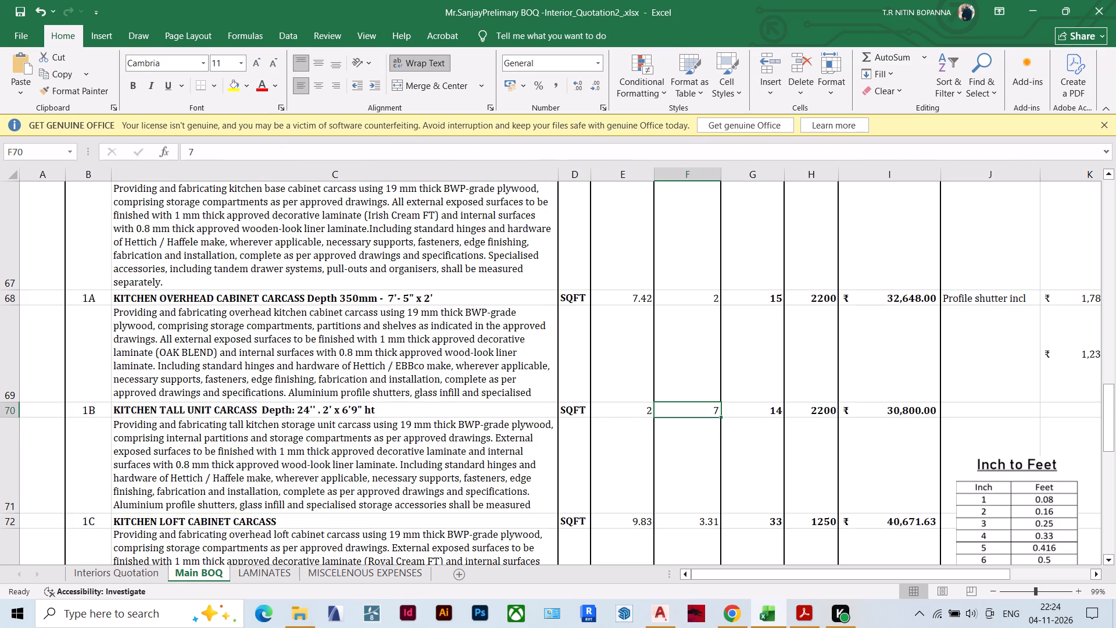
key("6")
type(".75")
left_click(712, 449)
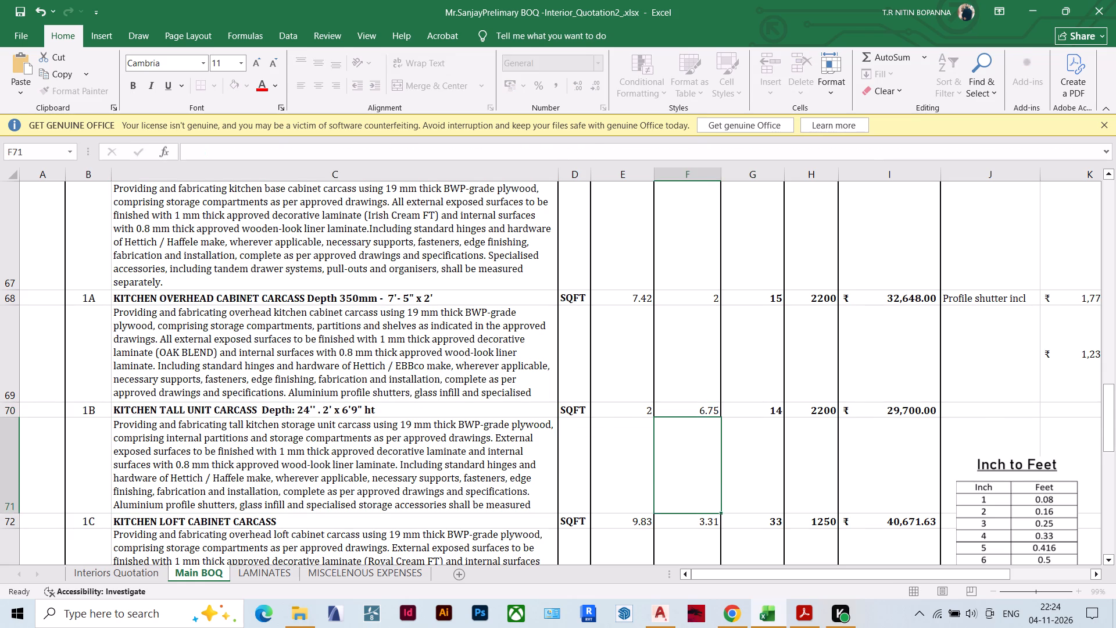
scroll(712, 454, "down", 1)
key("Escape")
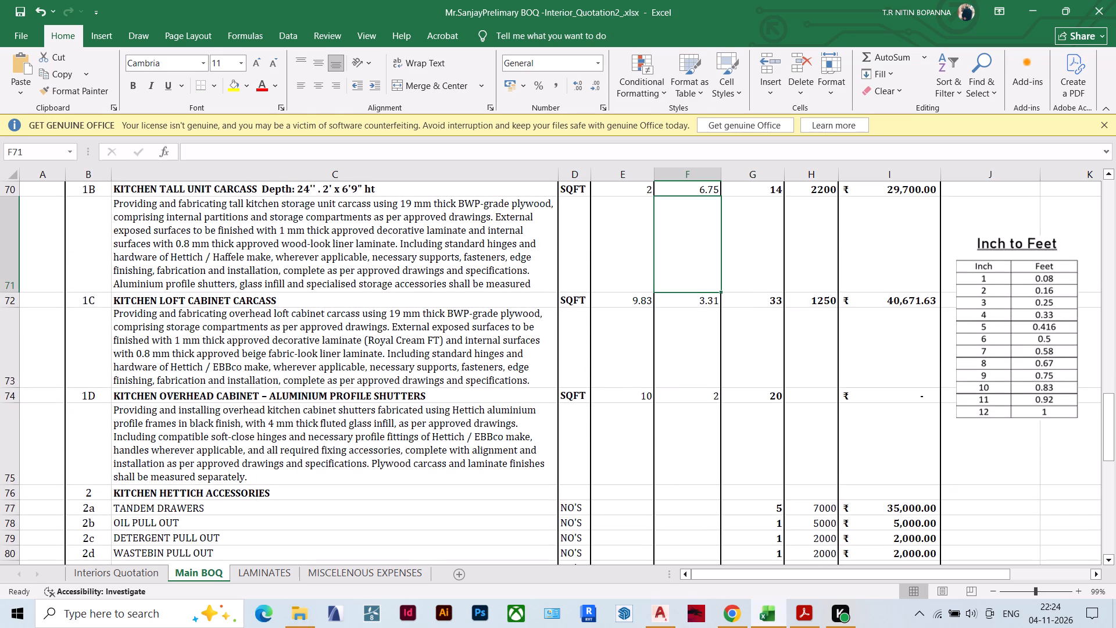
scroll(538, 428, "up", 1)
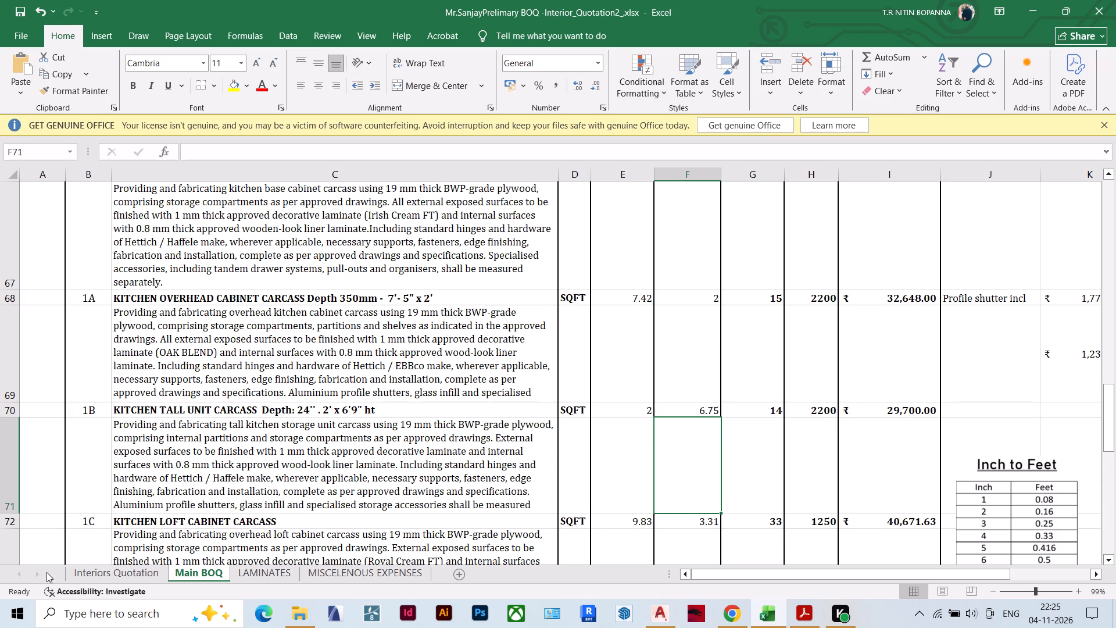
Find and open the Calculator app.
left_click(90, 616)
key("c")
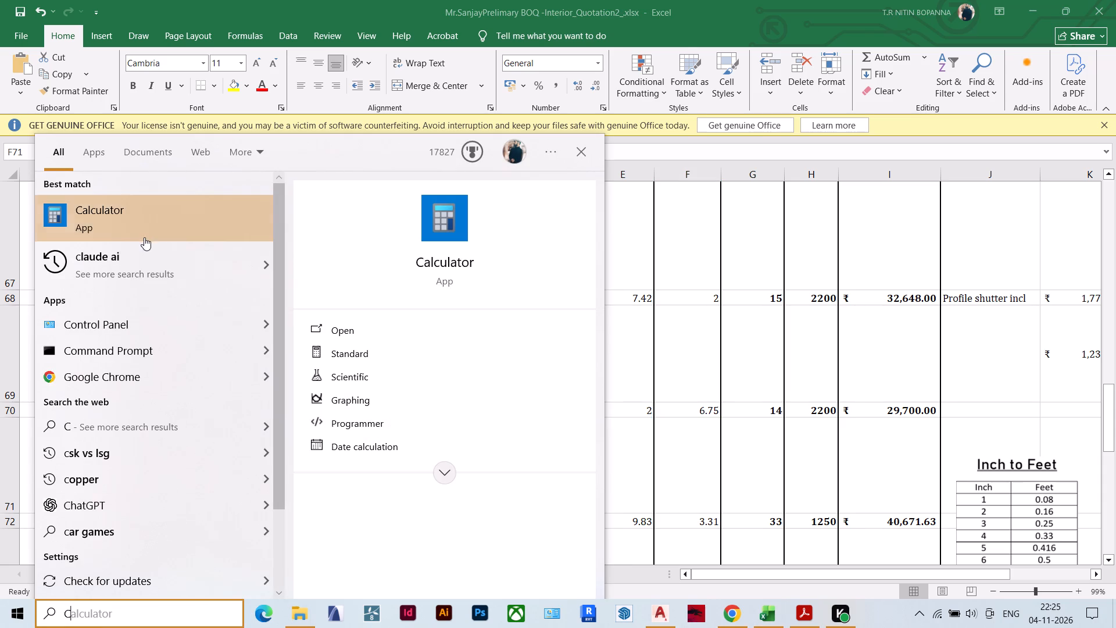
left_click(144, 232)
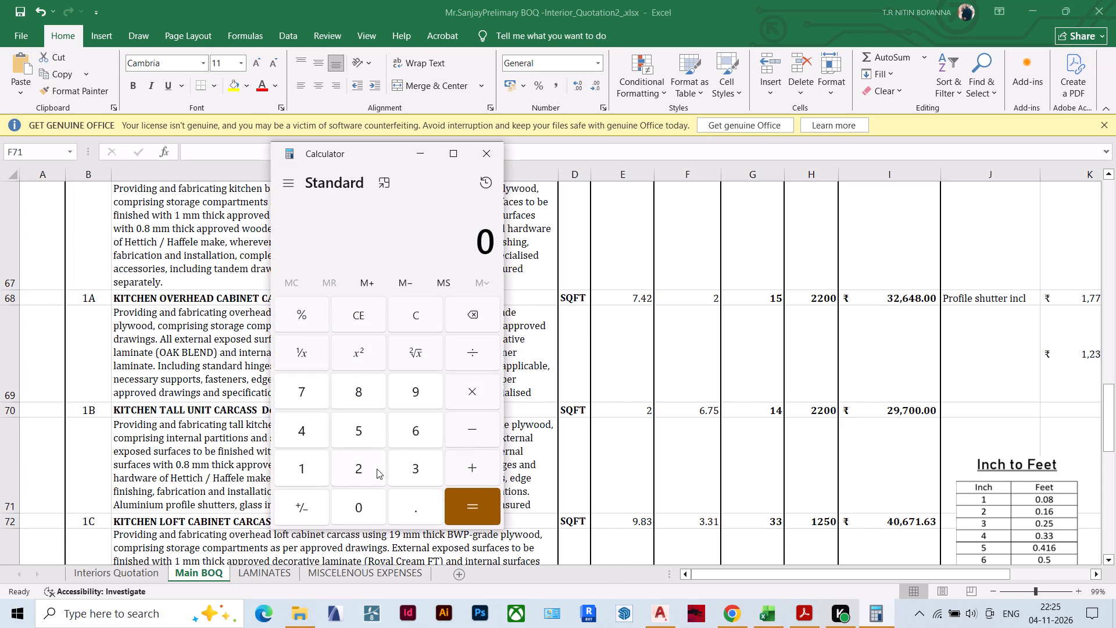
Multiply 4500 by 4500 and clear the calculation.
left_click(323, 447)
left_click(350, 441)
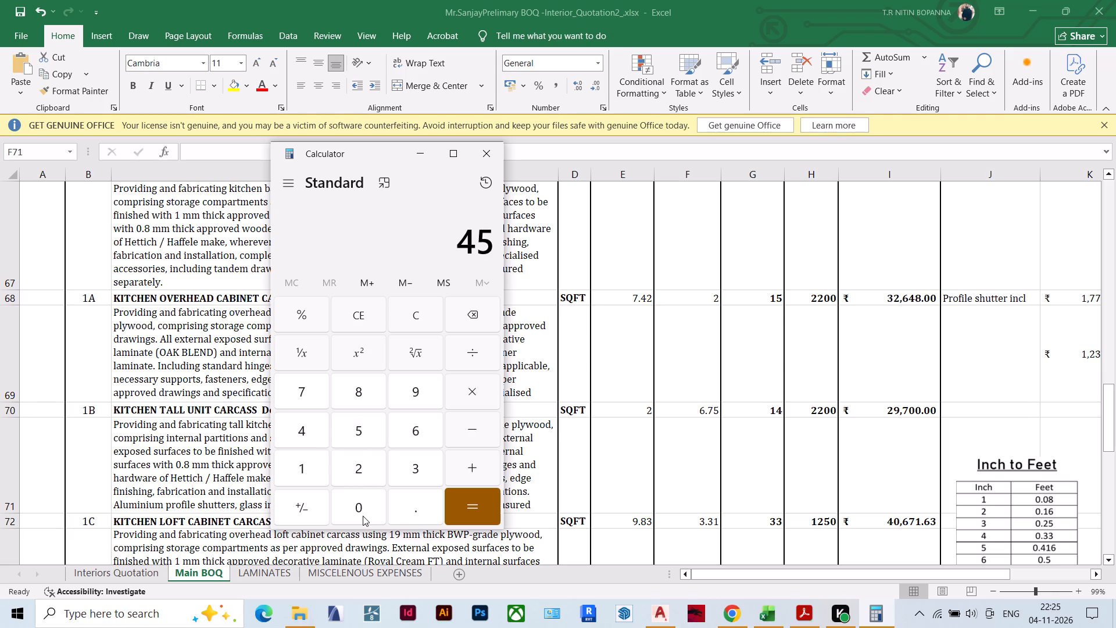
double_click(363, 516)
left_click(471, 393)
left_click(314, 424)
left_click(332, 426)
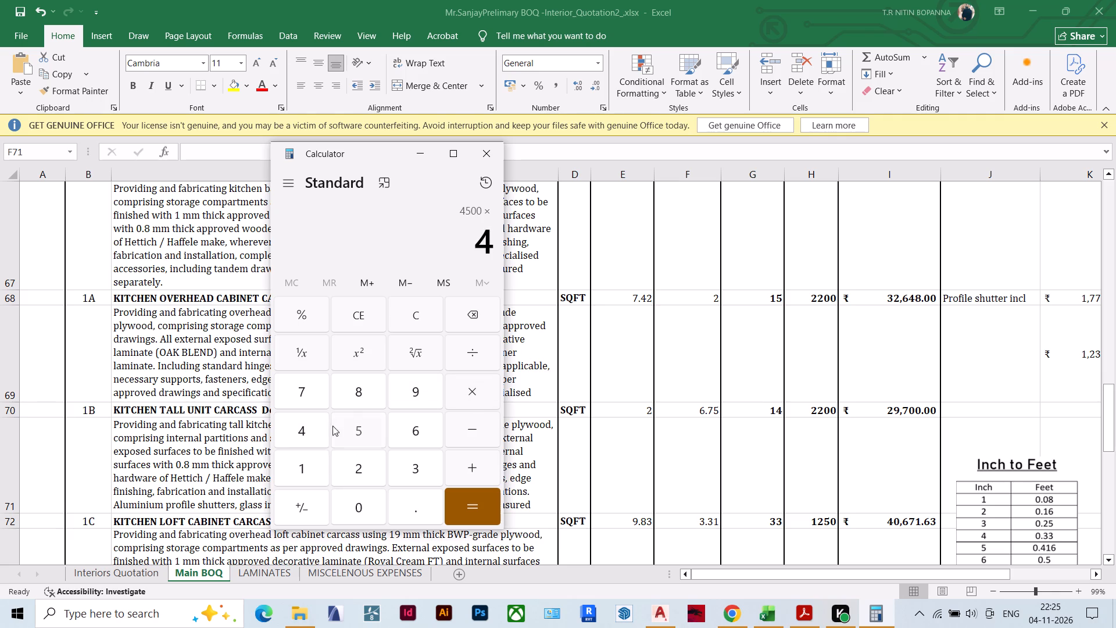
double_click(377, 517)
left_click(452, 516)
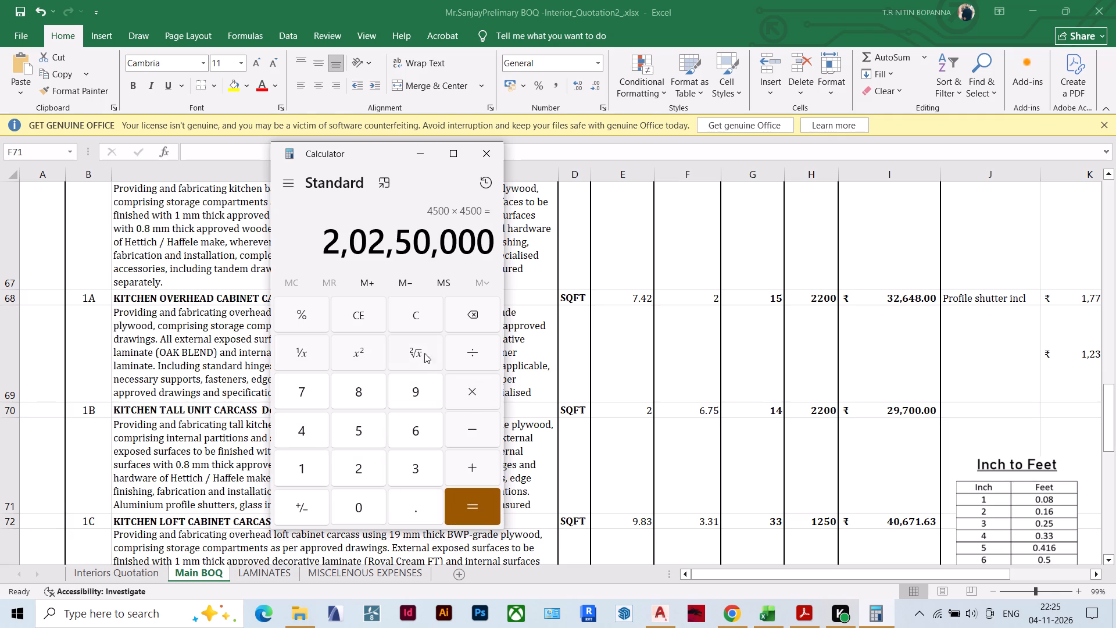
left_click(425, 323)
Add 4500, 4500 and 6000 together in the calculator.
left_click(305, 437)
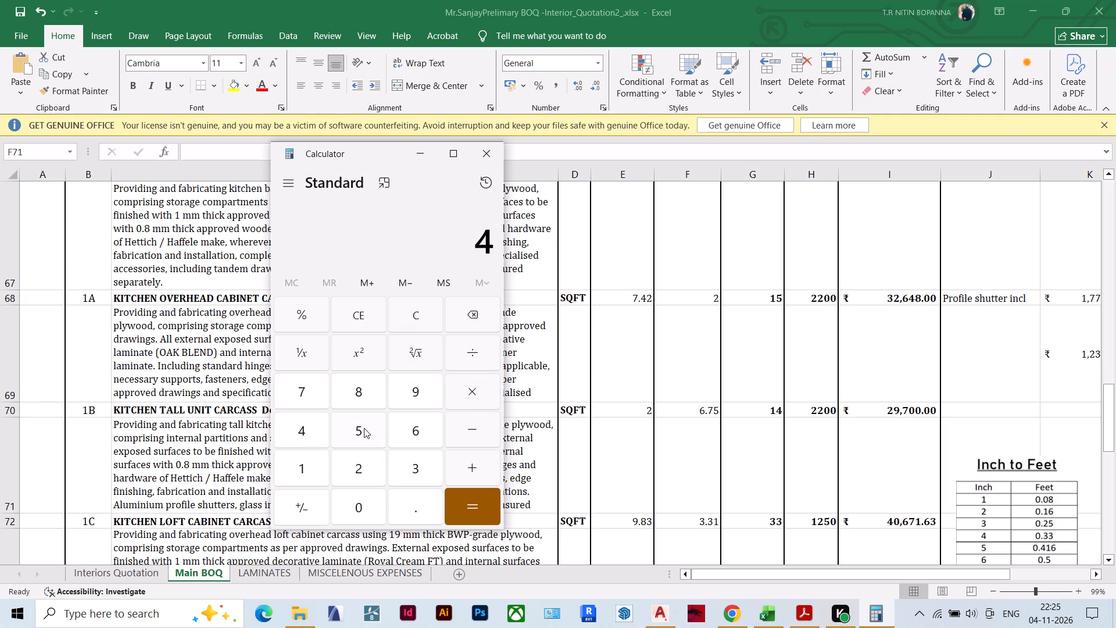
left_click(364, 428)
double_click(367, 511)
left_click(481, 475)
left_click(312, 425)
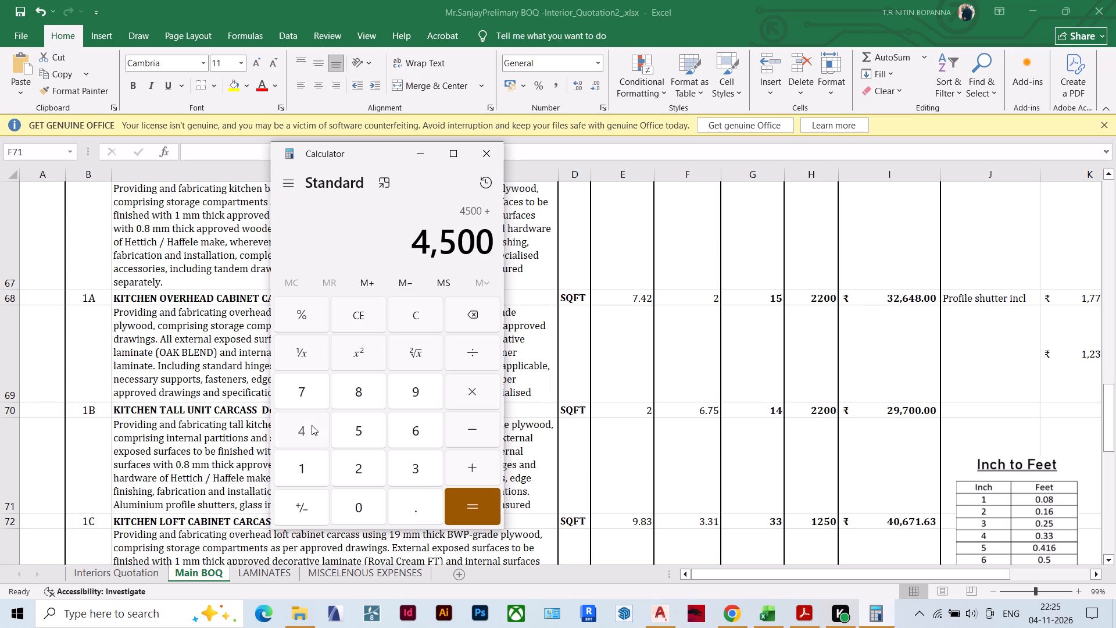
left_click(360, 432)
double_click(367, 511)
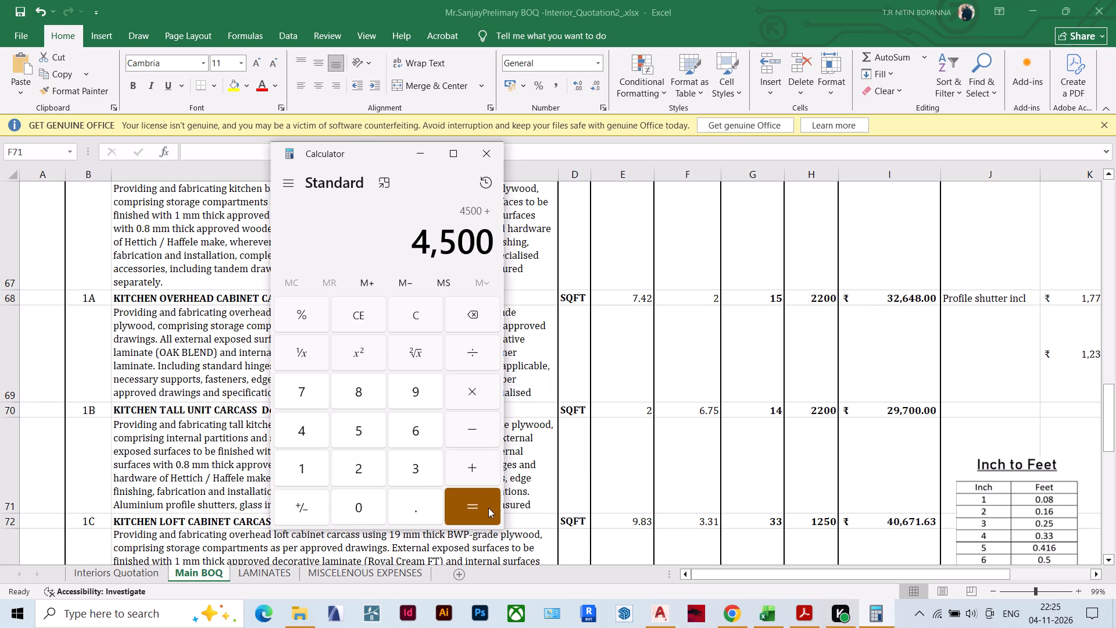
left_click(488, 508)
left_click(482, 480)
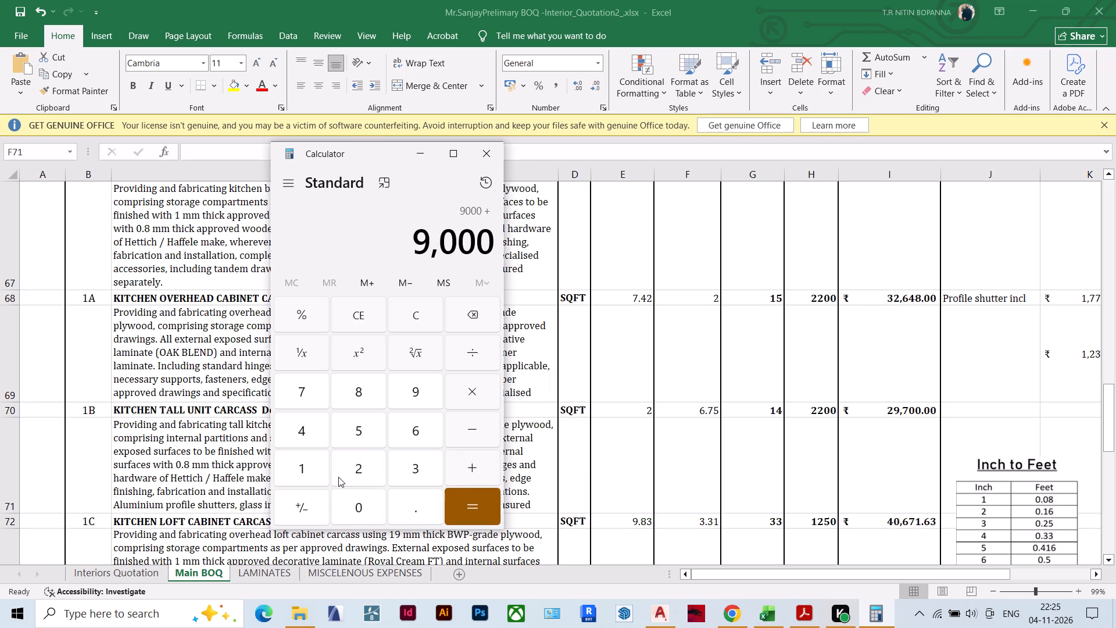
left_click(405, 435)
triple_click(365, 501)
left_click(474, 513)
Add 3000 and 2000 to the running sum, and close the calculator.
left_click(466, 472)
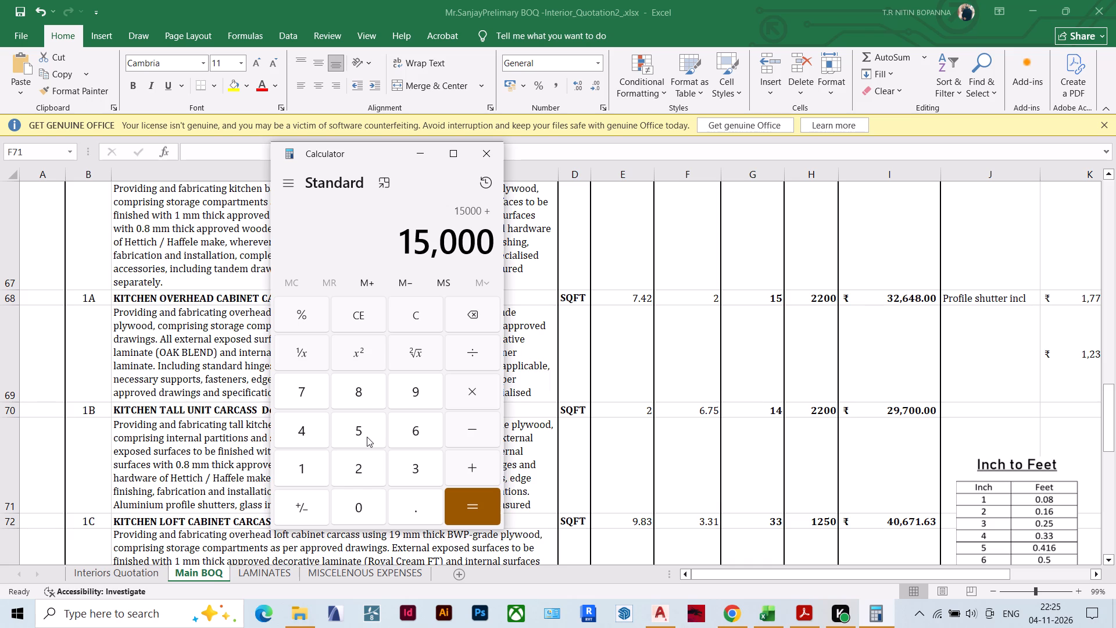
left_click(416, 470)
triple_click(374, 491)
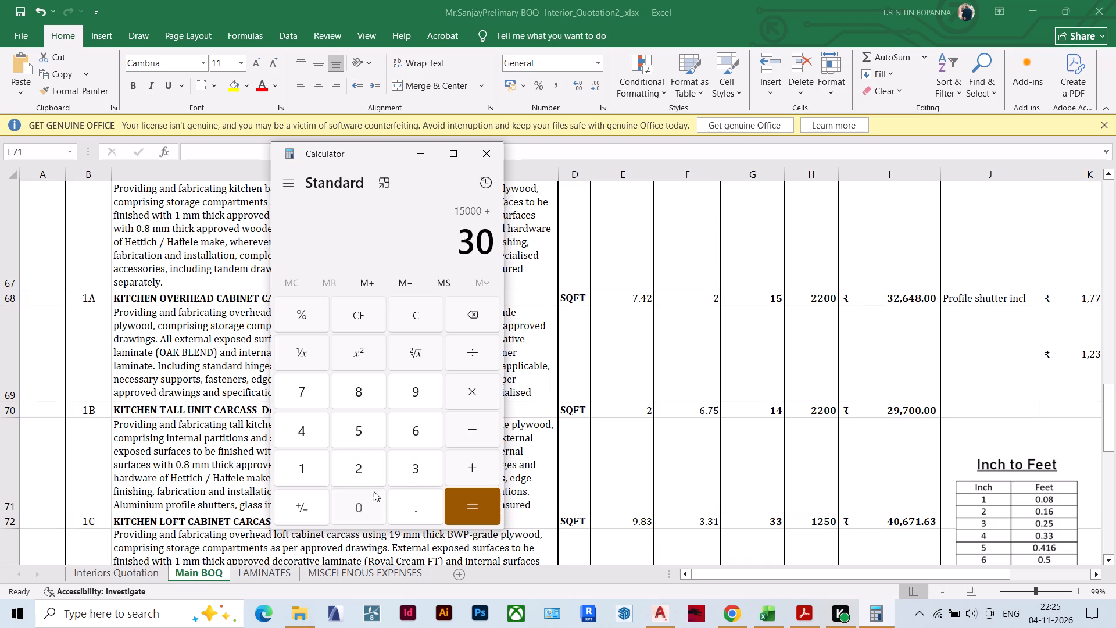
left_click(468, 504)
left_click(468, 479)
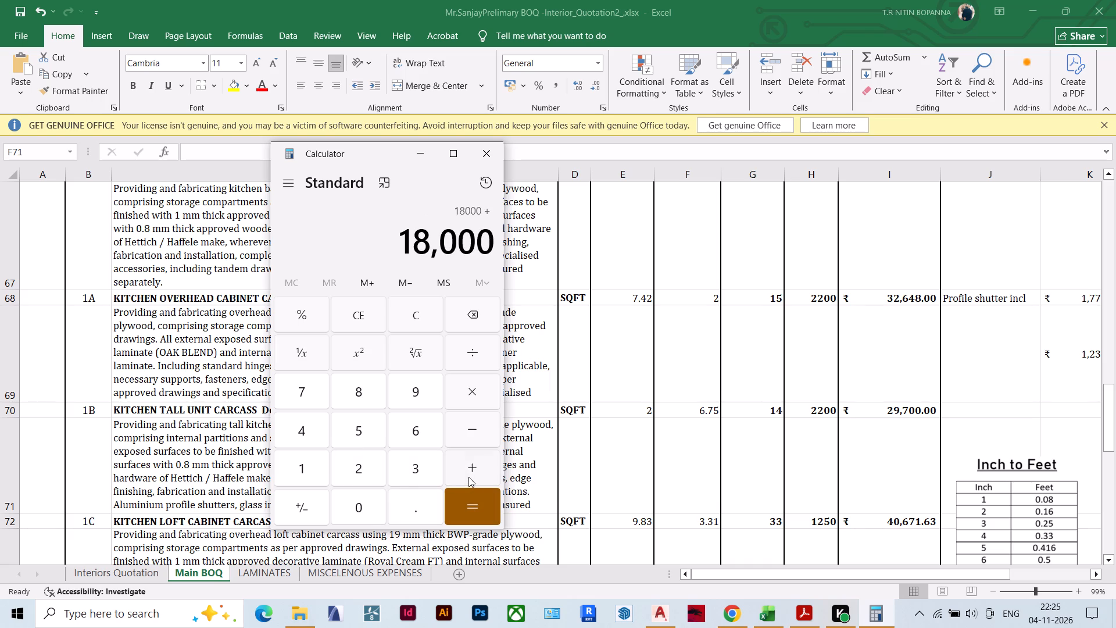
left_click(366, 476)
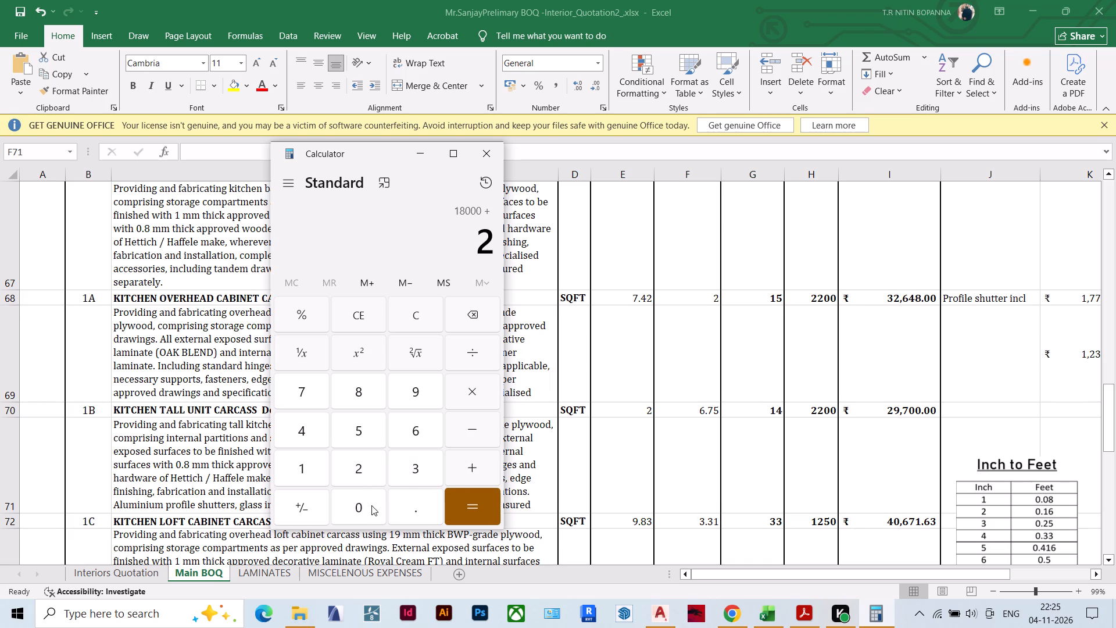
double_click(371, 505)
left_click(371, 506)
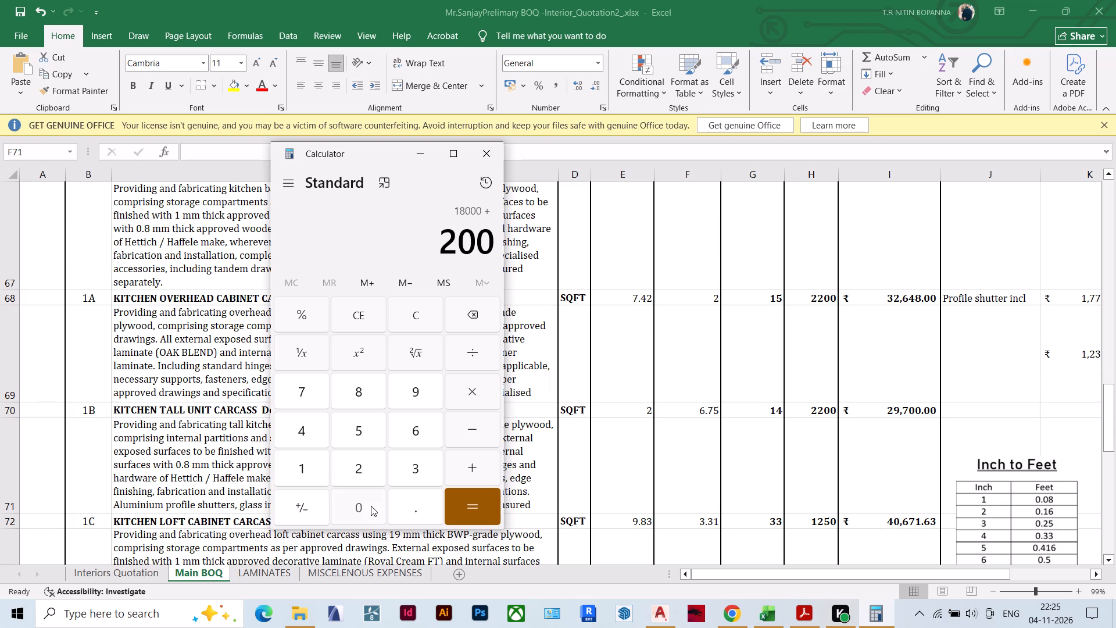
left_click(466, 508)
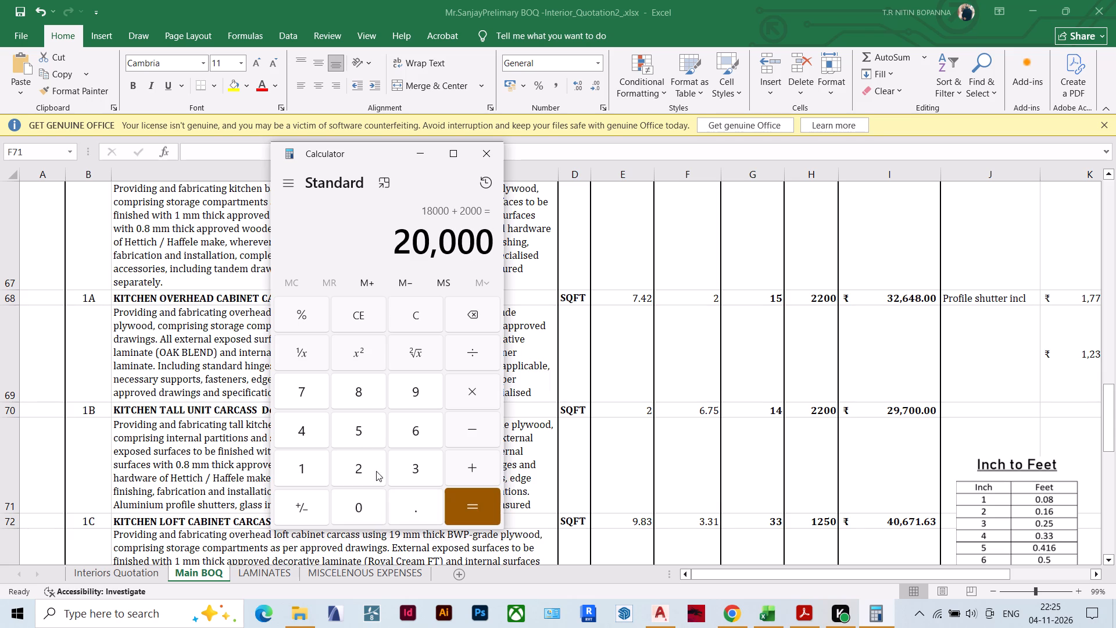
left_click(491, 157)
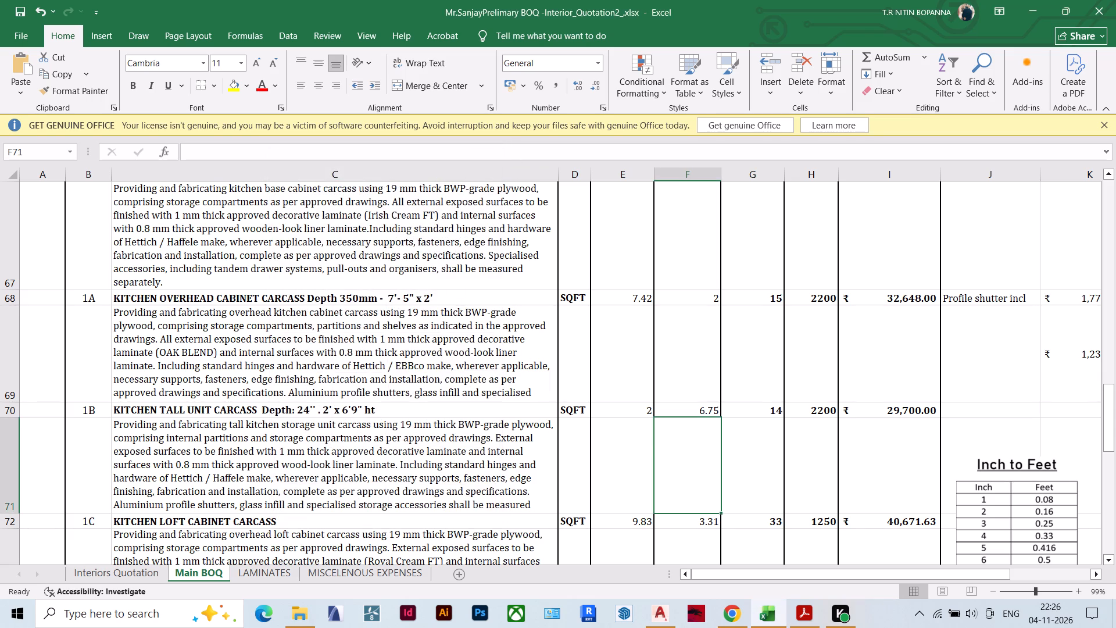
Append "- 9'10" x" to the Kitchen Loft Cabinet Carcass title in item 1C.
scroll(853, 433, "down", 1)
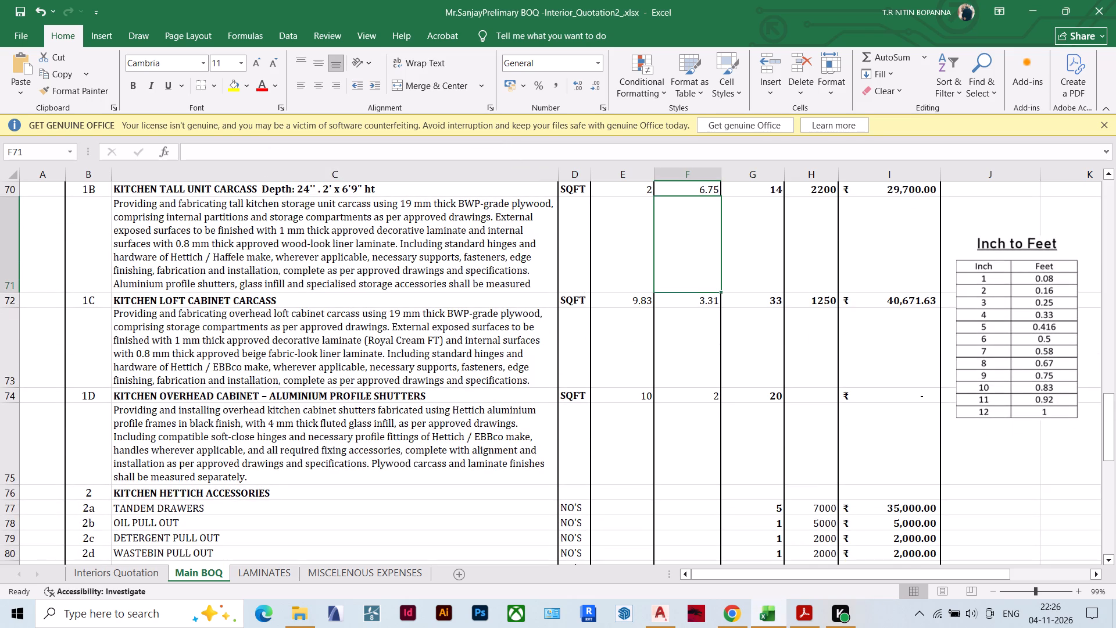
key("Escape")
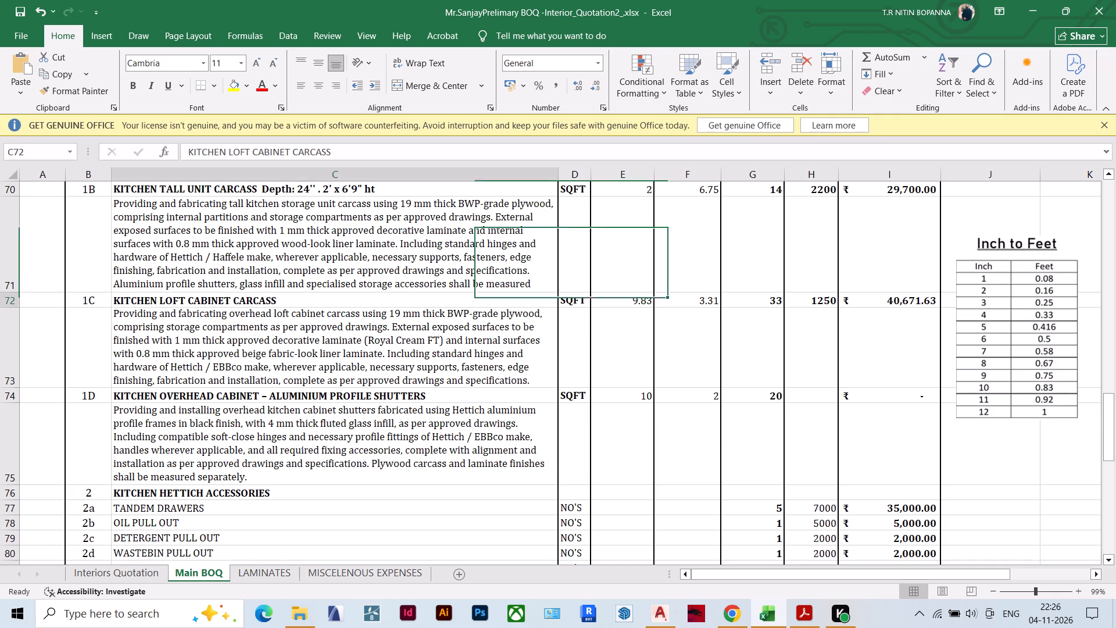
double_click(325, 302)
key("space")
key("9")
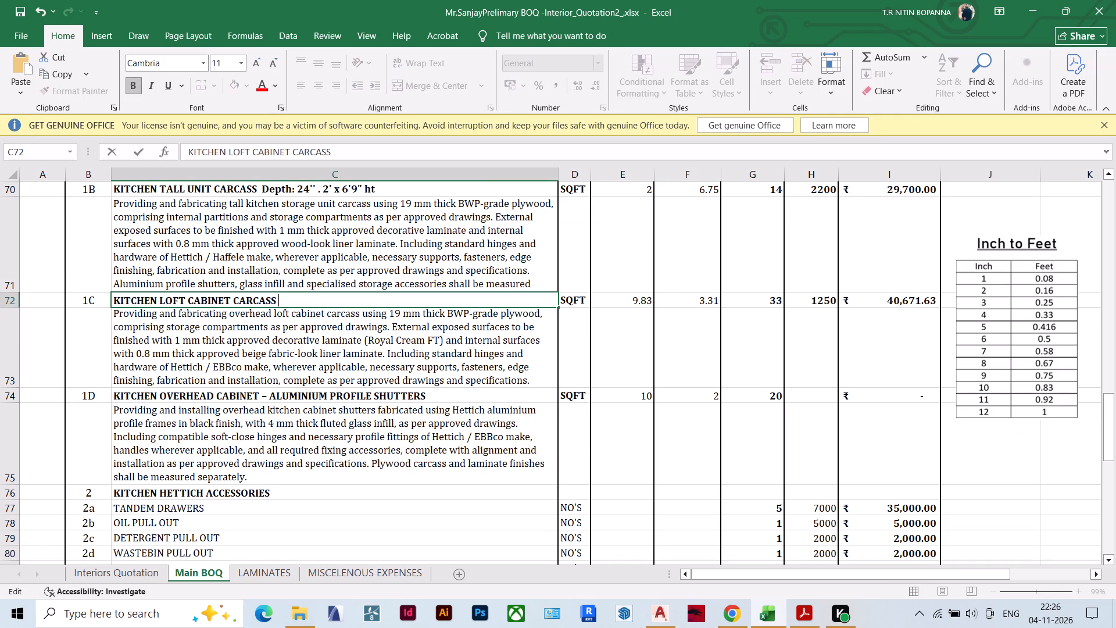
key("apostrophe")
type("10")
key("shift+quotedbl")
left_click(277, 303)
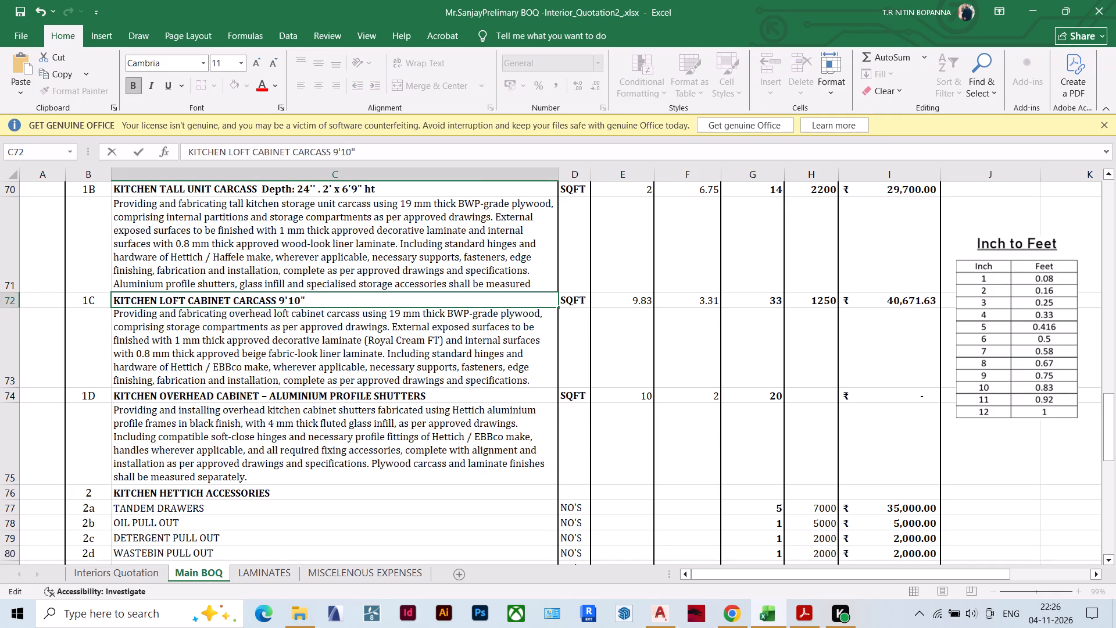
key("minus")
left_click(274, 302)
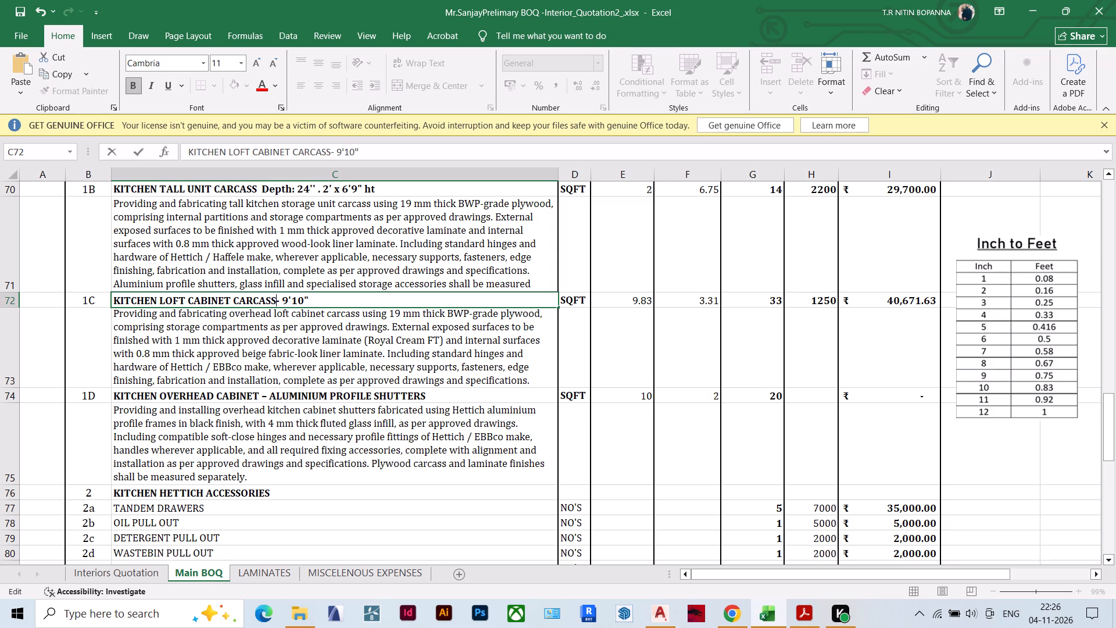
key("space")
left_click(315, 302)
key("space")
type("x")
key("space")
left_click(348, 352)
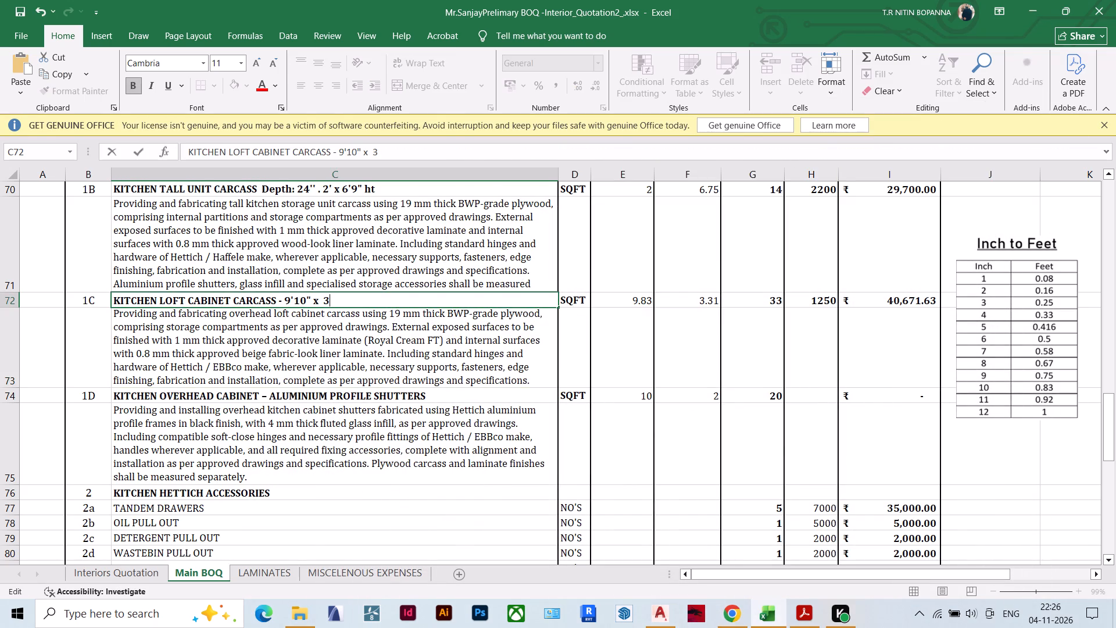
key("apostrophe")
key("3")
key("shift+quotedbl")
left_click(730, 350)
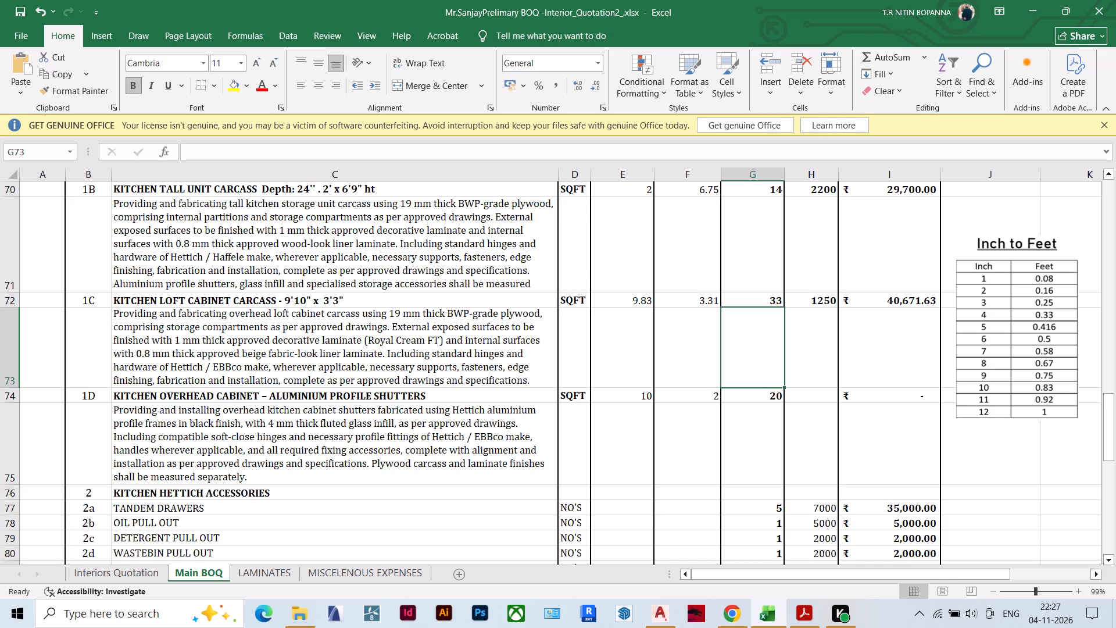
Set the second dimension value of the Kitchen Loft Cabinet Carcass row to 3.25 in column F.
double_click(711, 299)
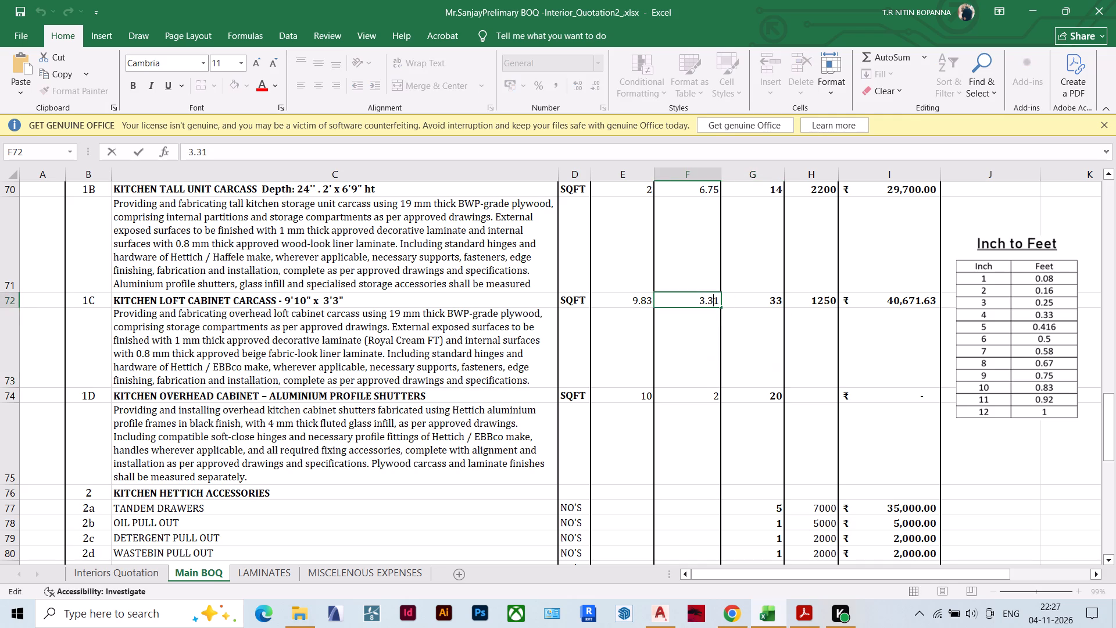
left_click_drag(708, 300, 711, 298)
left_click_drag(711, 298, 720, 298)
type("25")
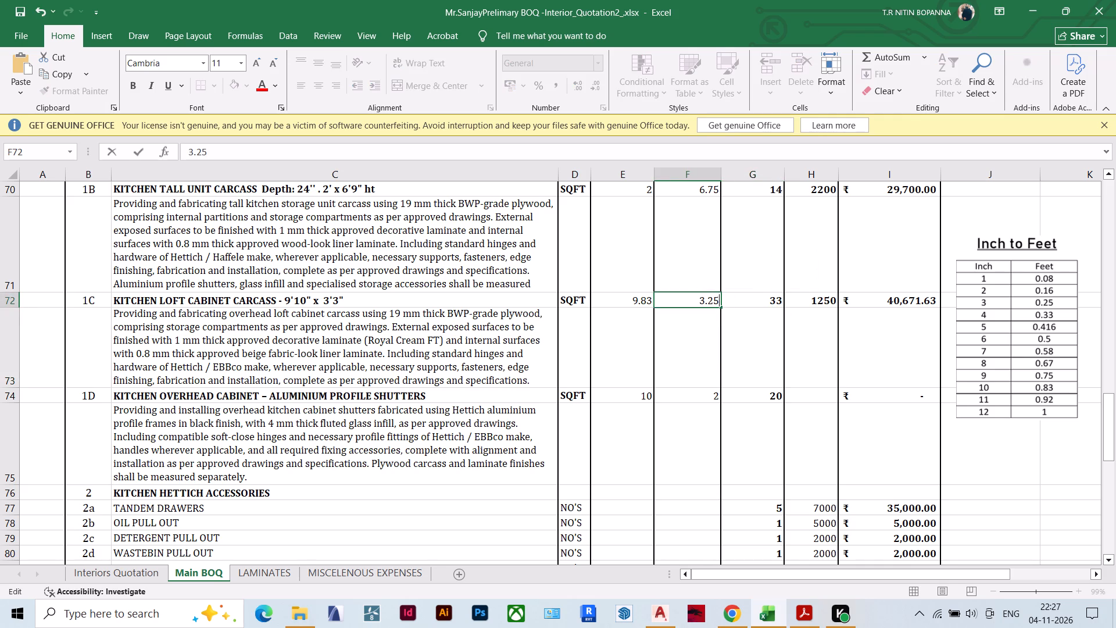
left_click(679, 359)
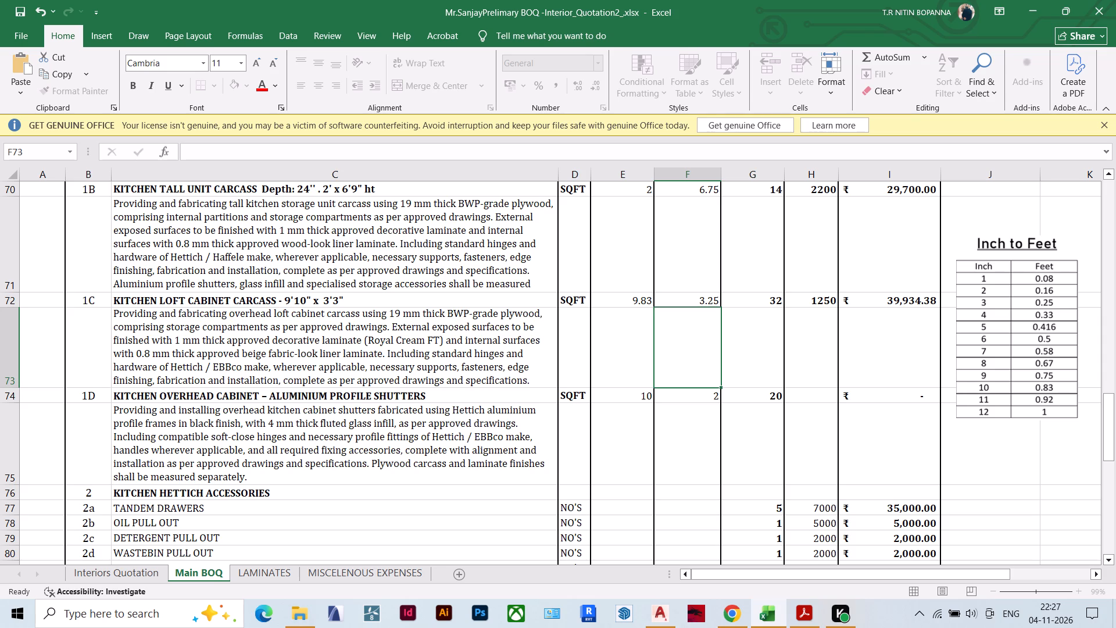
left_click(905, 358)
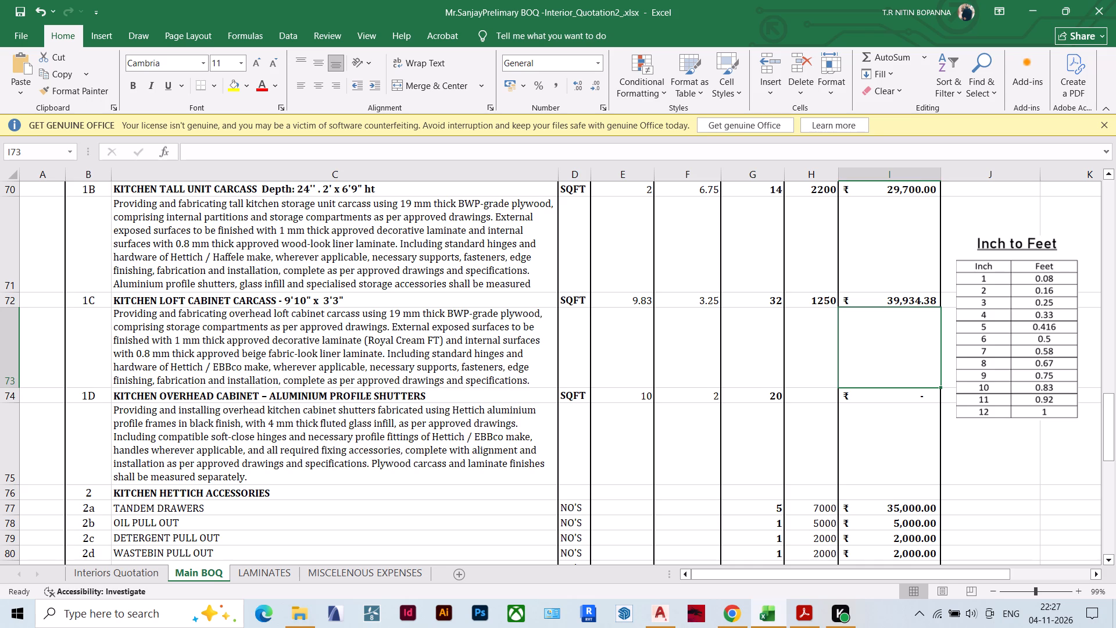
Replace the brand name EBBco with Haffele in the description of item 1D, the overhead cabinet aluminium profile shutters.
left_click(459, 402)
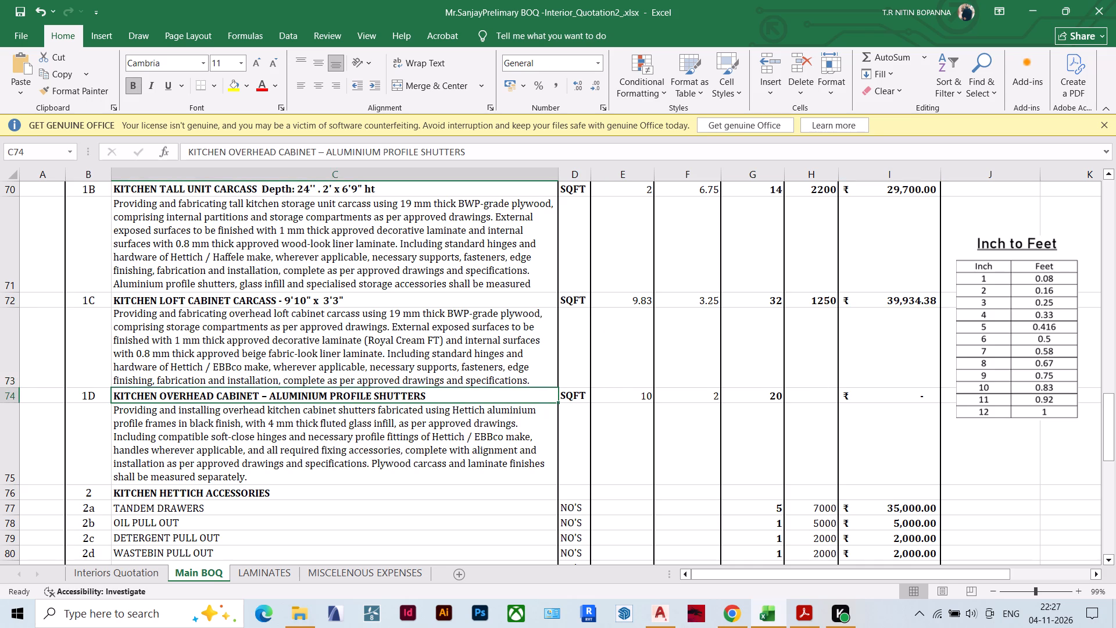
left_click(267, 421)
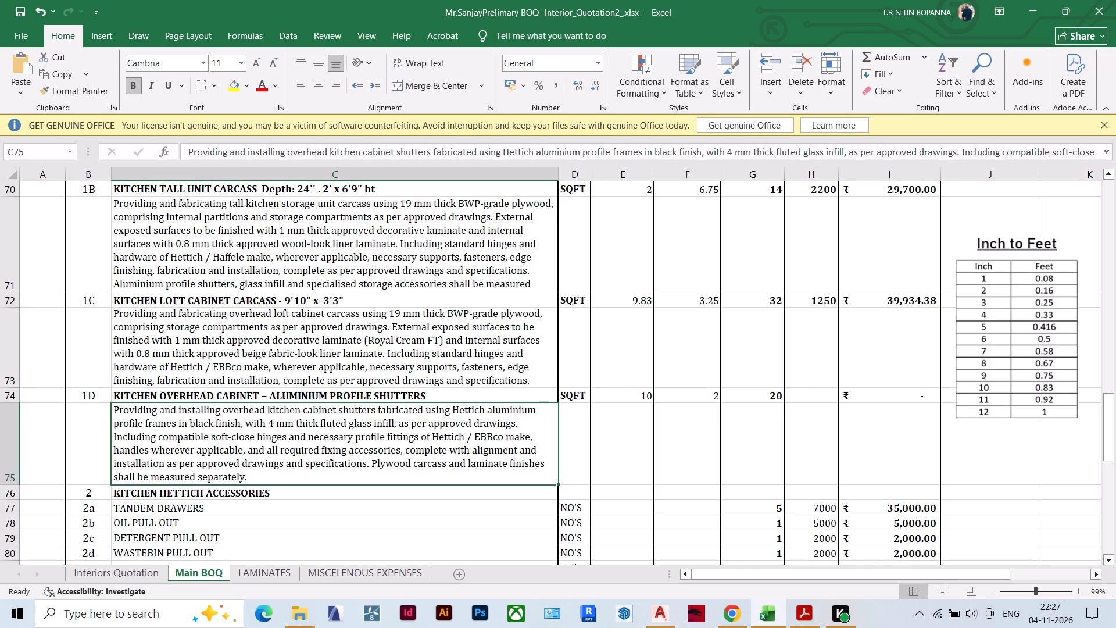
double_click(493, 440)
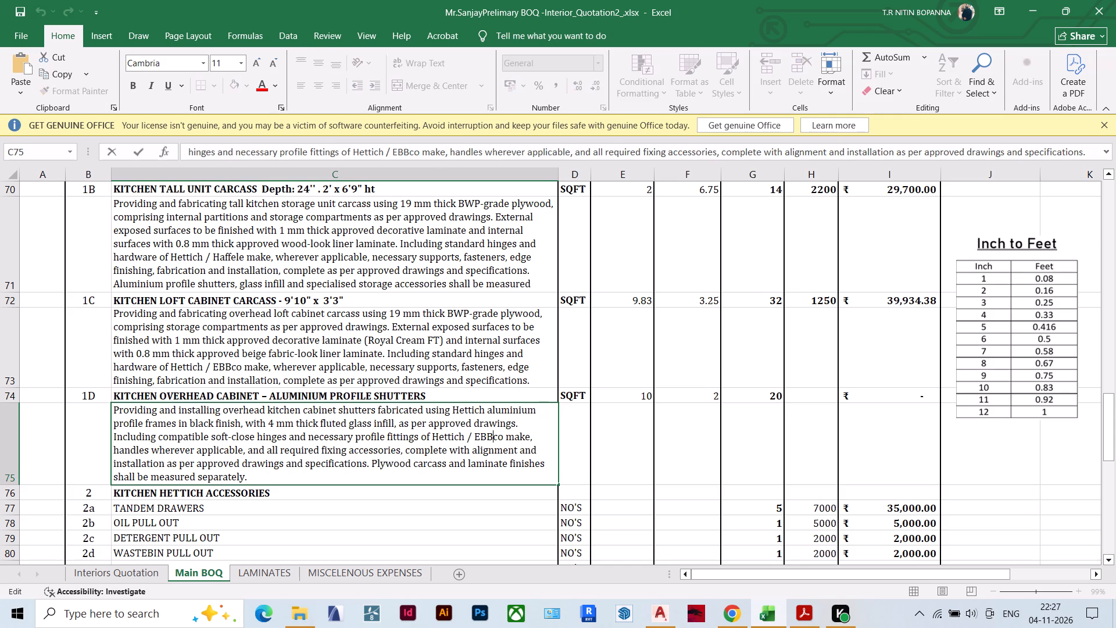
left_click_drag(474, 437, 503, 437)
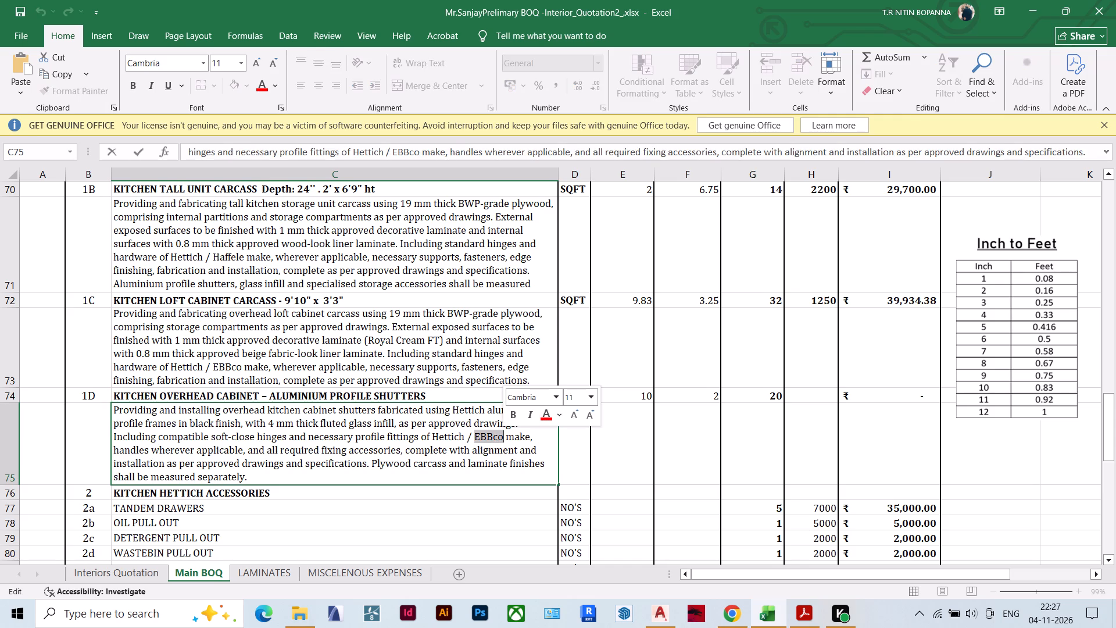
key("h")
type("affel")
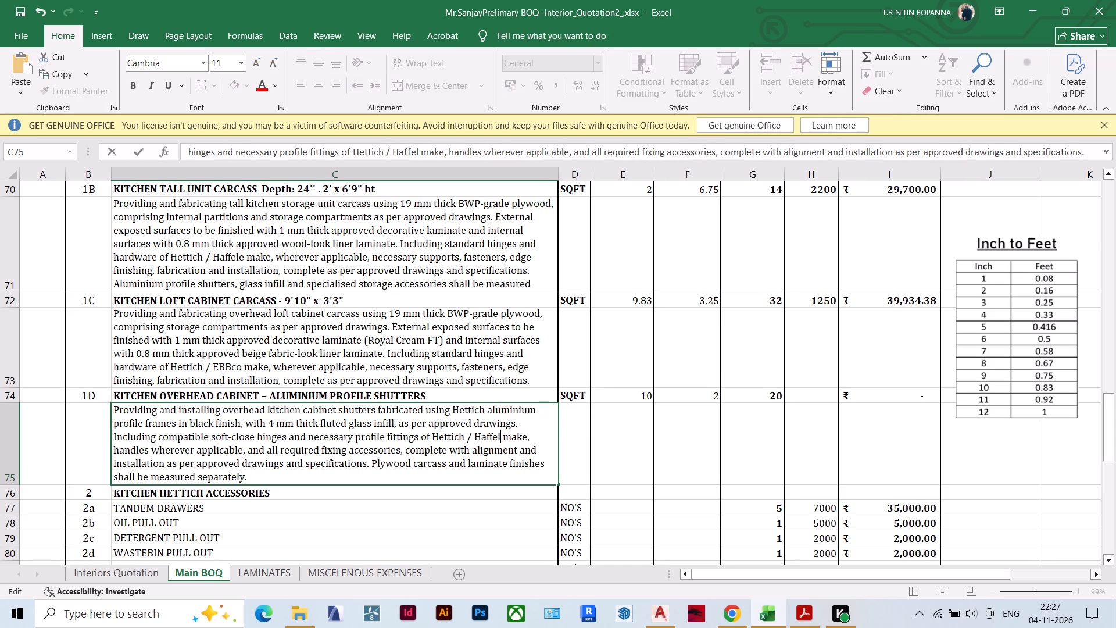
key("e")
left_click(671, 453)
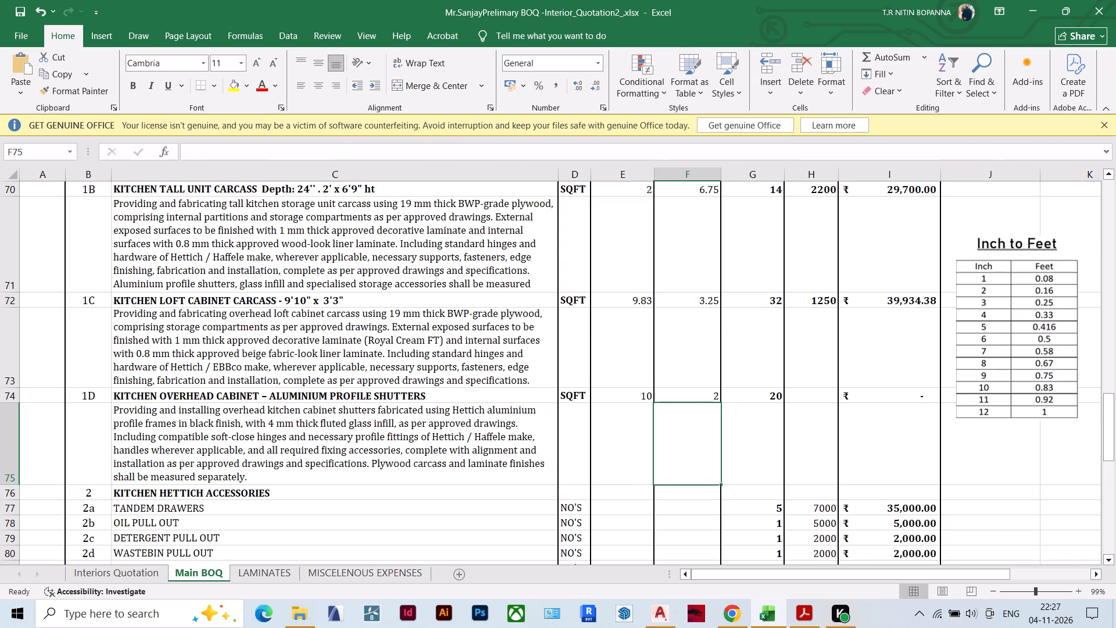
left_click(623, 398)
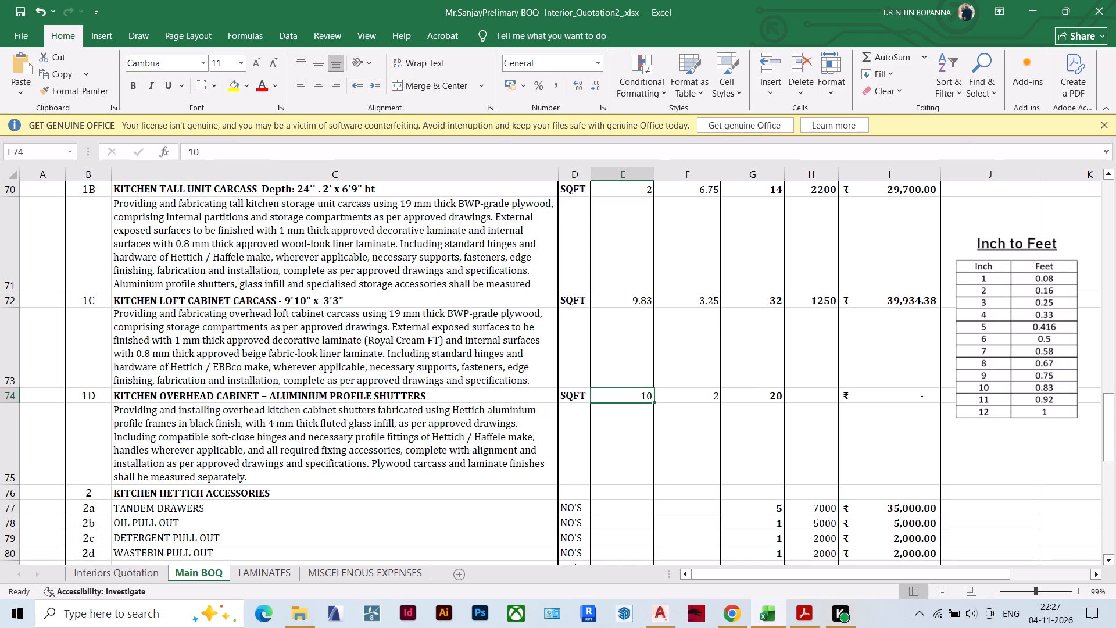
left_click(707, 448)
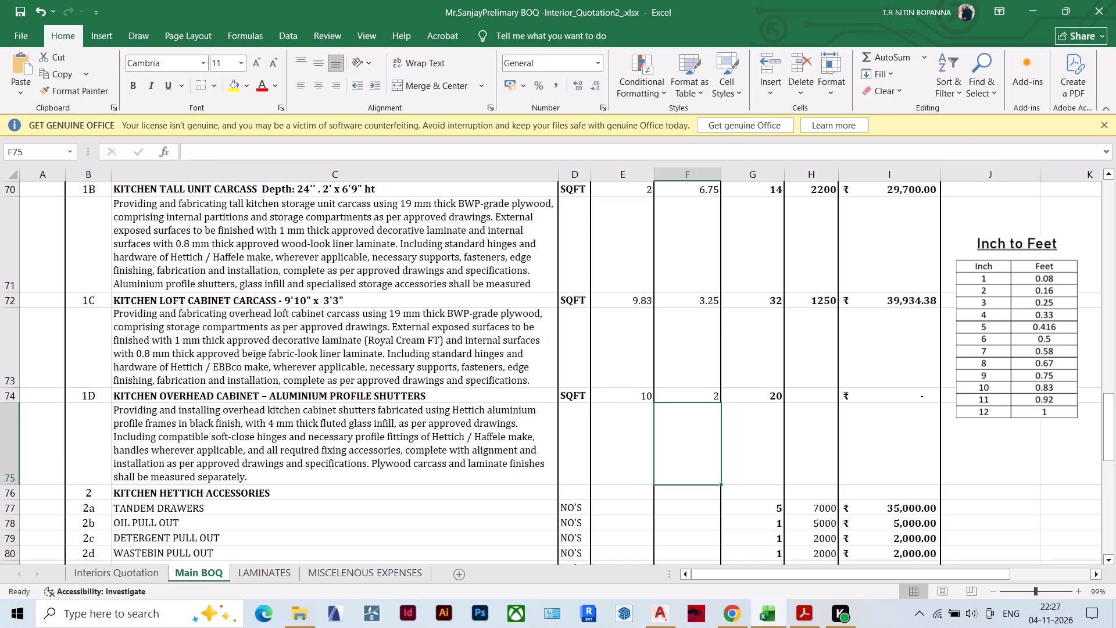
Open the Calculator app, add 1.8 and 1.8, and clear the calculation.
left_click(106, 611)
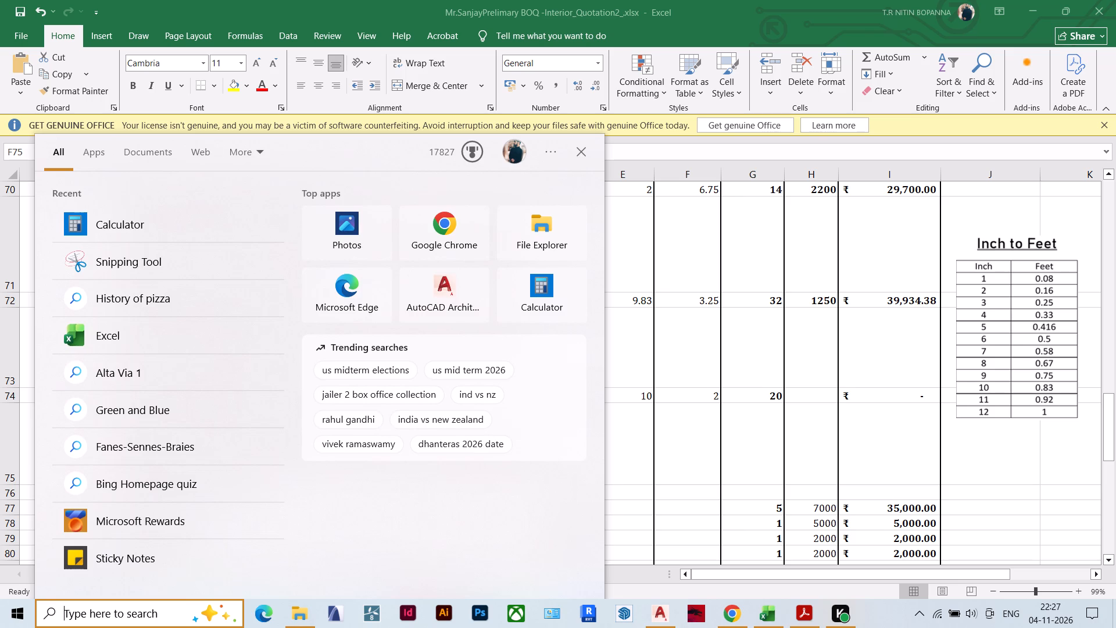
key("c")
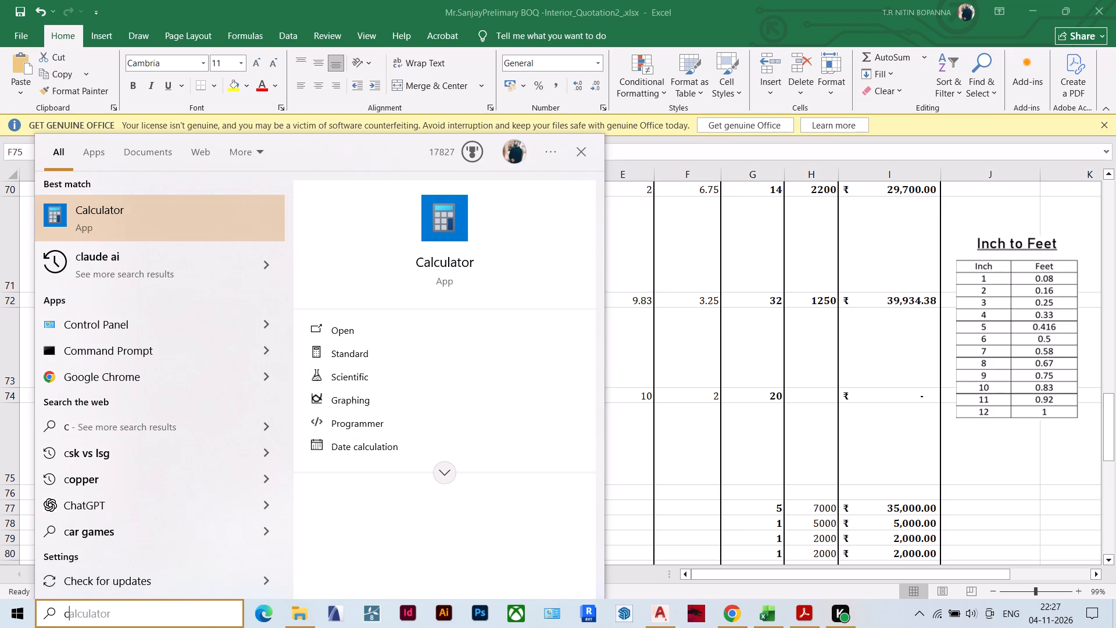
left_click(129, 226)
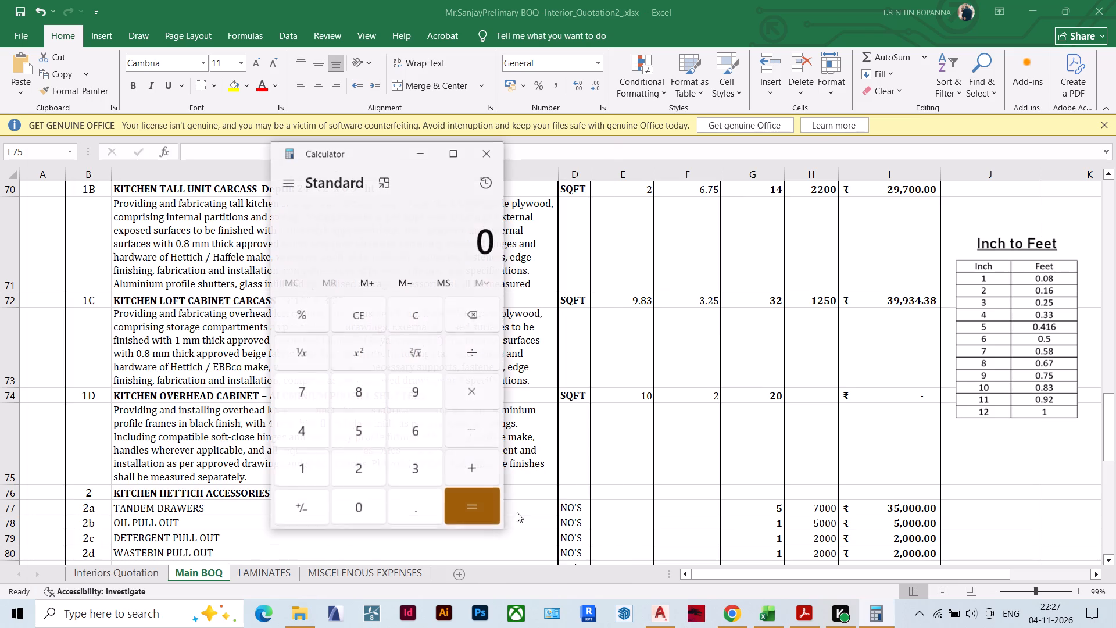
left_click(290, 467)
left_click(429, 515)
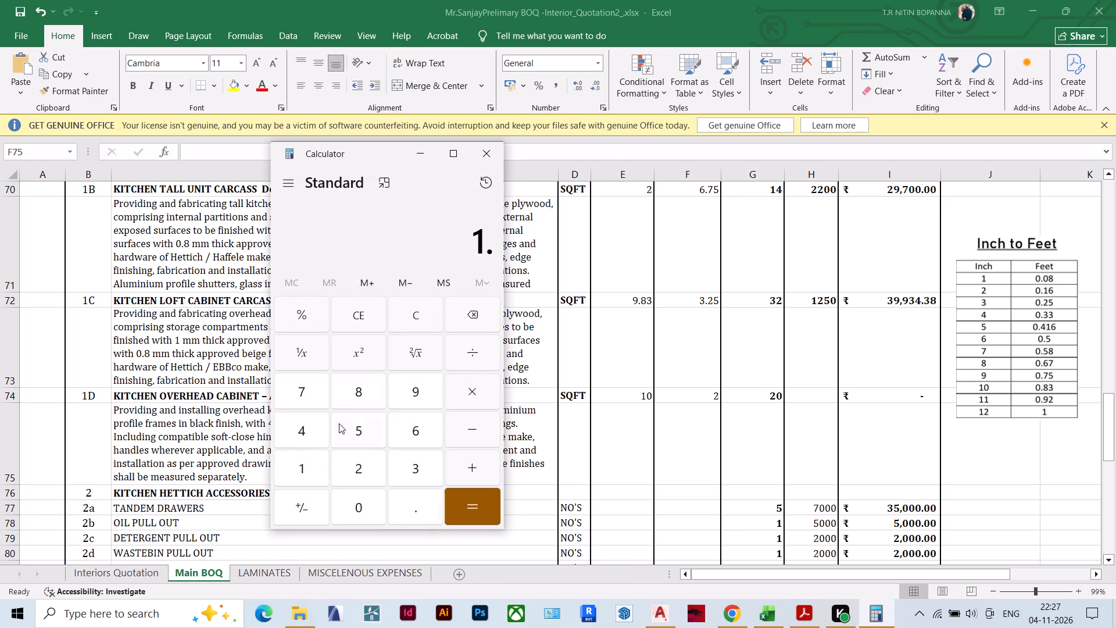
left_click(345, 378)
left_click(484, 469)
left_click(321, 477)
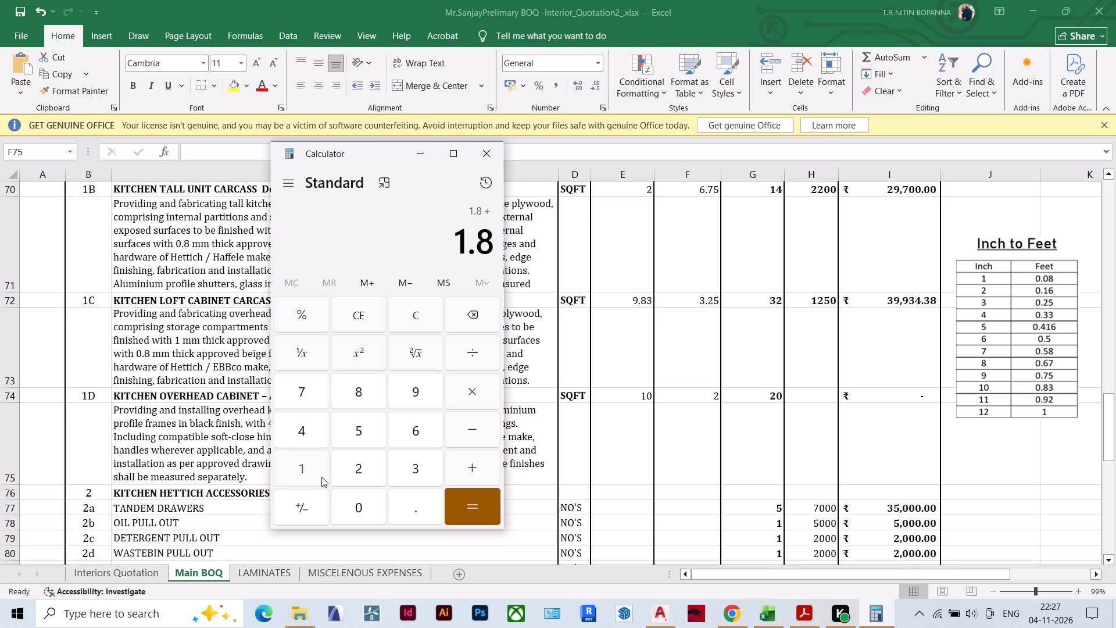
left_click(403, 504)
left_click(364, 404)
left_click(473, 513)
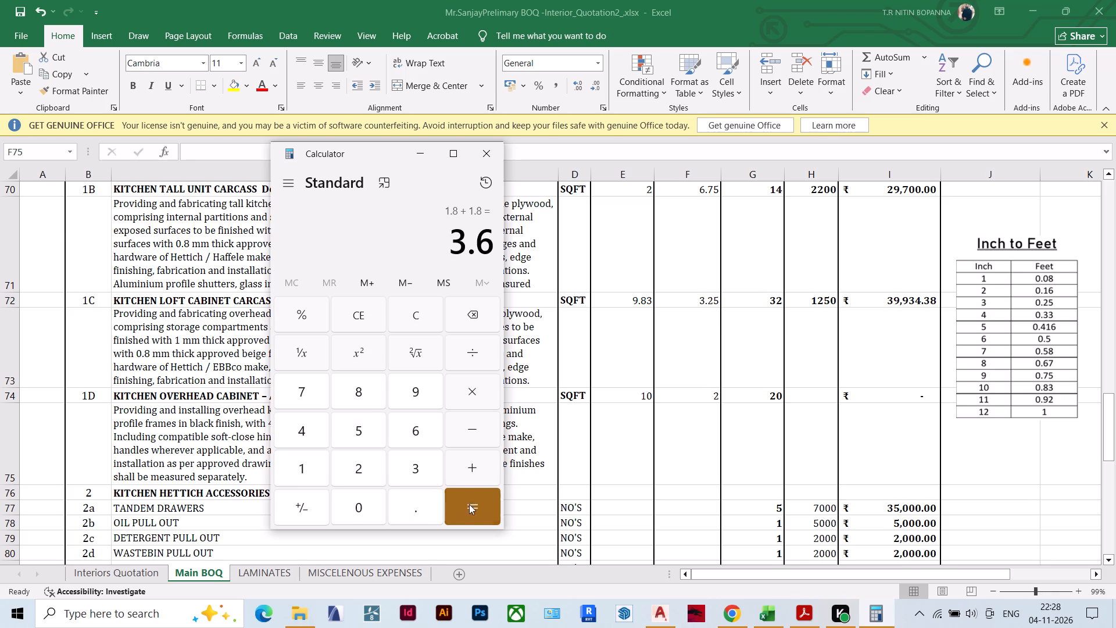
left_click(417, 320)
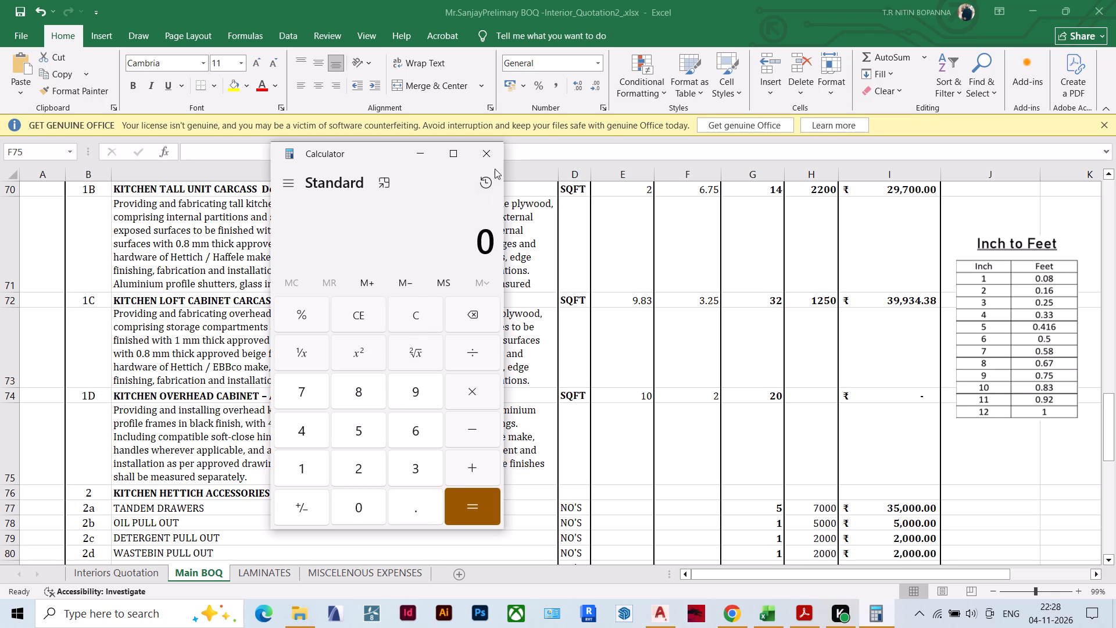
Close the Calculator and append the dimension ". 3'6"" to the Kitchen Overhead Cabinet – Aluminium Profile Shutters title, item 1D.
left_click(495, 164)
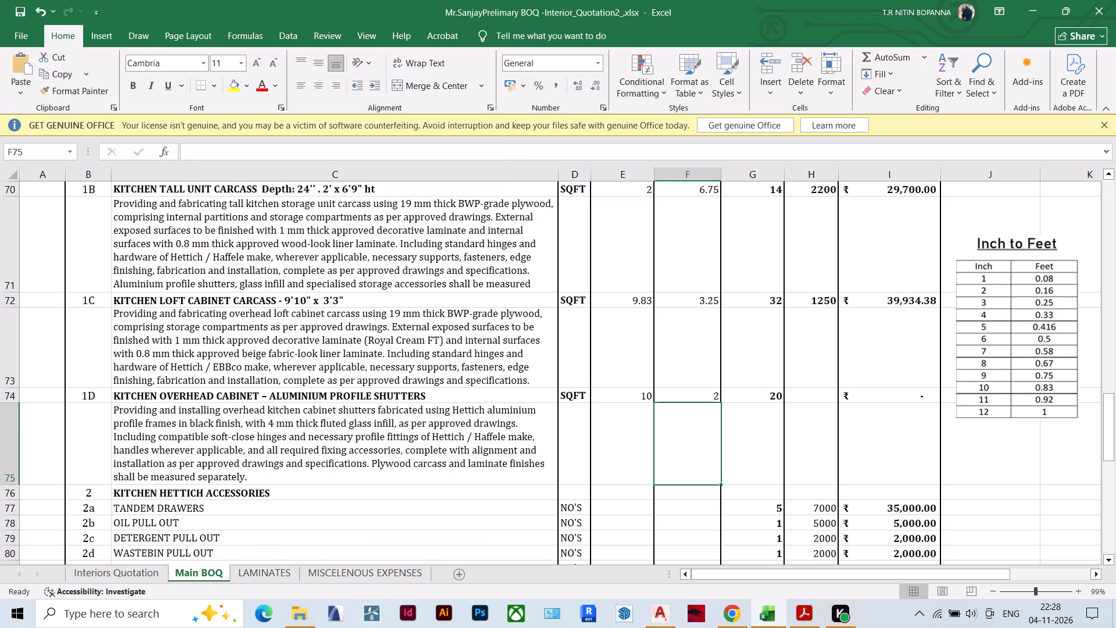
double_click(466, 394)
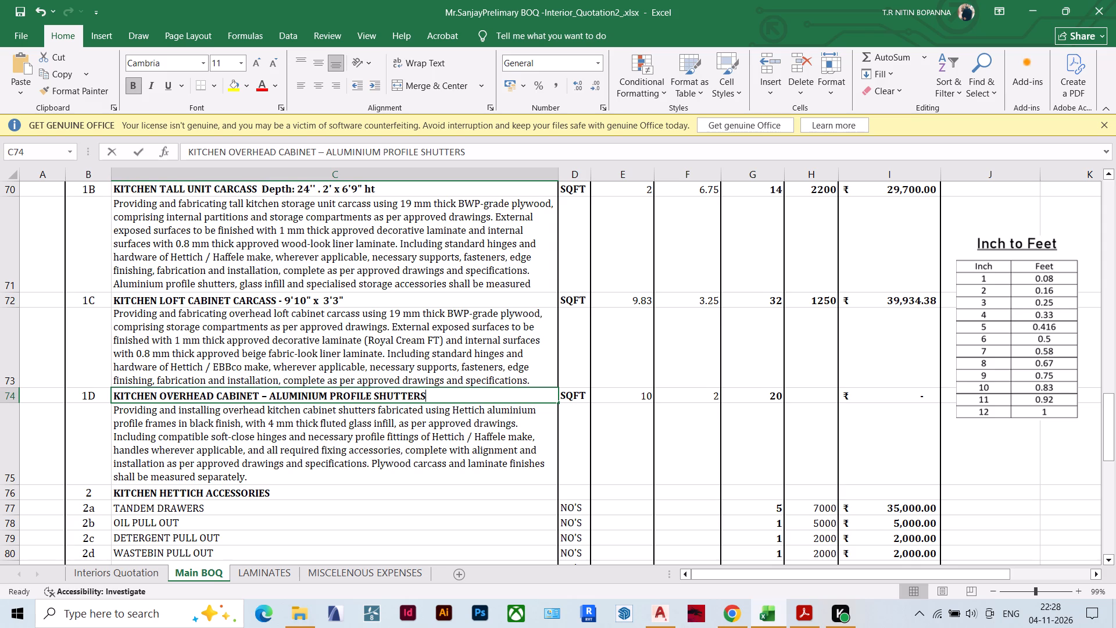
key("space")
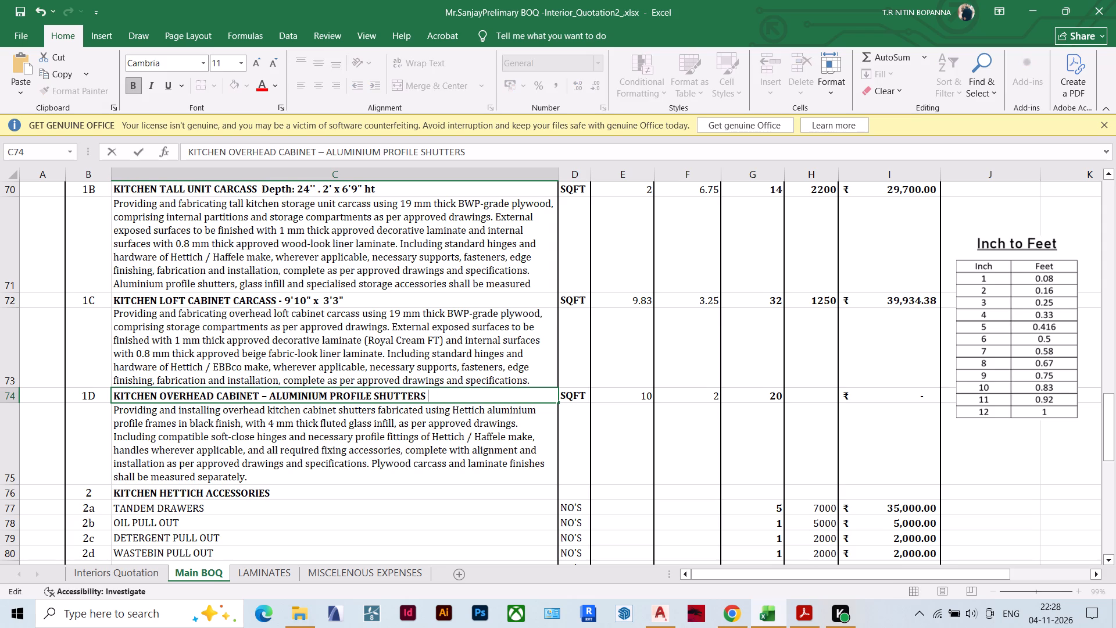
type(".")
key("space")
key("3")
key("apostrophe")
key("6")
key("shift+quotedbl")
left_click(618, 435)
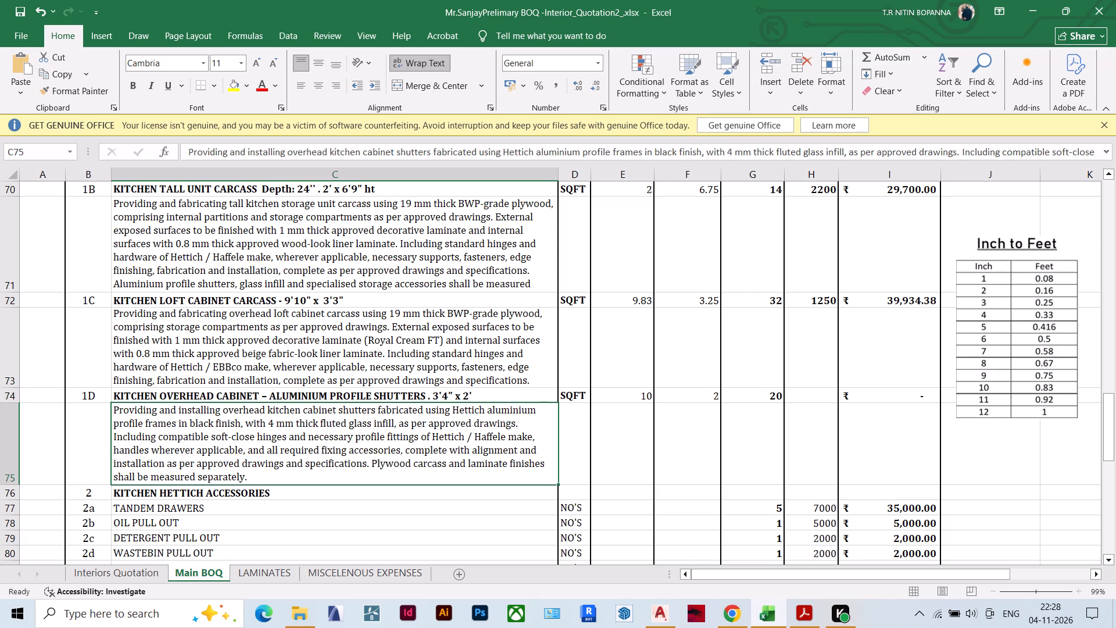
Set the first dimension value of the item 1D aluminium profile shutters row to 3.33 in column E.
double_click(647, 394)
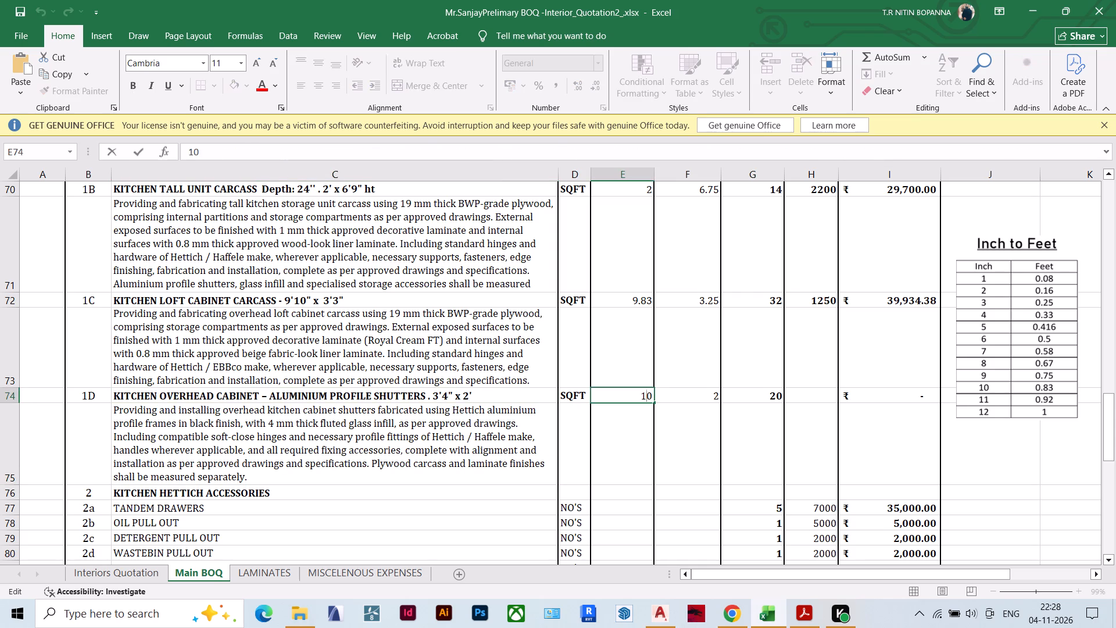
left_click_drag(633, 398, 664, 398)
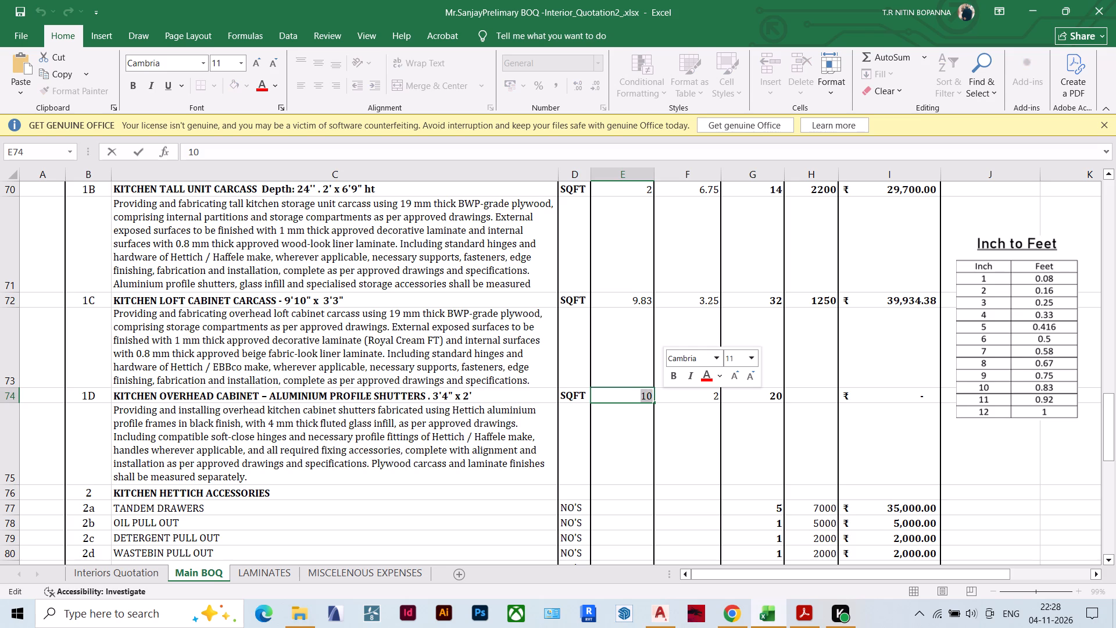
key("3")
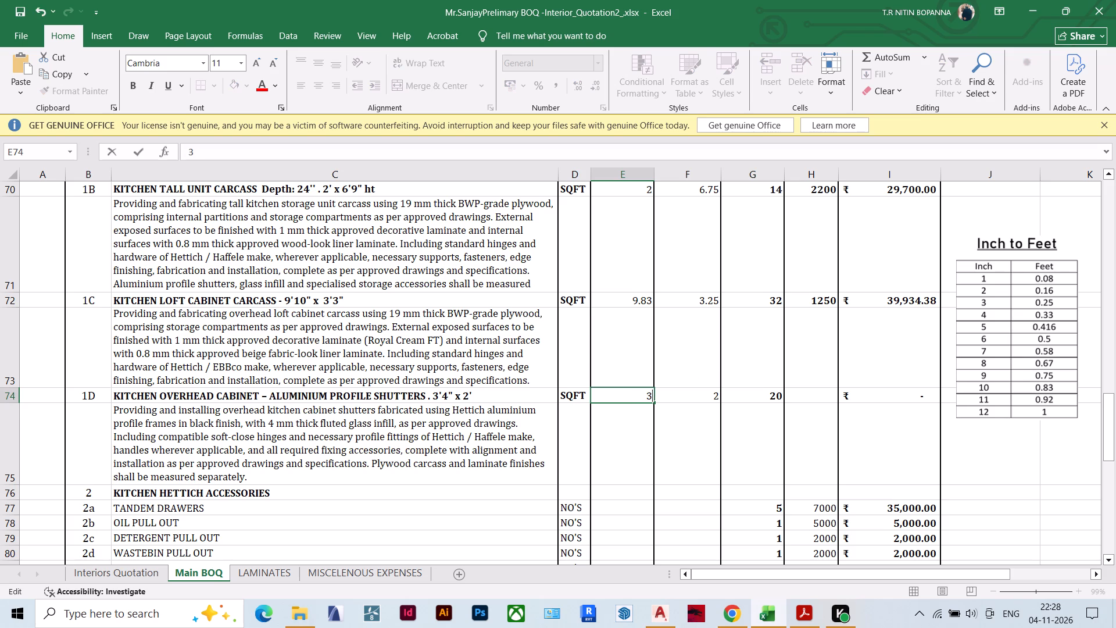
key("apostrophe")
key("BackSpace")
key("period")
type("33")
left_click(780, 432)
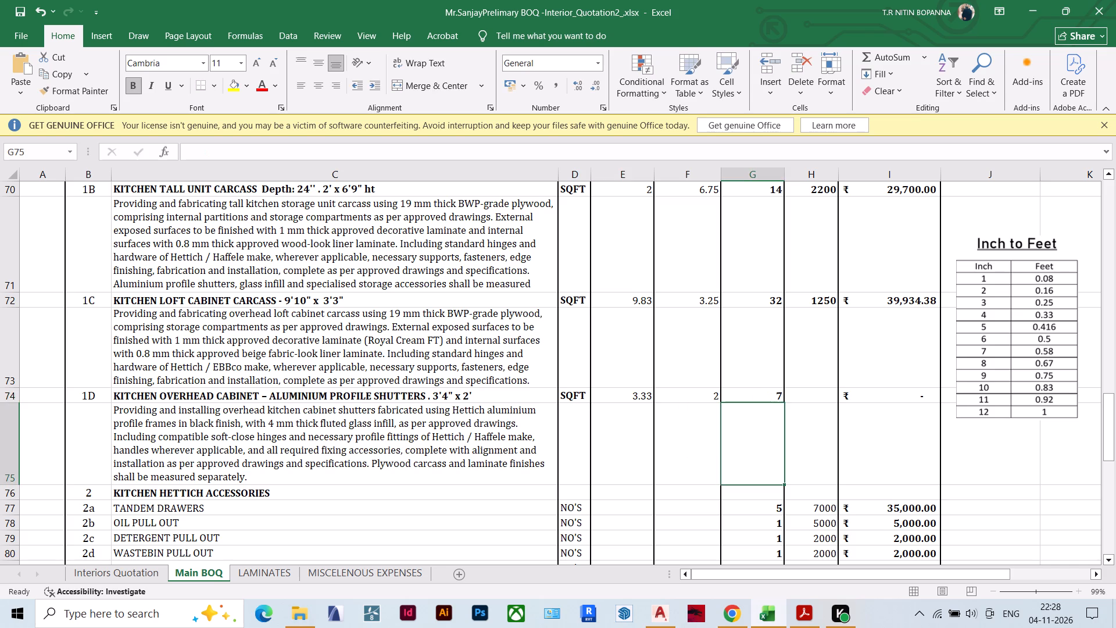
Enter a rate of 275 for the item 1D aluminium profile shutters in column H.
left_click(819, 397)
type("275")
left_click(819, 423)
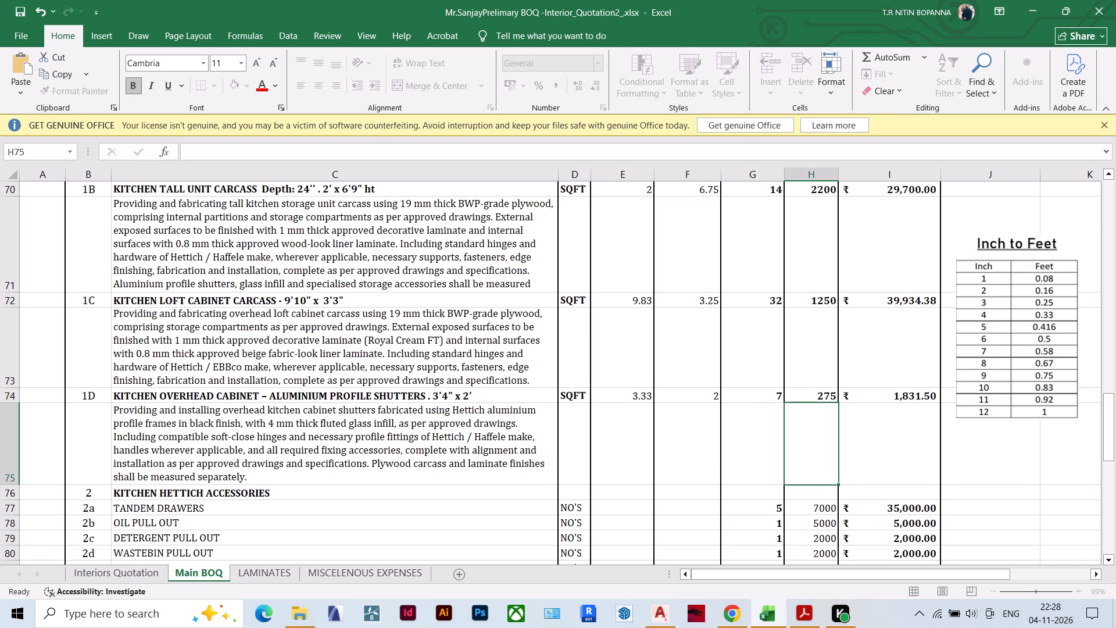
left_click(881, 433)
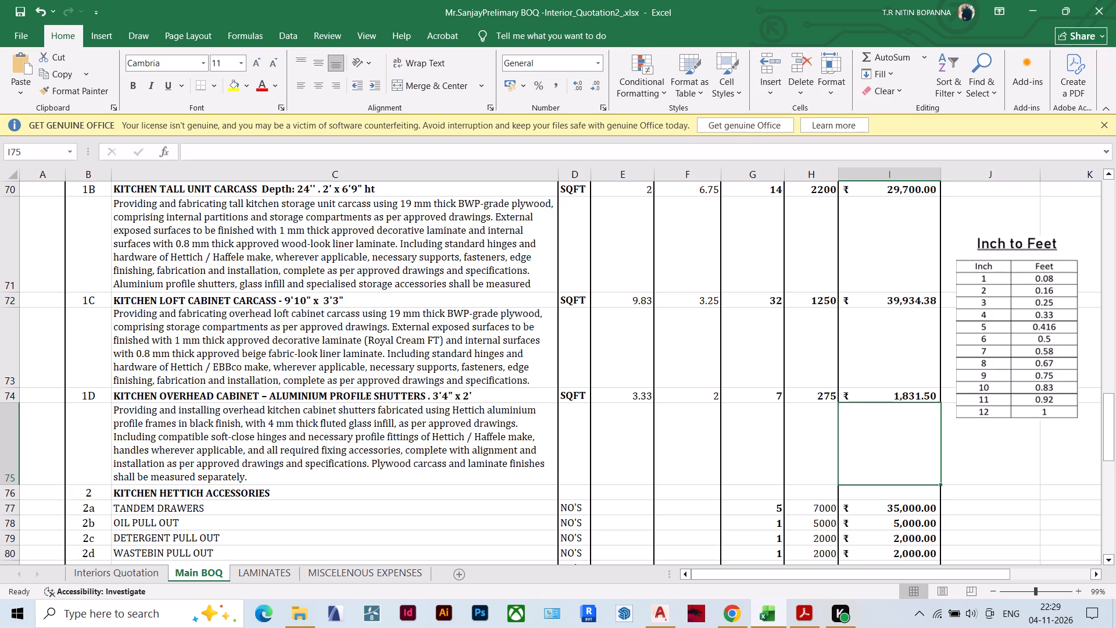
Examine which rows the Kitchen section's TOTAL formula sums, leaving the formula unedited.
scroll(398, 443, "down", 1)
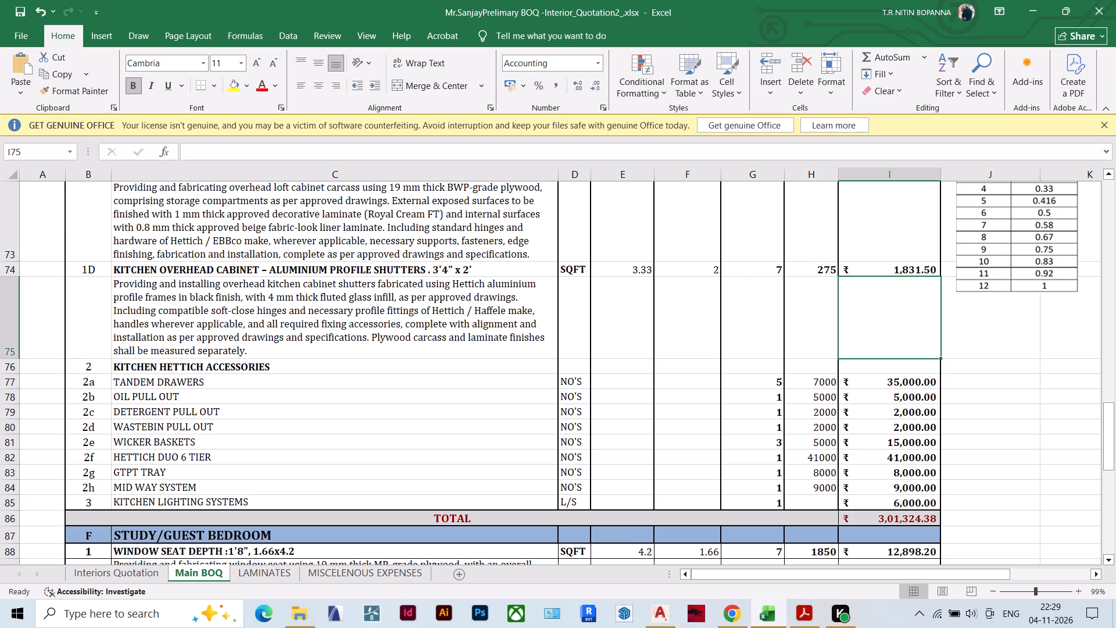
double_click(902, 520)
scroll(861, 473, "up", 1)
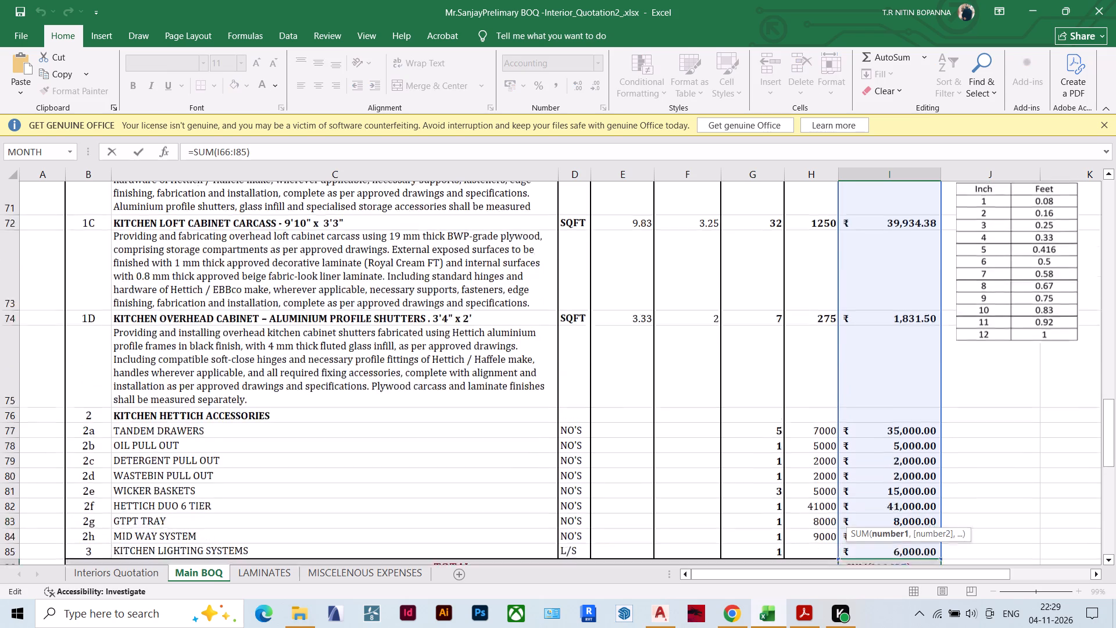
scroll(861, 473, "up", 2)
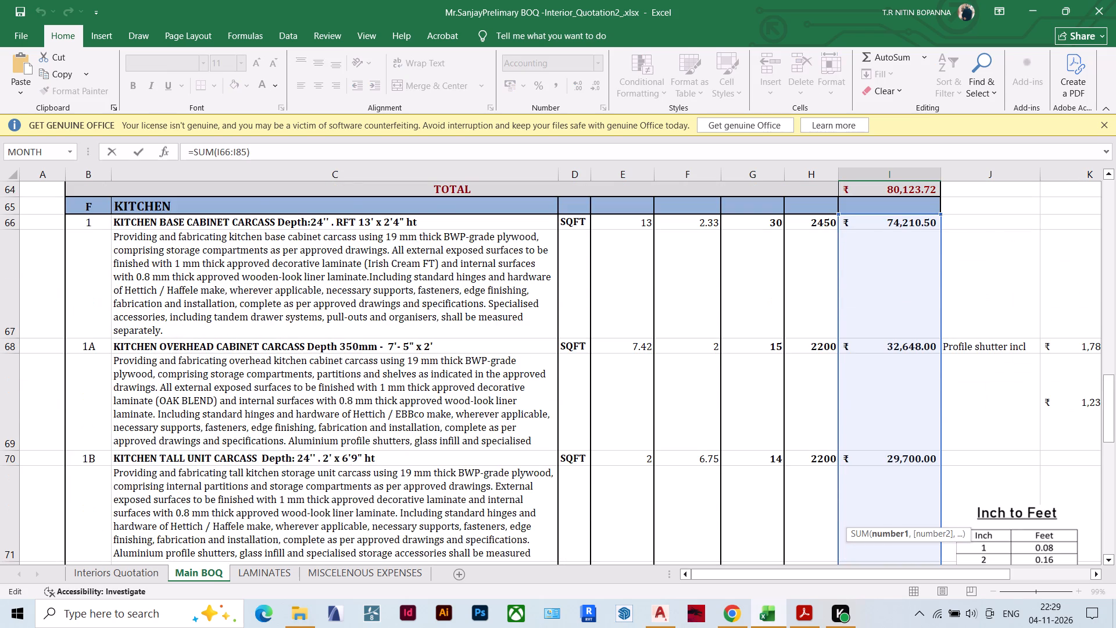
key("Escape")
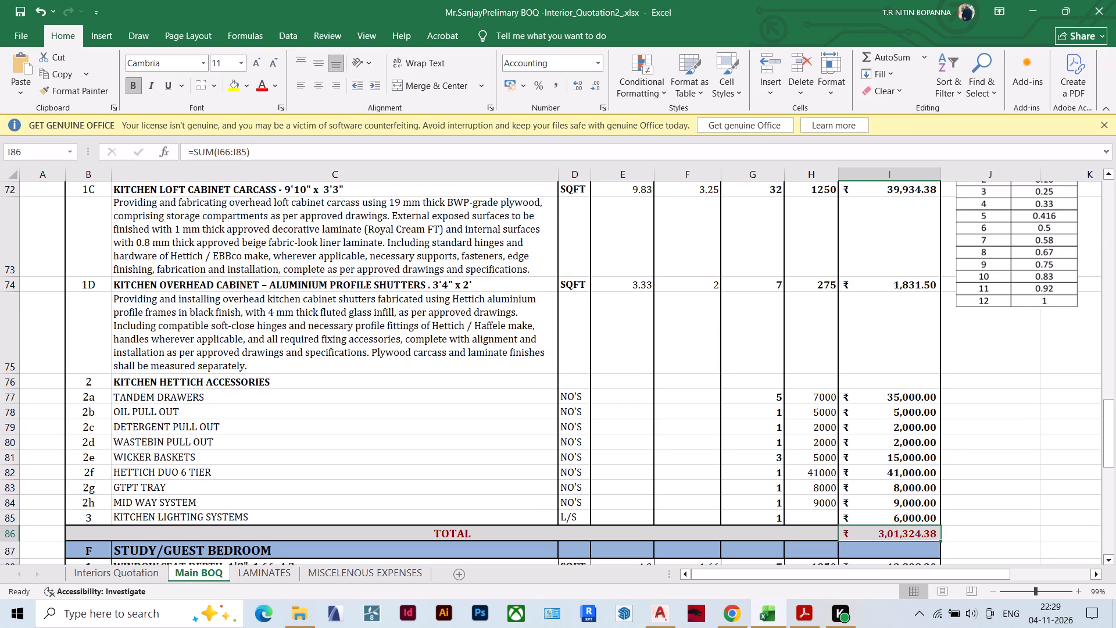
Save the quotation workbook.
key("ctrl+s")
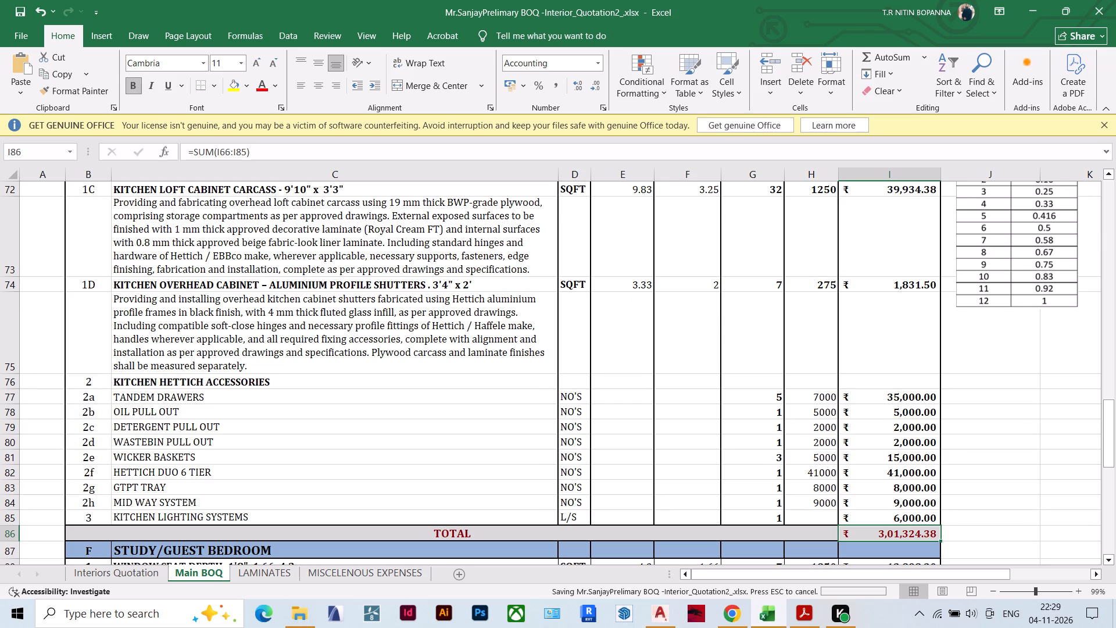
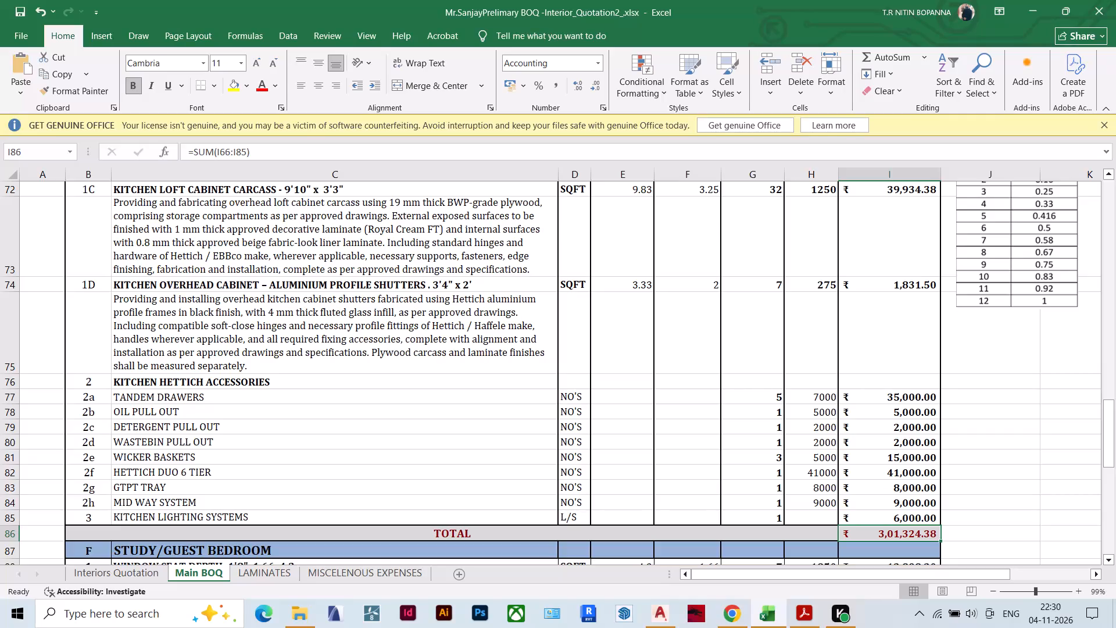
Set the rate of item 2e, wicker baskets, to 6000 in the kitchen Hettich accessories.
double_click(818, 459)
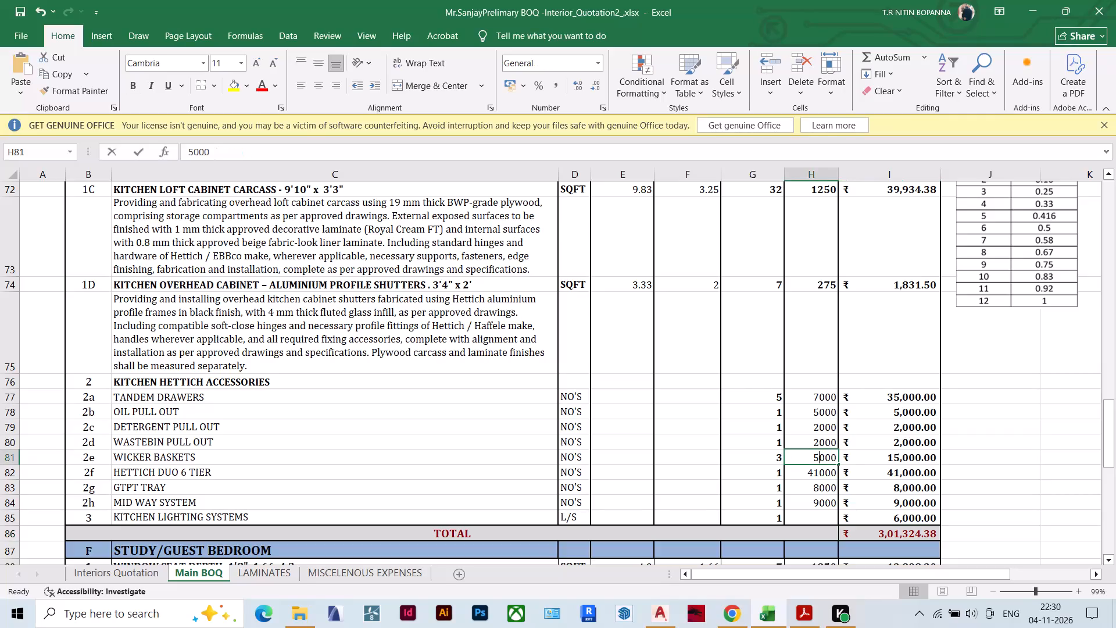
left_click_drag(818, 459, 809, 460)
key("6")
left_click(1038, 472)
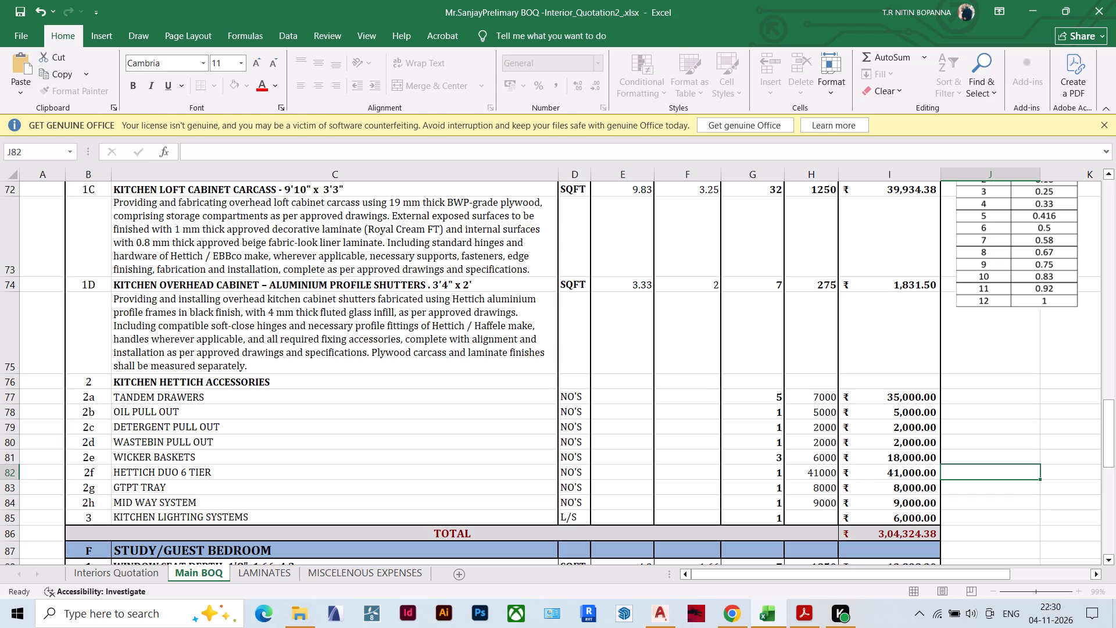
Change the depth in the Study/Guest Bedroom window seat heading to 20".
scroll(591, 448, "down", 1)
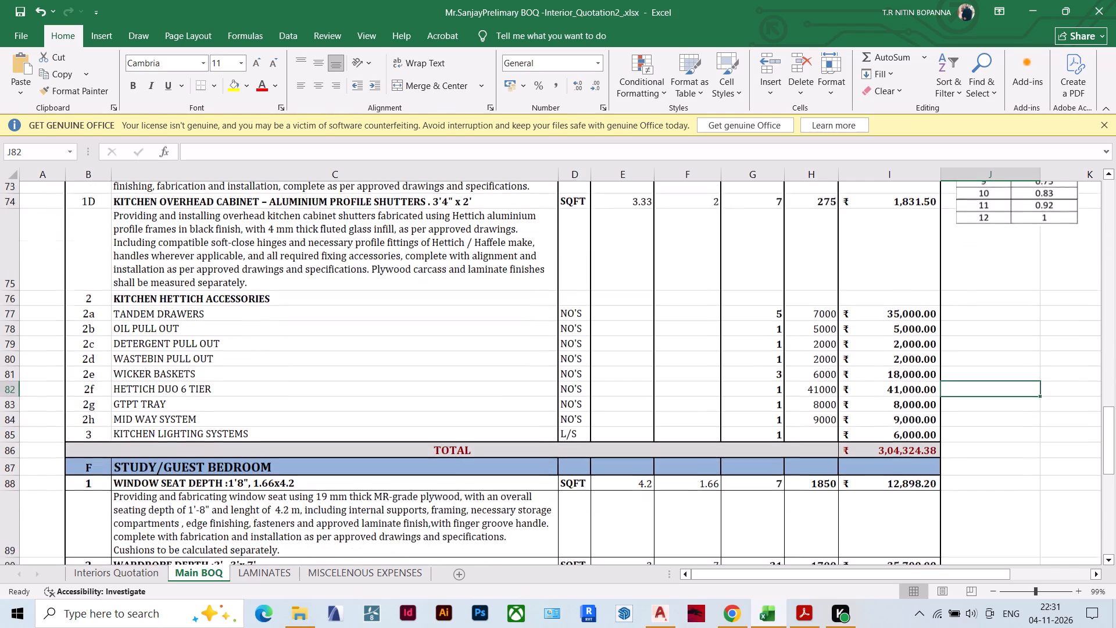
scroll(590, 449, "down", 3)
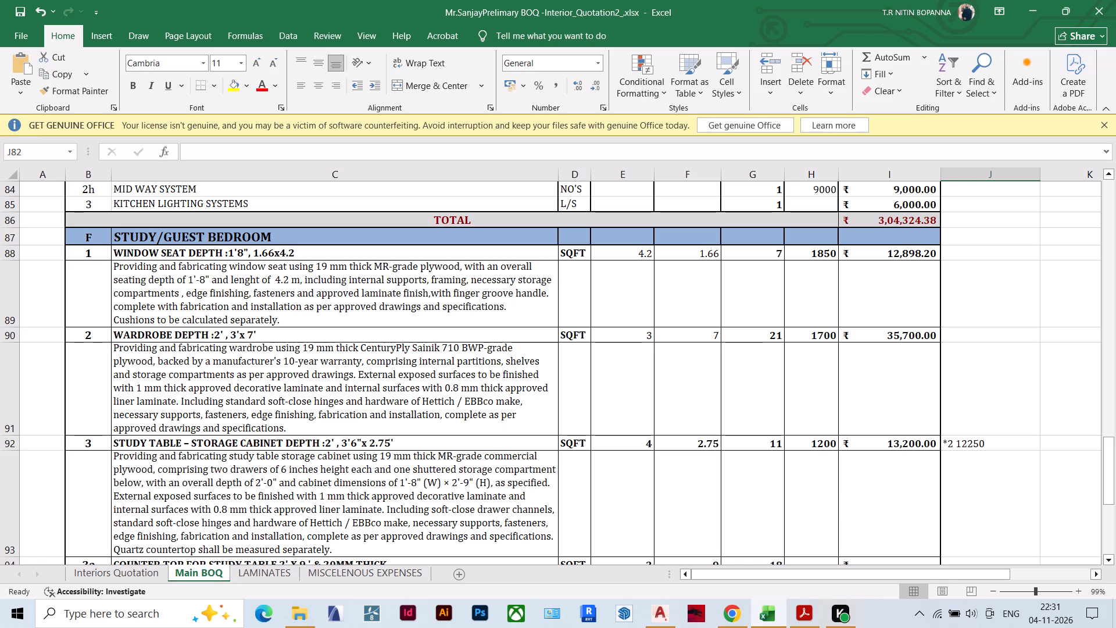
double_click(245, 252)
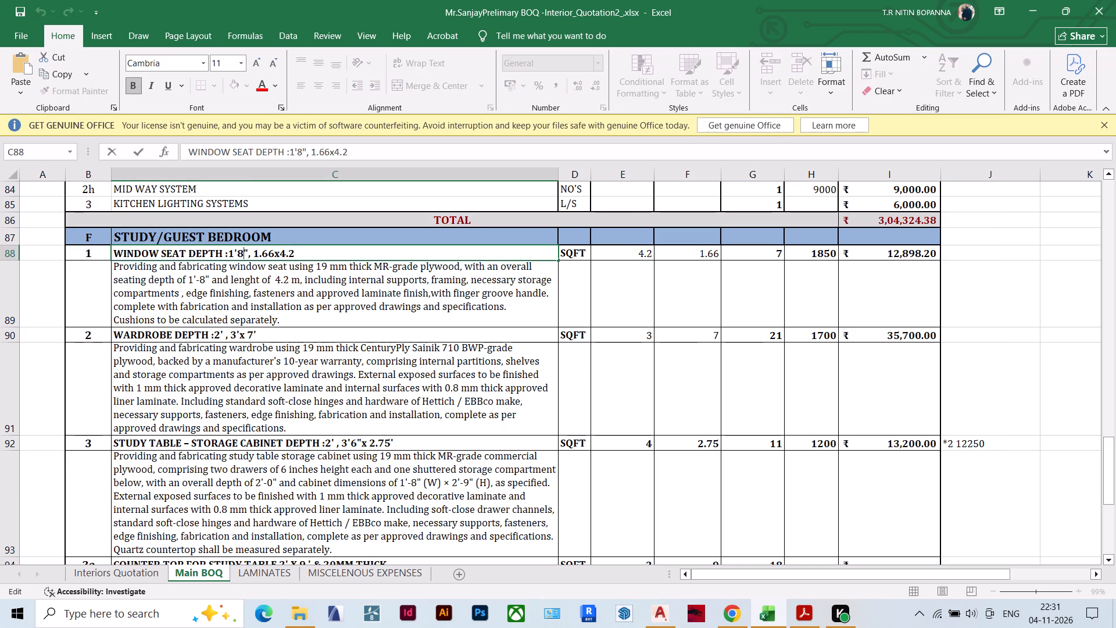
left_click_drag(243, 254, 230, 255)
left_click_drag(230, 255, 233, 255)
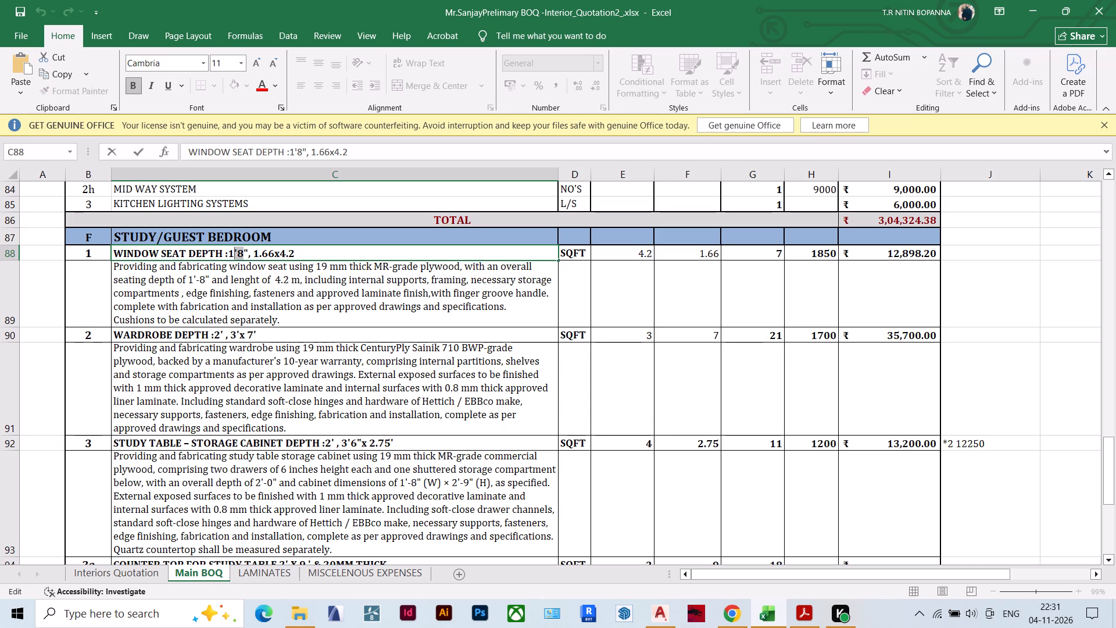
left_click_drag(233, 255, 230, 256)
type("20")
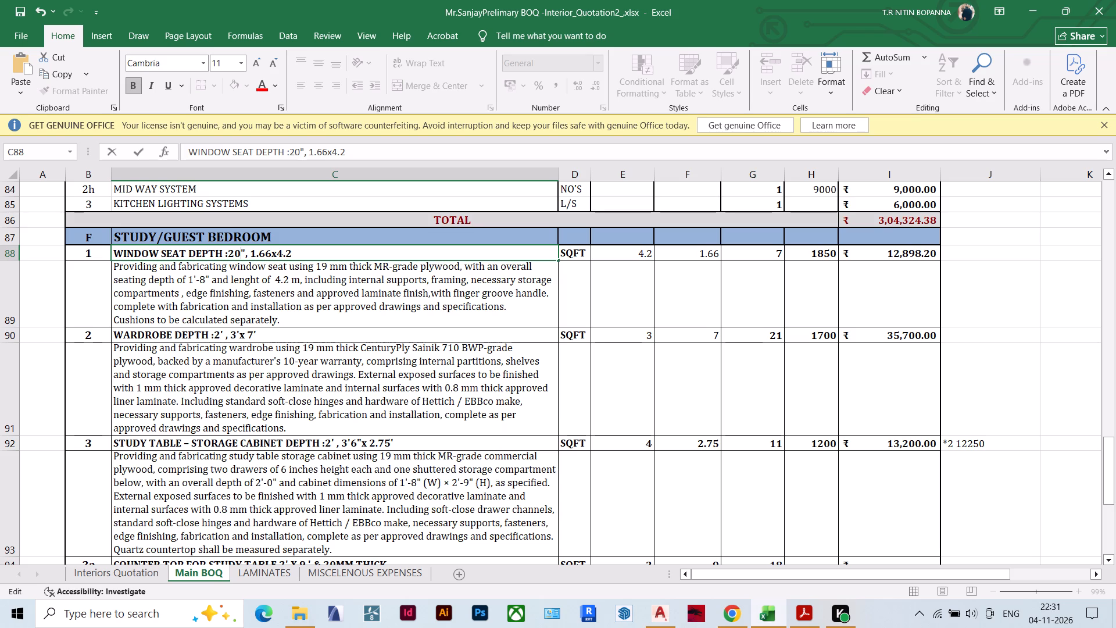
left_click(289, 298)
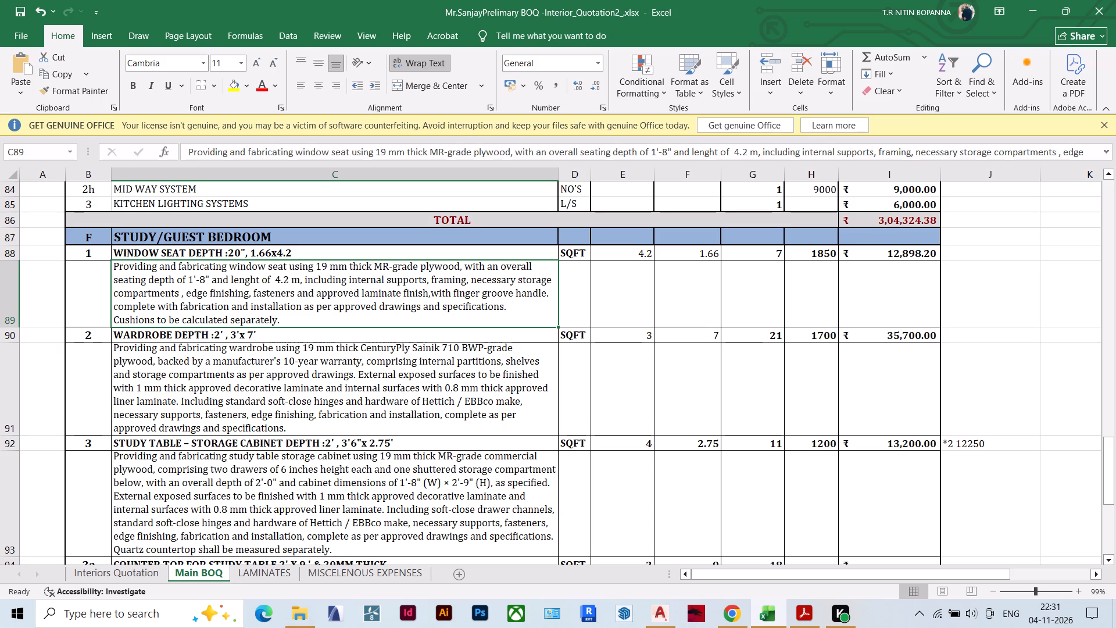
left_click(290, 280)
Save the quotation workbook.
key("ctrl+s")
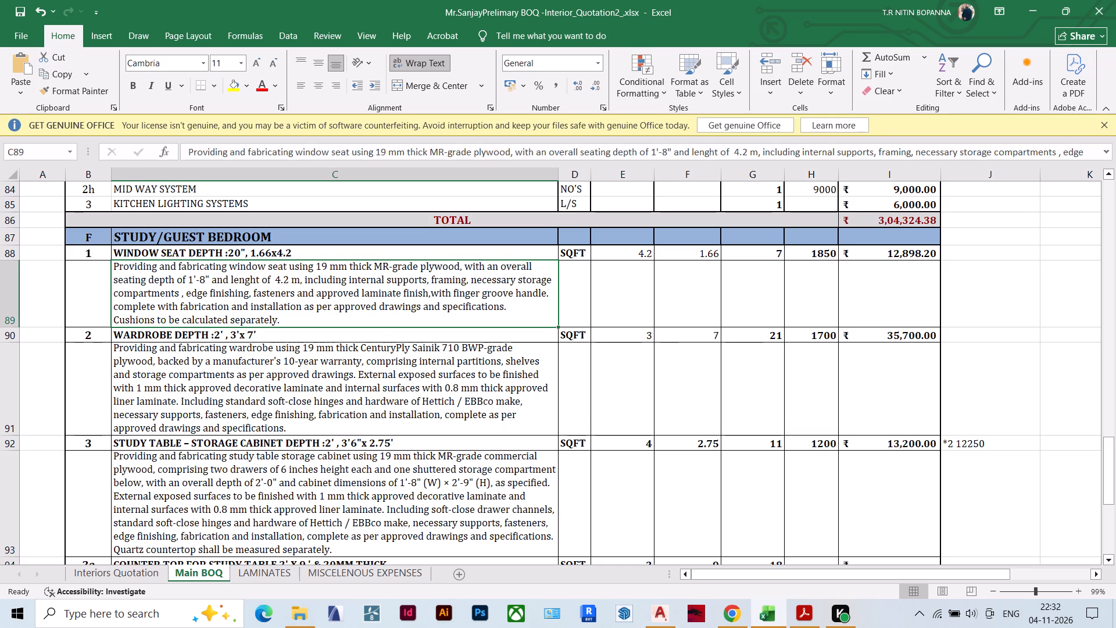
Change the length in the window seat's description to 5.2 m.
double_click(281, 279)
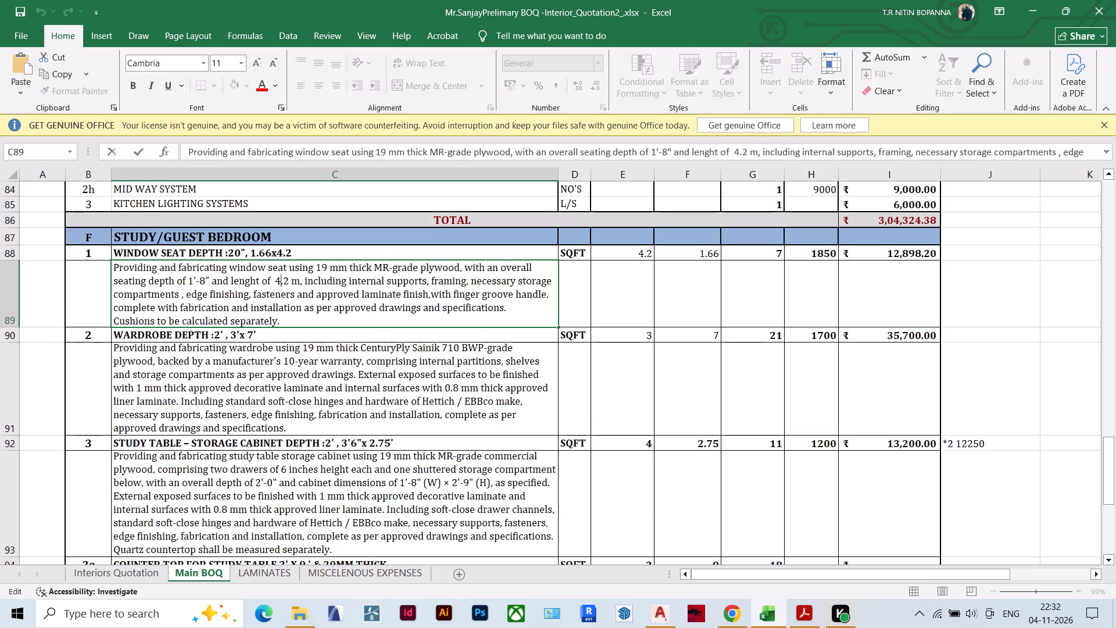
left_click_drag(280, 281, 274, 281)
key("5")
left_click(343, 386)
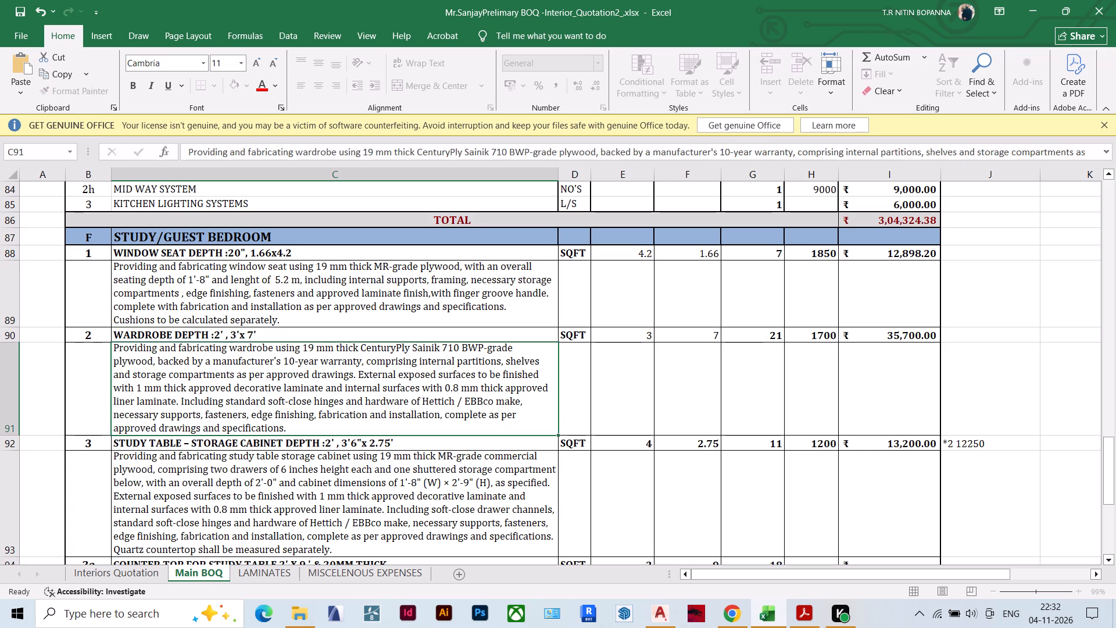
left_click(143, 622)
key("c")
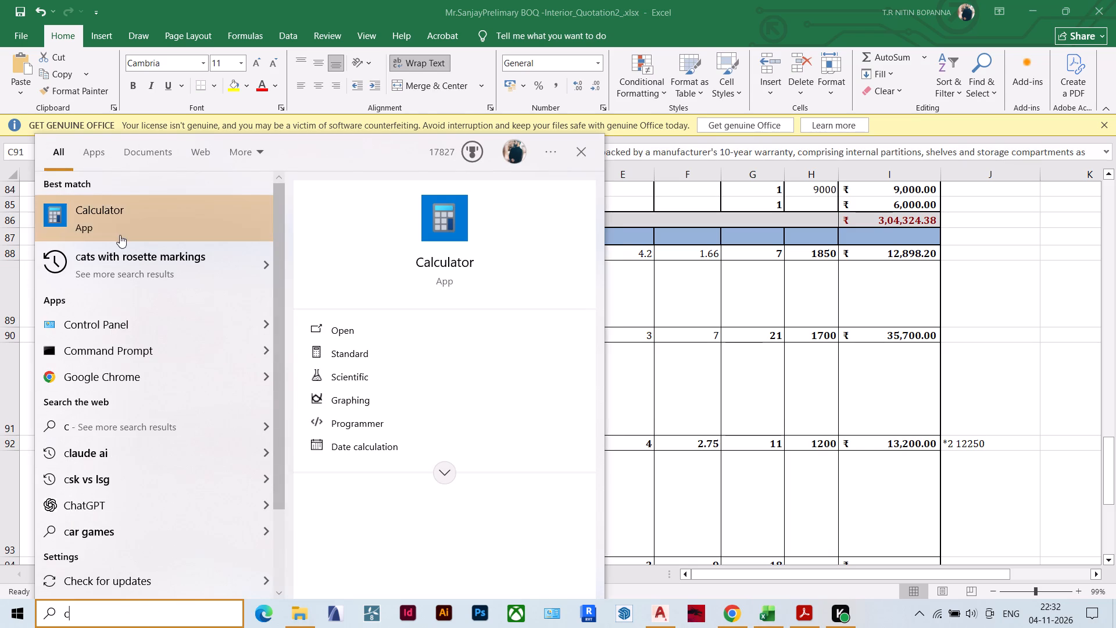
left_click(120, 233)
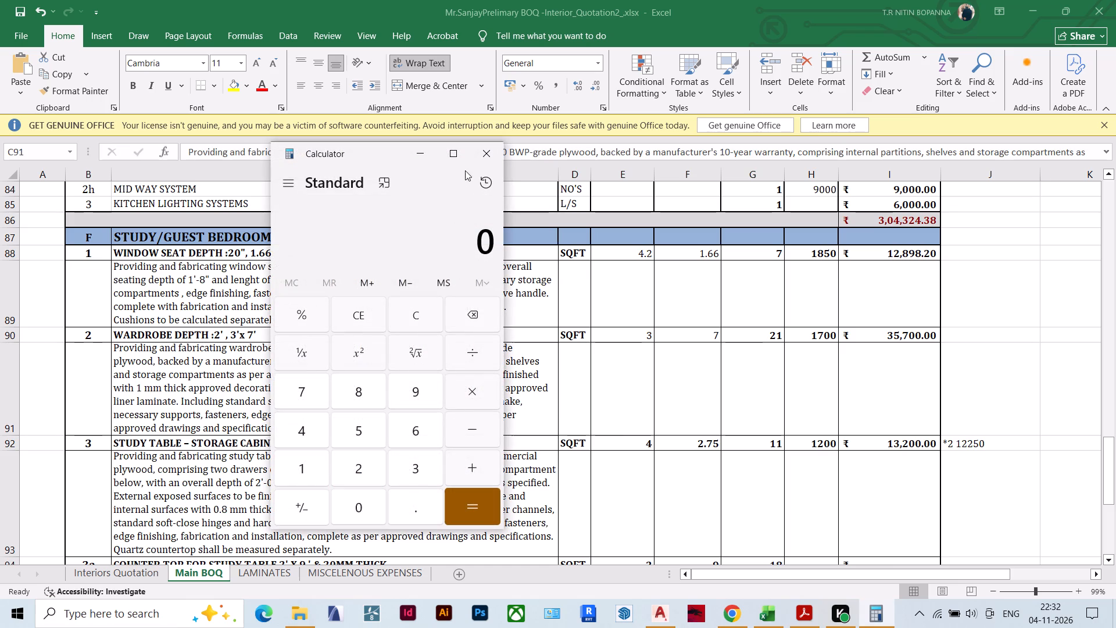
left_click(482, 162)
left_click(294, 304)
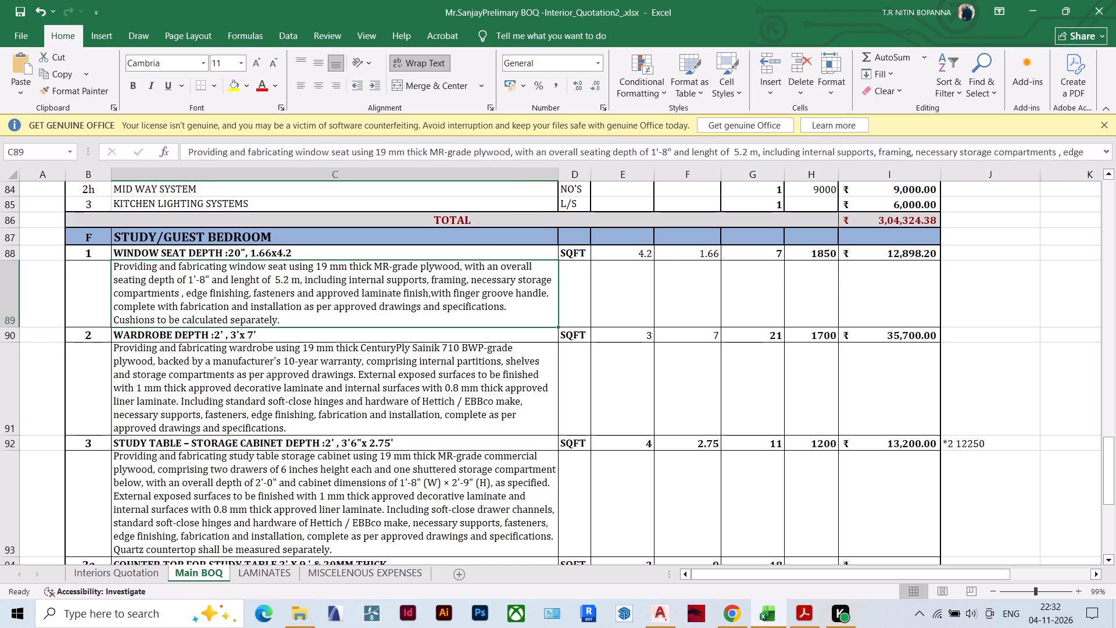
Change the depth in the Study/Guest Bedroom wardrobe heading to 24''.
double_click(218, 335)
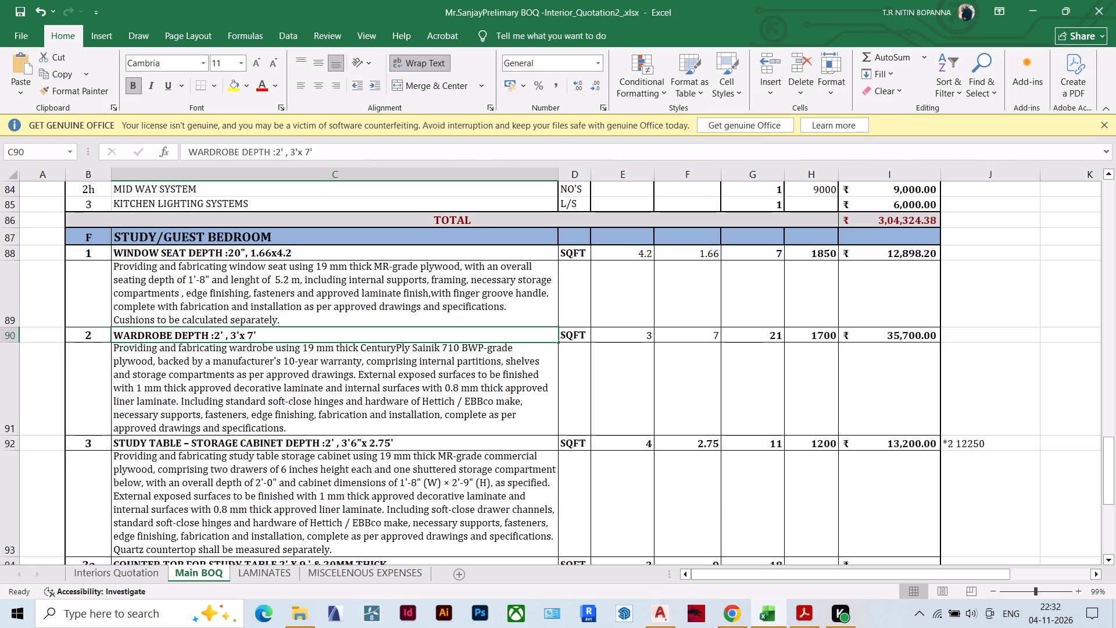
key("4")
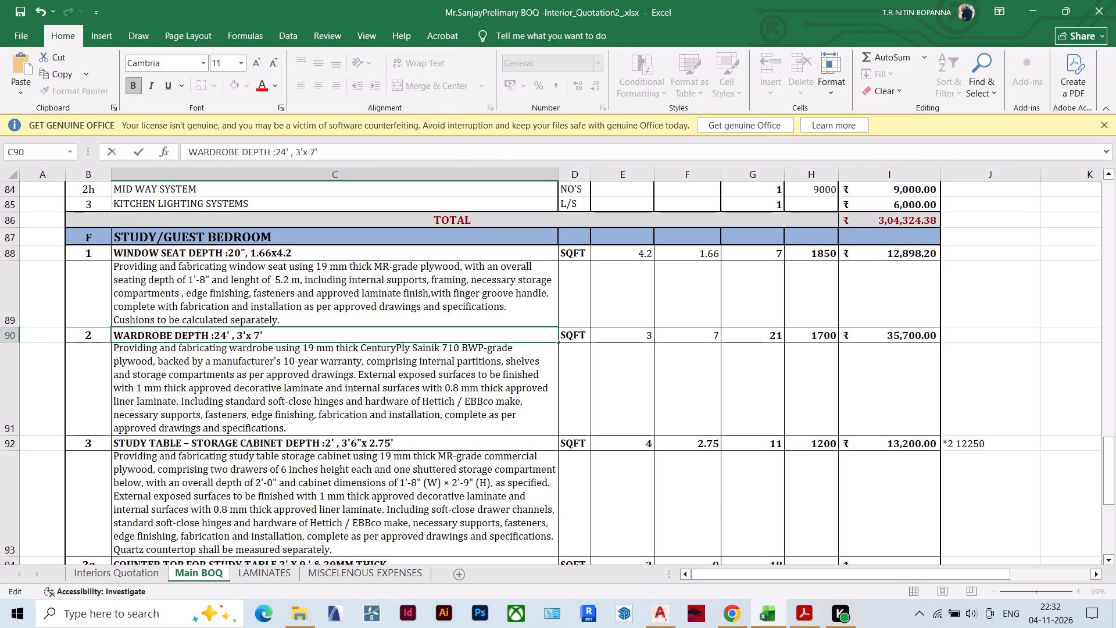
left_click(226, 379)
double_click(231, 335)
left_click(230, 333)
key("apostrophe")
left_click(255, 380)
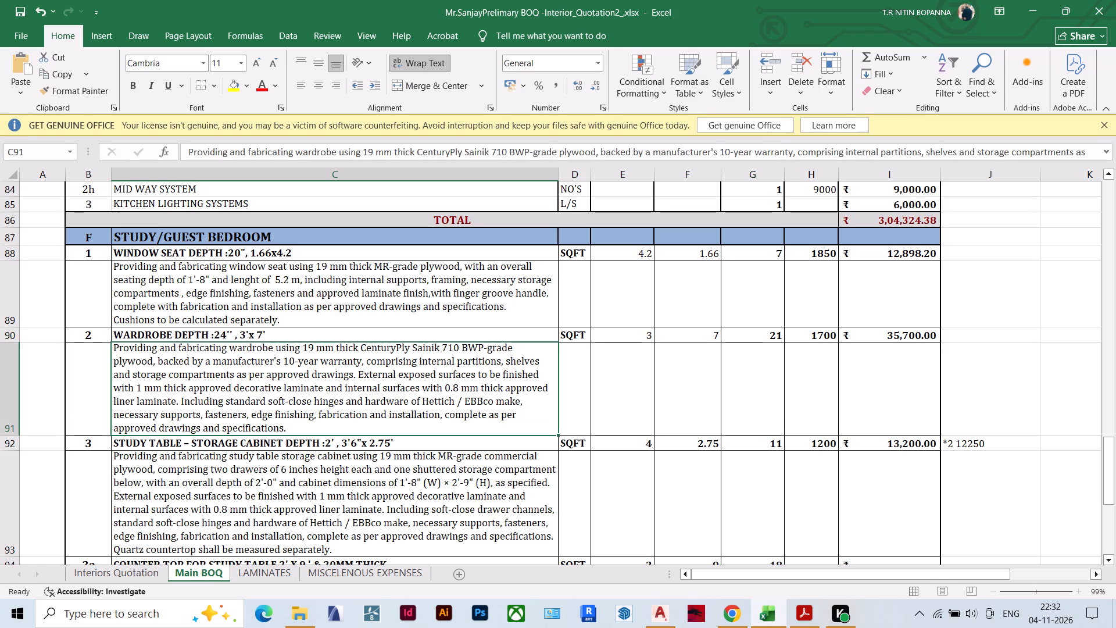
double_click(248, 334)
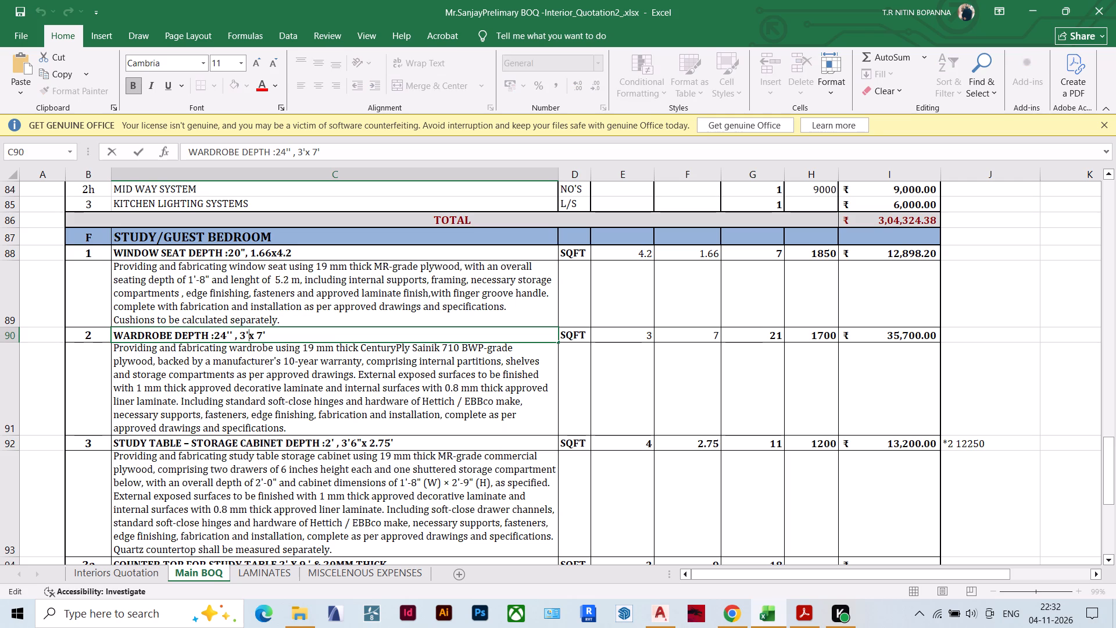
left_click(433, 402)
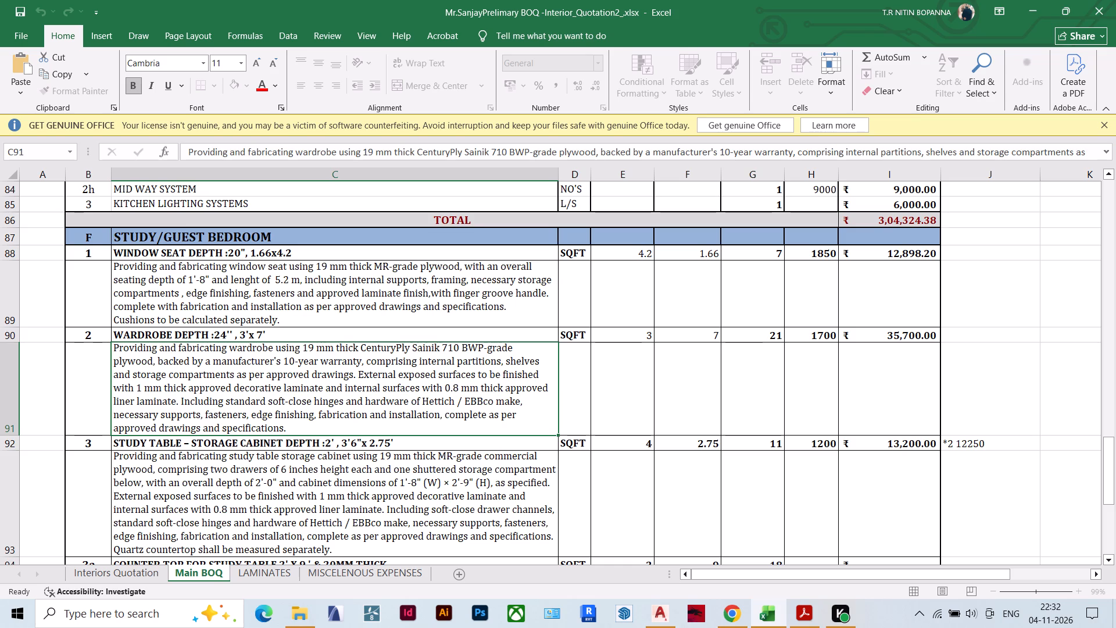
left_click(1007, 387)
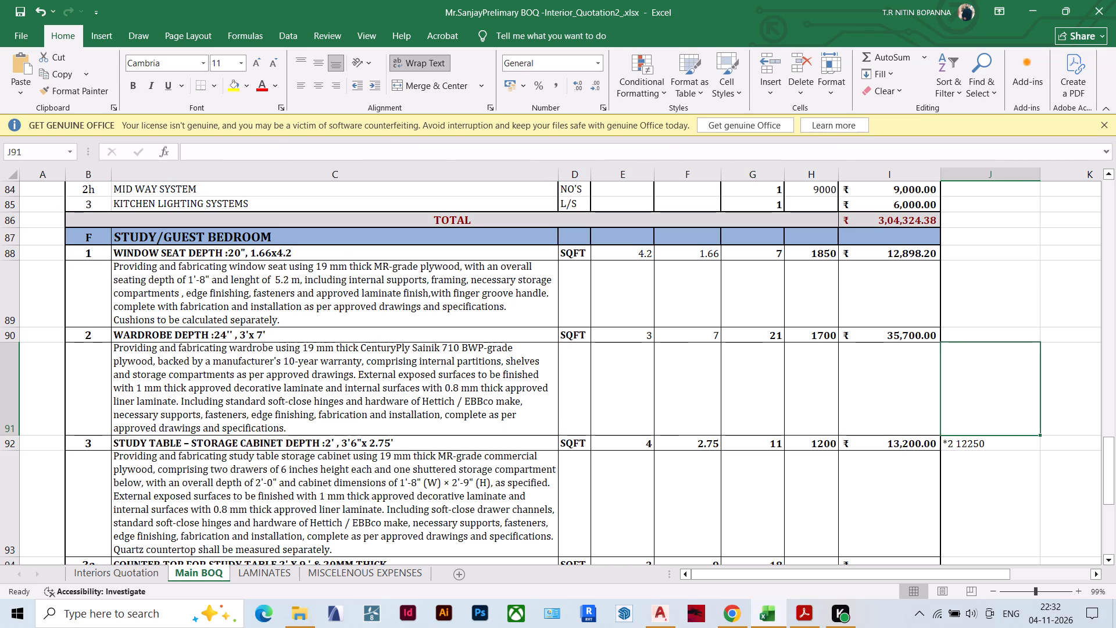
Calculate 175000 minus 120000 in the Calculator app and close it.
scroll(1006, 386, "down", 2)
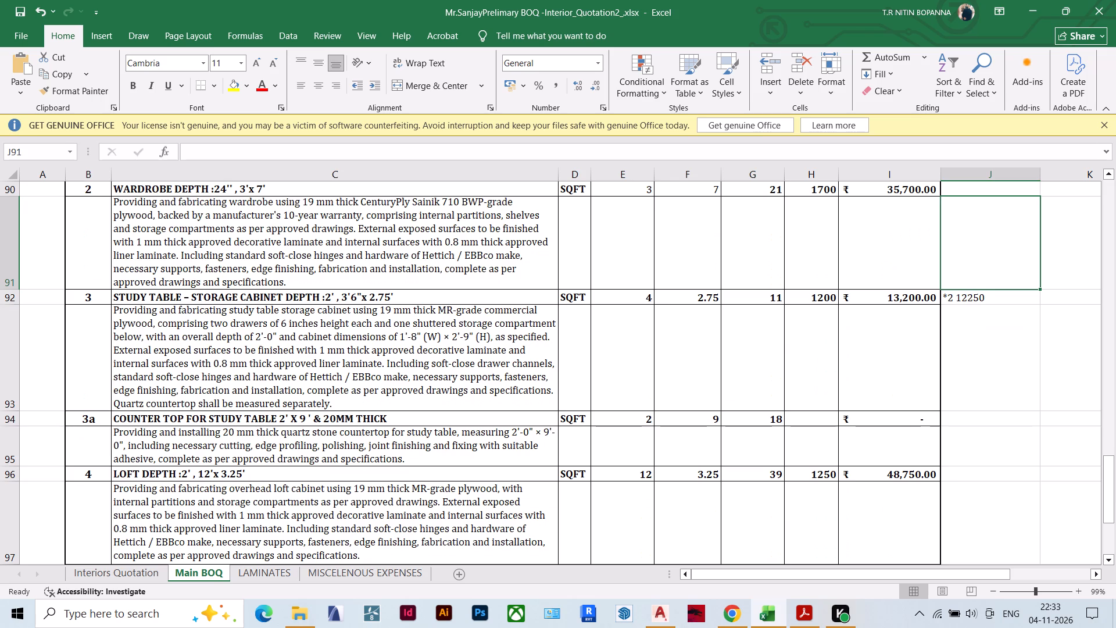
left_click(159, 627)
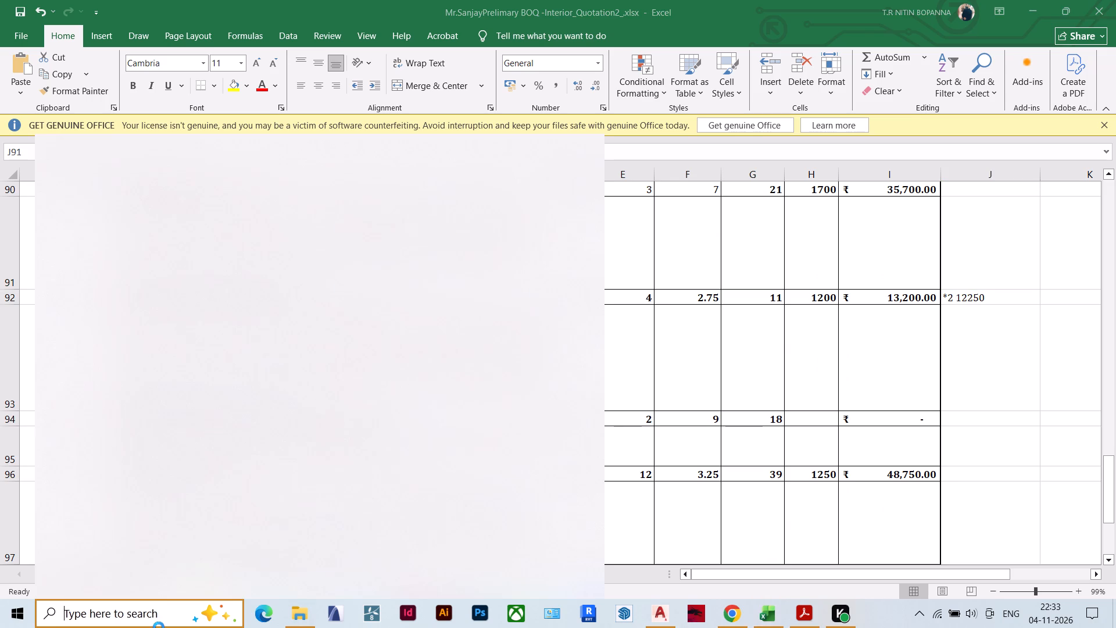
key("c")
left_click(126, 230)
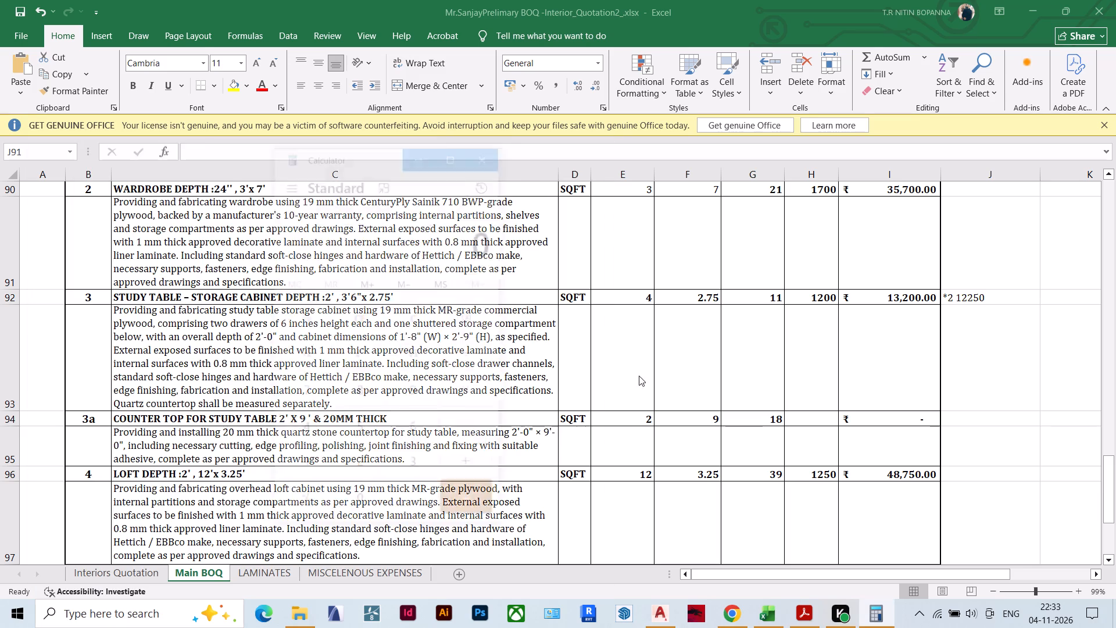
left_click(305, 466)
left_click(298, 388)
left_click(354, 429)
triple_click(358, 514)
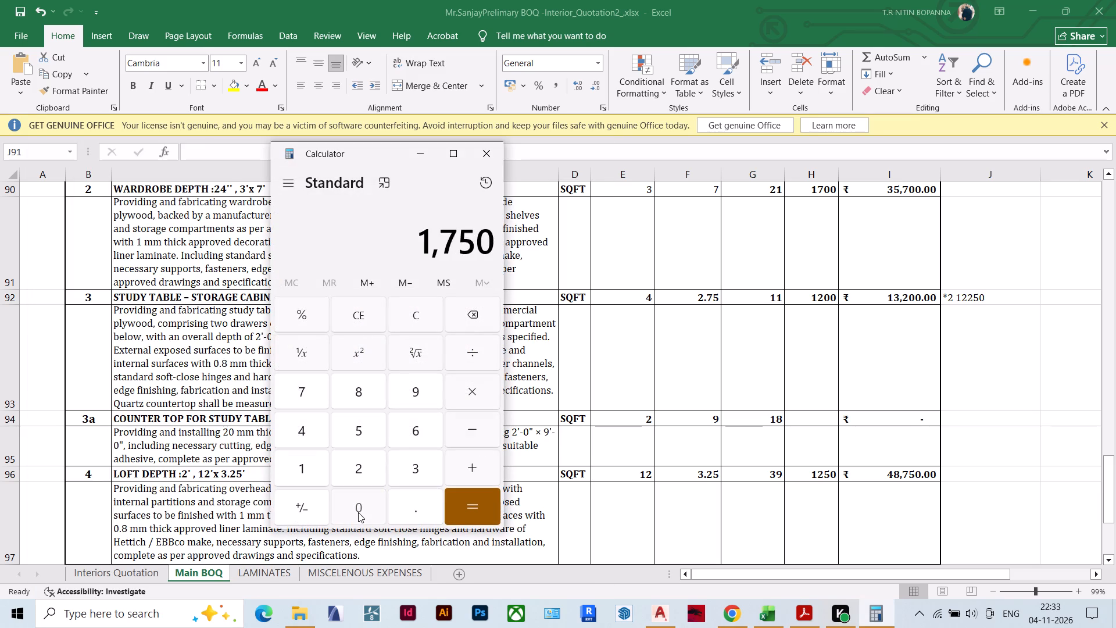
left_click(358, 512)
left_click(474, 324)
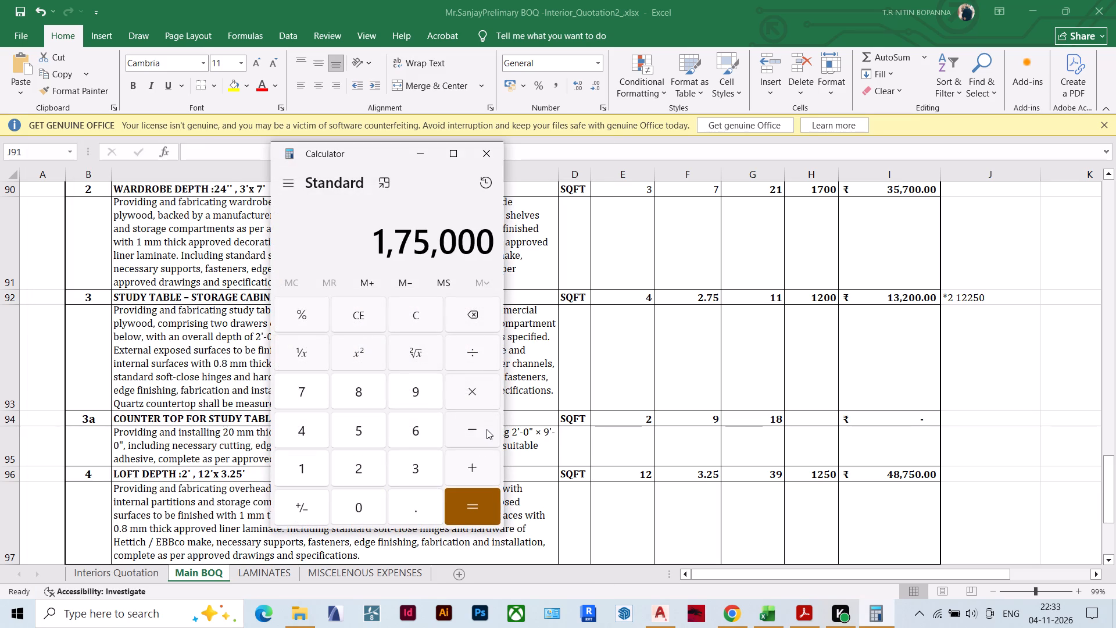
left_click(484, 430)
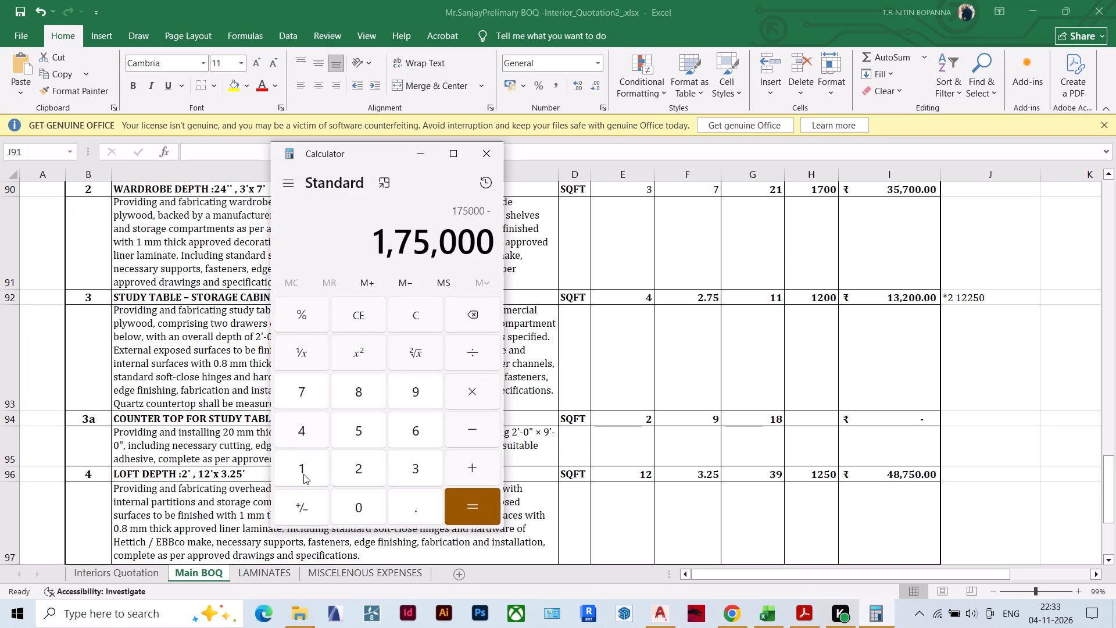
left_click(303, 476)
left_click(346, 479)
triple_click(362, 500)
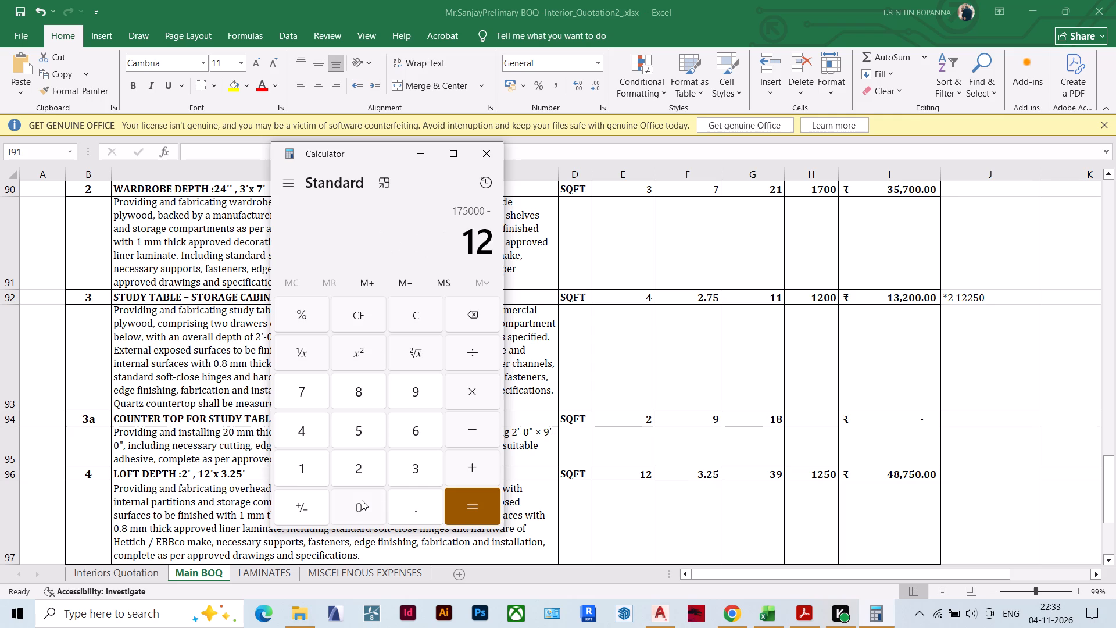
left_click(362, 499)
left_click(470, 508)
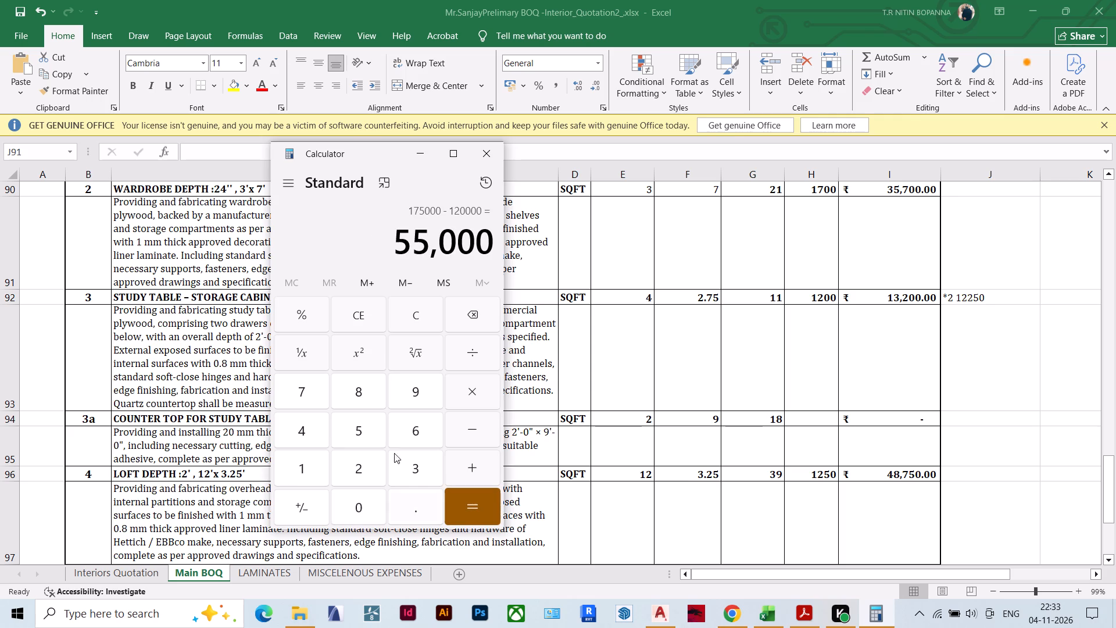
left_click(496, 161)
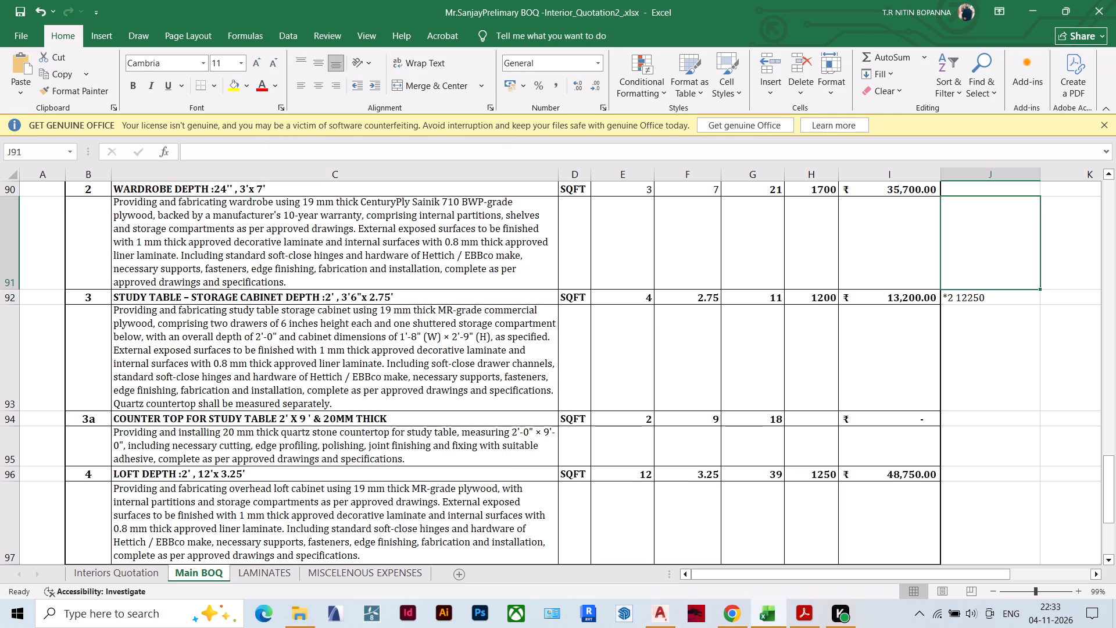
Set the rate of the study table's quartz countertop in the Study/Guest Bedroom section to 1000.
left_click(977, 379)
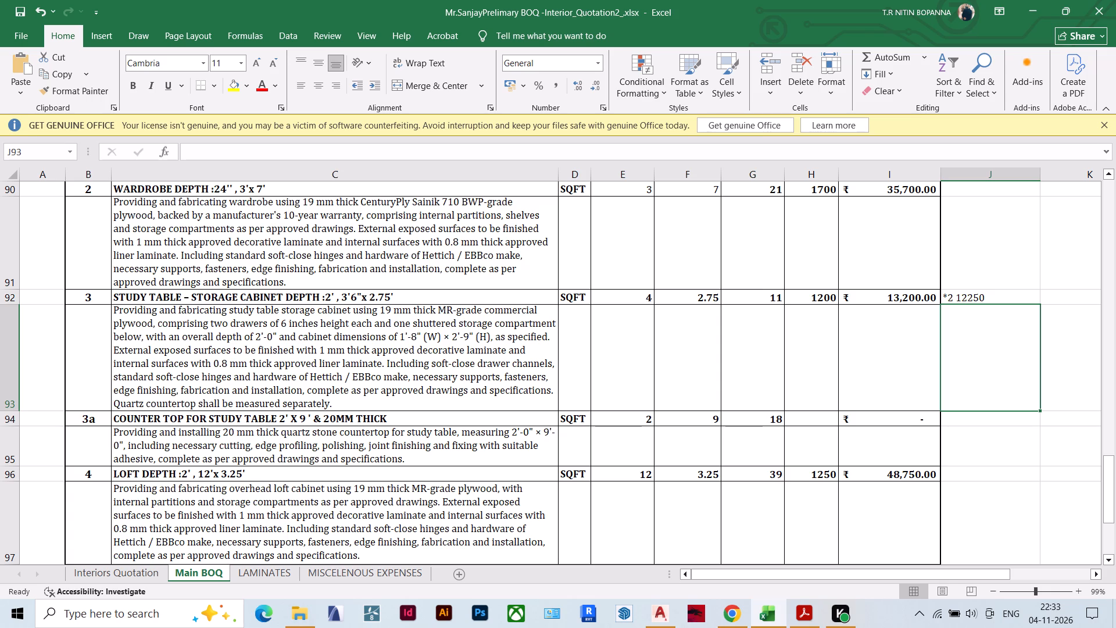
left_click(814, 419)
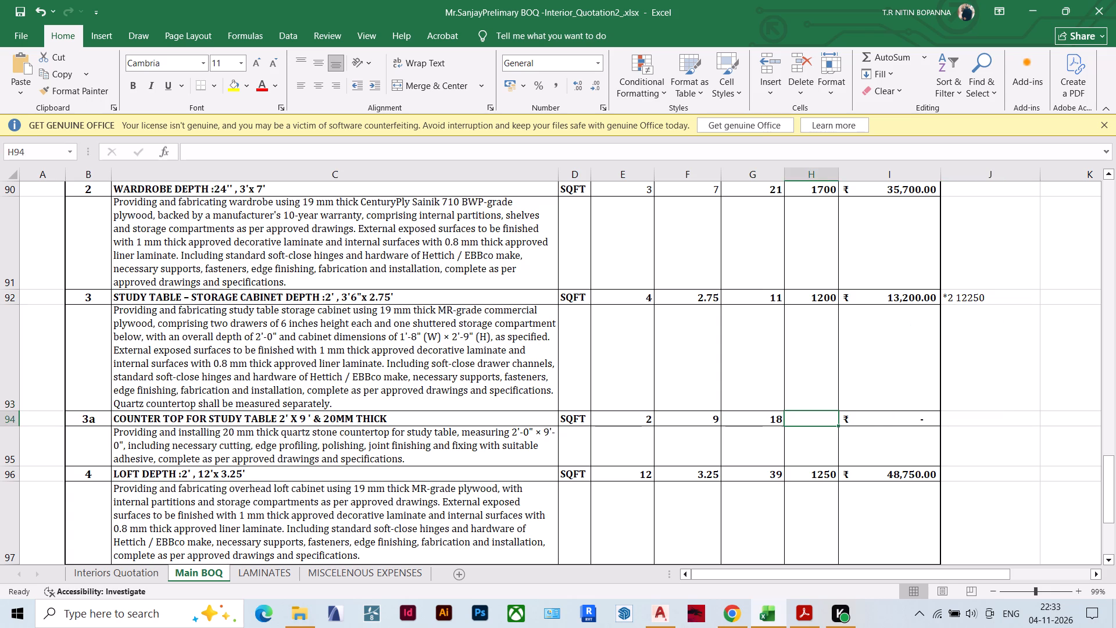
type("700")
left_click(1013, 441)
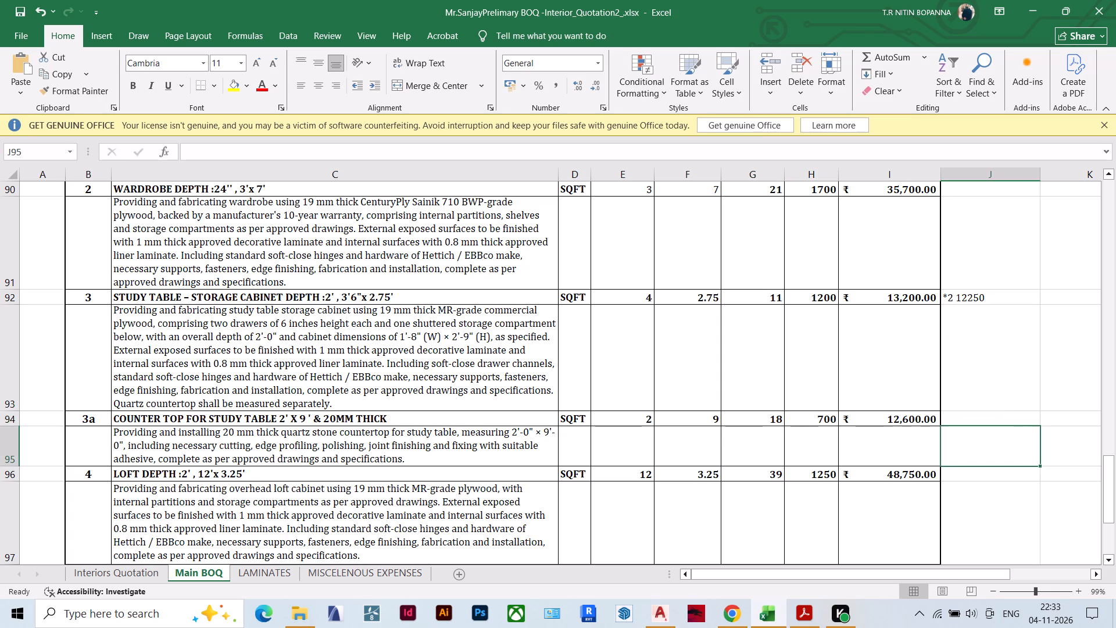
double_click(815, 419)
left_click(822, 419)
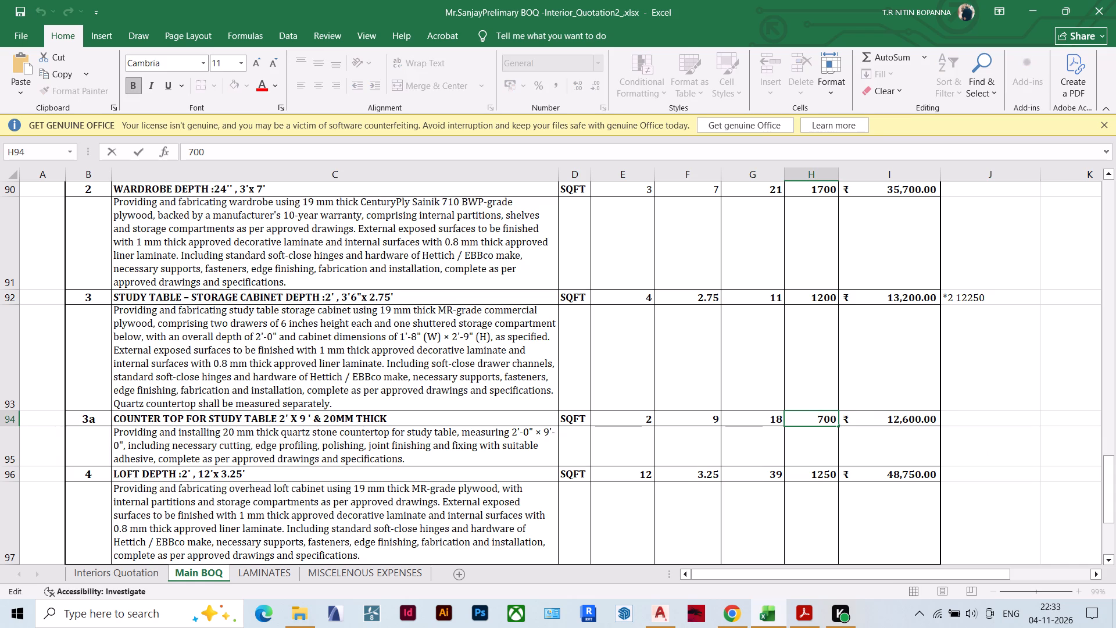
key("1")
key("0")
left_click(975, 426)
Change the length in the Study/Guest Bedroom loft heading to 11'4".
scroll(890, 420, "down", 1)
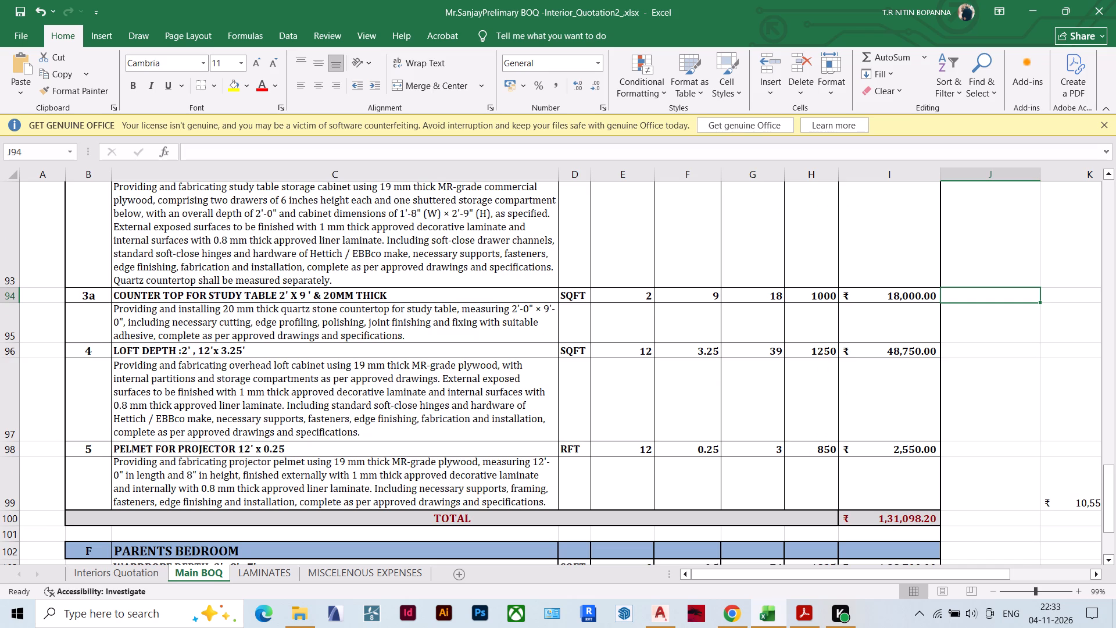
double_click(205, 352)
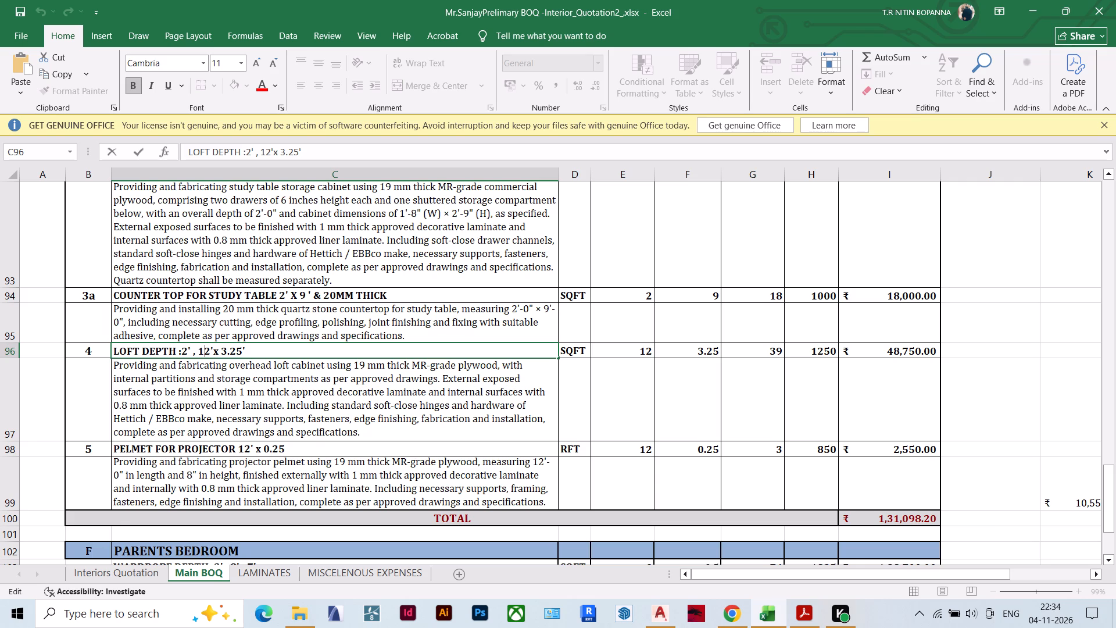
left_click(209, 351)
key("1")
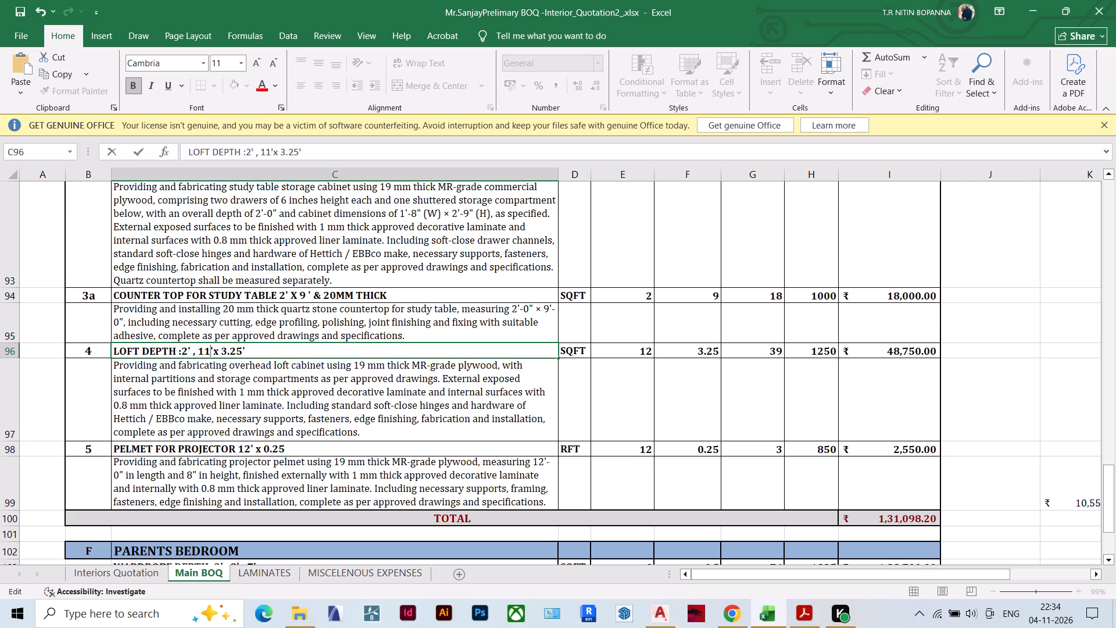
left_click(212, 353)
key("4")
key("shift+quotedbl")
left_click(291, 392)
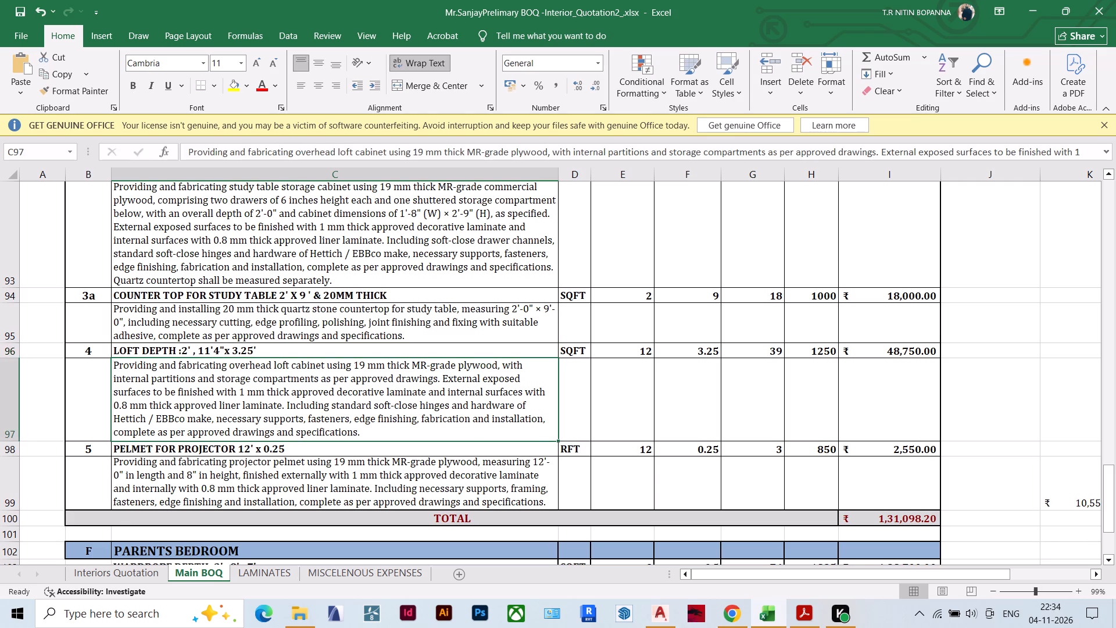
Change the height in the Study/Guest Bedroom loft heading to 3'3''.
double_click(254, 352)
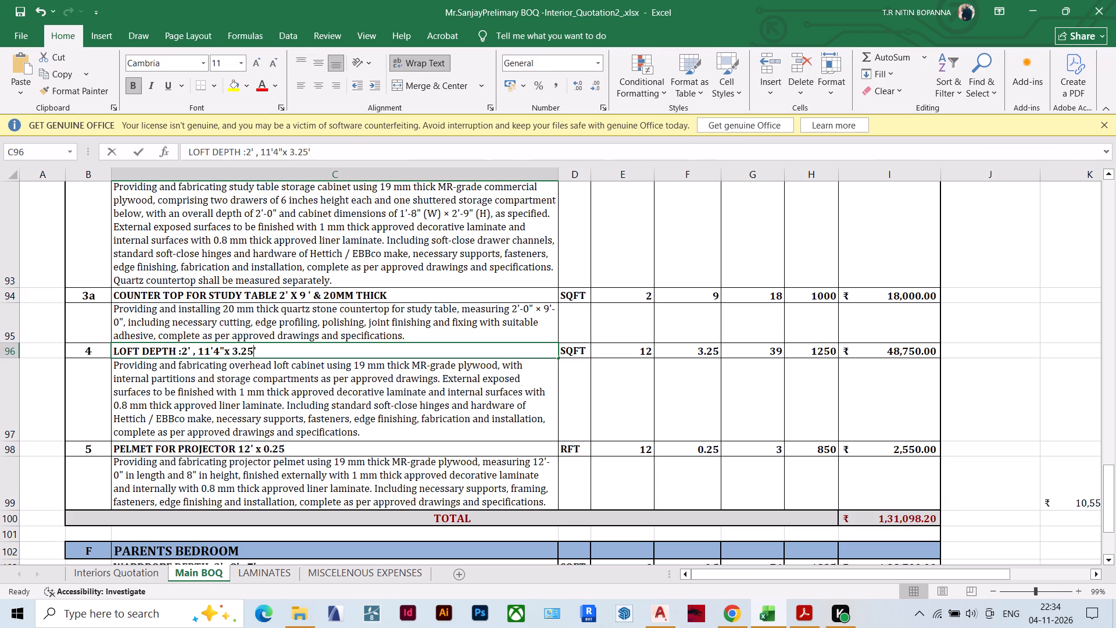
left_click_drag(253, 352, 243, 352)
key("3")
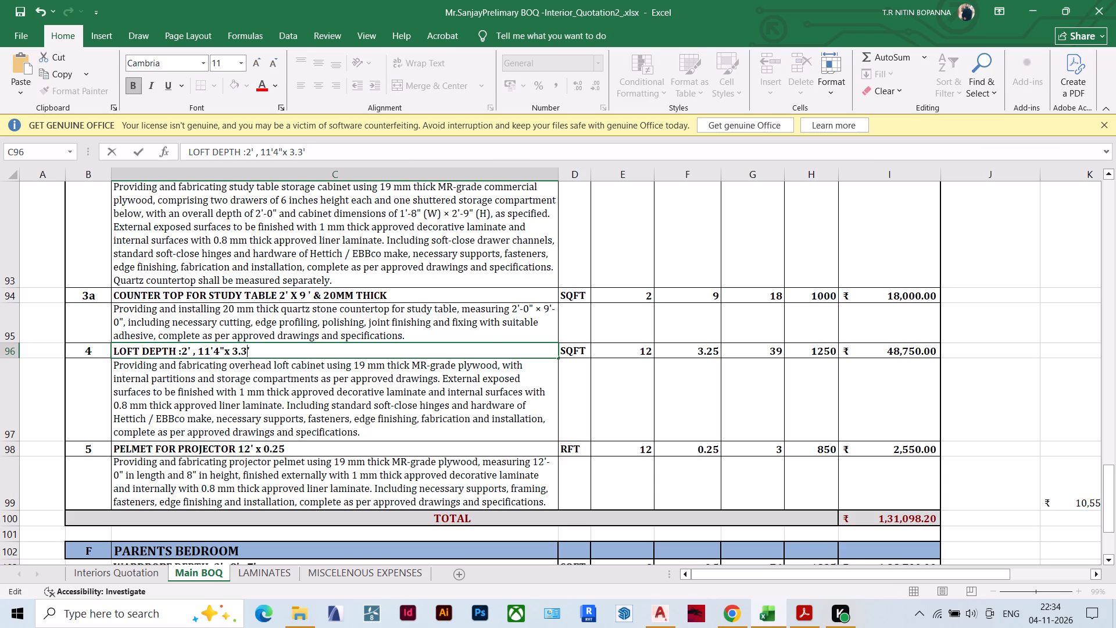
left_click(239, 356)
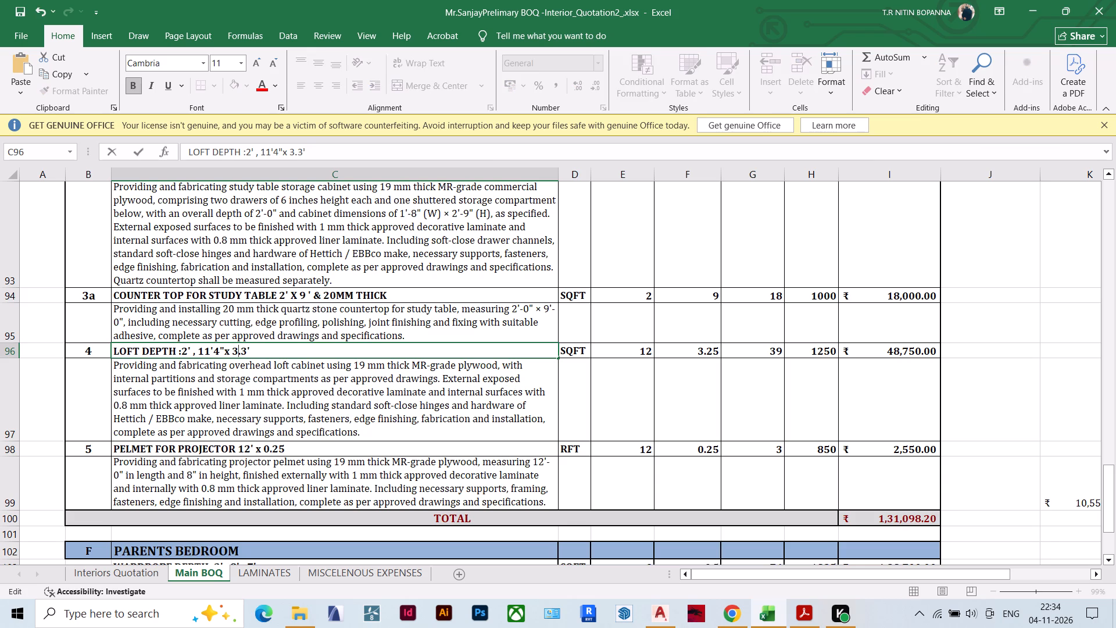
left_click(240, 350)
key("BackSpace")
key("apostrophe")
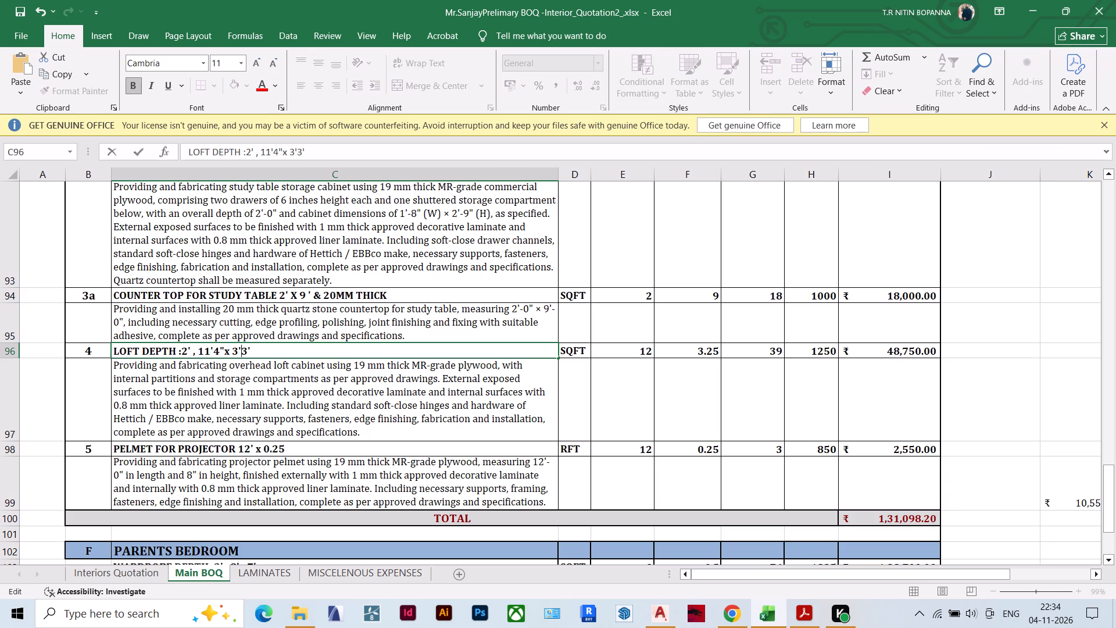
left_click(248, 349)
key("apostrophe")
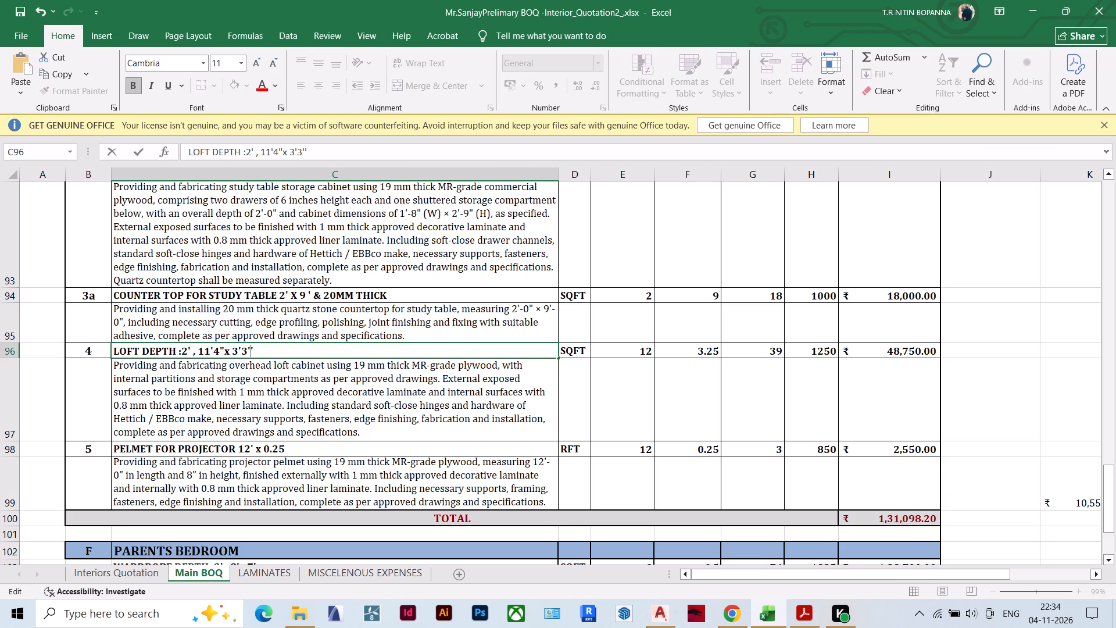
left_click(312, 399)
Change the width in the study table storage cabinet heading to 3'4".
scroll(292, 349, "up", 1)
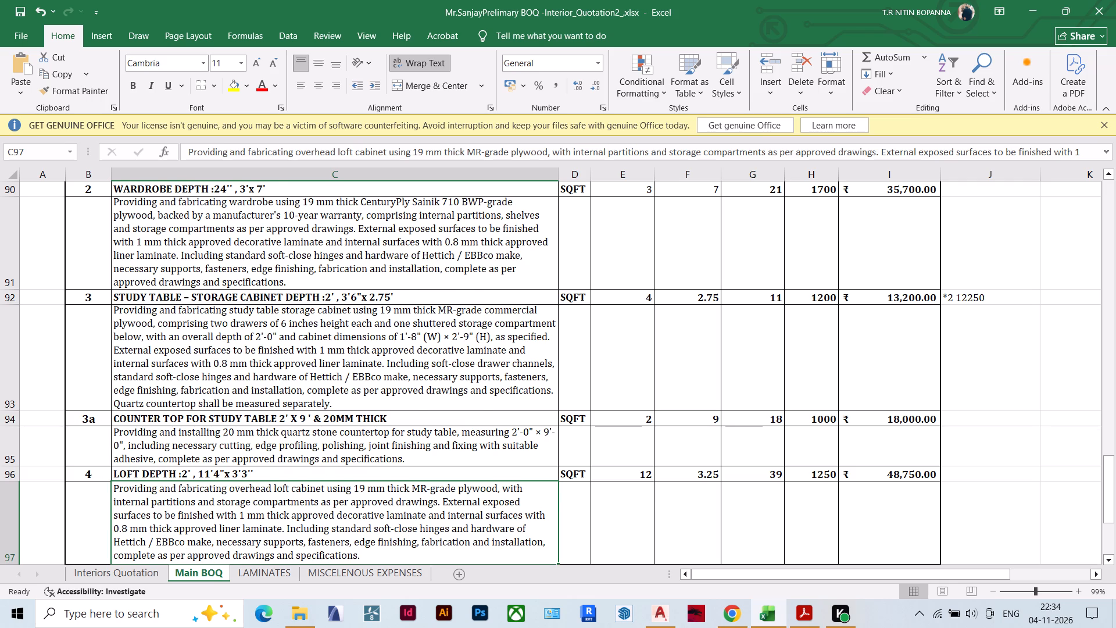
scroll(235, 325, "up", 1)
left_click(335, 398)
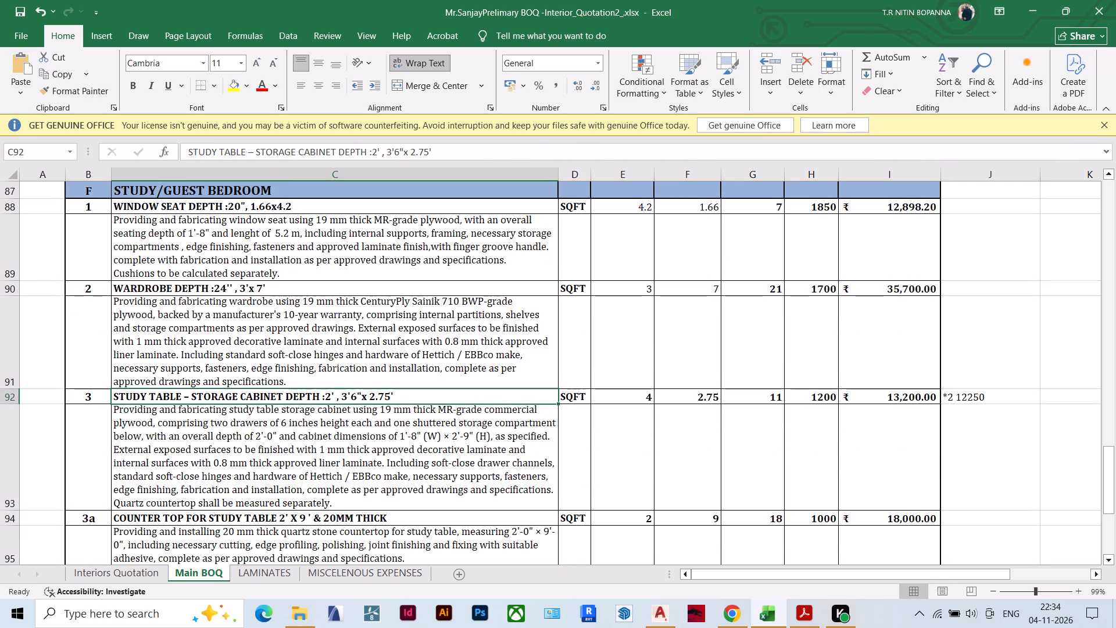
left_click(335, 398)
double_click(335, 398)
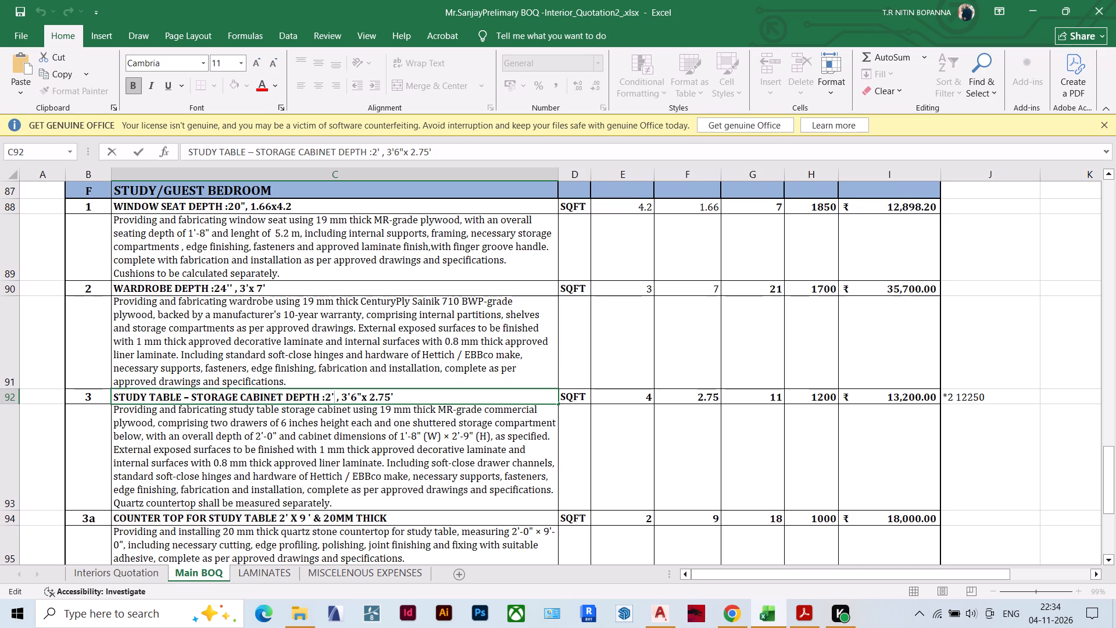
key("Escape")
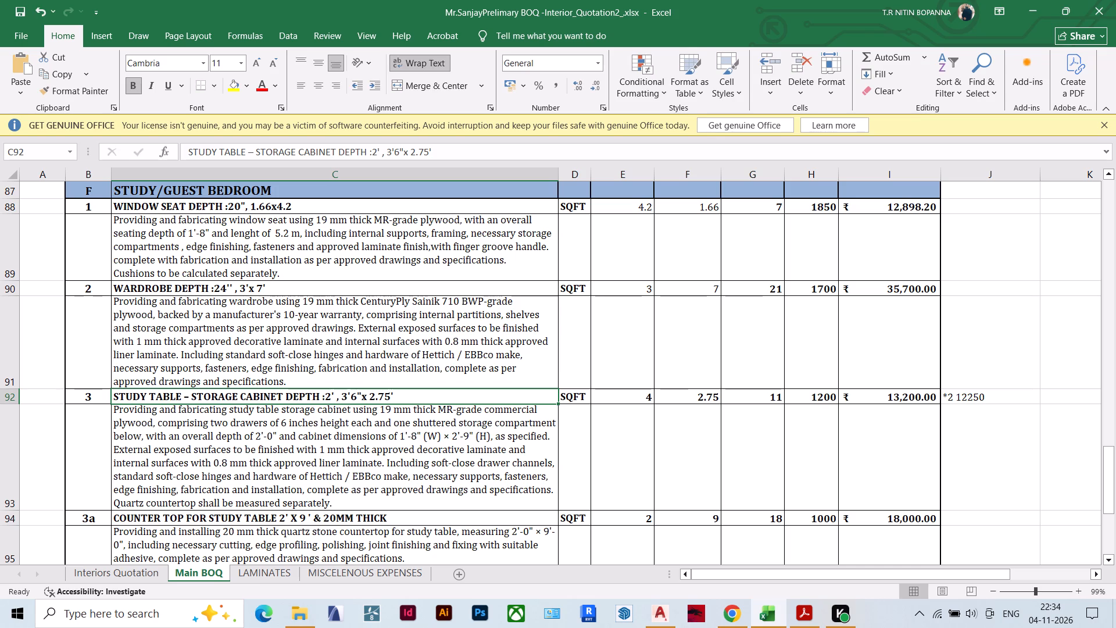
double_click(356, 396)
left_click(357, 396)
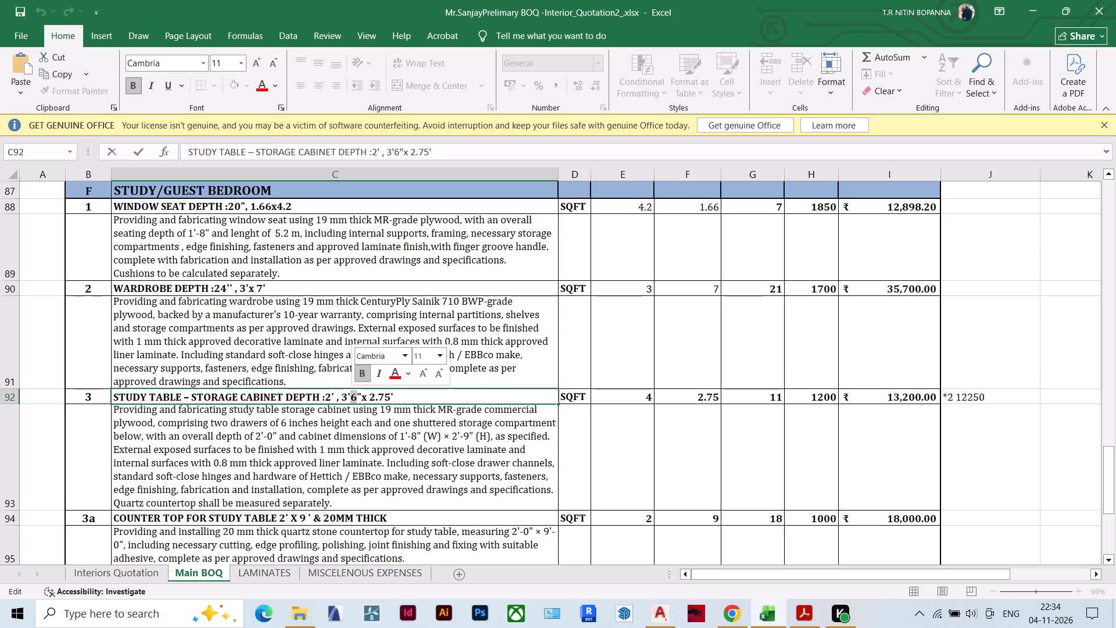
key("4")
left_click(400, 449)
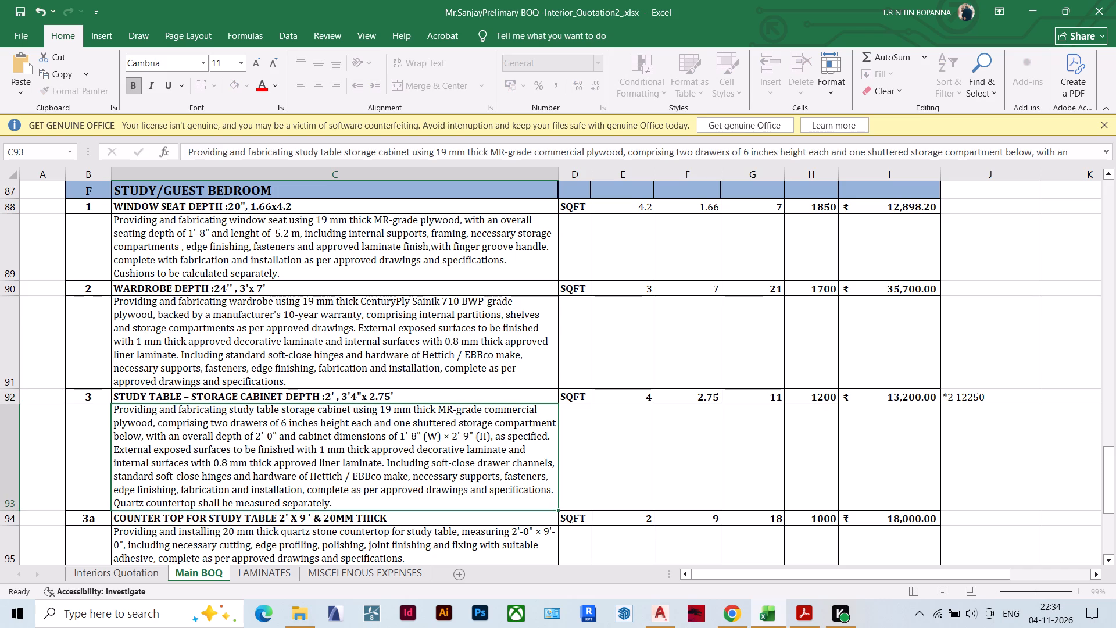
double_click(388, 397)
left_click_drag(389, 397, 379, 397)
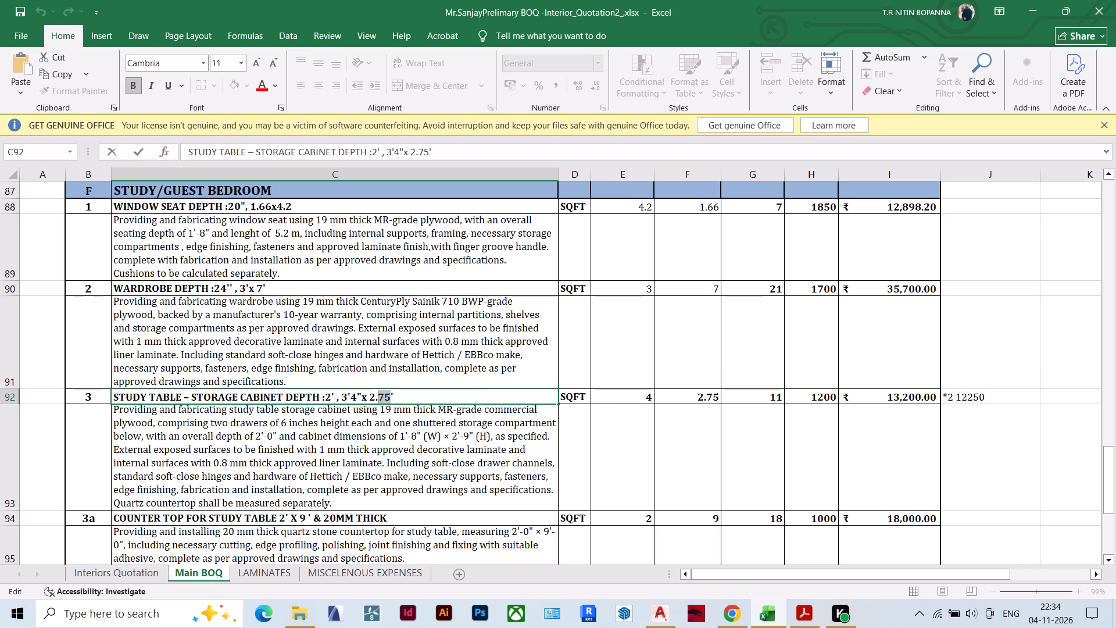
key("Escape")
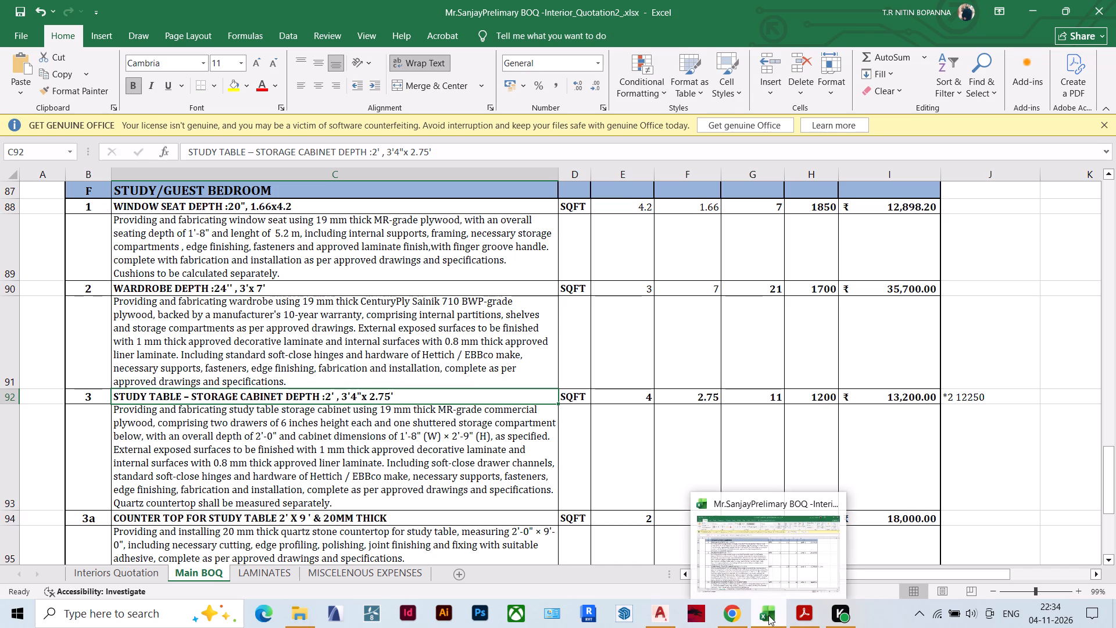
Switch to the floor plan drawing in AutoCAD and locate Elevation A with the projector screen, study counter and wardrobe.
left_click(662, 616)
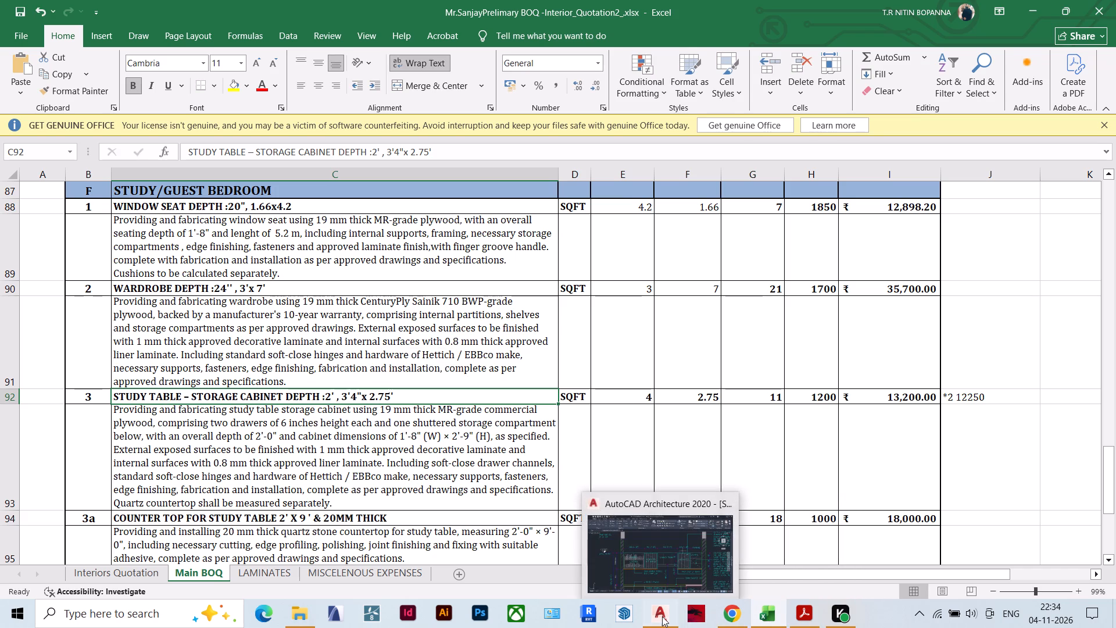
scroll(481, 392, "down", 5)
key("Escape")
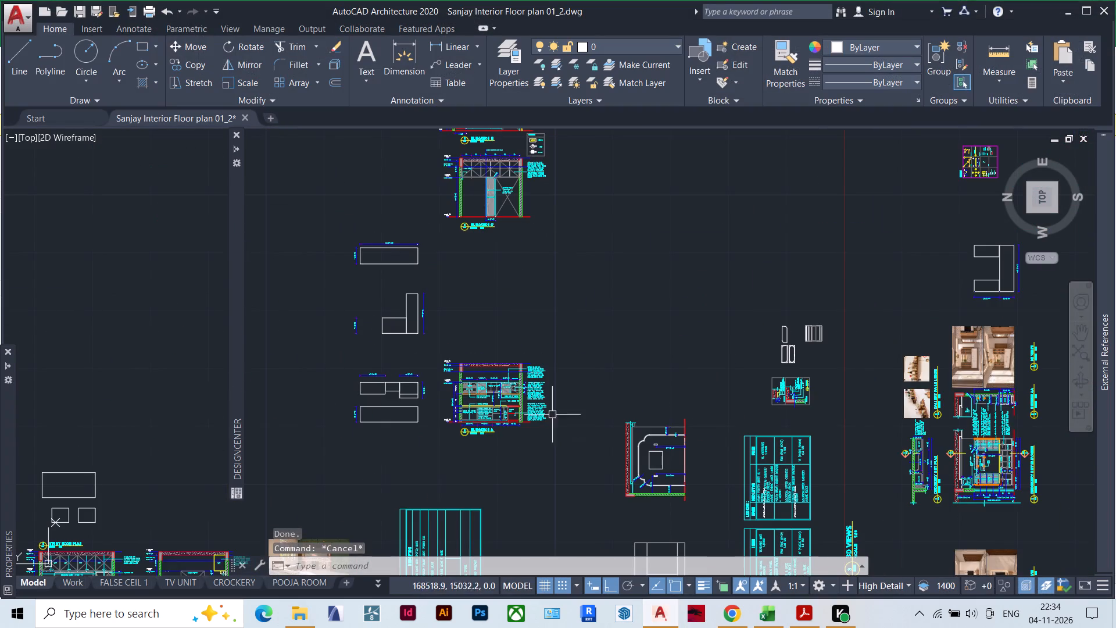
scroll(517, 396, "down", 2)
scroll(746, 330, "down", 2)
scroll(744, 417, "up", 2)
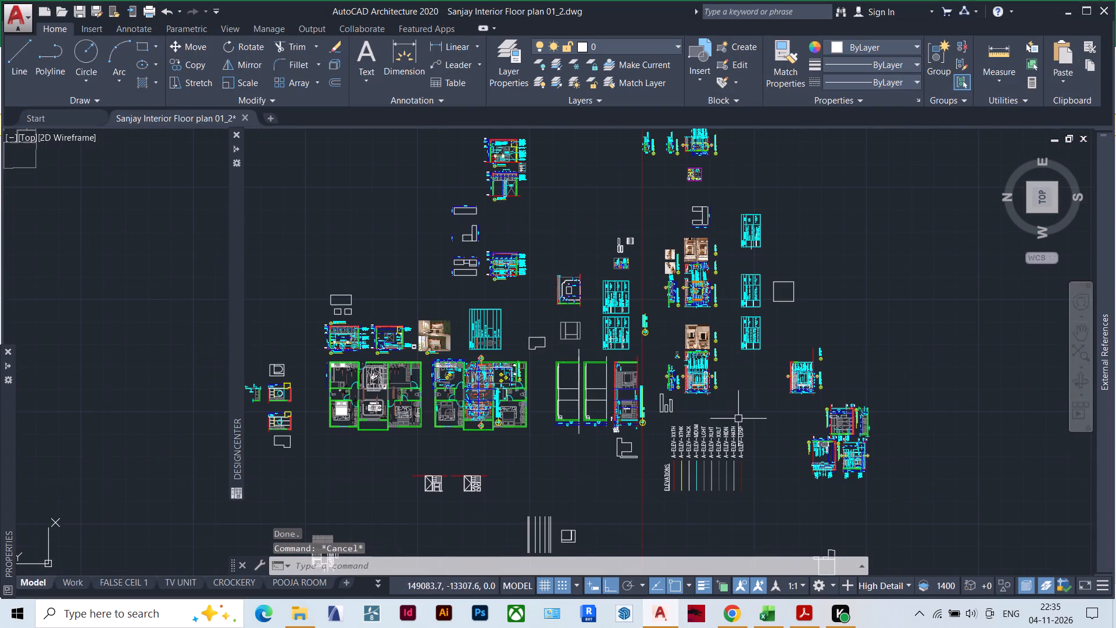
scroll(403, 359, "up", 2)
scroll(308, 318, "up", 1)
scroll(573, 363, "down", 2)
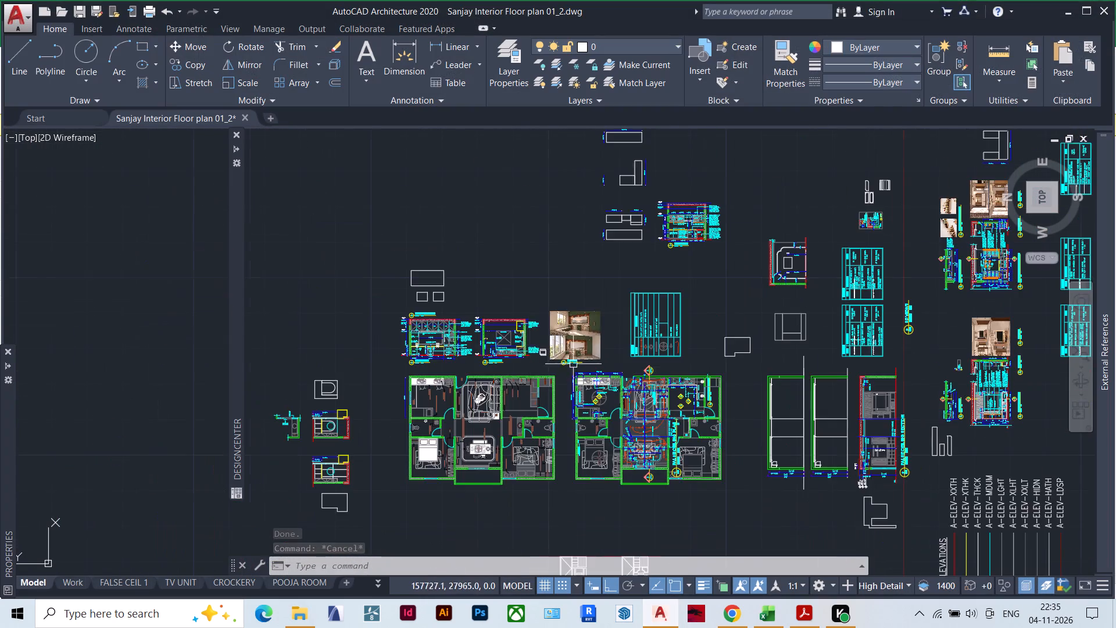
scroll(389, 332, "up", 1)
scroll(439, 359, "up", 4)
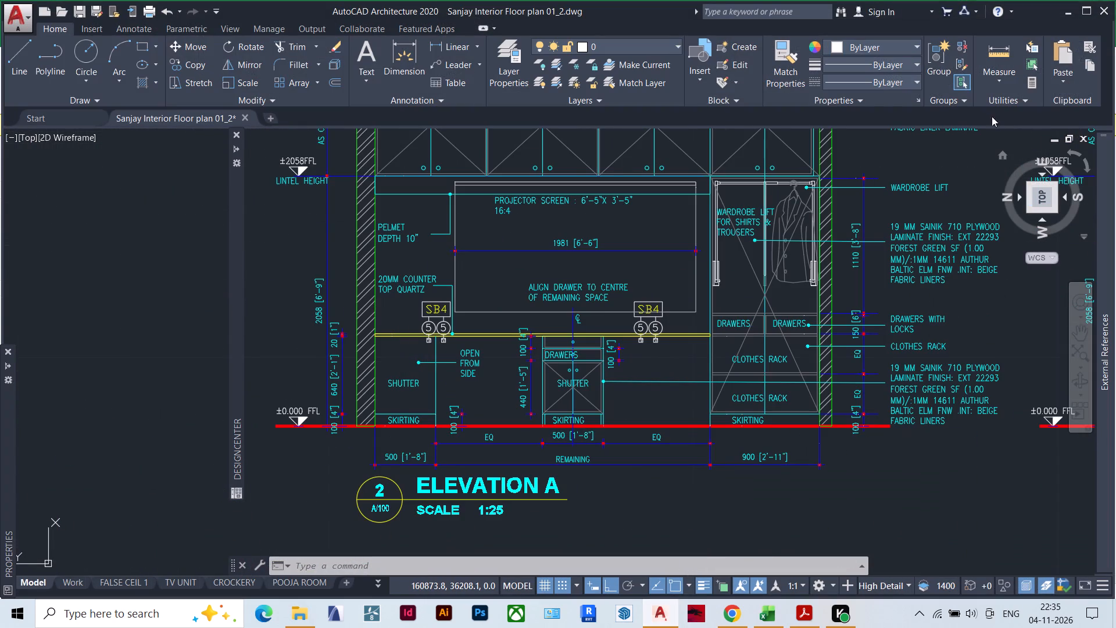
Measure the height of the central drawer cabinet in Elevation A from the countertop's underside to the floor line.
left_click(999, 87)
left_click(1012, 136)
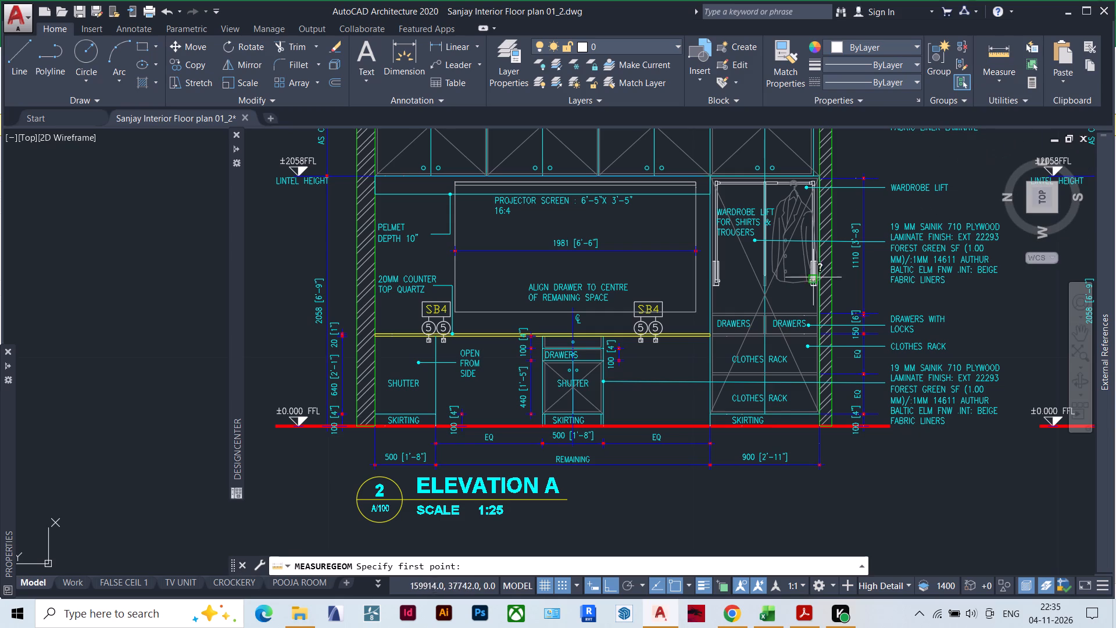
scroll(567, 366, "up", 1)
scroll(518, 347, "up", 1)
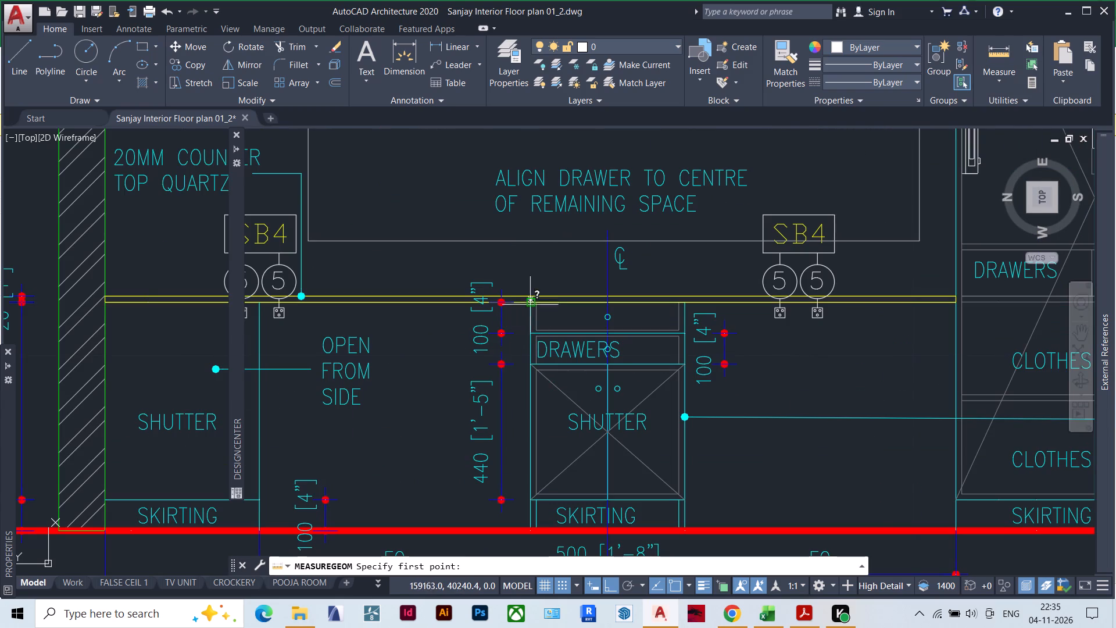
left_click(531, 302)
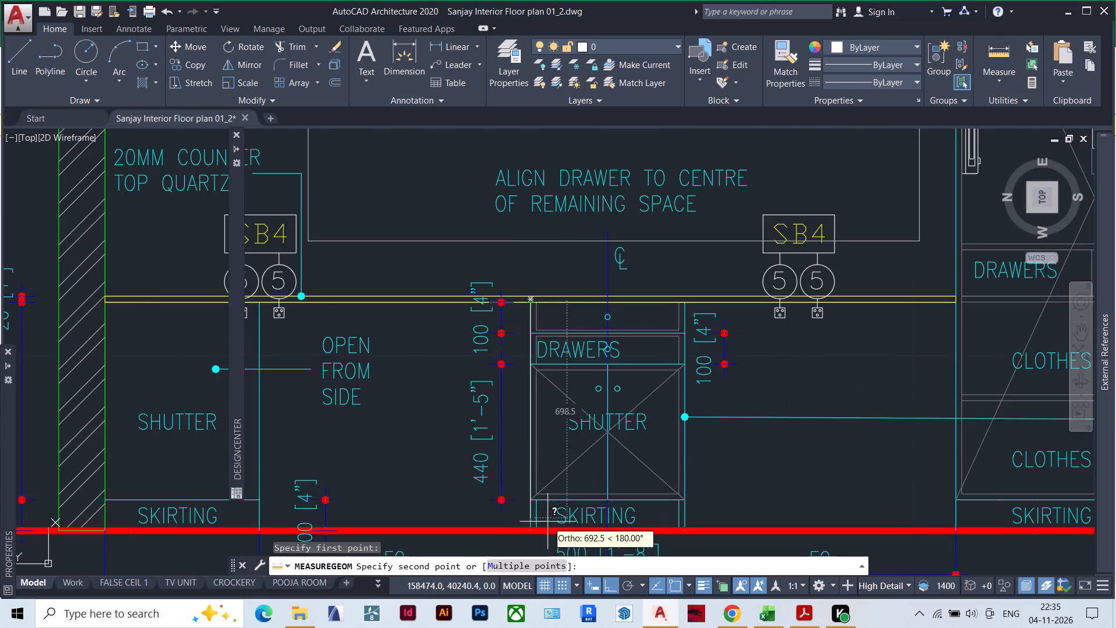
key("Escape")
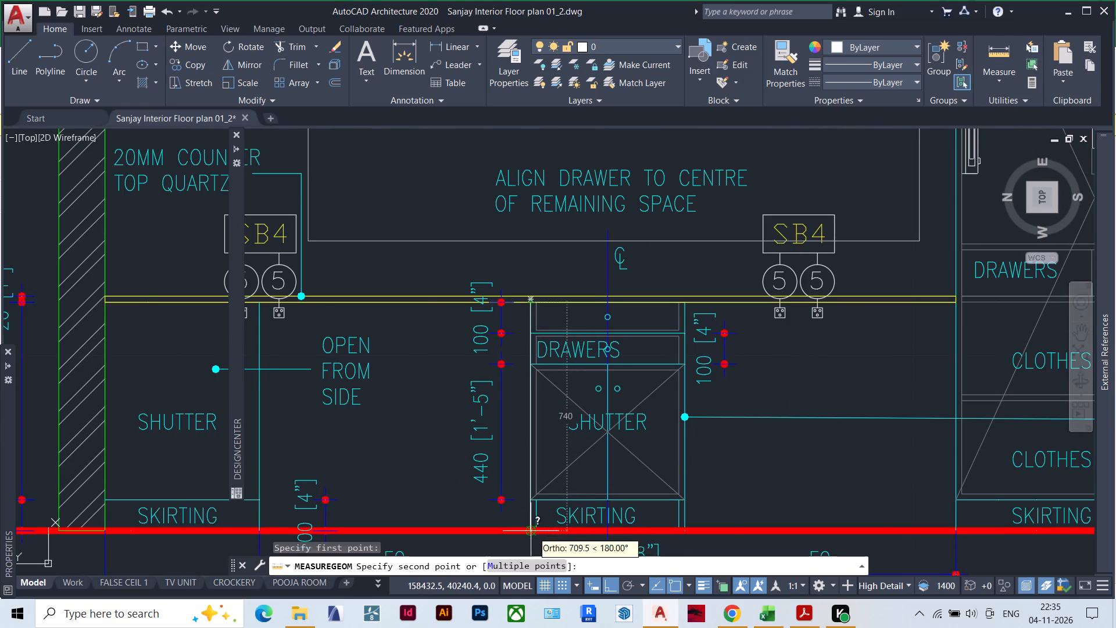
Measure the height of the central cabinet in Elevation A from the underside of its drawers to the floor line.
scroll(521, 441, "down", 1)
left_click(989, 85)
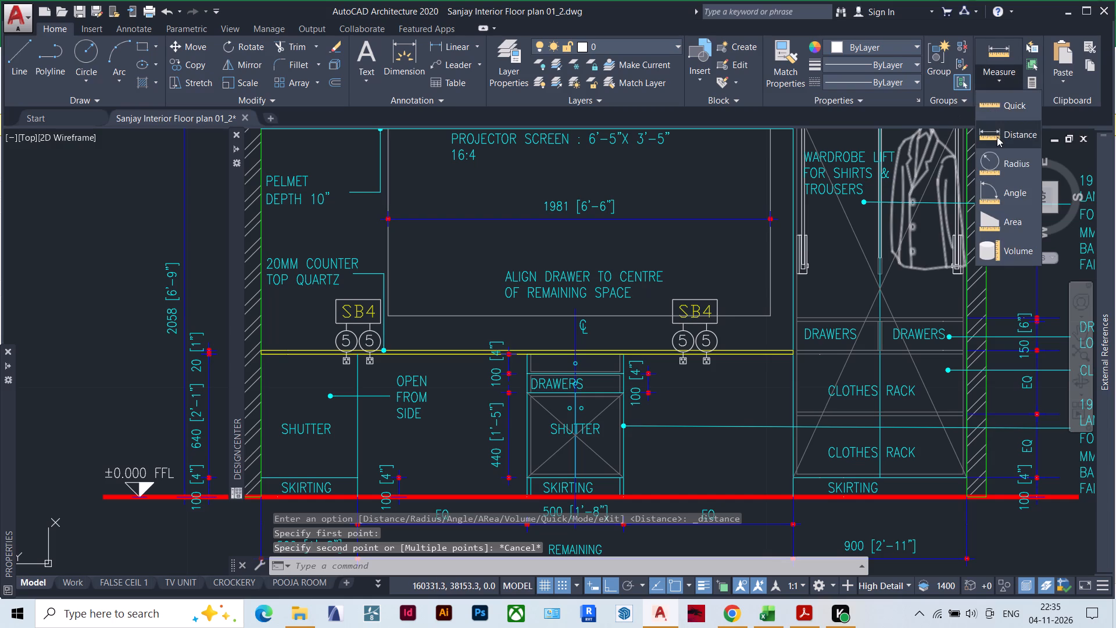
left_click(997, 138)
scroll(528, 376, "up", 1)
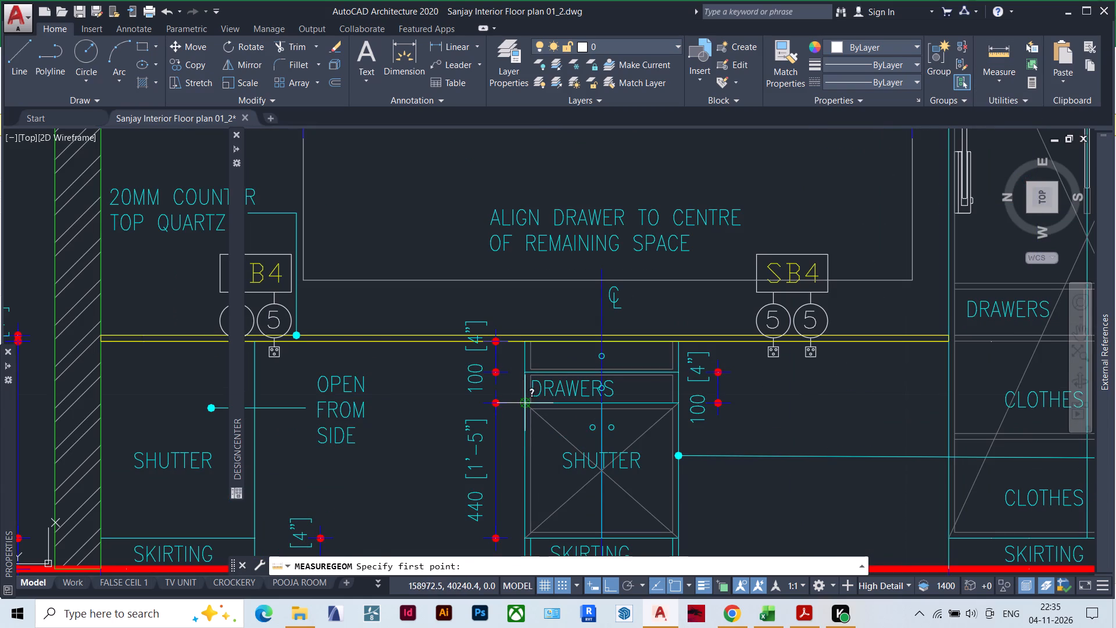
left_click(523, 403)
scroll(516, 350, "down", 1)
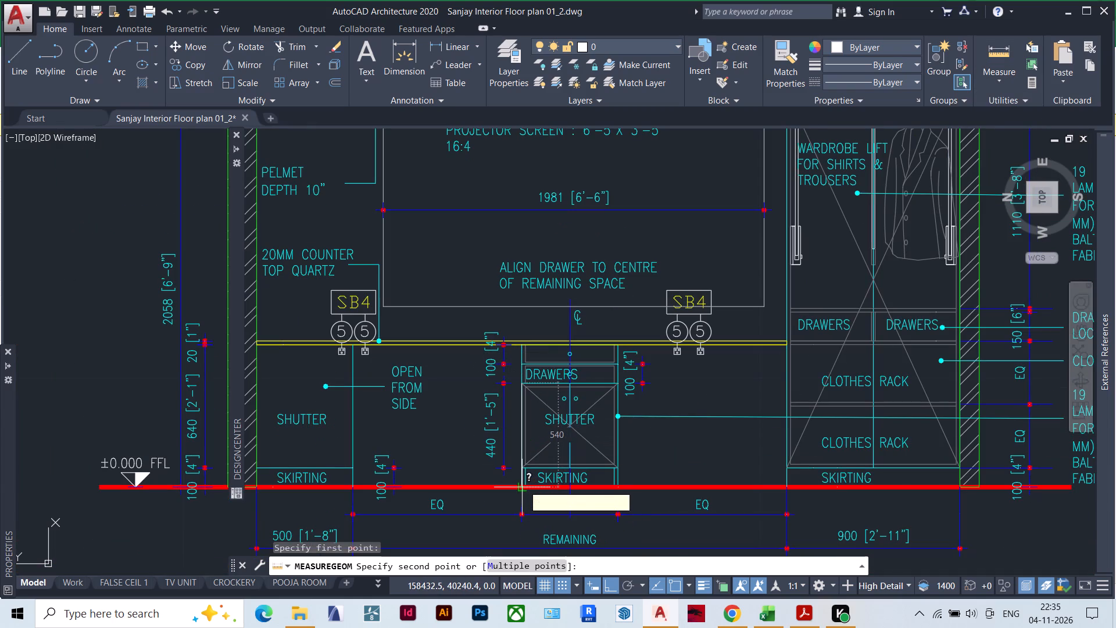
key("Escape")
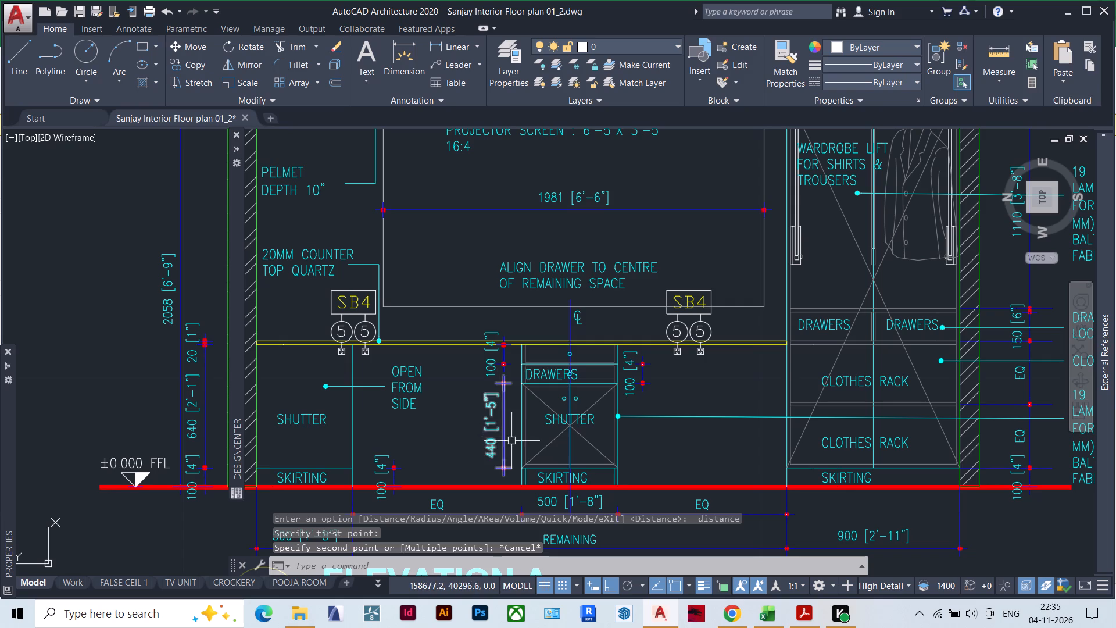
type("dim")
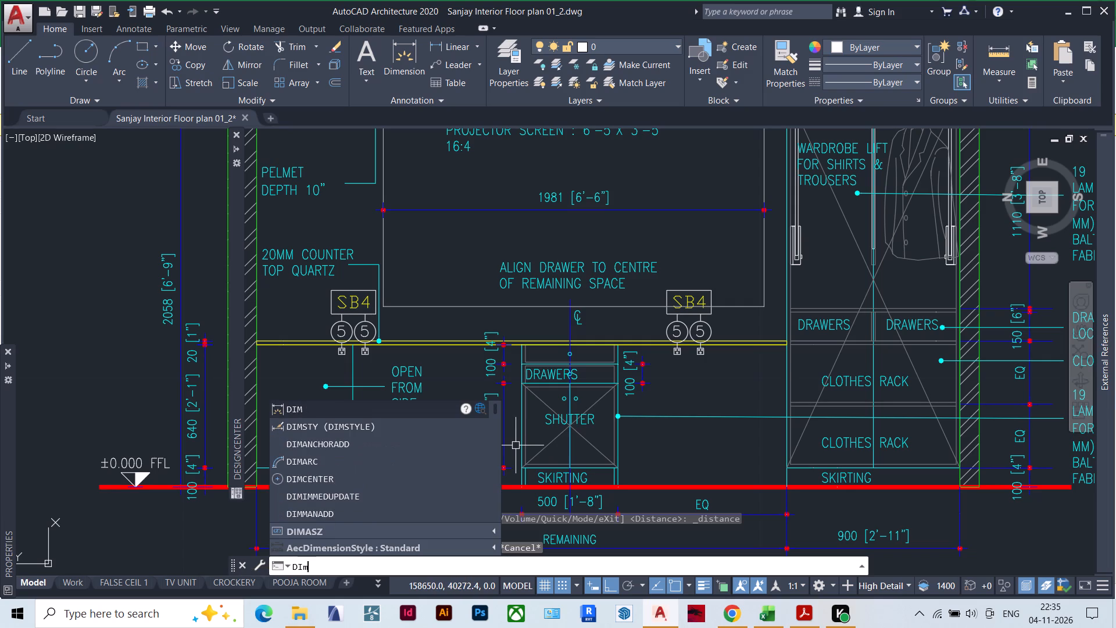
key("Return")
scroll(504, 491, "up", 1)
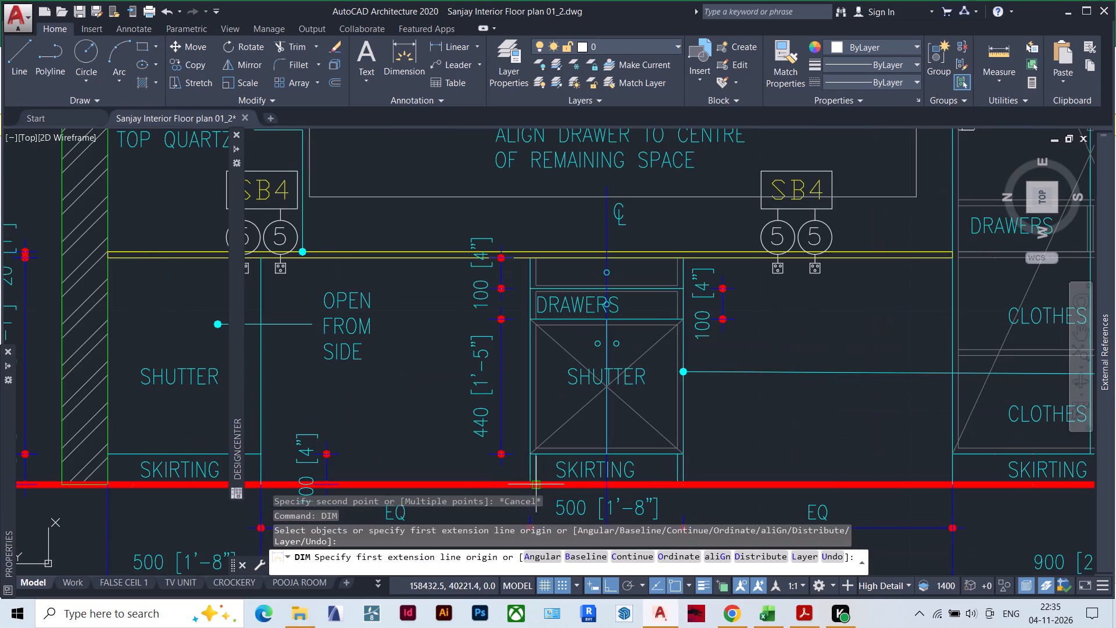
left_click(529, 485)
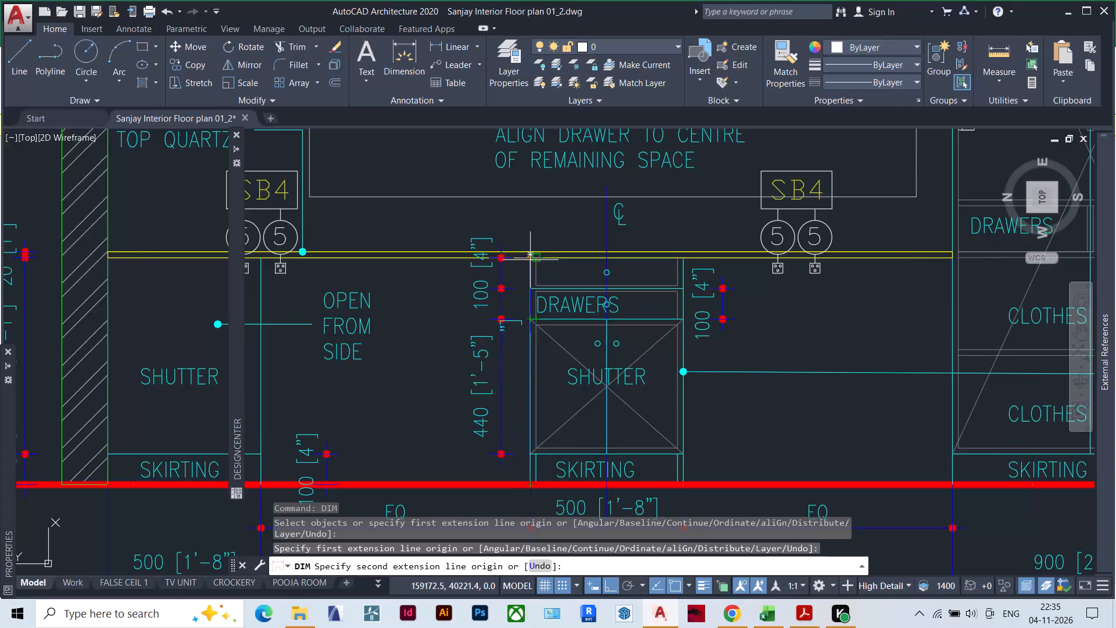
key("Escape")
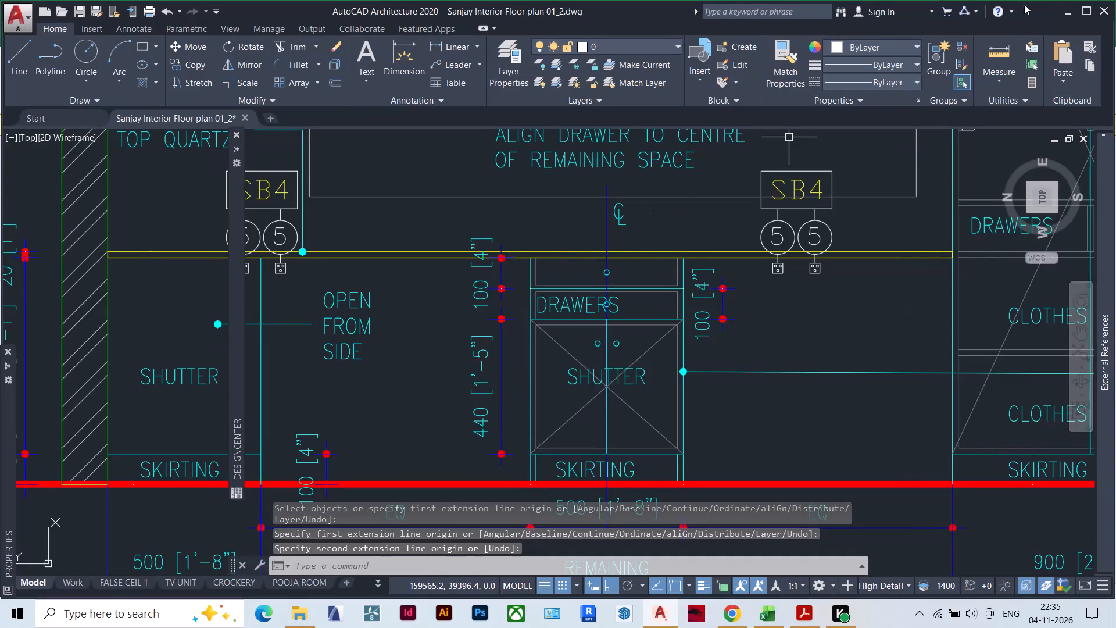
Switch to the Excel quotation and change the height in the study table storage cabinet heading to 2'5'.
left_click(1064, 13)
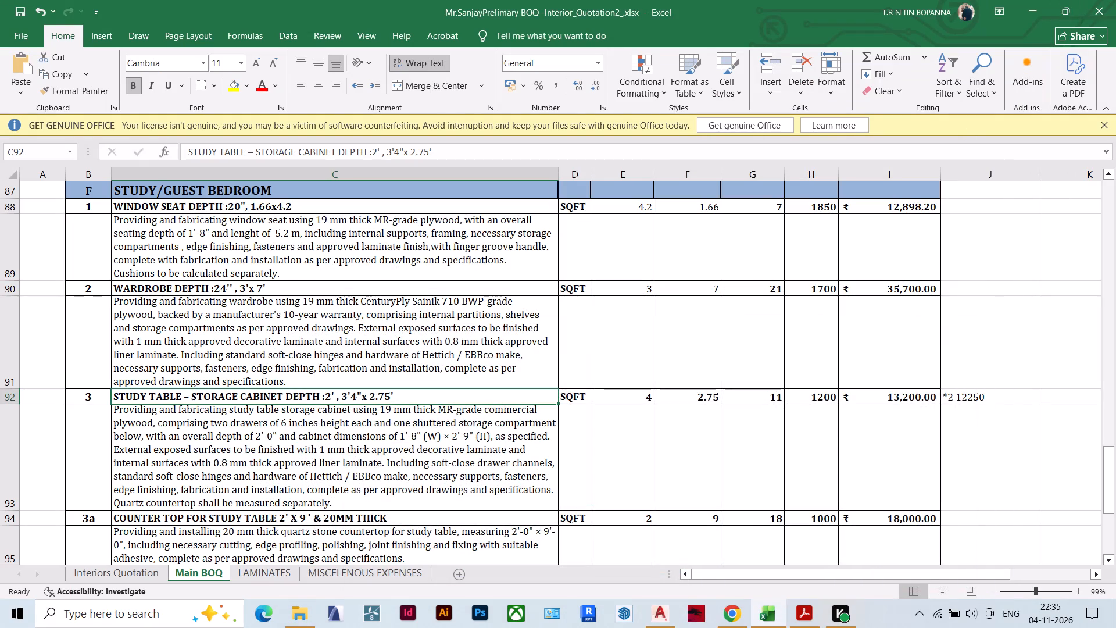
double_click(378, 394)
left_click_drag(380, 398, 385, 395)
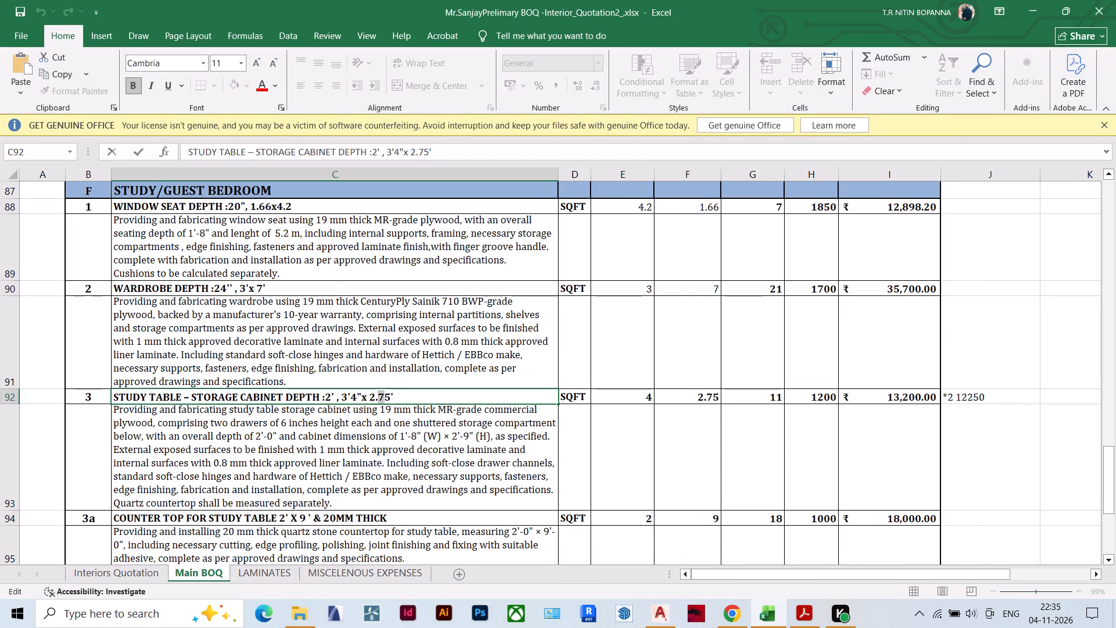
left_click_drag(385, 395, 388, 396)
key("5")
left_click(378, 399)
key("BackSpace")
key("apostrophe")
left_click(430, 433)
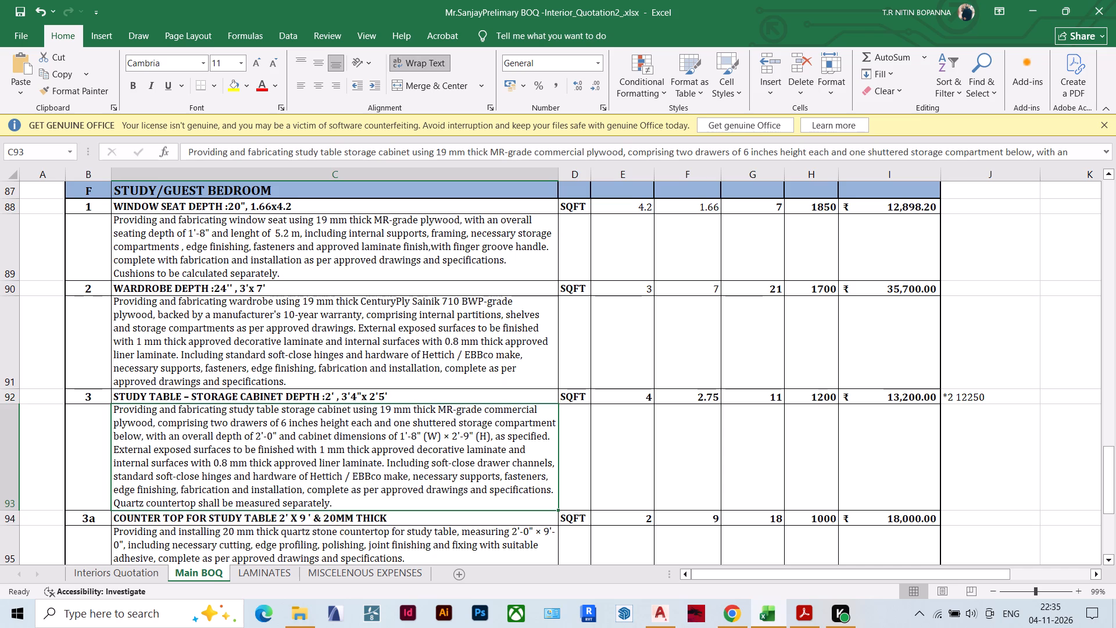
left_click(630, 399)
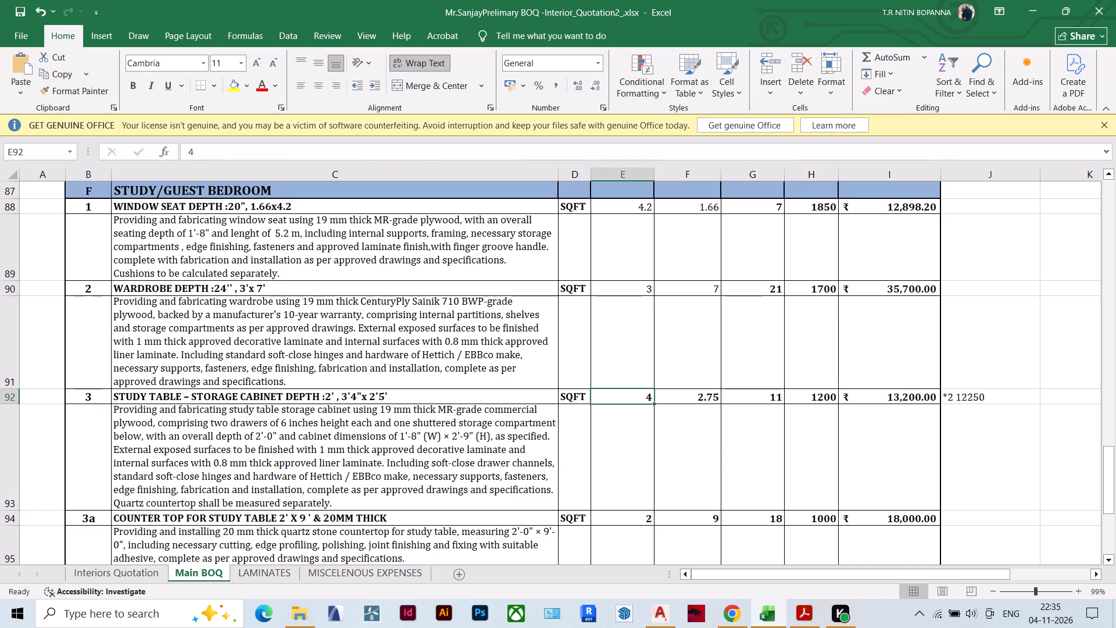
Change the height in the Study/Guest Bedroom wardrobe heading to 6'9".
double_click(260, 290)
left_click(262, 287)
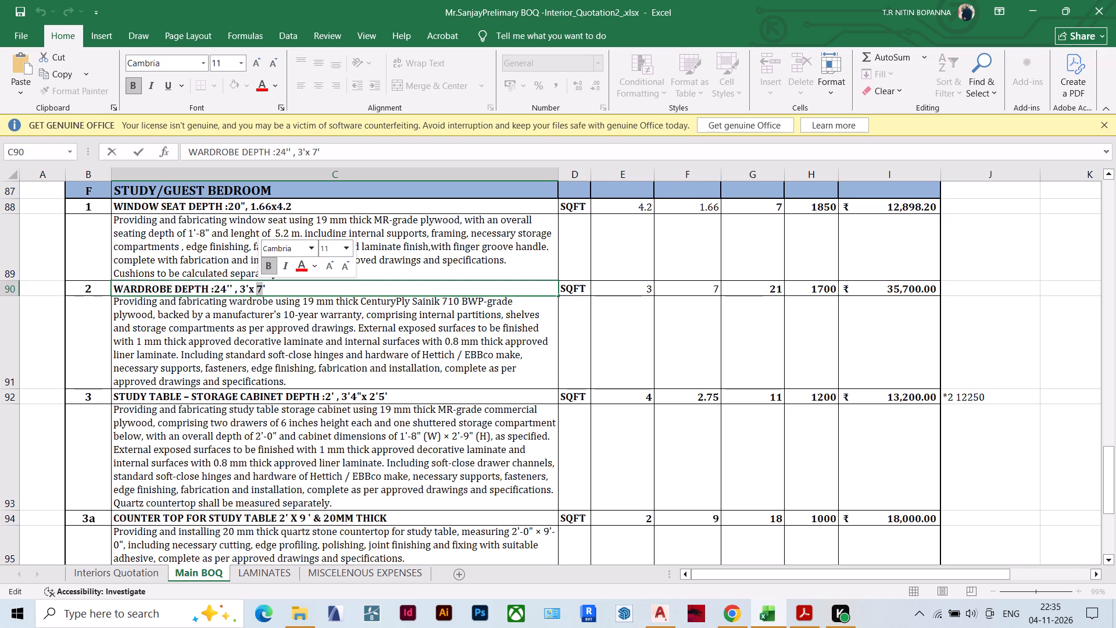
key("6")
left_click(271, 290)
type("9\"")
left_click(607, 284)
Set the height value in the Study/Guest Bedroom wardrobe row to 6.75.
left_click(699, 292)
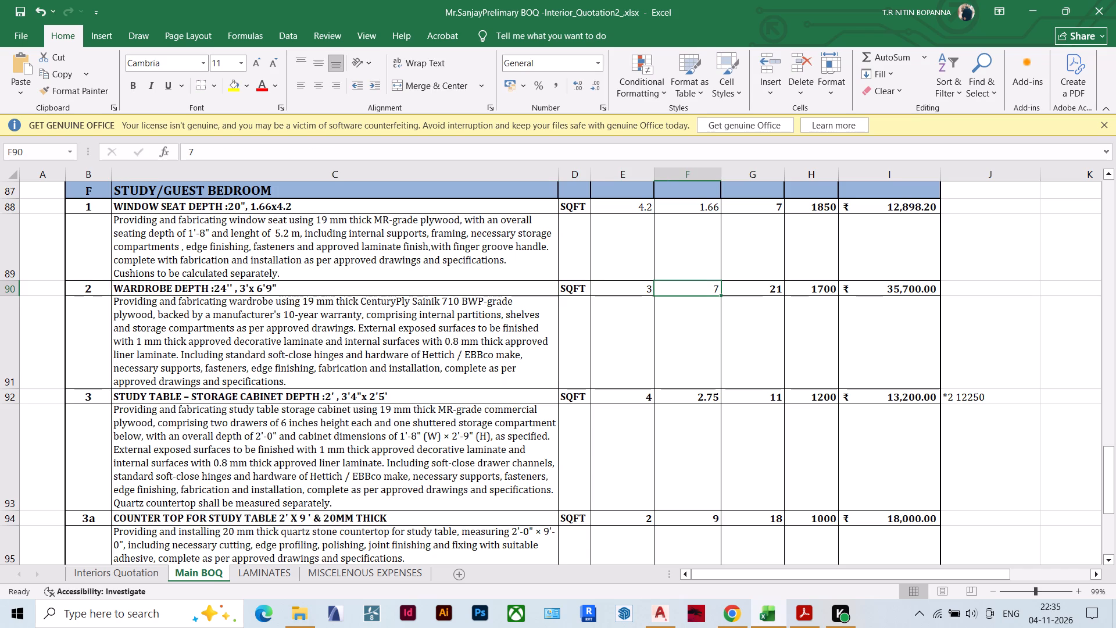
type("6.75")
left_click(701, 317)
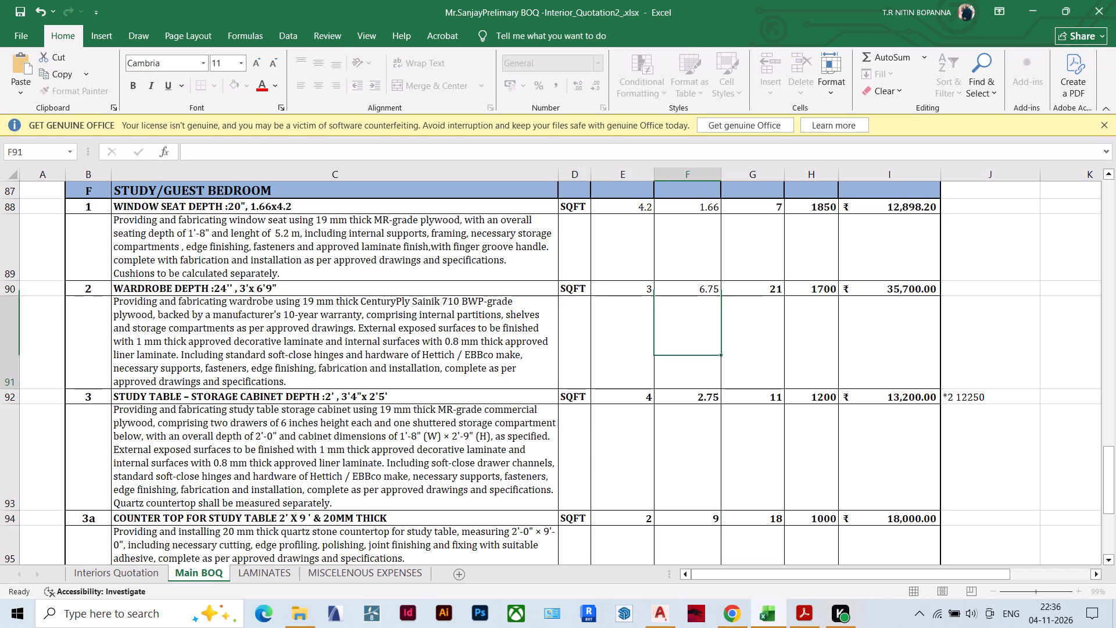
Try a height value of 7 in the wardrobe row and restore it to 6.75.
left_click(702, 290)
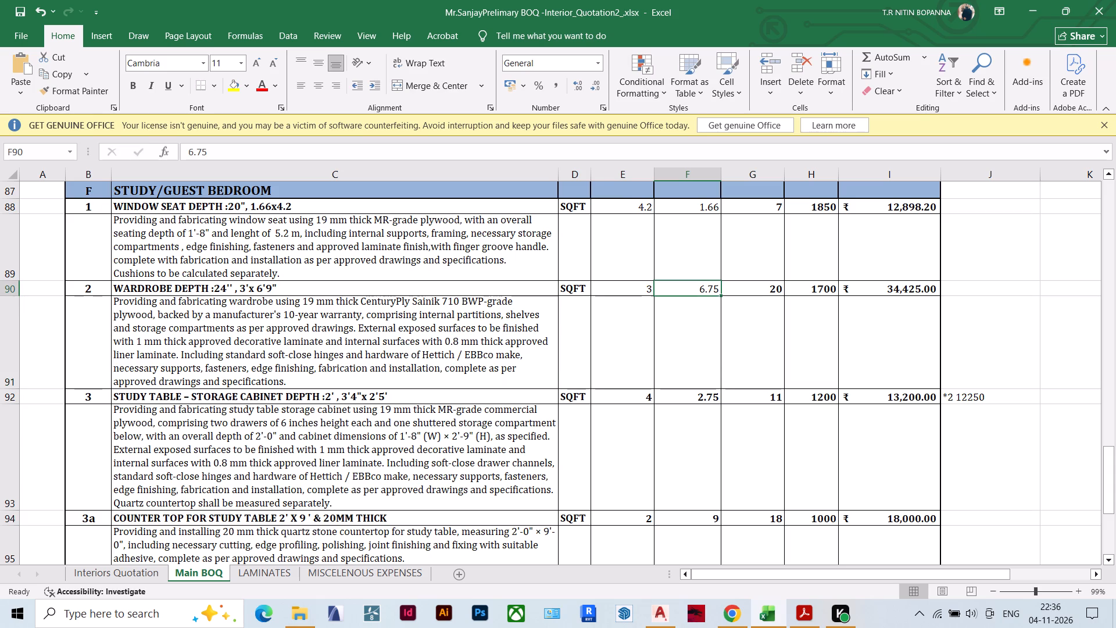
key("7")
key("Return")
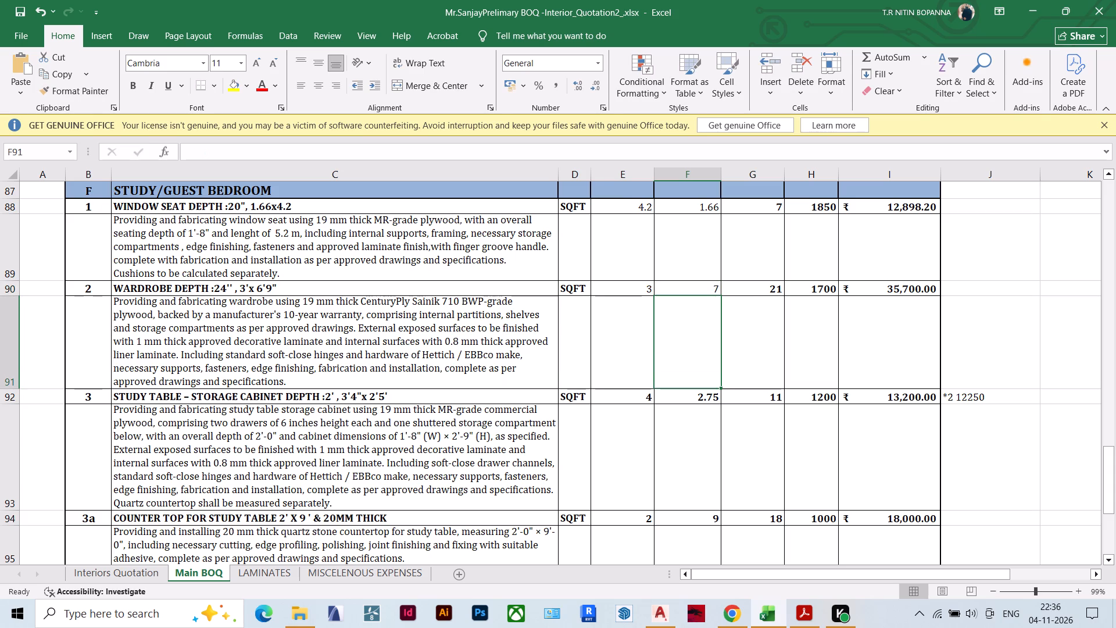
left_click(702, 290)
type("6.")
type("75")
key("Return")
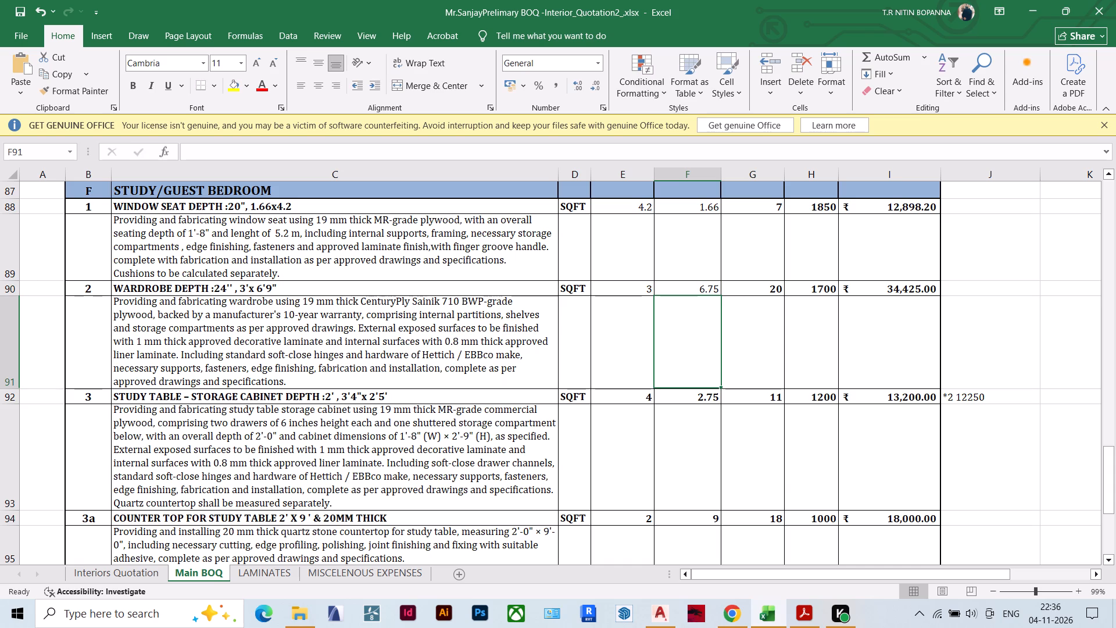
Save the quotation workbook.
key("ctrl+s")
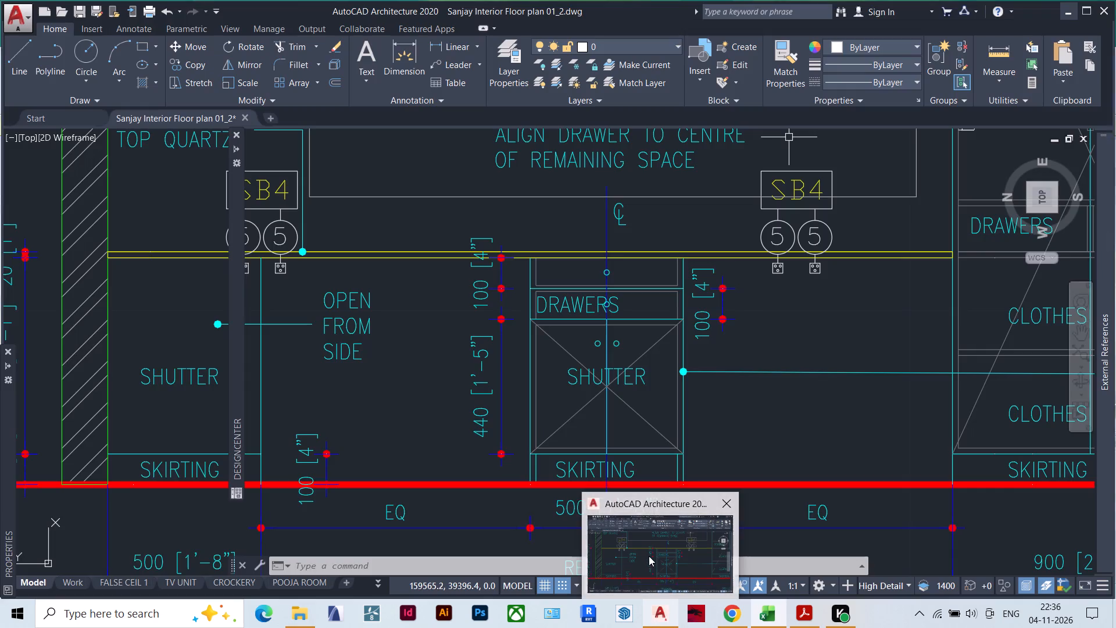
Switch to the AutoCAD floor plan drawing and look through the room elevations placed around the plans.
left_click(649, 556)
scroll(561, 430, "down", 6)
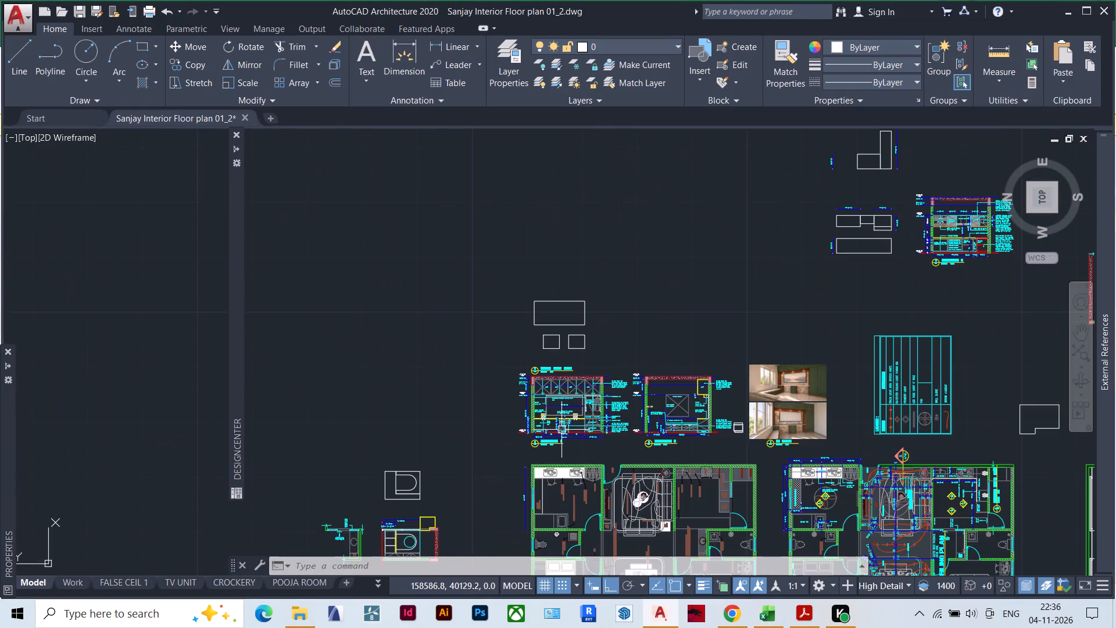
scroll(561, 430, "down", 2)
scroll(791, 251, "up", 2)
scroll(707, 251, "up", 1)
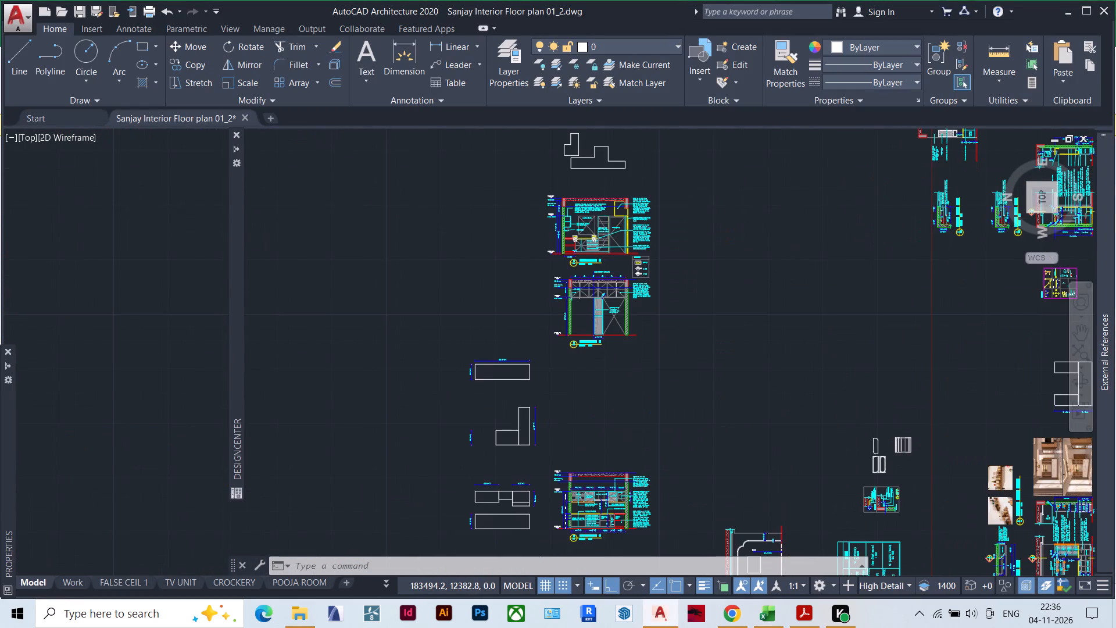
scroll(505, 341, "down", 4)
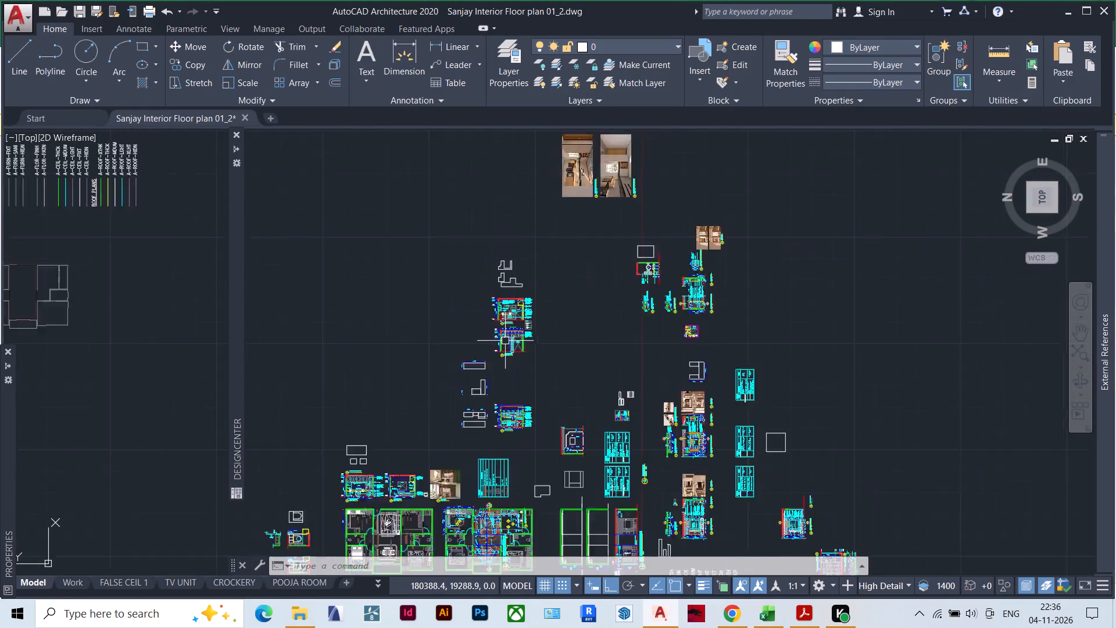
scroll(649, 304, "up", 2)
scroll(551, 322, "up", 1)
left_click(1066, 15)
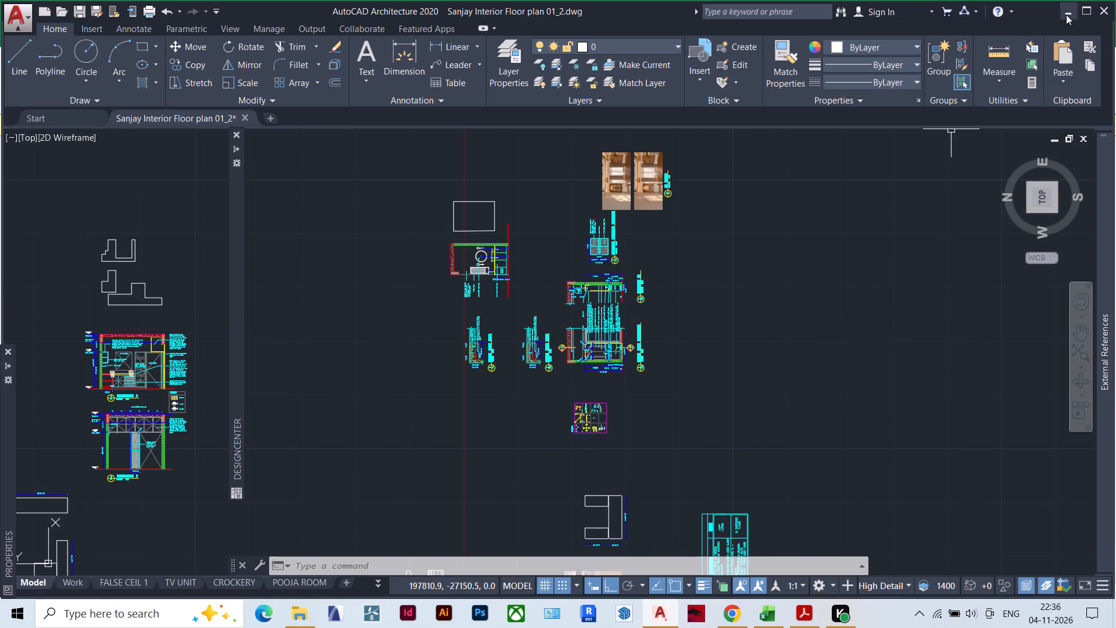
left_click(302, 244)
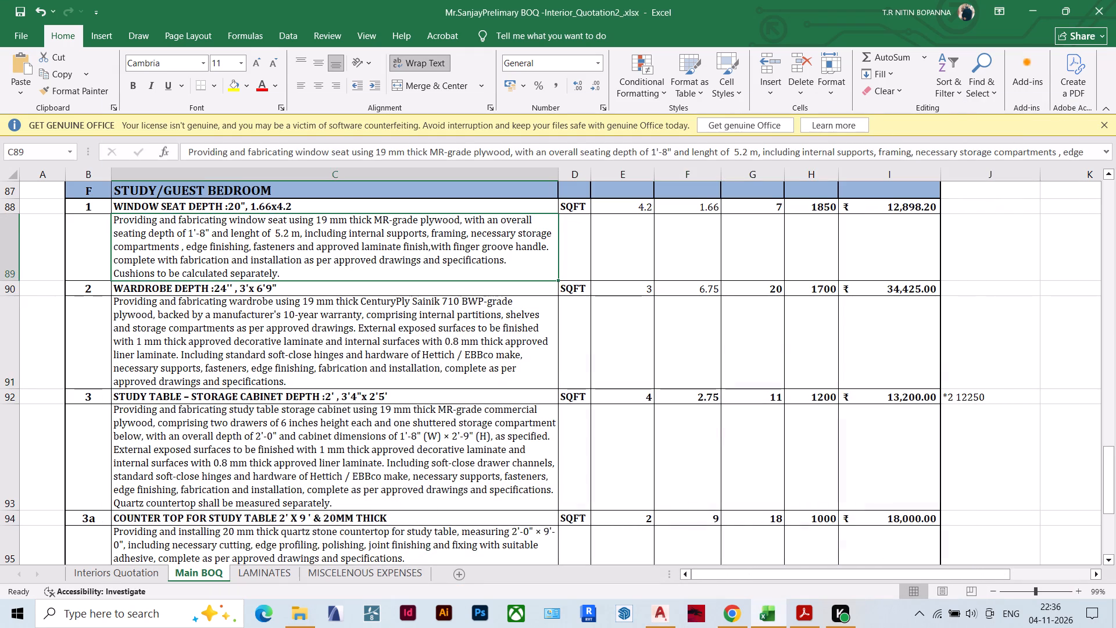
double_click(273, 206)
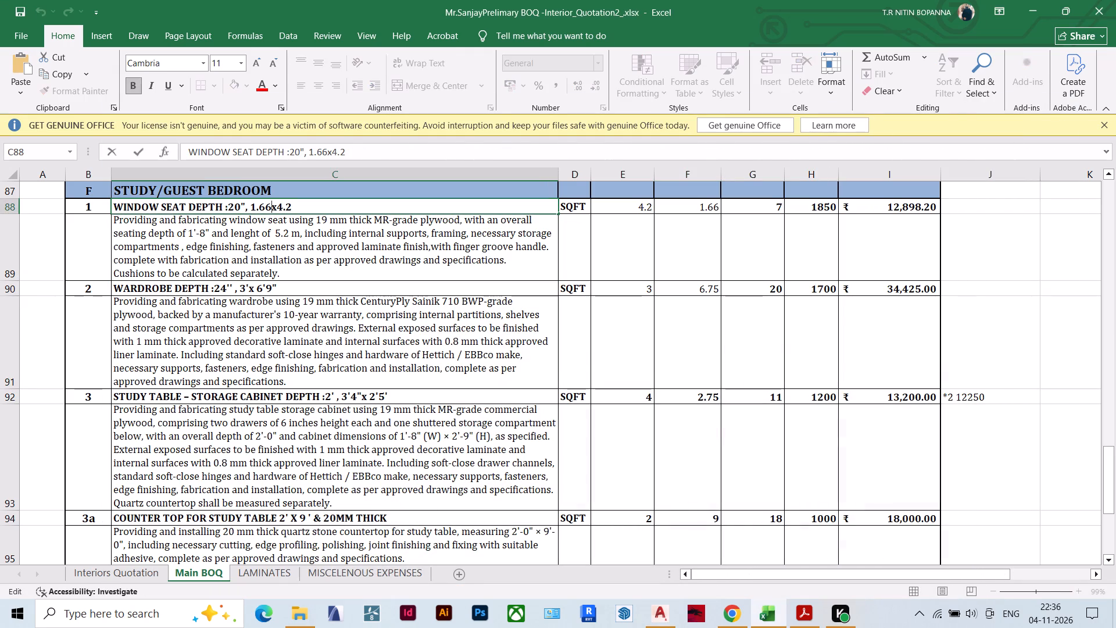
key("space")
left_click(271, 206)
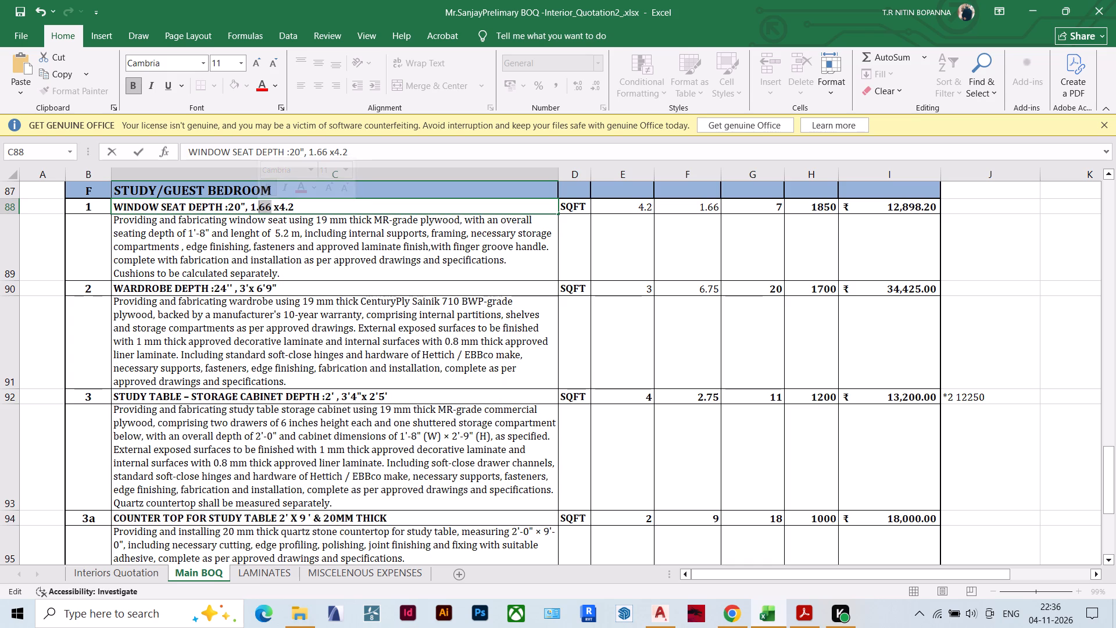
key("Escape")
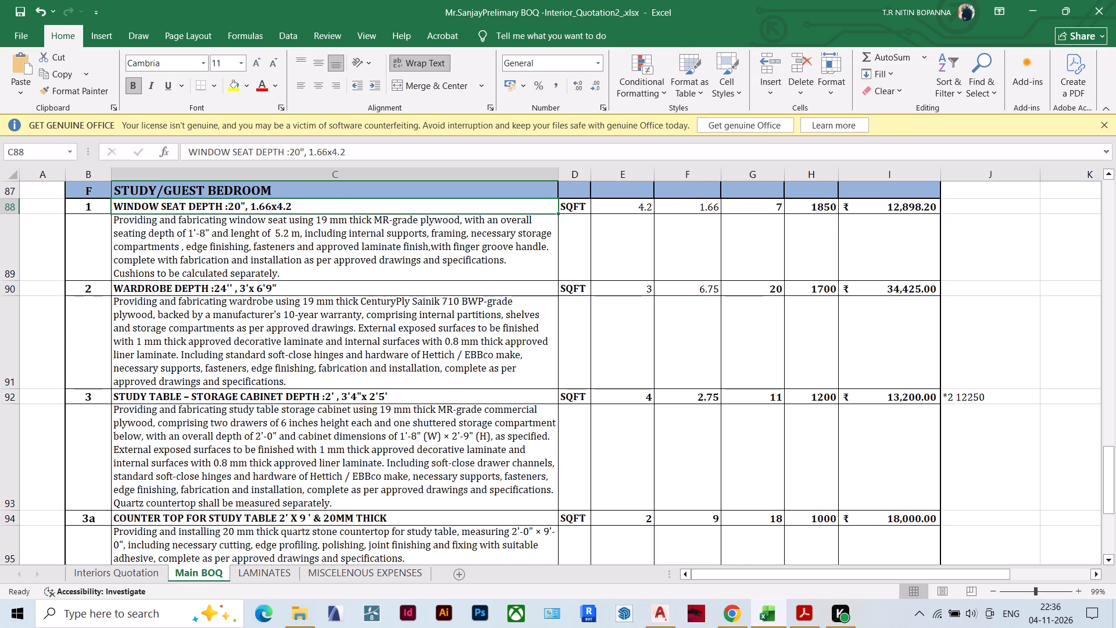
Remove the 1.66x4.2 size from the Study/Guest Bedroom window seat heading, keeping the 20" depth, and save the workbook.
double_click(298, 207)
left_click_drag(292, 206, 251, 209)
key("BackSpace")
left_click(303, 247)
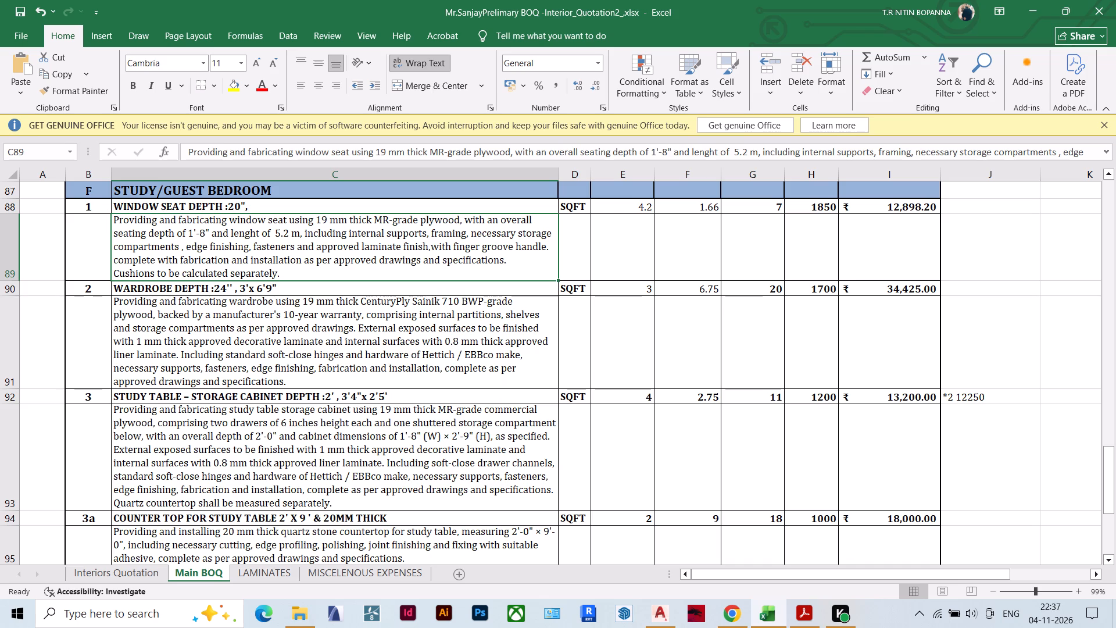
key("ctrl+s")
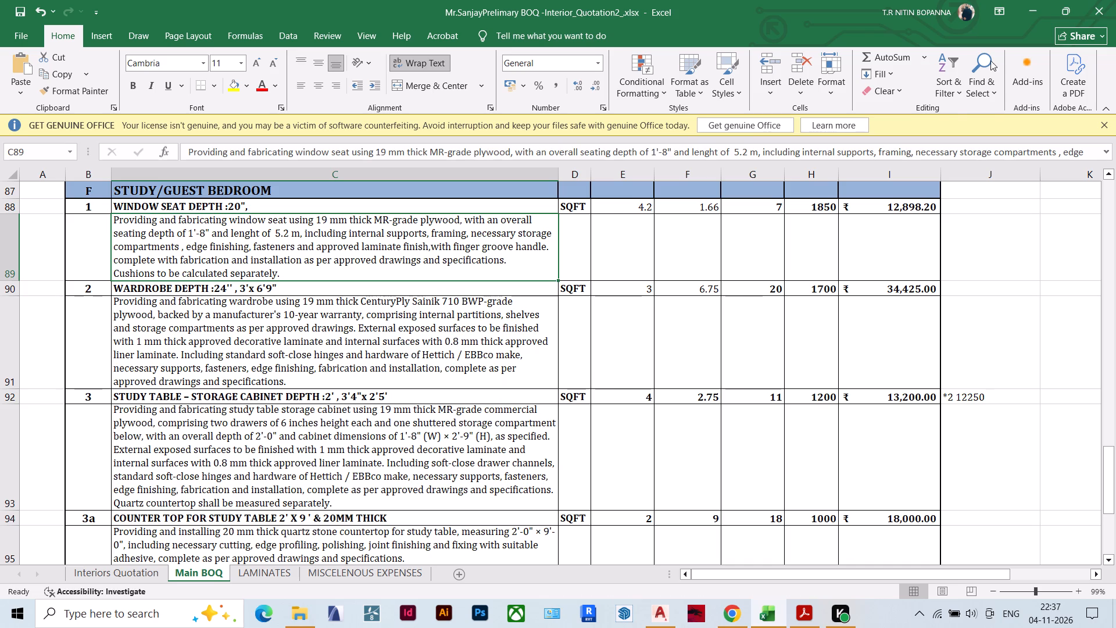
Replace every occurrence of Ebbco with Haffele on the Main BOQ sheet.
left_click(982, 60)
left_click(1000, 132)
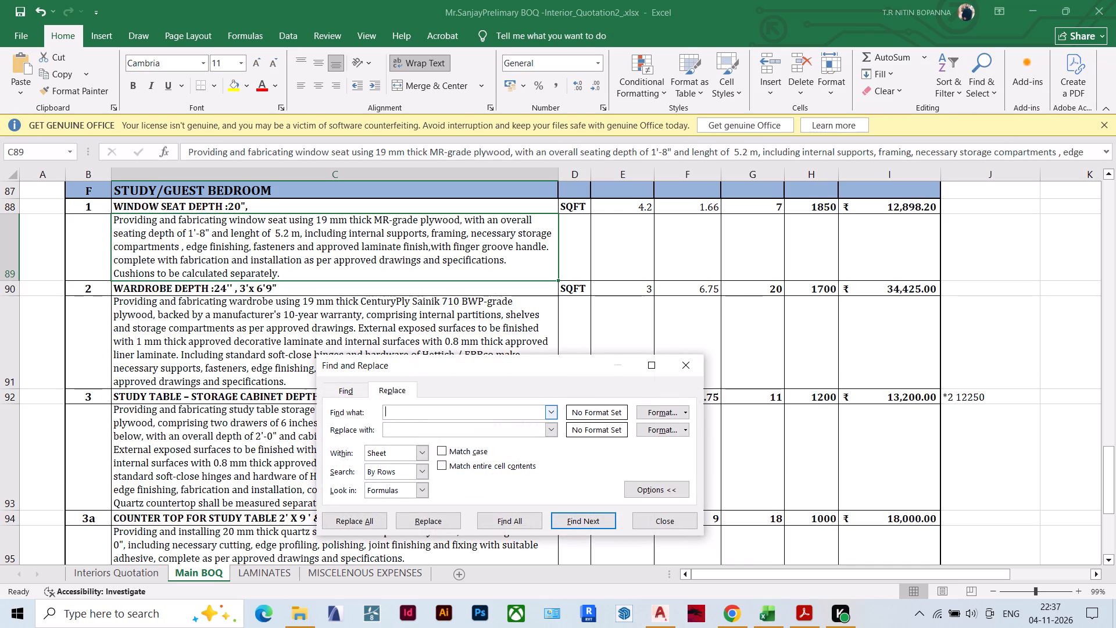
key("e")
type("bbv")
key("BackSpace")
type("co")
left_click(417, 427)
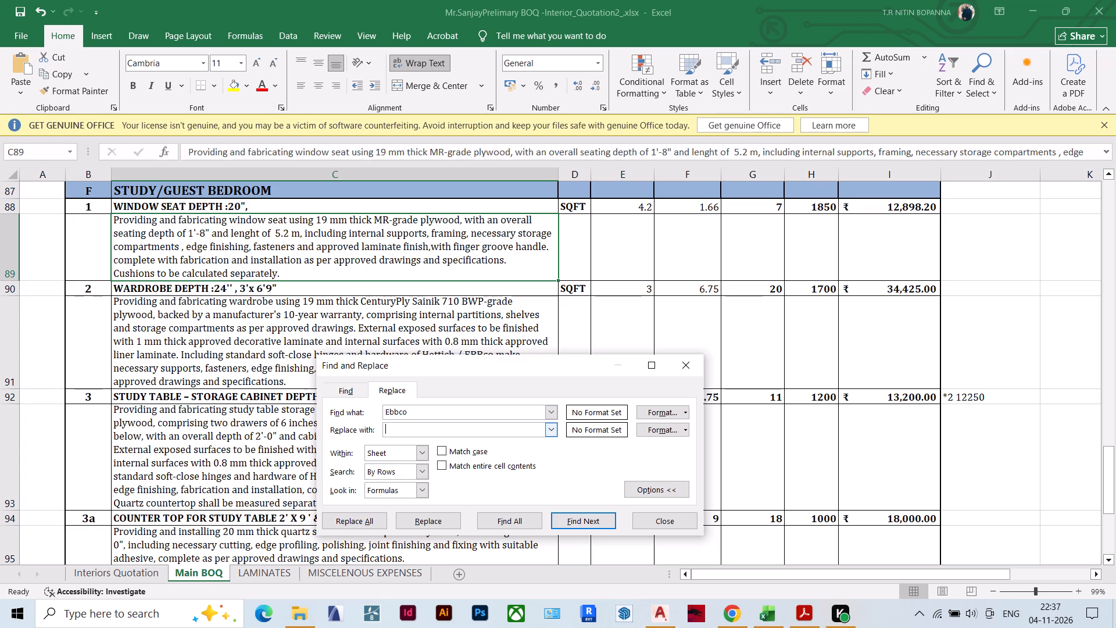
key("h")
type("affe")
key("l")
key("e")
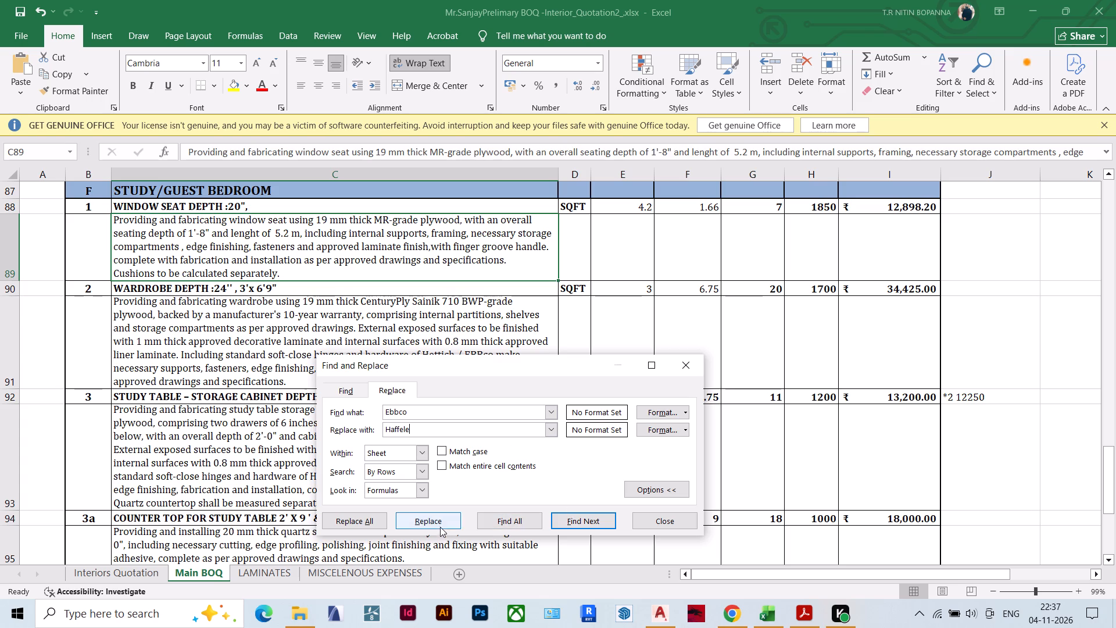
left_click(379, 521)
left_click(591, 495)
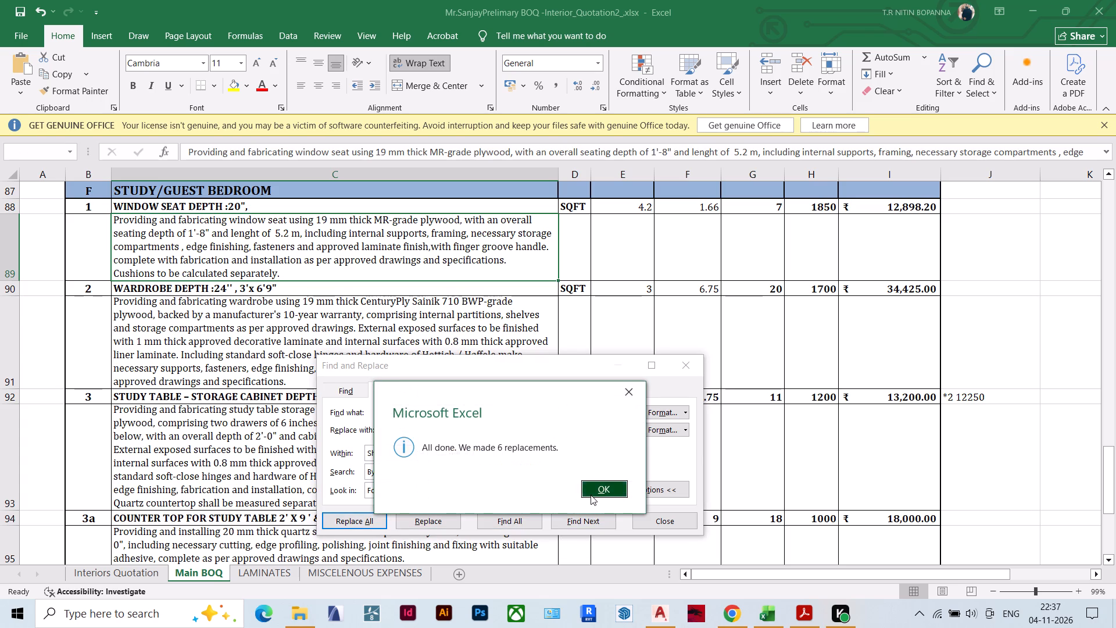
left_click(651, 519)
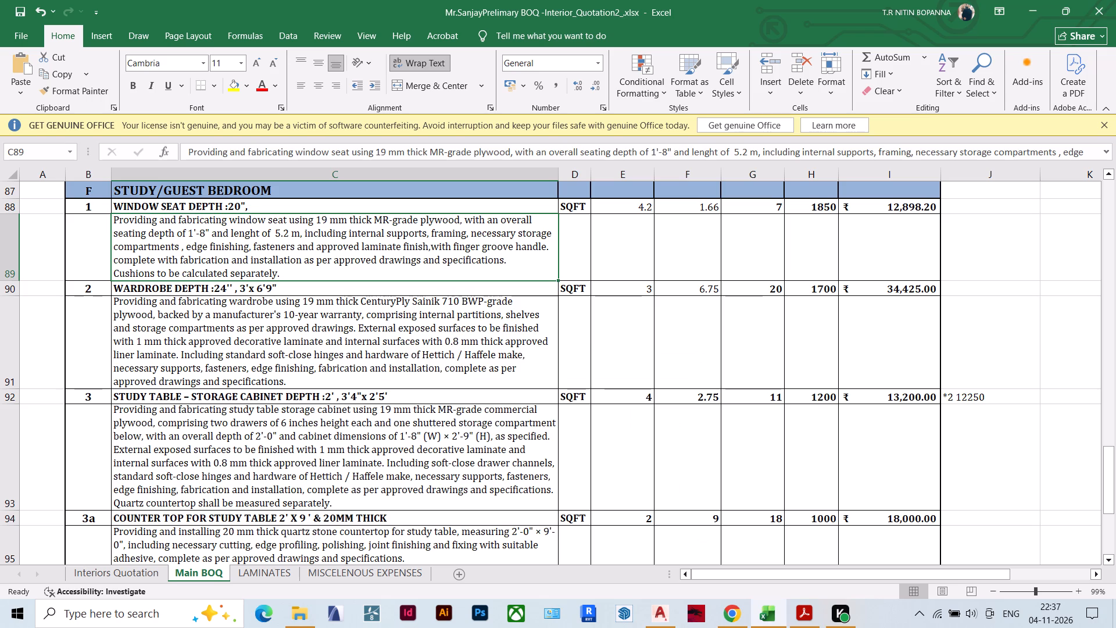
Change the depth in the Study/Guest Bedroom study table storage cabinet heading to 24'.
double_click(331, 397)
key("4")
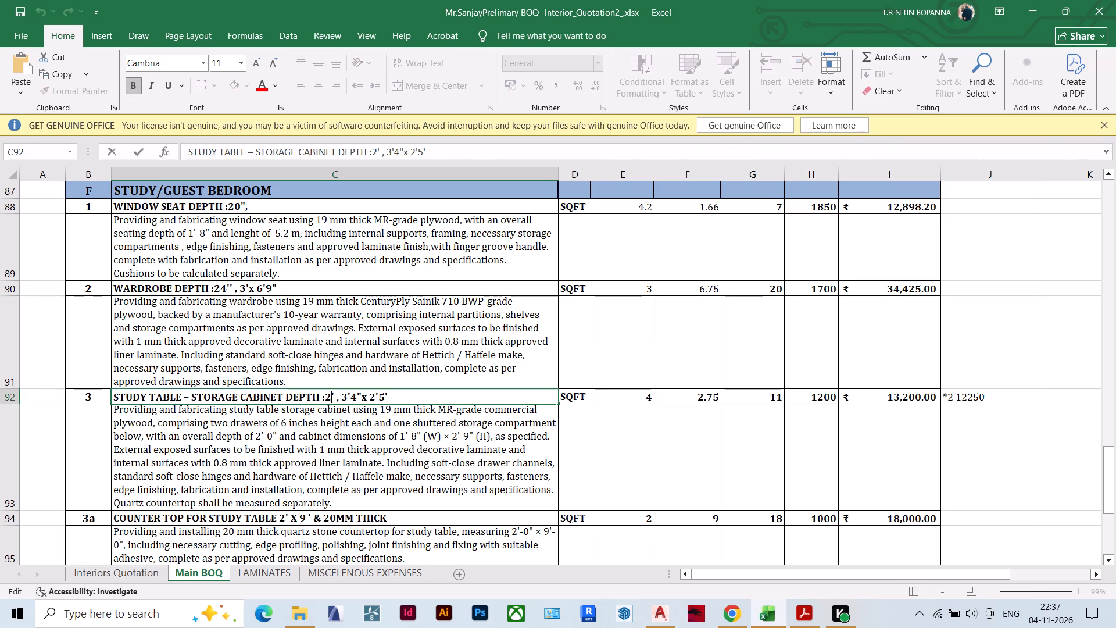
left_click(358, 455)
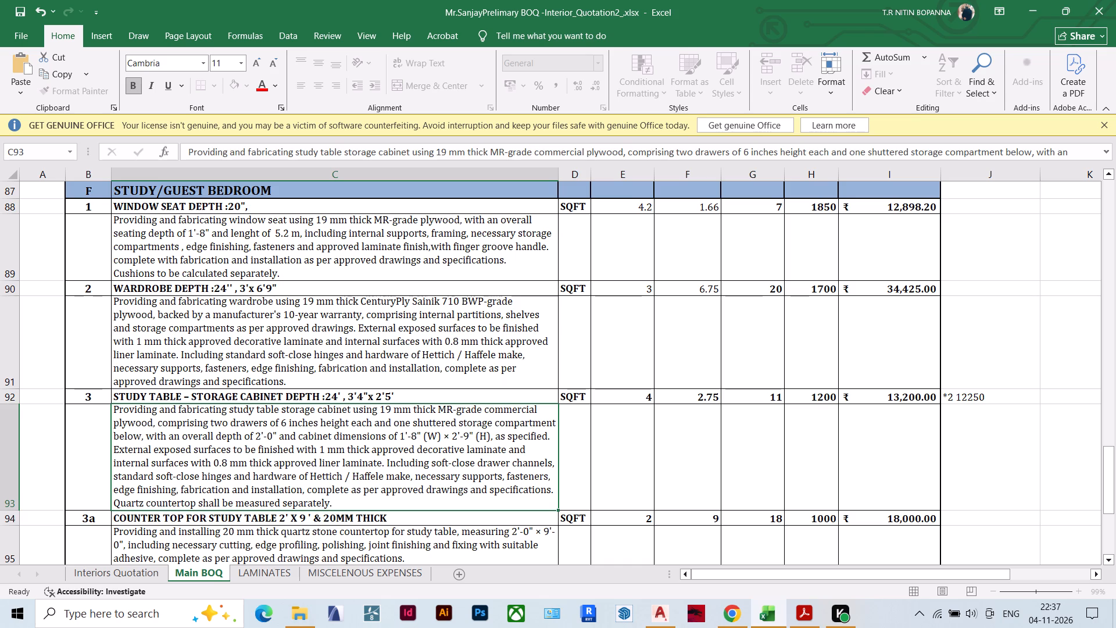
Set the study table storage cabinet's column E dimension to 3.33.
left_click(637, 398)
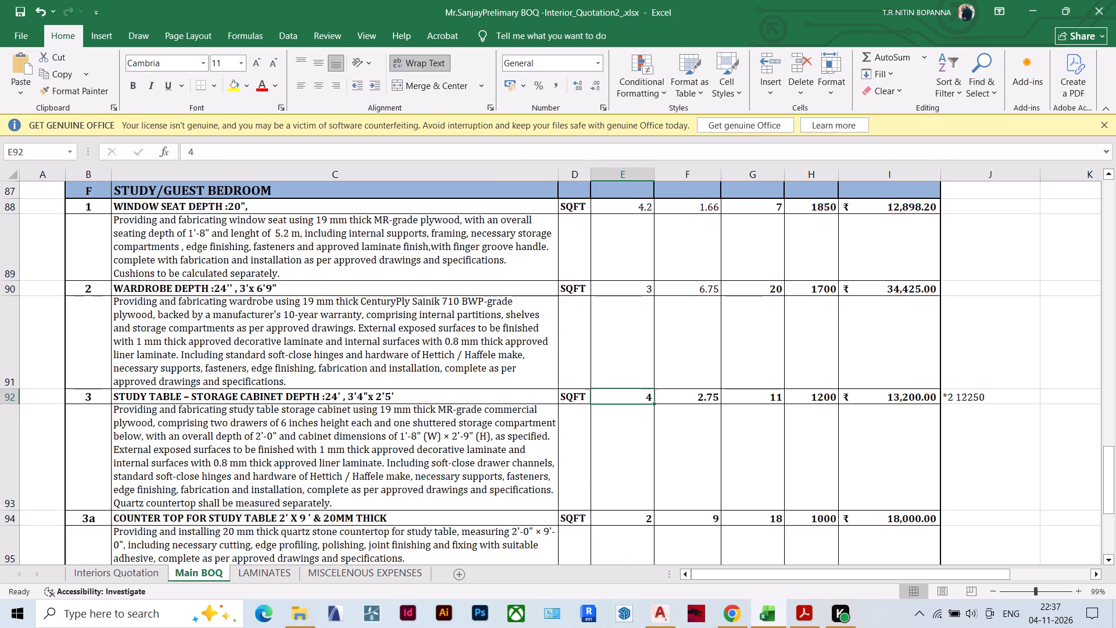
key("3")
key("period")
type("33")
left_click(1061, 369)
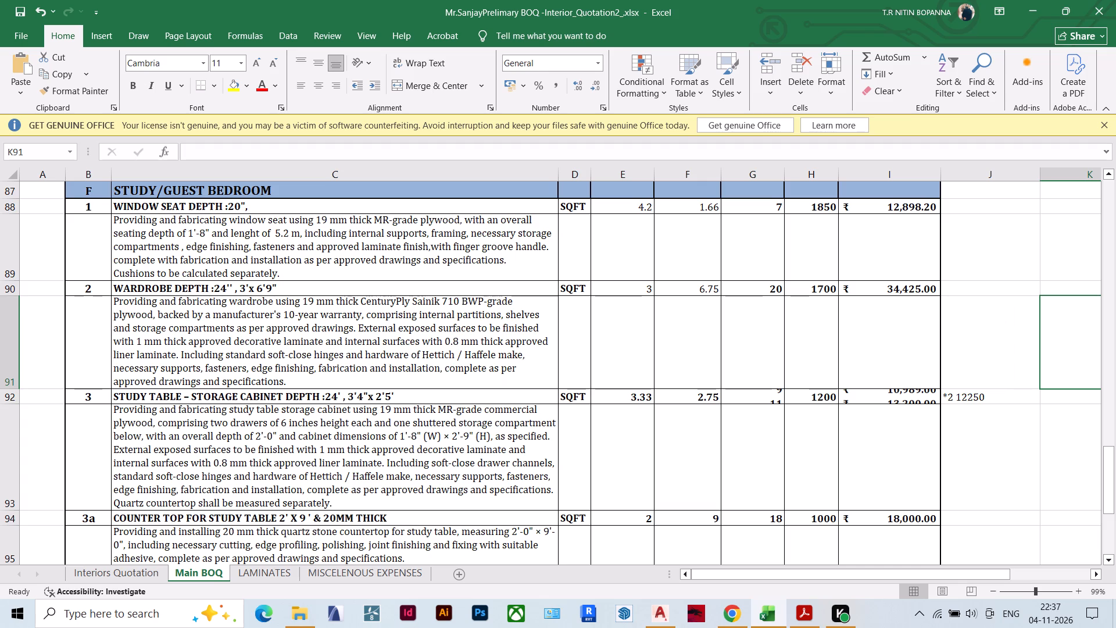
Set the study table storage cabinet's rate to 1250.
double_click(832, 397)
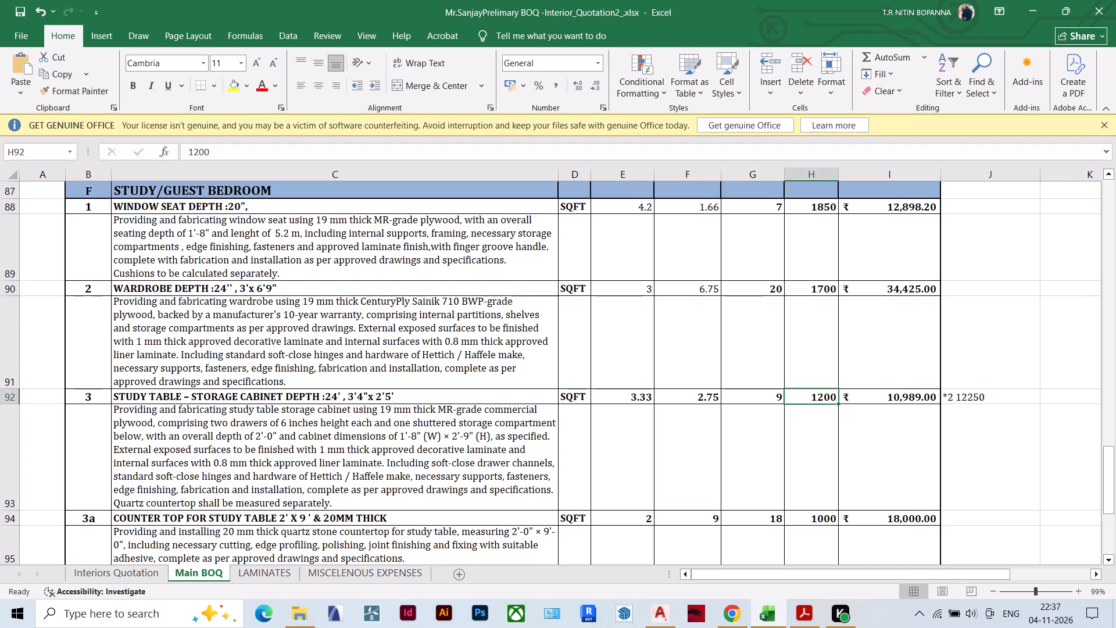
left_click_drag(824, 398, 835, 402)
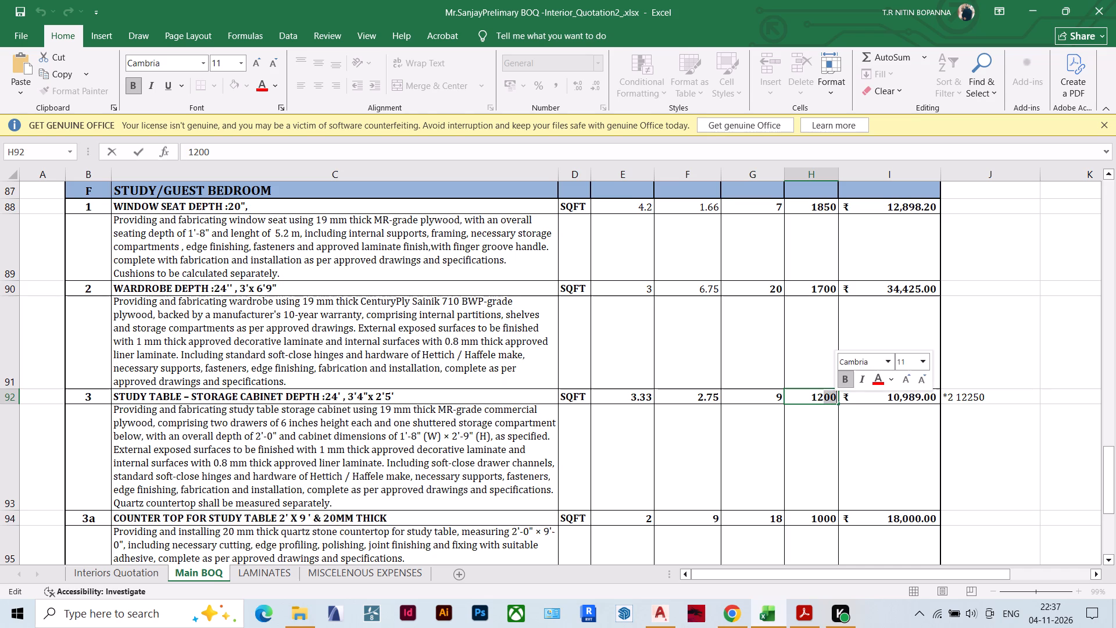
key("5")
key("0")
left_click(1008, 404)
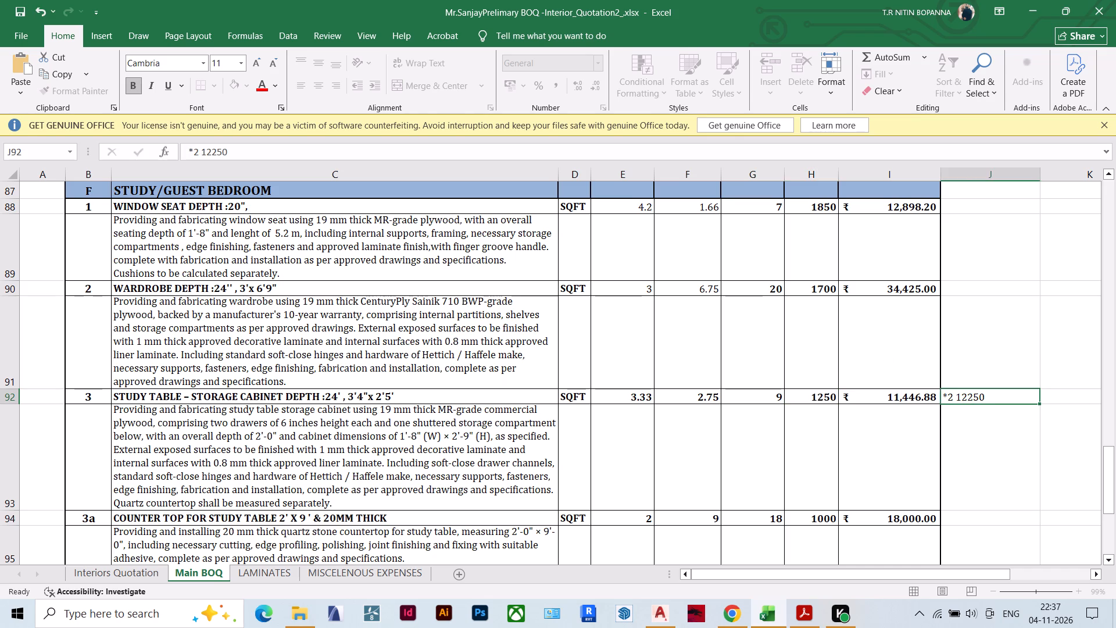
Multiply the study table storage cabinet's amount formula by 2 and delete the "*2 12250" note beside it.
double_click(911, 400)
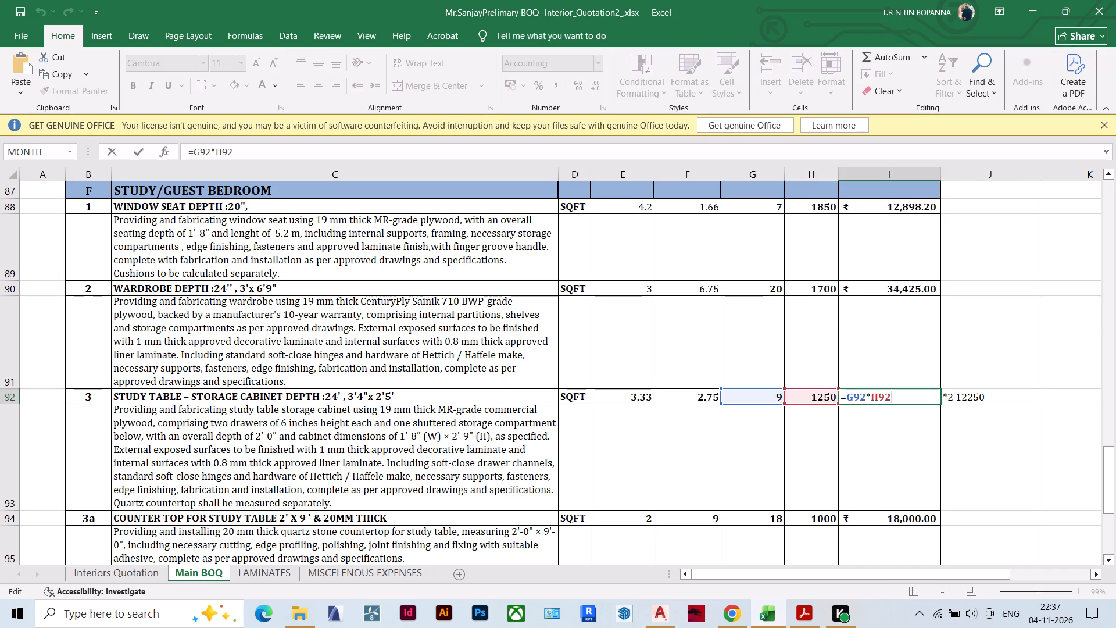
type("*2")
key("Return")
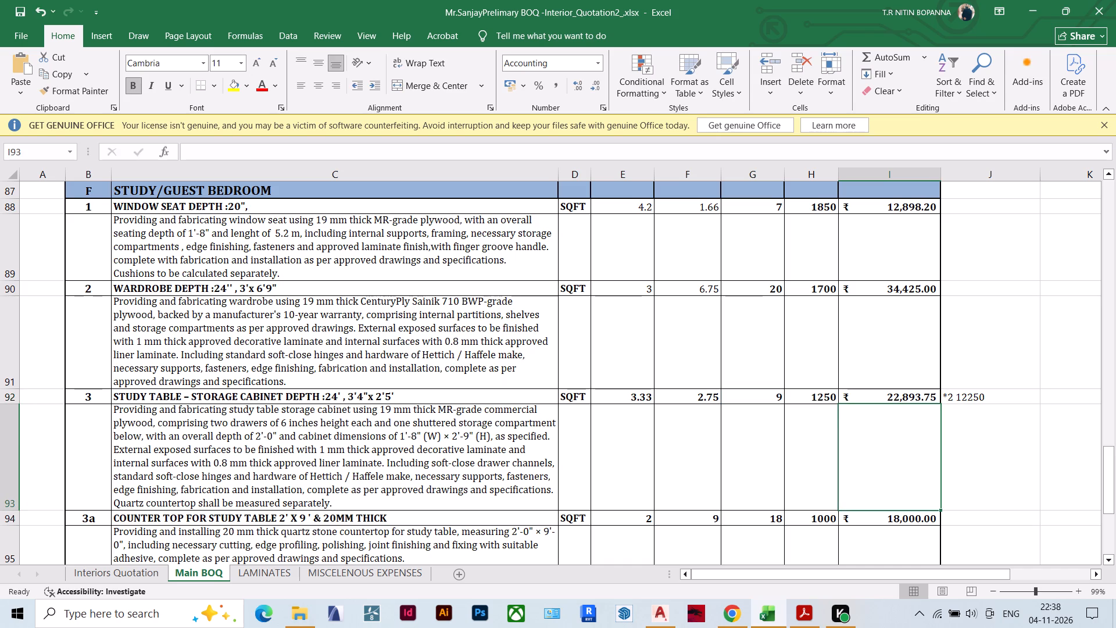
left_click(975, 398)
key("Delete")
left_click(994, 455)
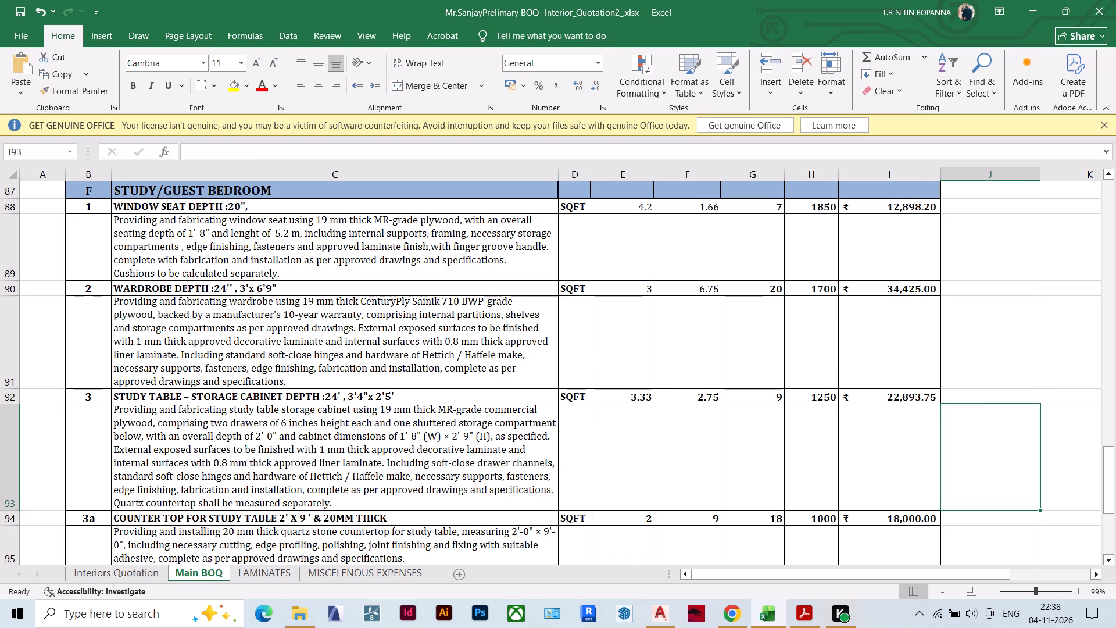
Change the depth in the Study/Guest Bedroom loft heading to 24''.
scroll(797, 357, "down", 1)
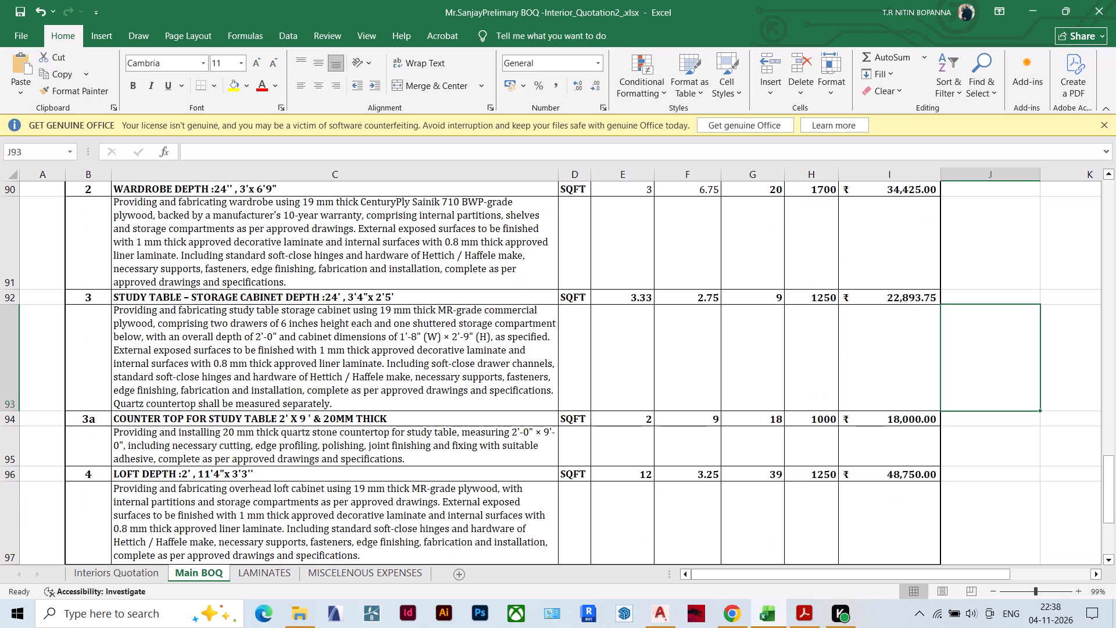
scroll(798, 357, "down", 1)
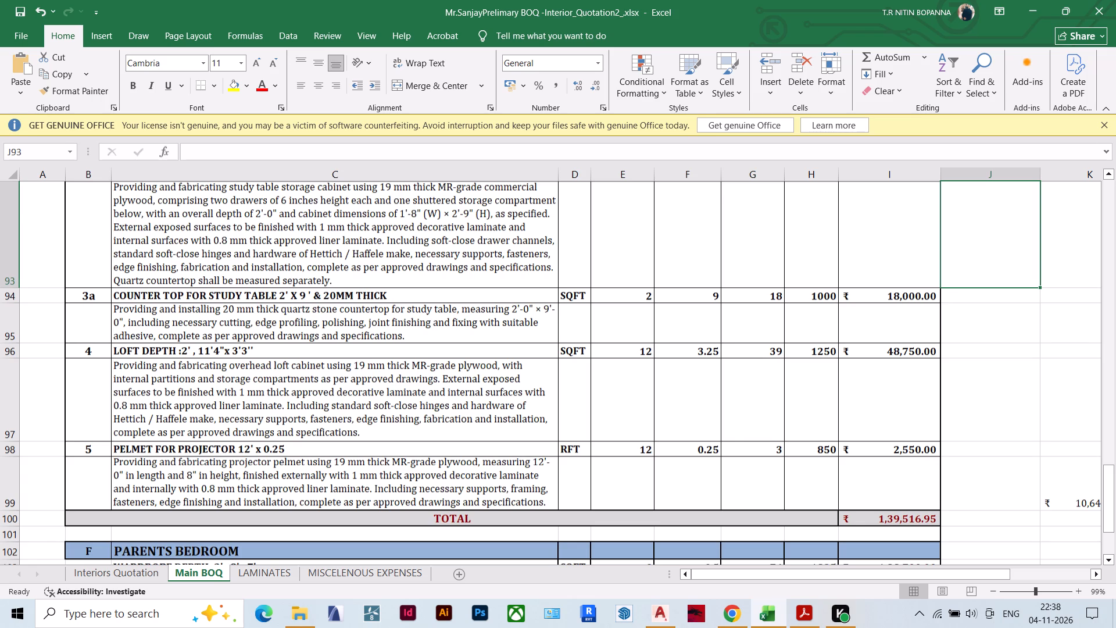
left_click(189, 351)
left_click(189, 351)
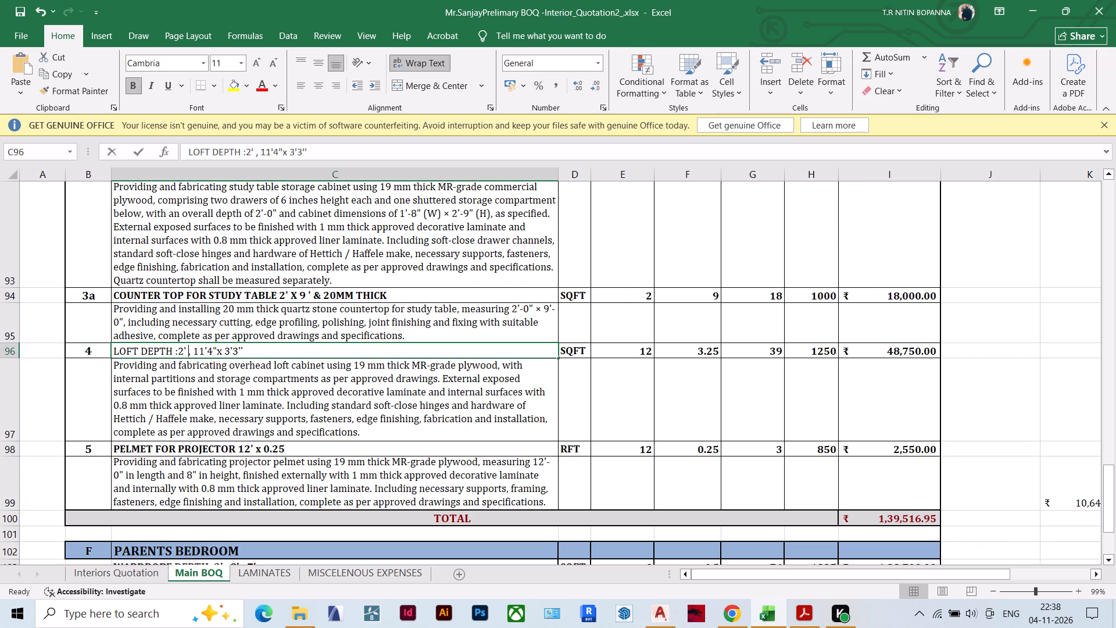
left_click(185, 349)
key("4")
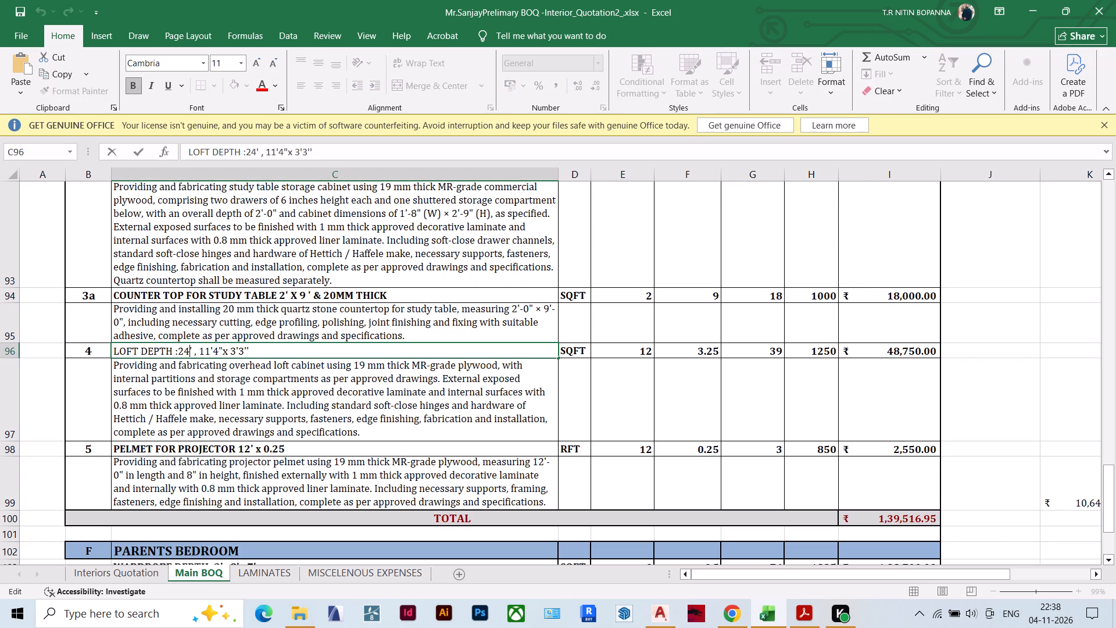
left_click(191, 349)
key("apostrophe")
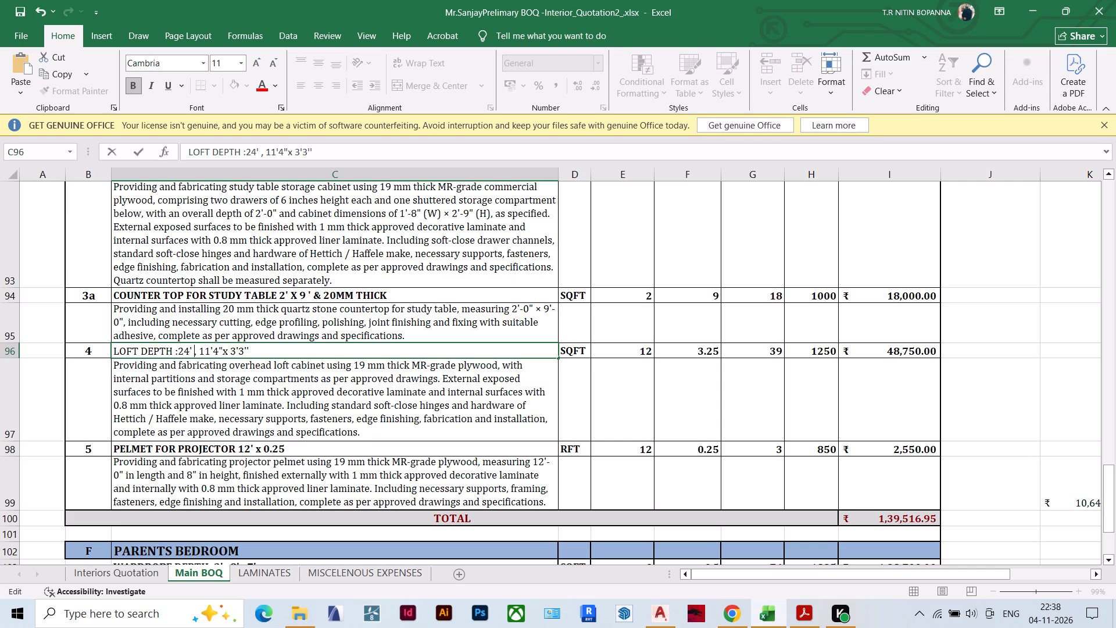
left_click(252, 392)
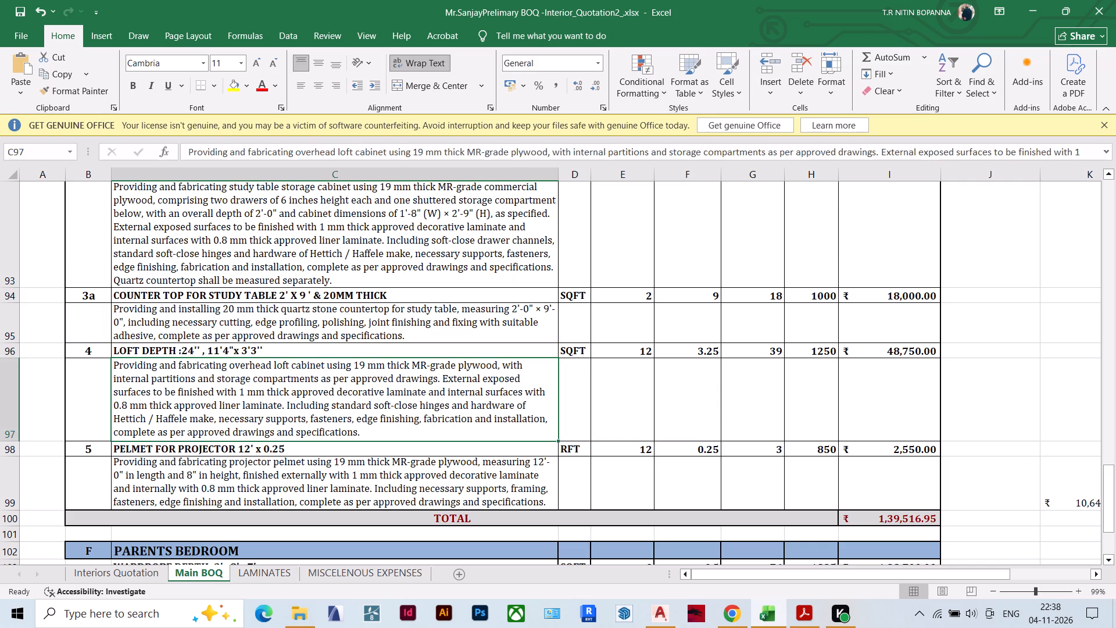
Set the Study/Guest Bedroom loft's column E dimension to 11.33.
double_click(634, 351)
left_click(652, 351)
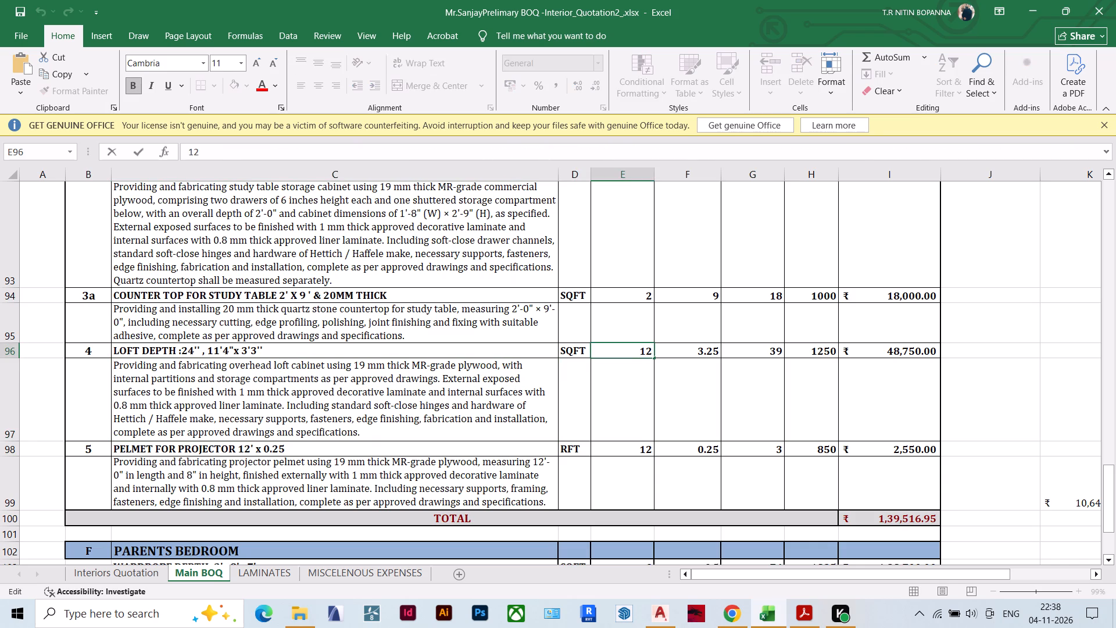
key("1")
key("period")
type("33")
left_click(1022, 377)
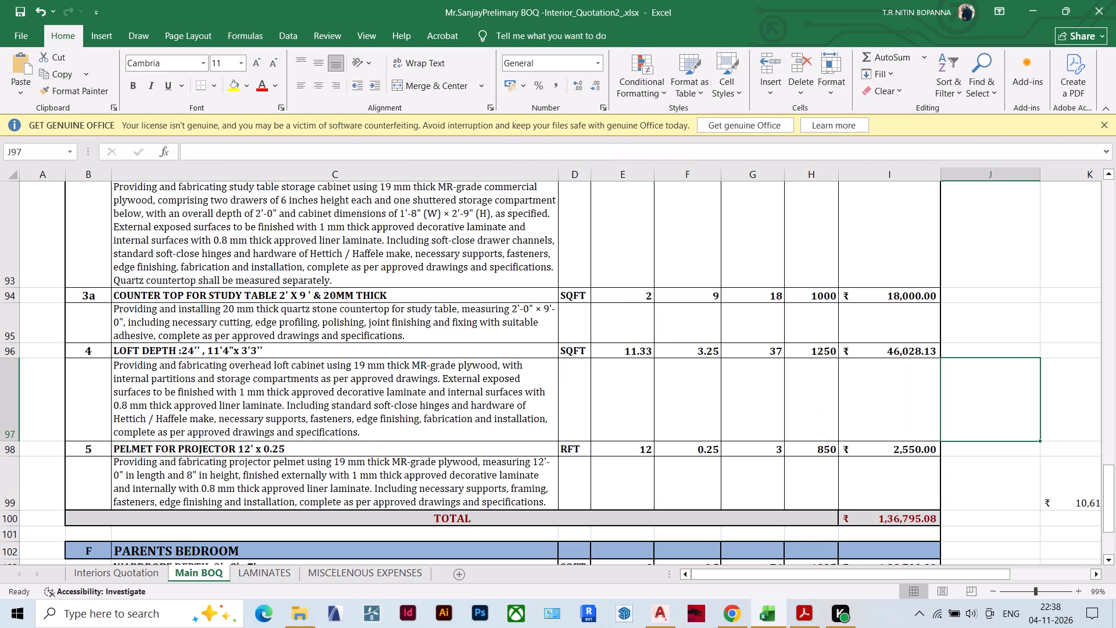
double_click(226, 352)
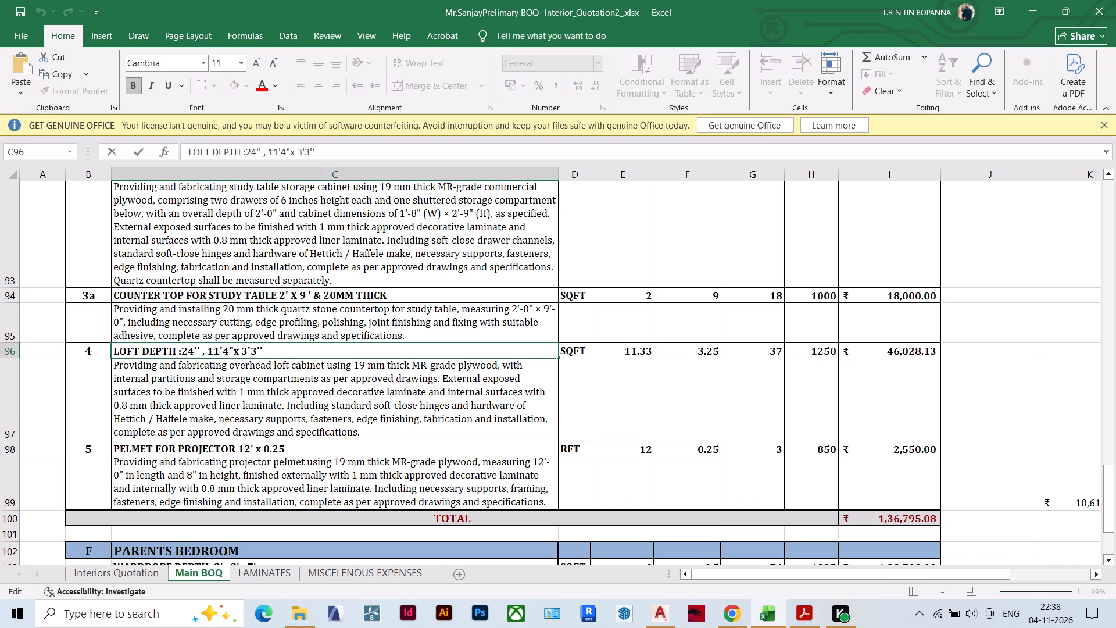
key("Escape")
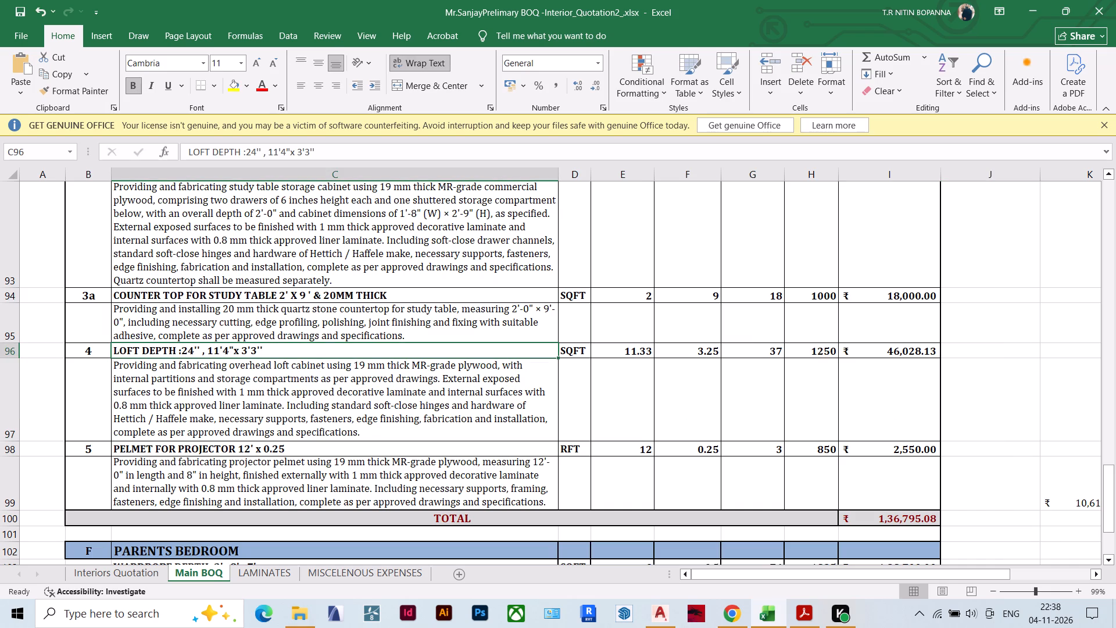
Set the study table storage cabinet's column F dimension to 2.42.
scroll(711, 357, "up", 1)
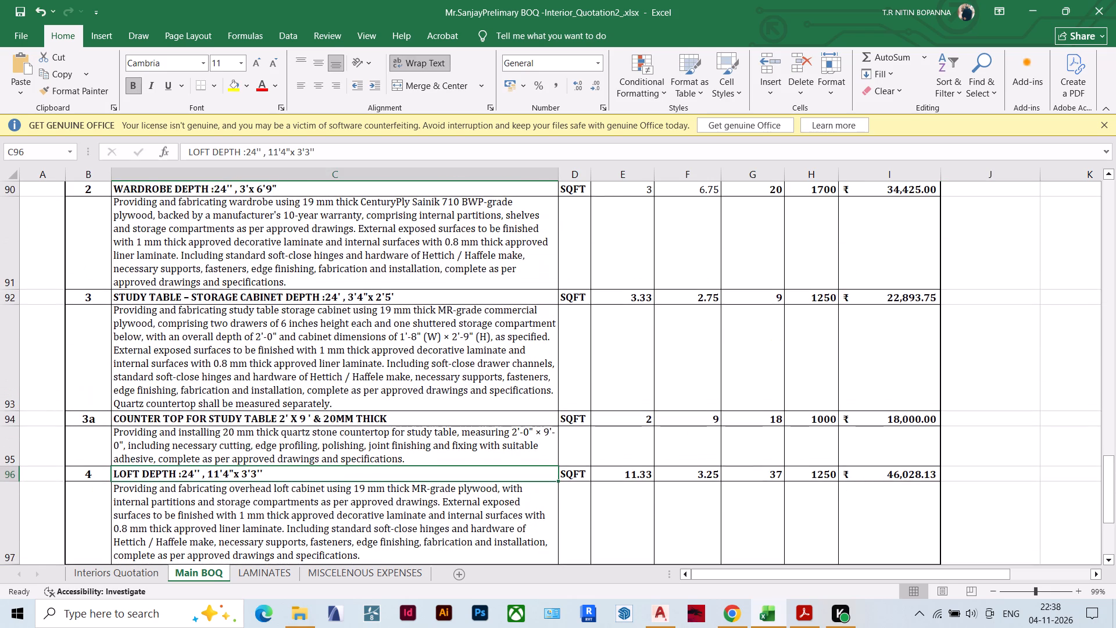
double_click(712, 295)
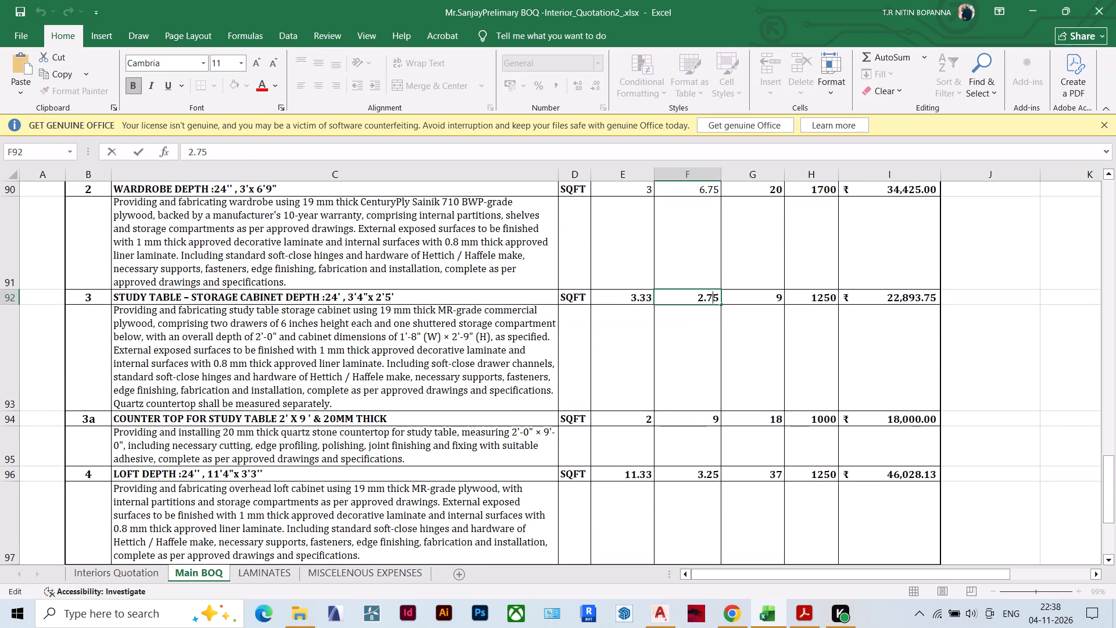
left_click_drag(707, 298, 717, 298)
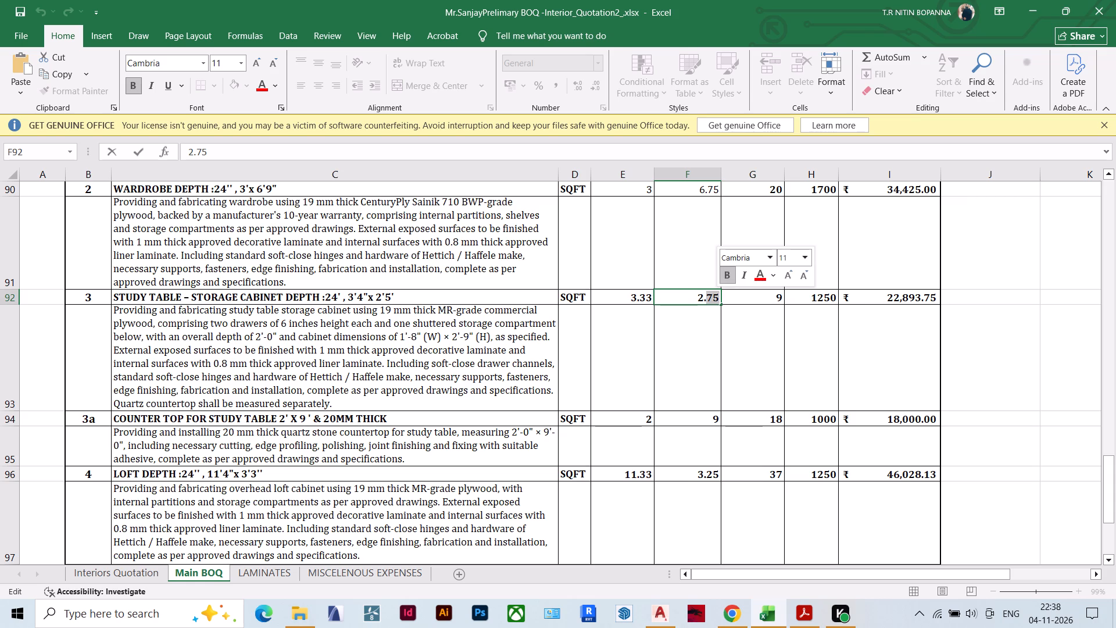
type("42")
left_click(999, 355)
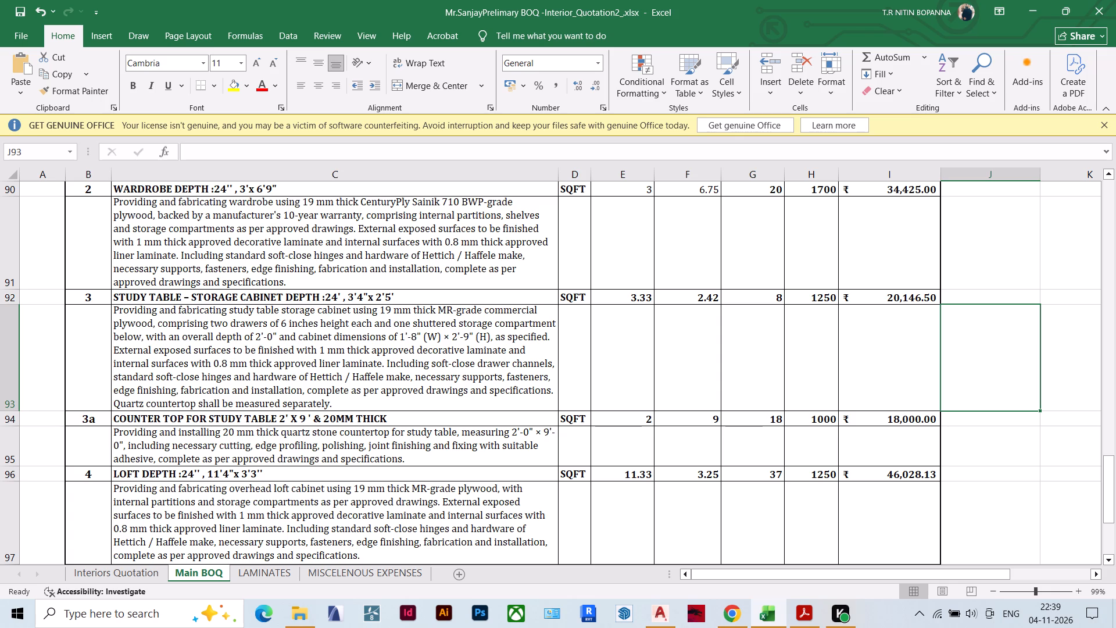
Review the Main BOQ items, quantities and amounts from the Study/Guest Bedroom through the earlier sections to the False Ceiling section.
scroll(741, 356, "up", 1)
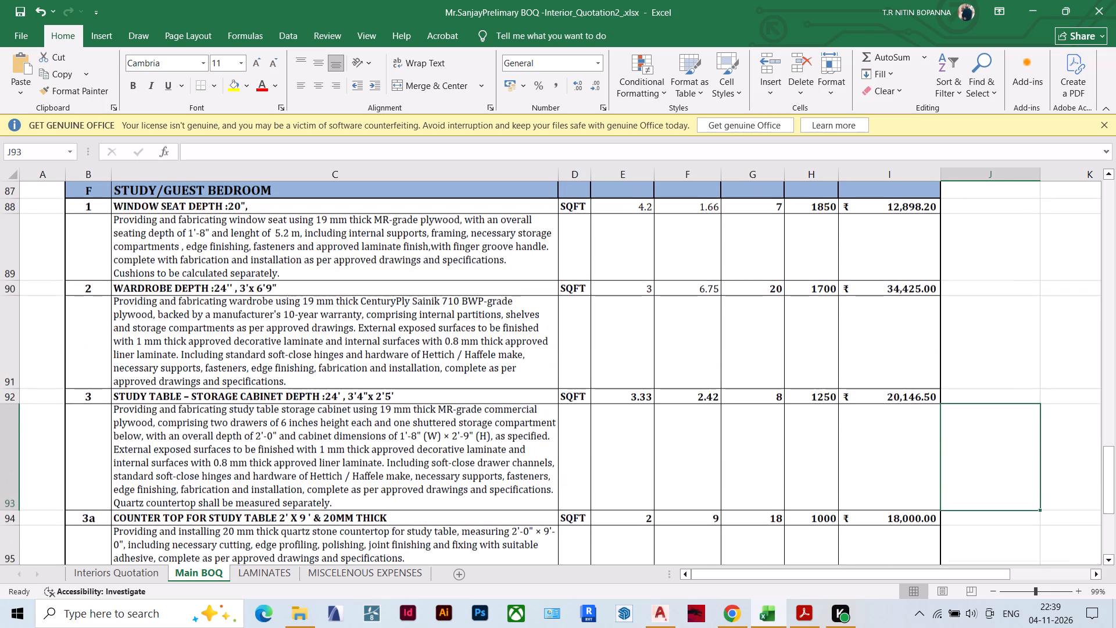
double_click(772, 397)
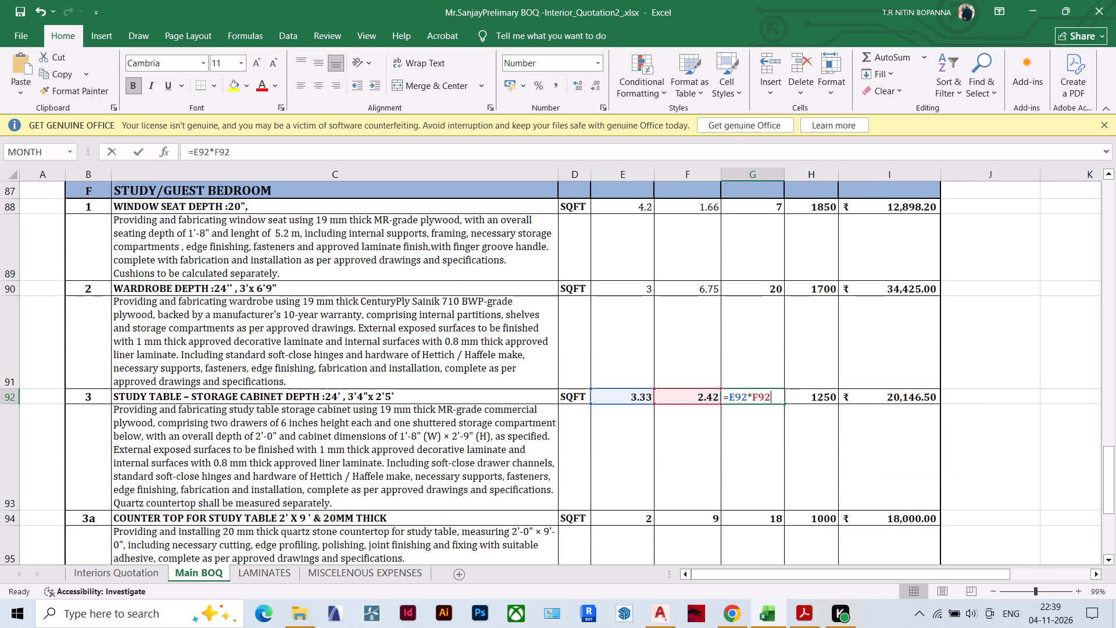
key("Escape")
scroll(1036, 477, "up", 1)
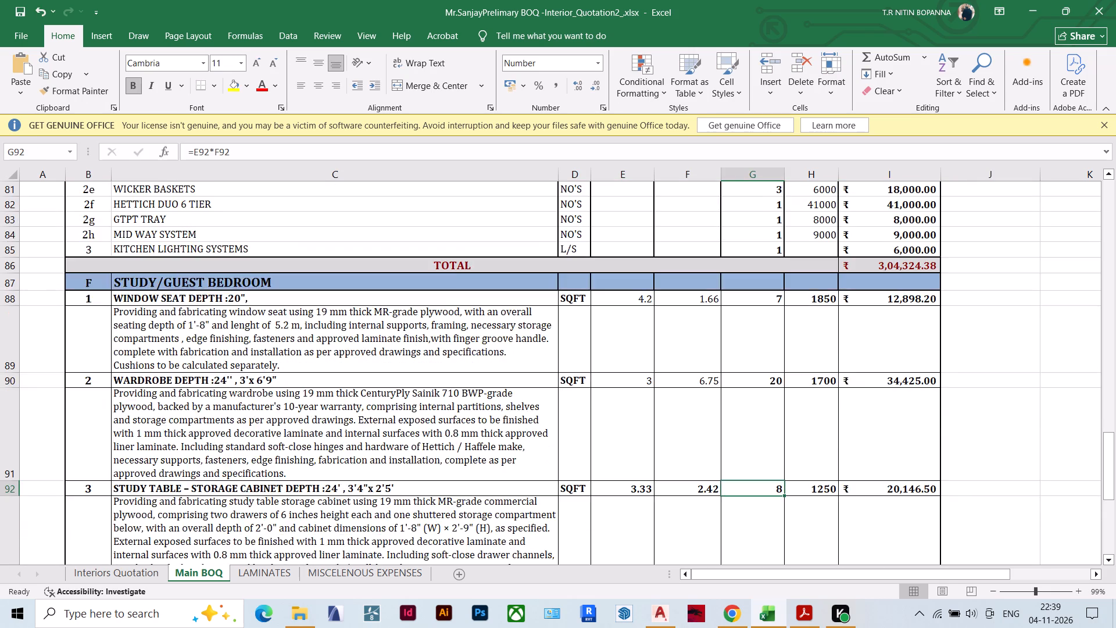
scroll(1036, 477, "up", 2)
left_click_drag(1108, 460, 1113, 446)
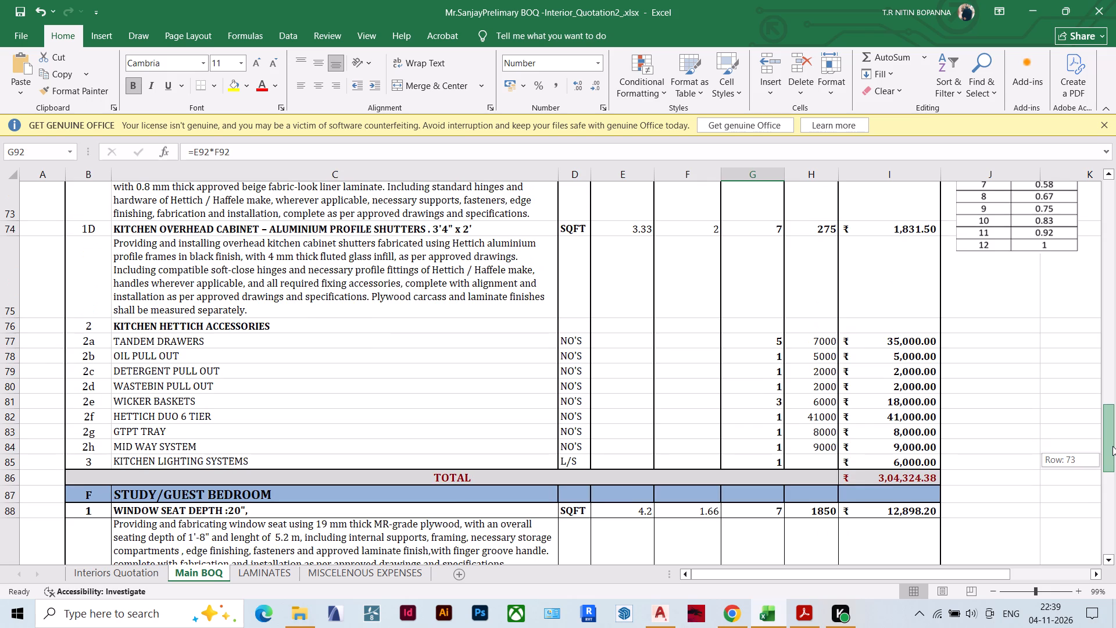
left_click_drag(1113, 446, 1113, 267)
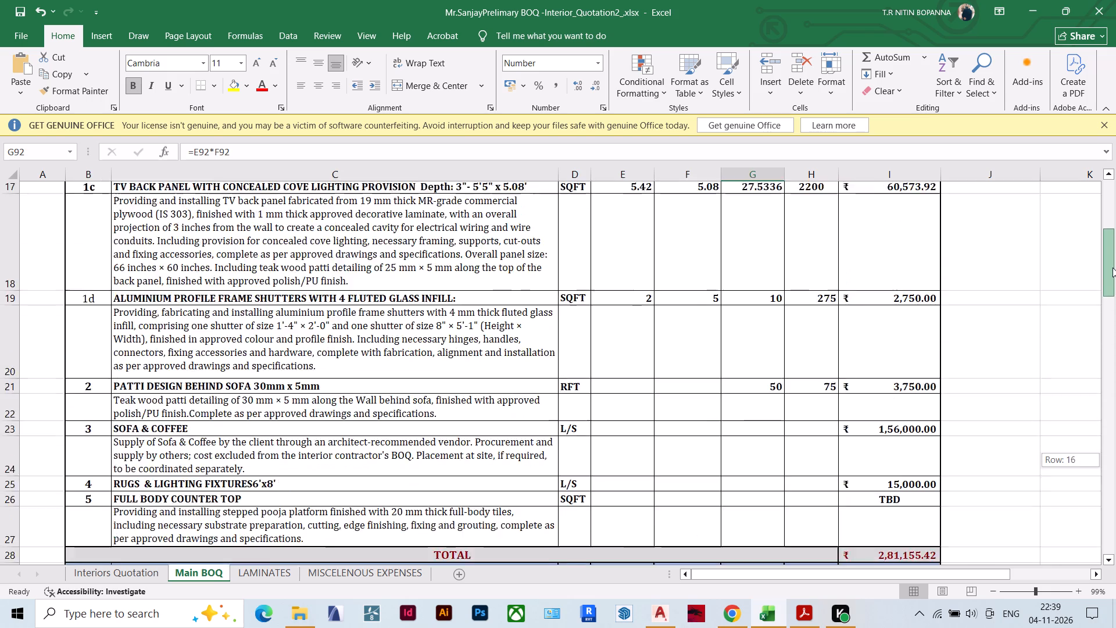
left_click_drag(1113, 267, 1075, 349)
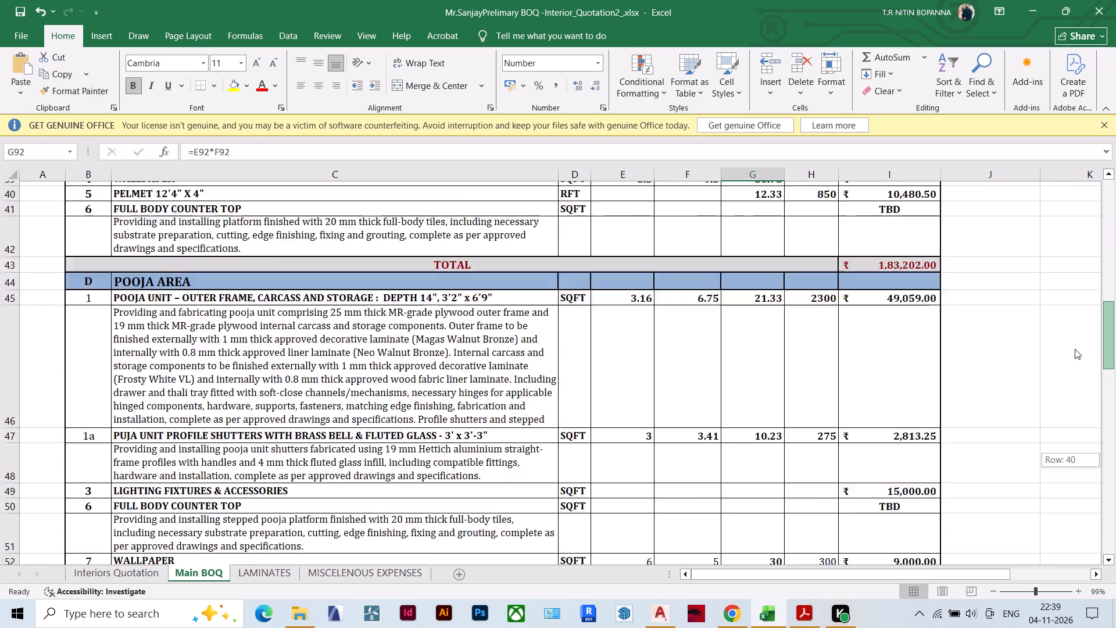
left_click_drag(1075, 349, 1105, 525)
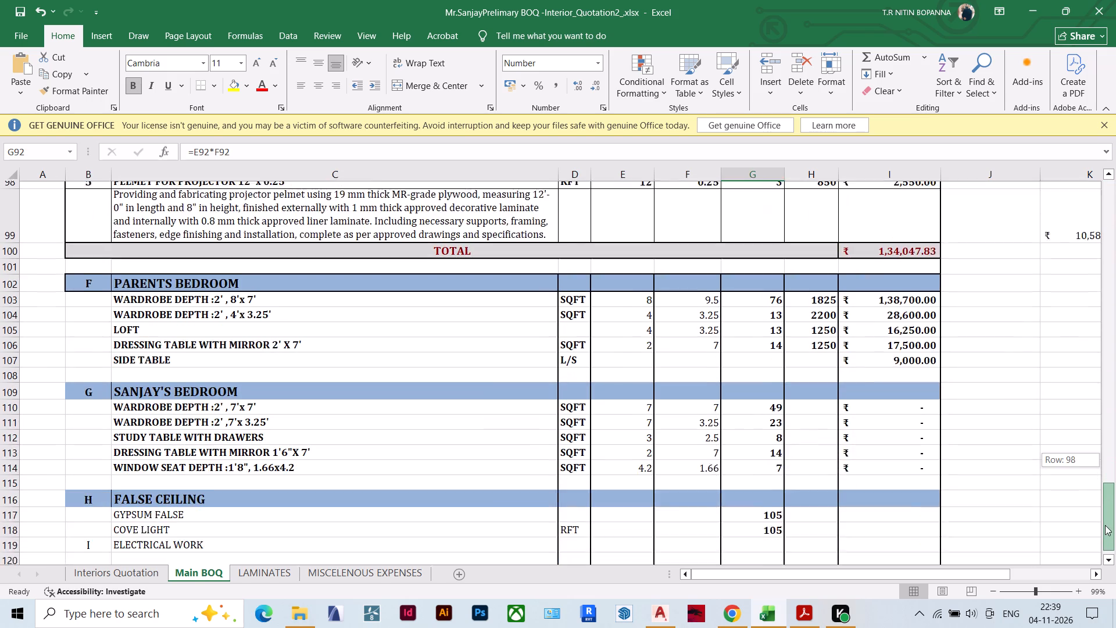
left_click_drag(1105, 525, 1106, 540)
scroll(723, 434, "up", 1)
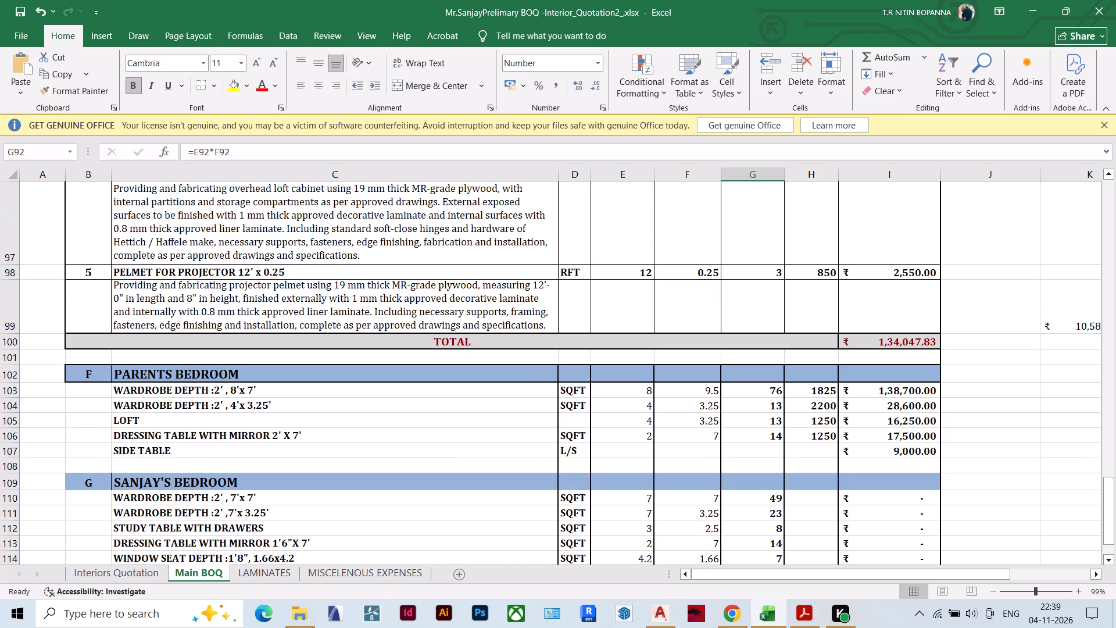
Save the quotation workbook.
key("ctrl+s")
Review the Study/Guest Bedroom items from the window seat down to the projector pelmet.
scroll(197, 367, "up", 3)
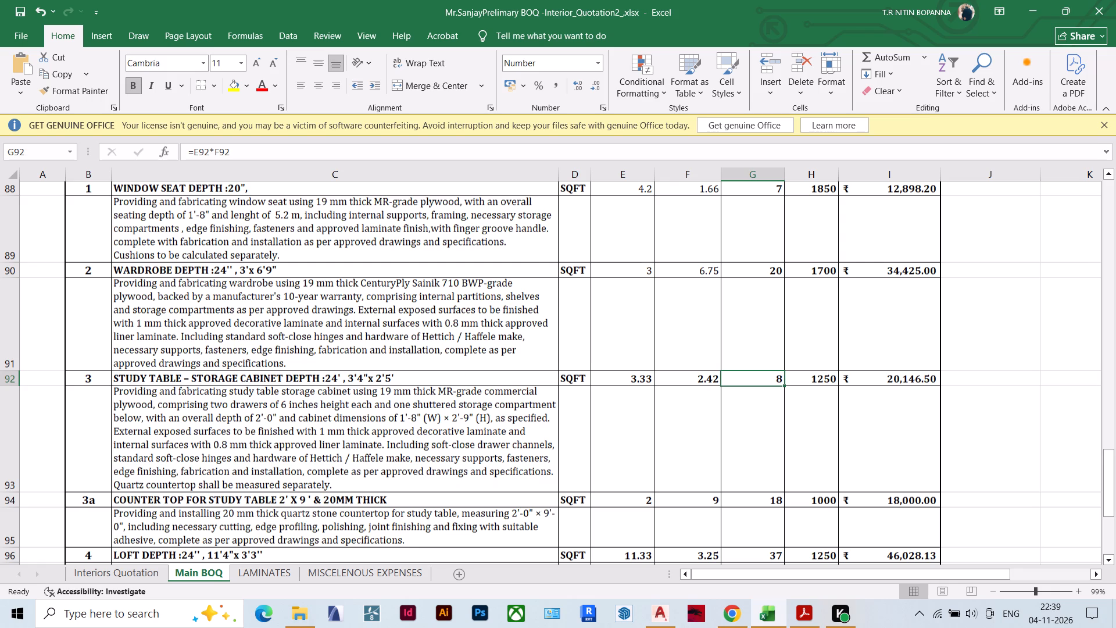
scroll(421, 427, "up", 1)
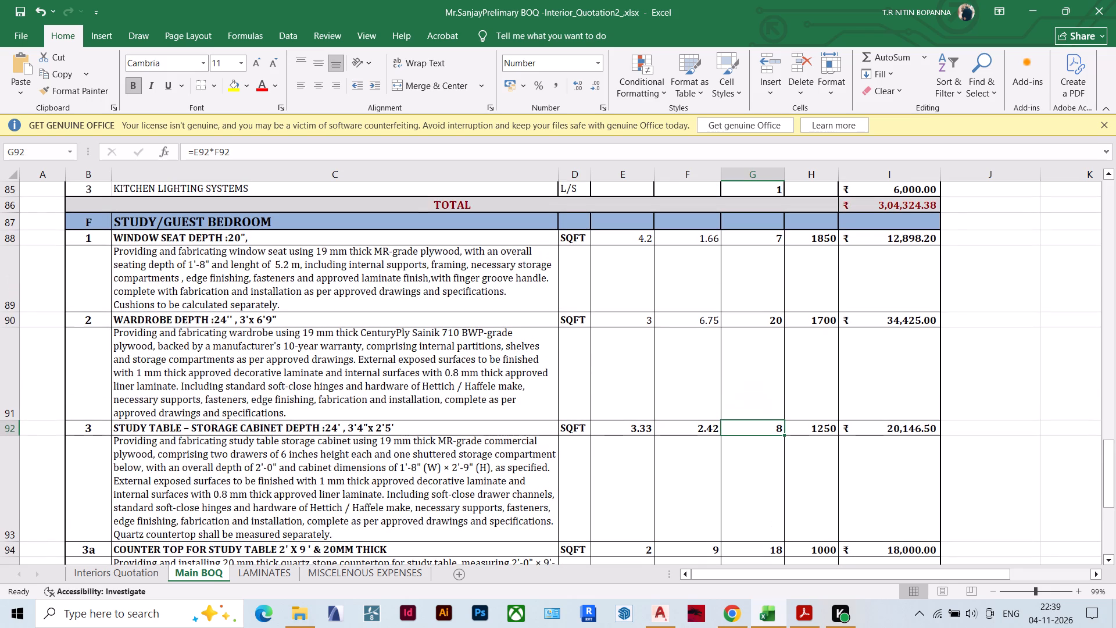
left_click(319, 301)
scroll(319, 301, "down", 2)
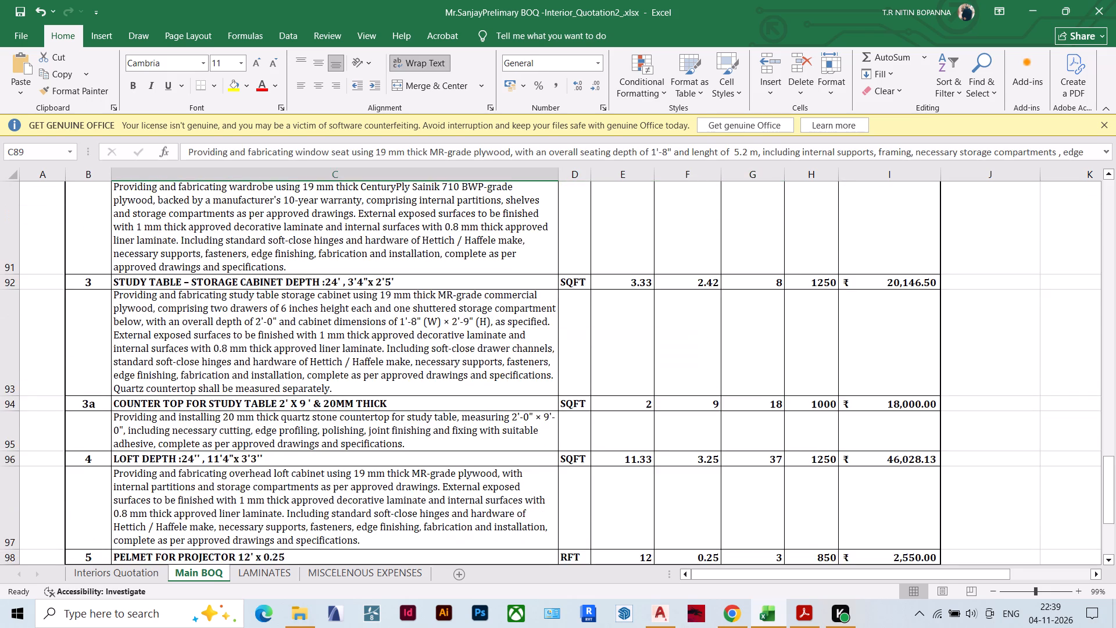
scroll(319, 301, "down", 1)
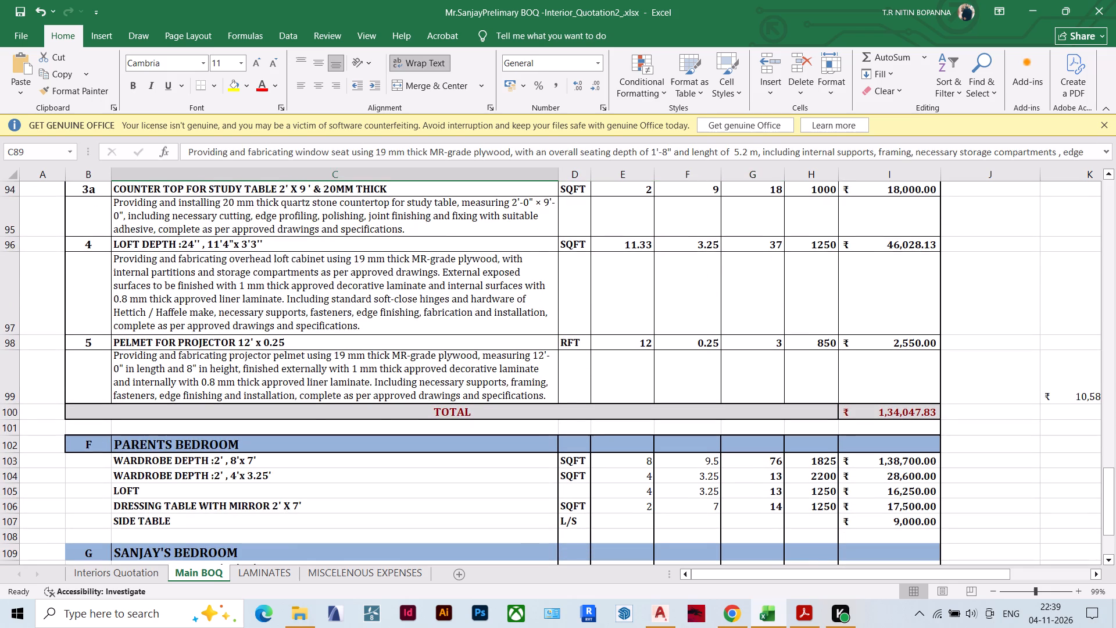
scroll(280, 301, "up", 1)
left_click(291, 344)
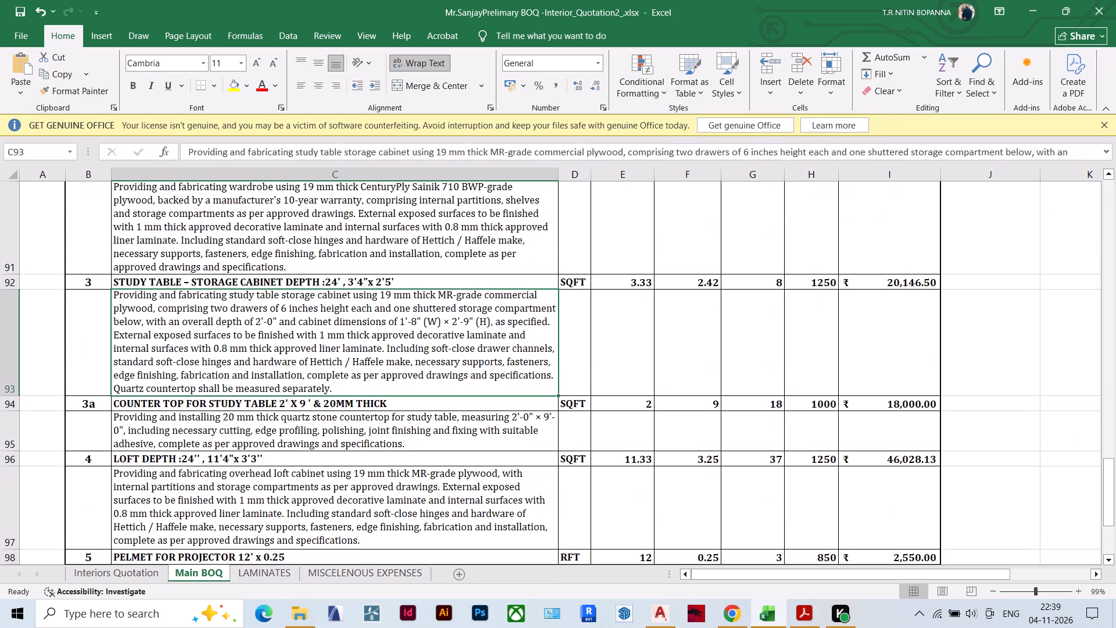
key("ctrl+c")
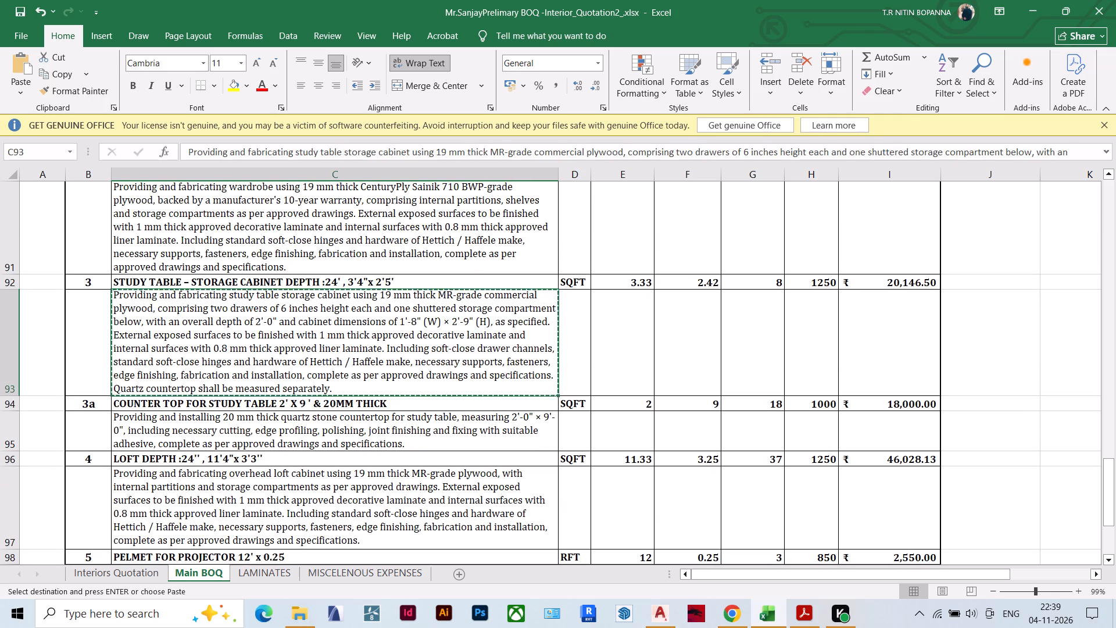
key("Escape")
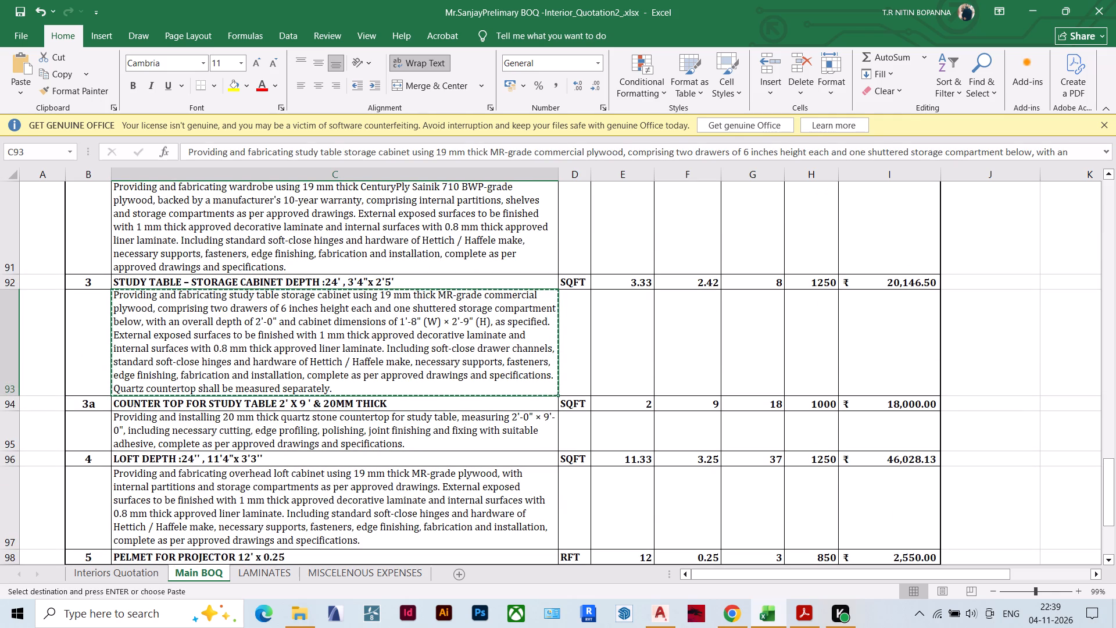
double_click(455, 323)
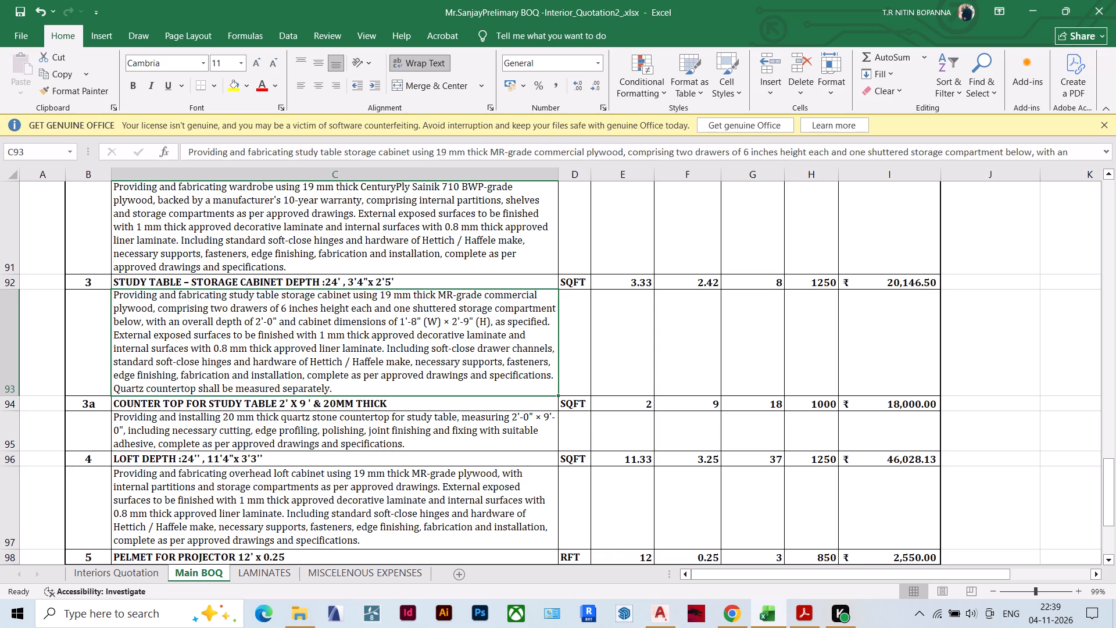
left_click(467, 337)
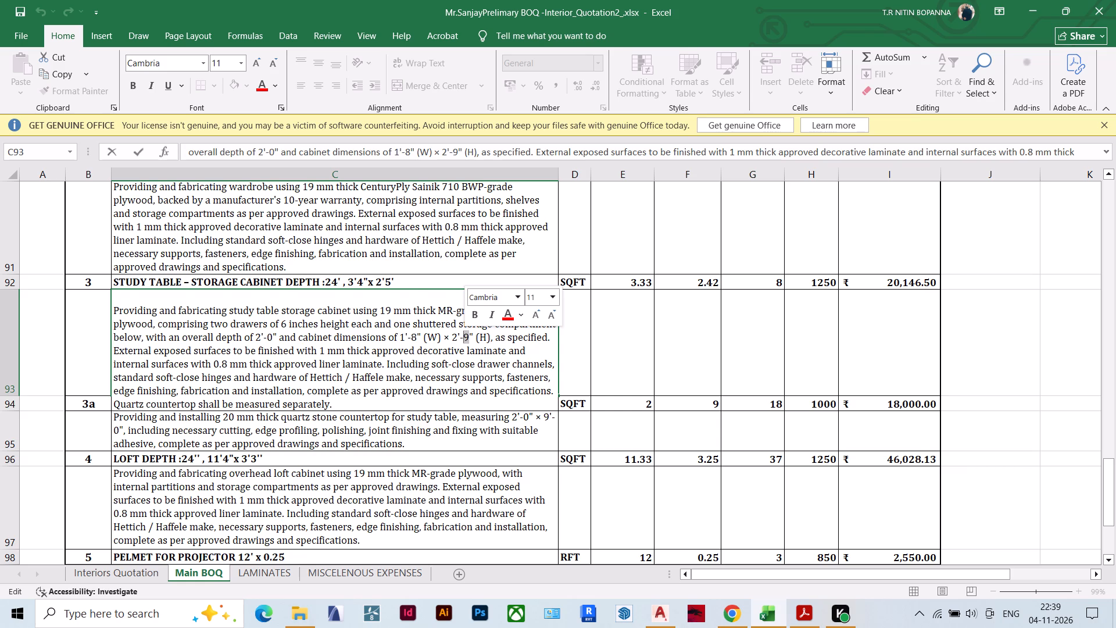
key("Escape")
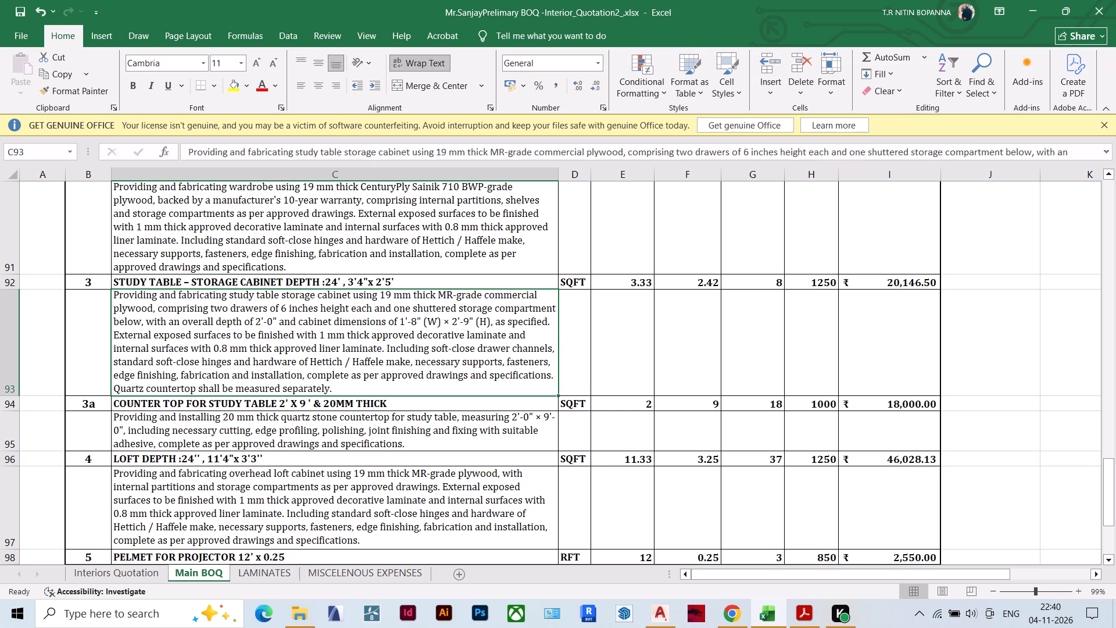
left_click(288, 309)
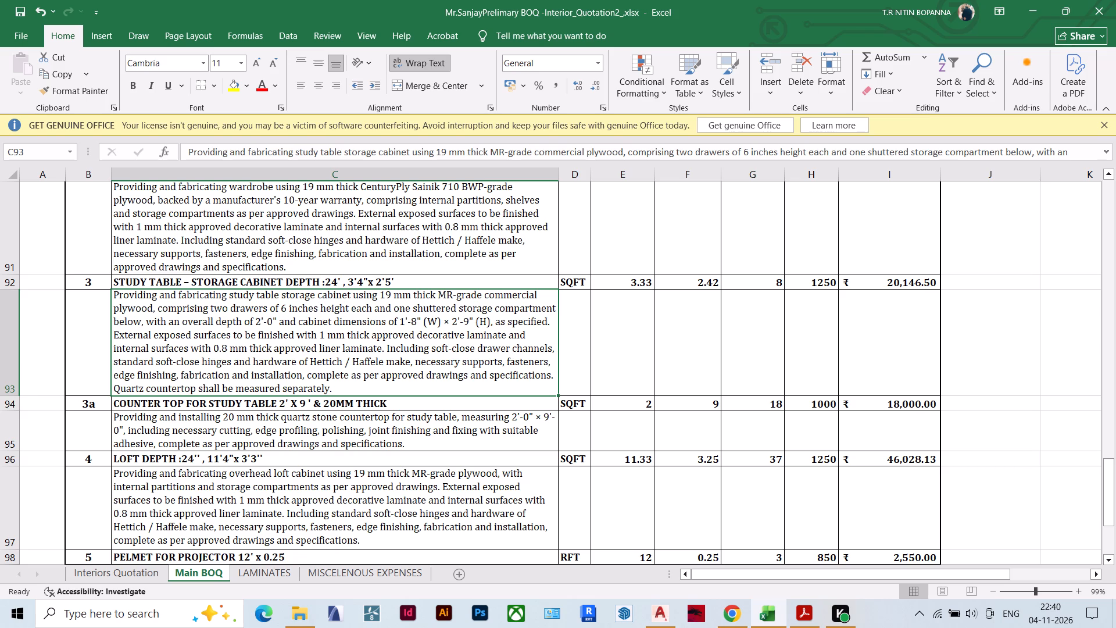
Delete the empty row between the Study/Guest Bedroom total and the Parents Bedroom heading.
scroll(398, 367, "down", 1)
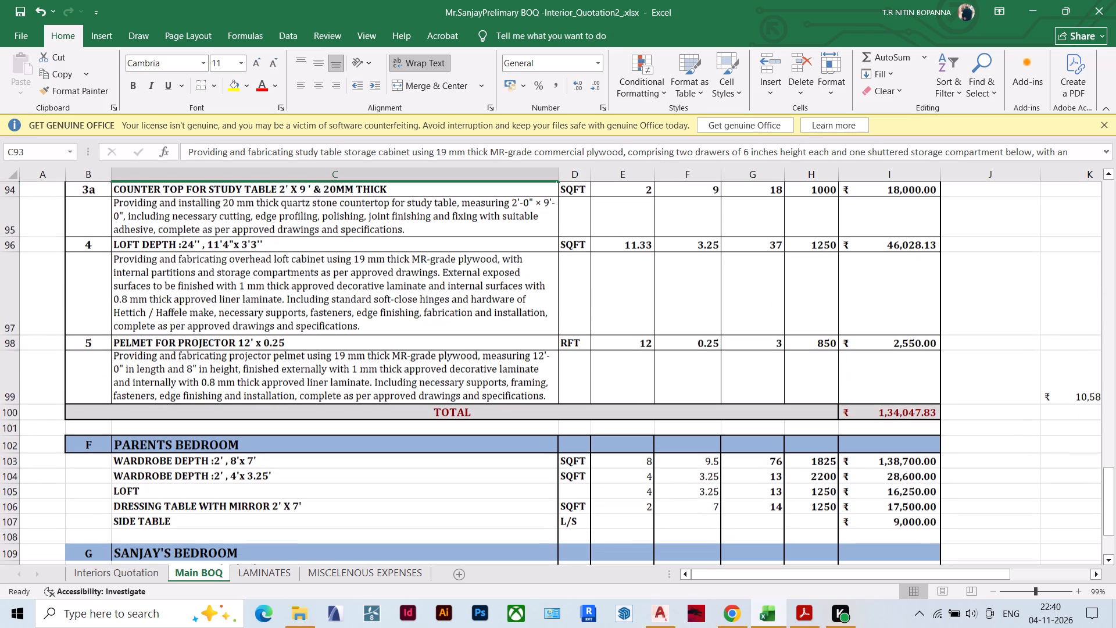
scroll(398, 367, "down", 1)
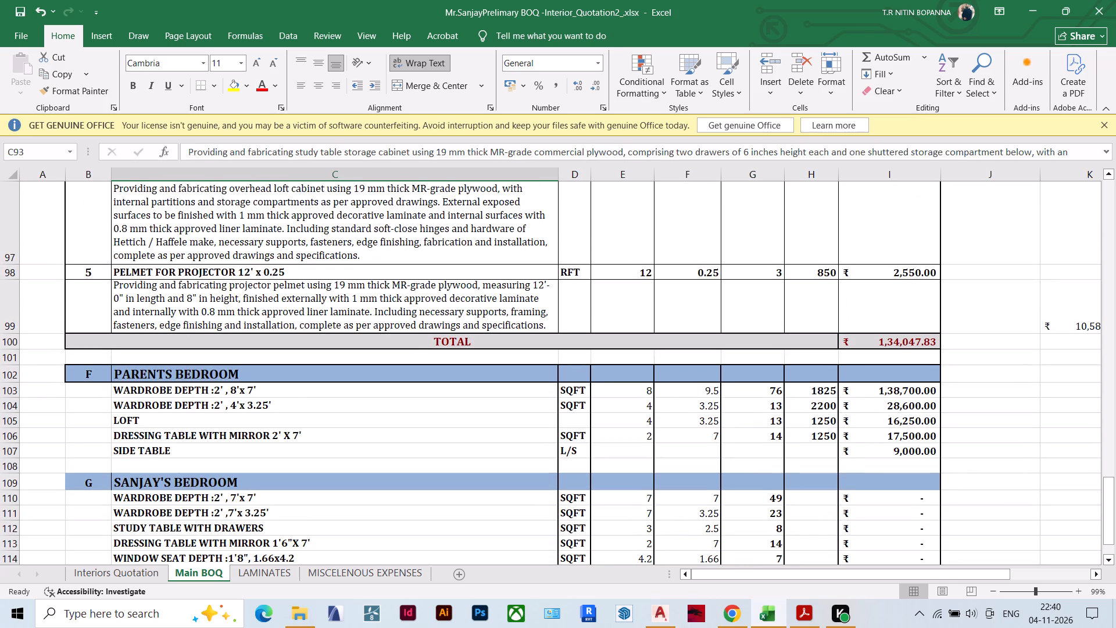
left_click(17, 357)
right_click(17, 357)
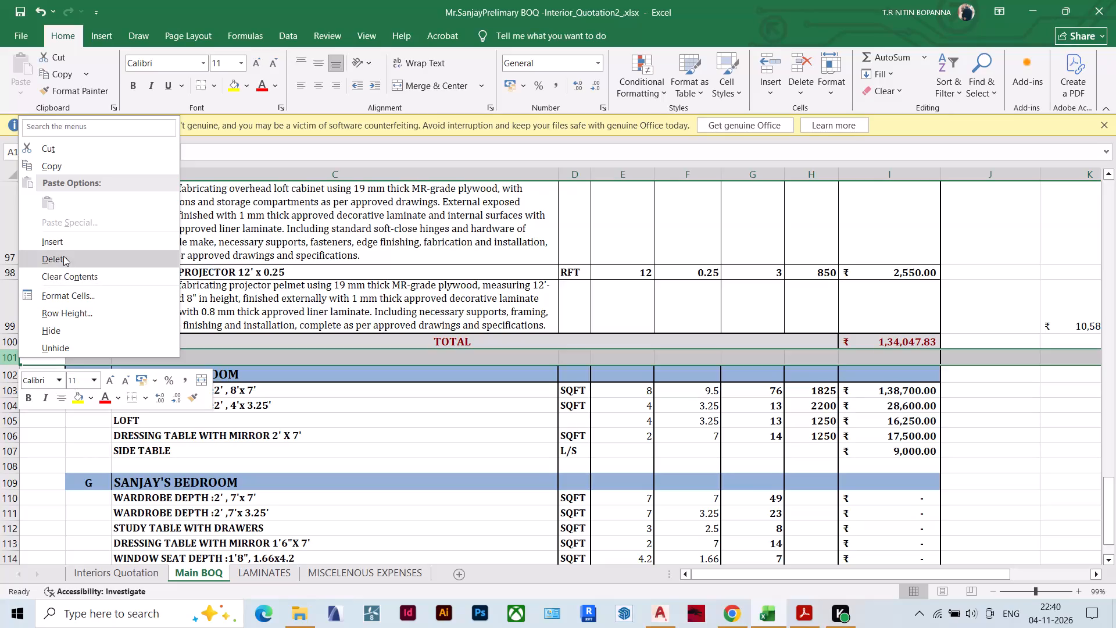
left_click(60, 261)
Insert a blank row directly above the study table counter top heading (item 3a) in the Study/Guest Bedroom section.
left_click(272, 423)
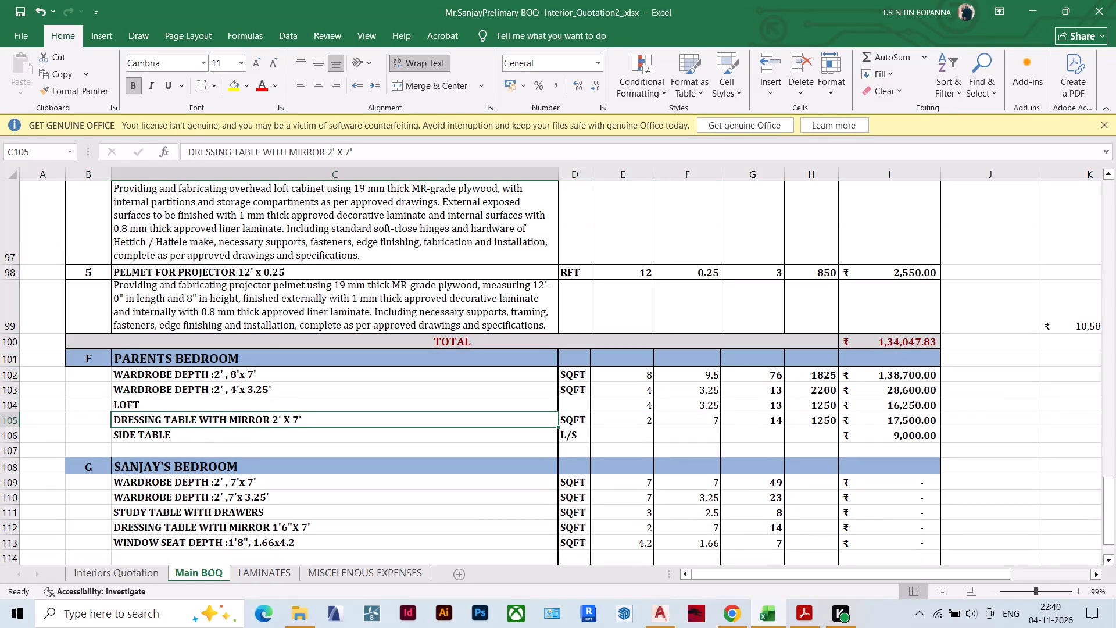
left_click(7, 390)
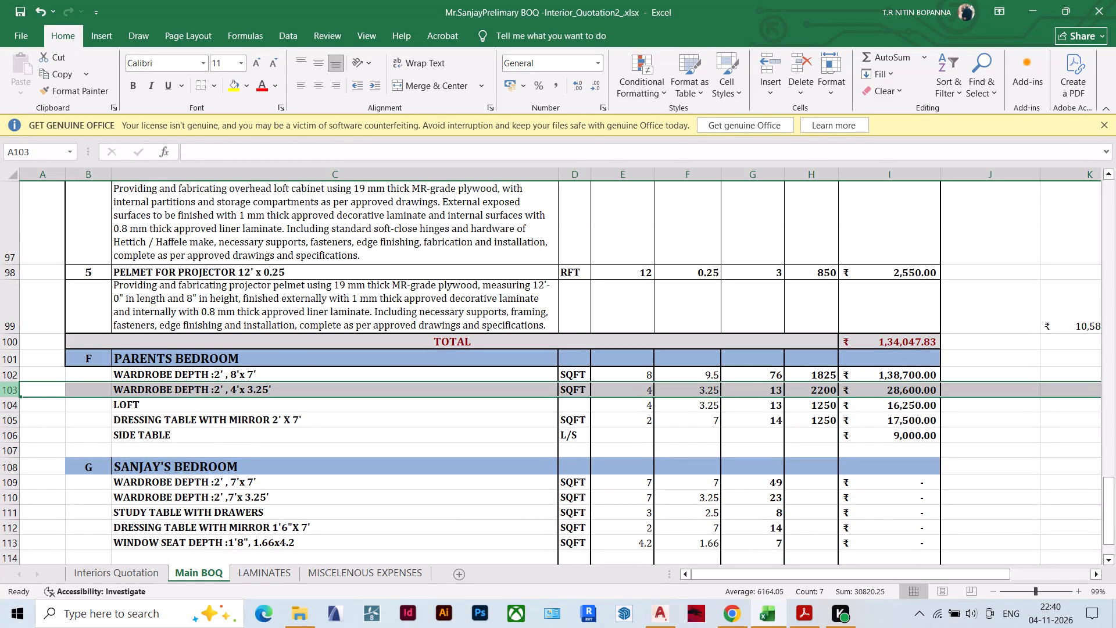
scroll(227, 356, "up", 2)
scroll(227, 356, "down", 1)
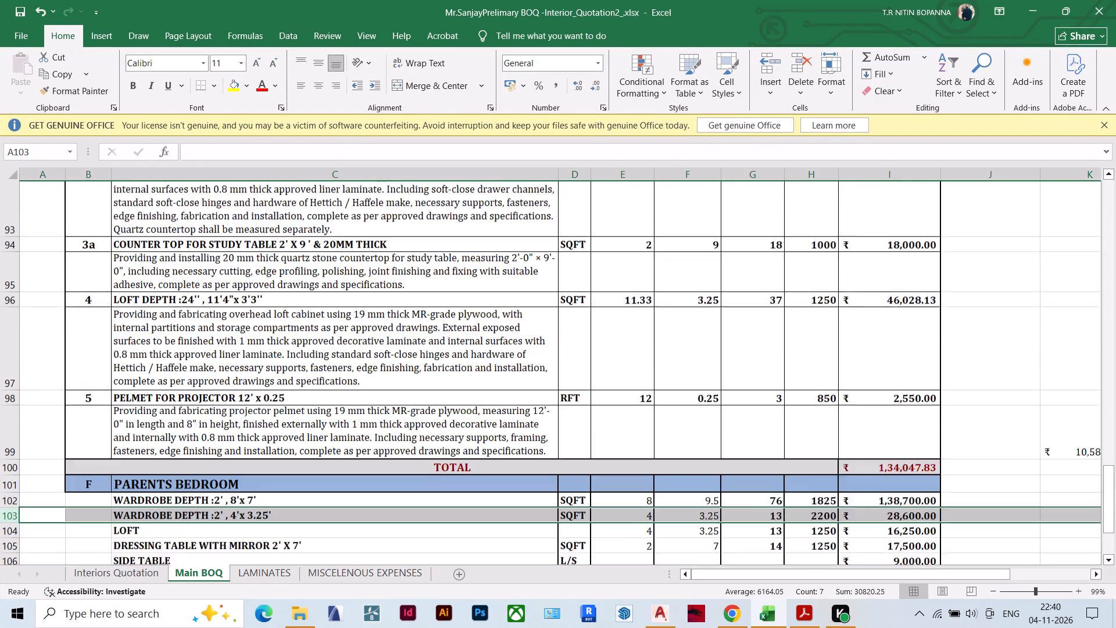
key("Escape")
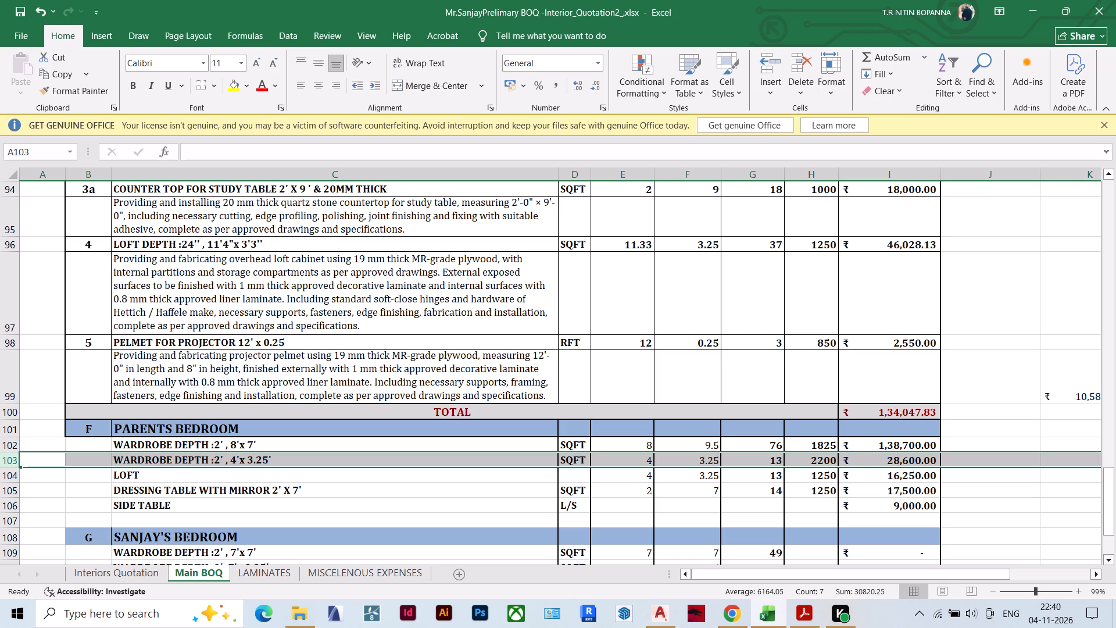
scroll(11, 347, "up", 2)
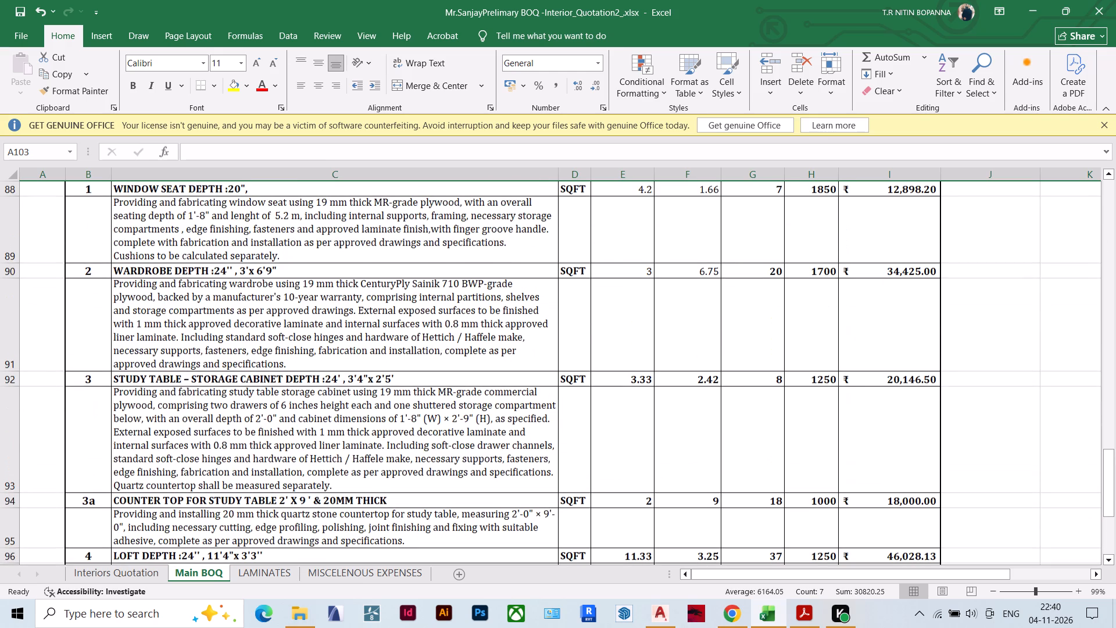
scroll(11, 347, "down", 1)
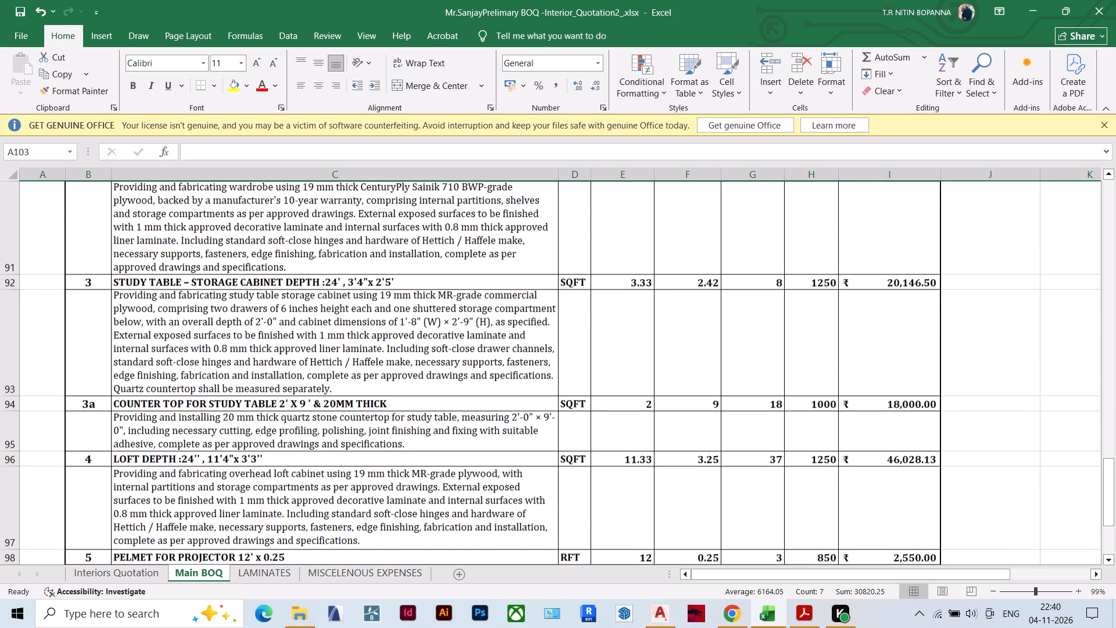
left_click(9, 462)
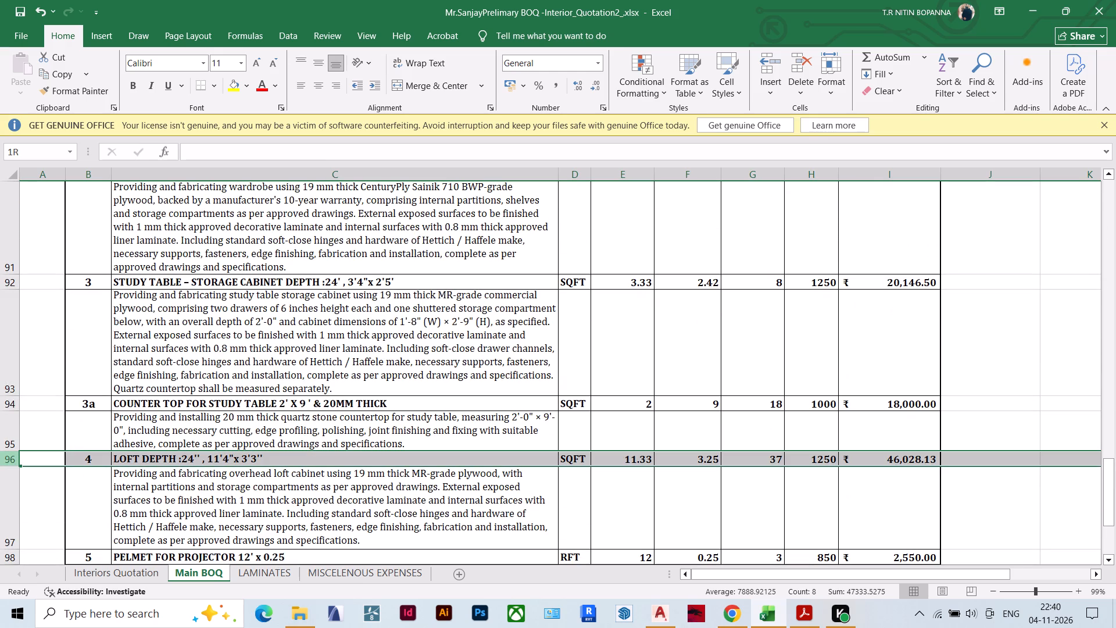
left_click(3, 405)
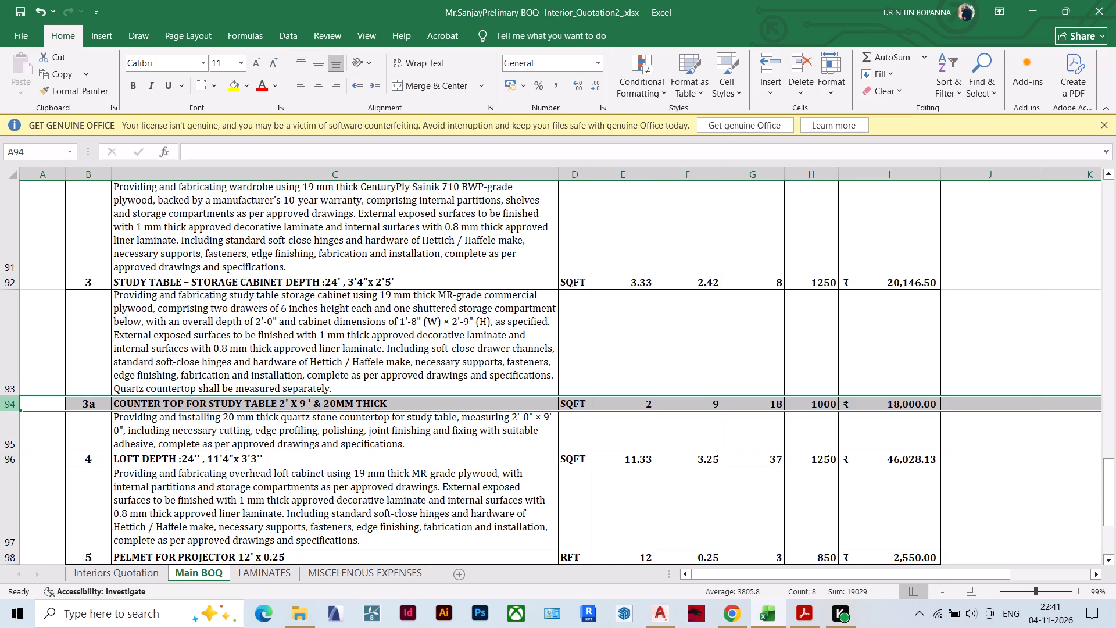
left_click(63, 296)
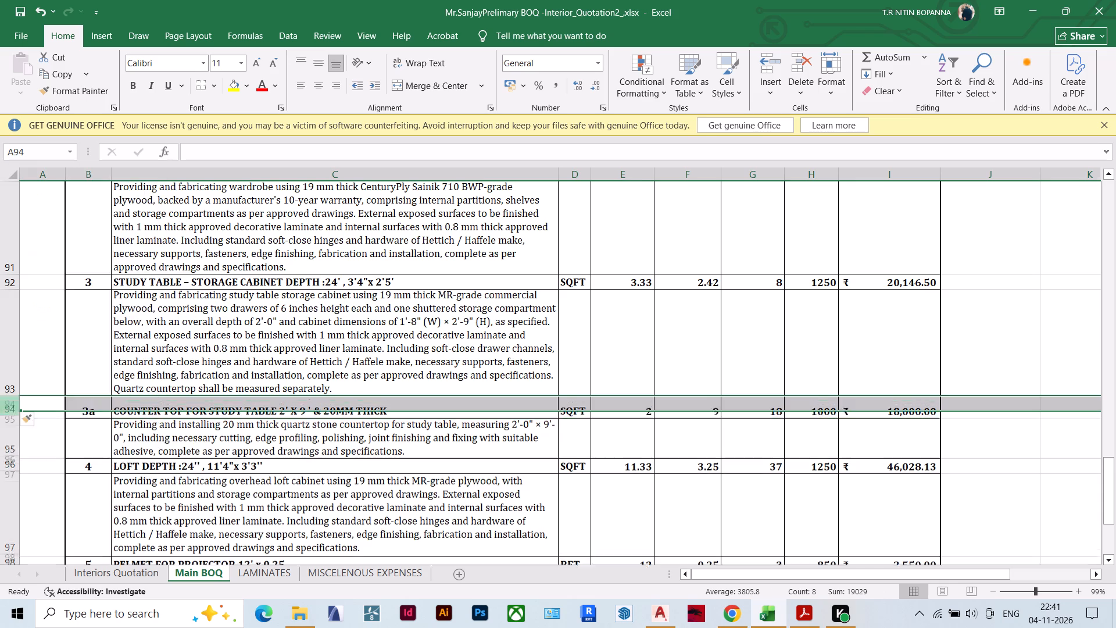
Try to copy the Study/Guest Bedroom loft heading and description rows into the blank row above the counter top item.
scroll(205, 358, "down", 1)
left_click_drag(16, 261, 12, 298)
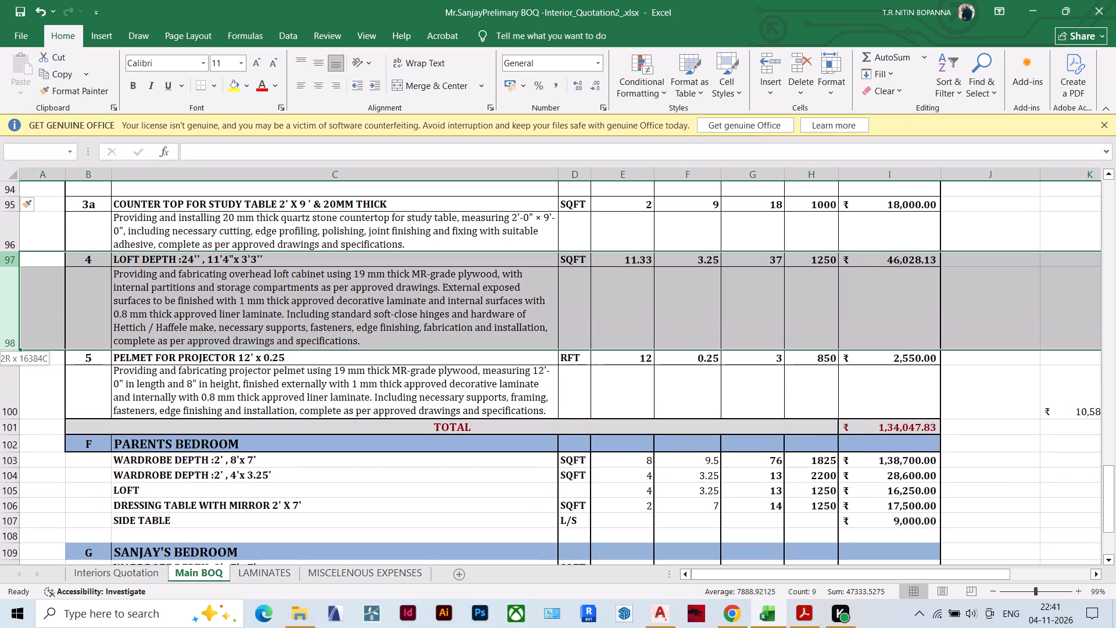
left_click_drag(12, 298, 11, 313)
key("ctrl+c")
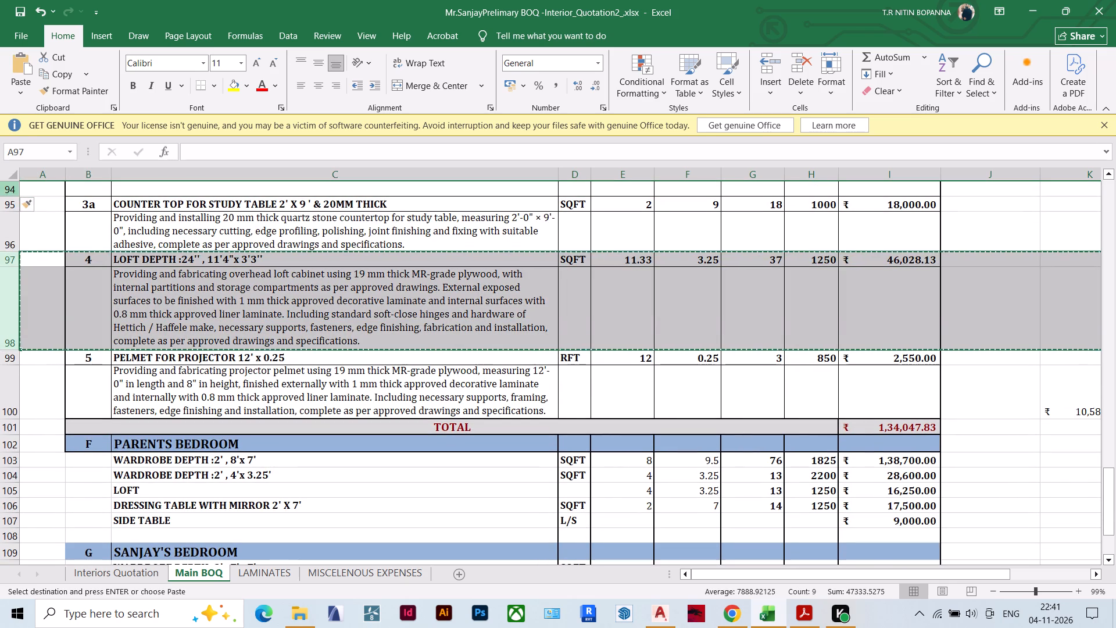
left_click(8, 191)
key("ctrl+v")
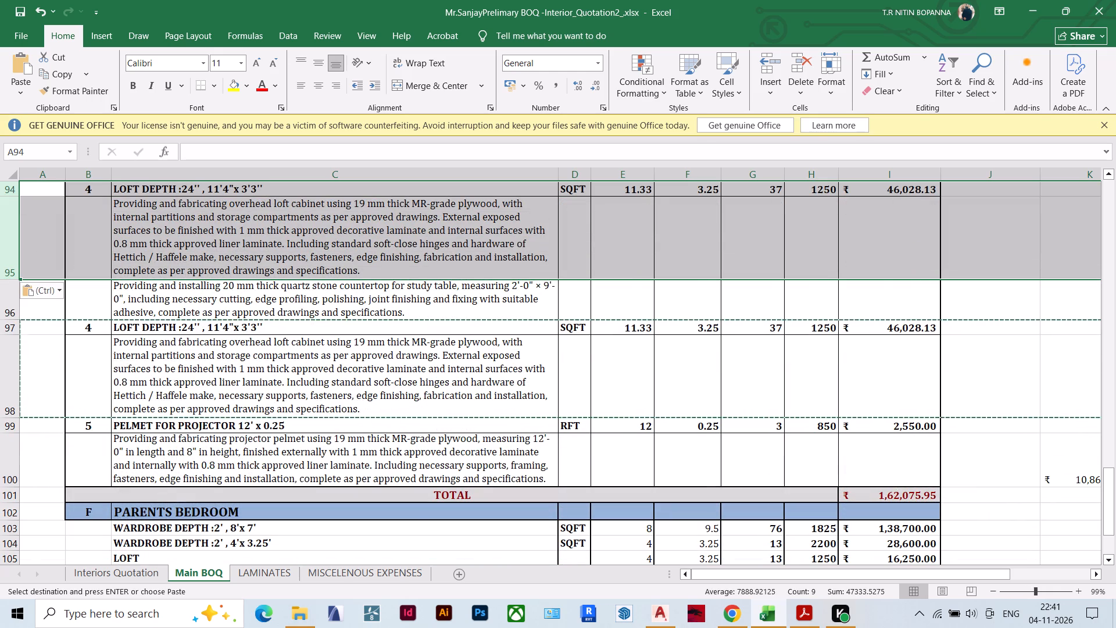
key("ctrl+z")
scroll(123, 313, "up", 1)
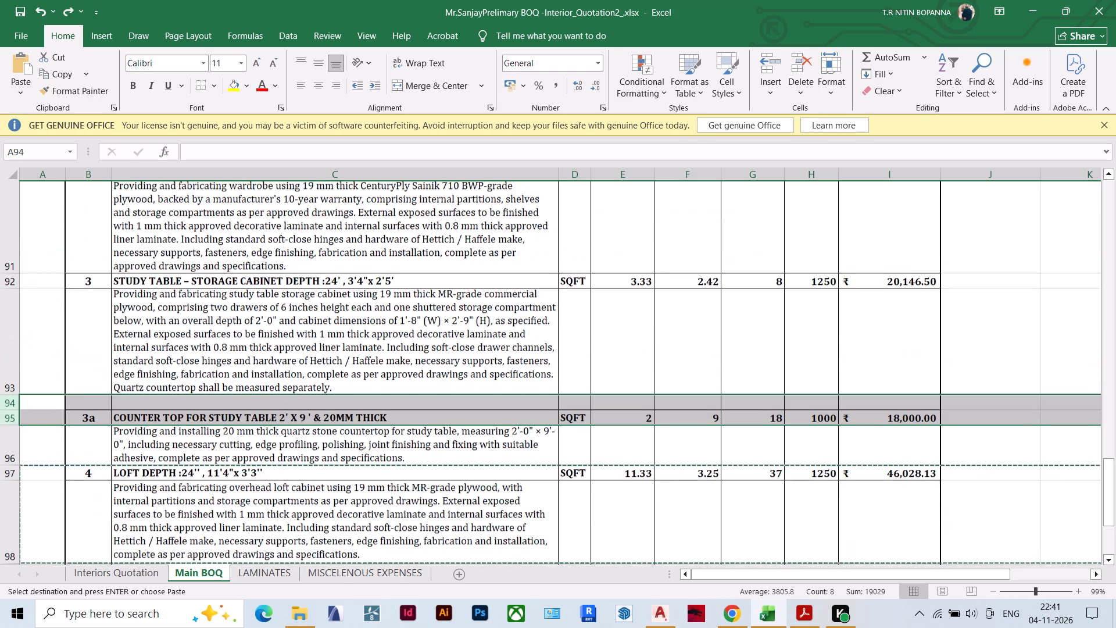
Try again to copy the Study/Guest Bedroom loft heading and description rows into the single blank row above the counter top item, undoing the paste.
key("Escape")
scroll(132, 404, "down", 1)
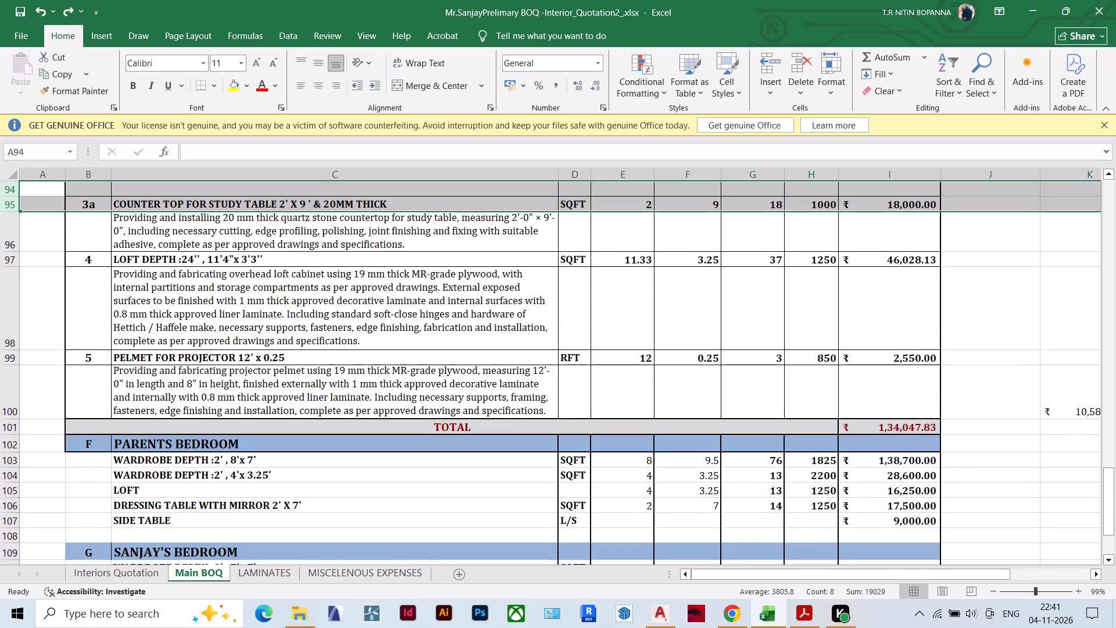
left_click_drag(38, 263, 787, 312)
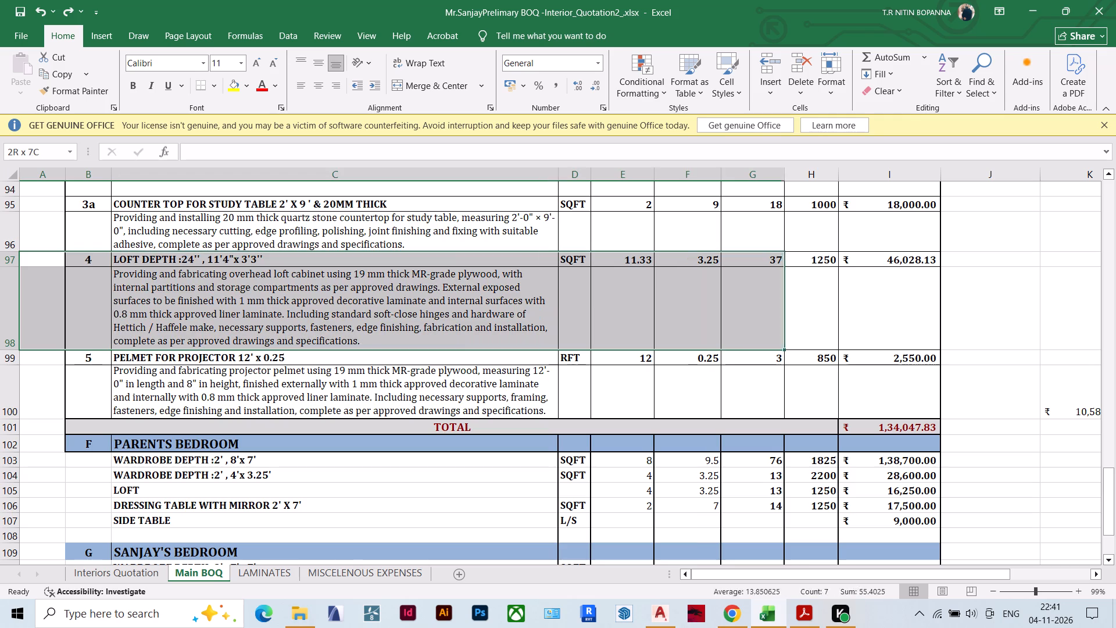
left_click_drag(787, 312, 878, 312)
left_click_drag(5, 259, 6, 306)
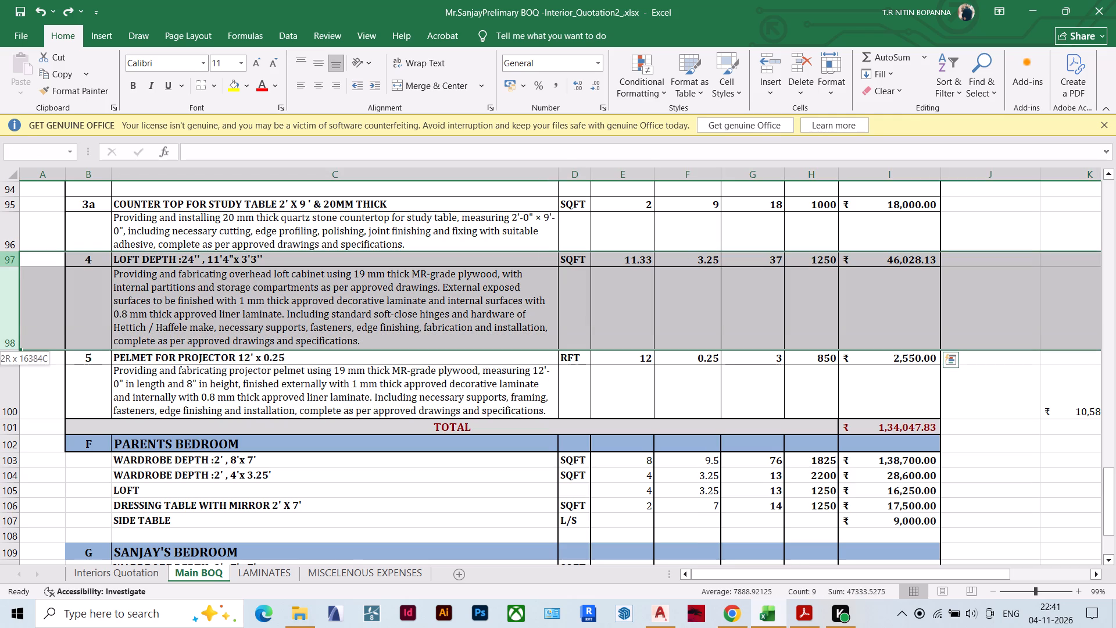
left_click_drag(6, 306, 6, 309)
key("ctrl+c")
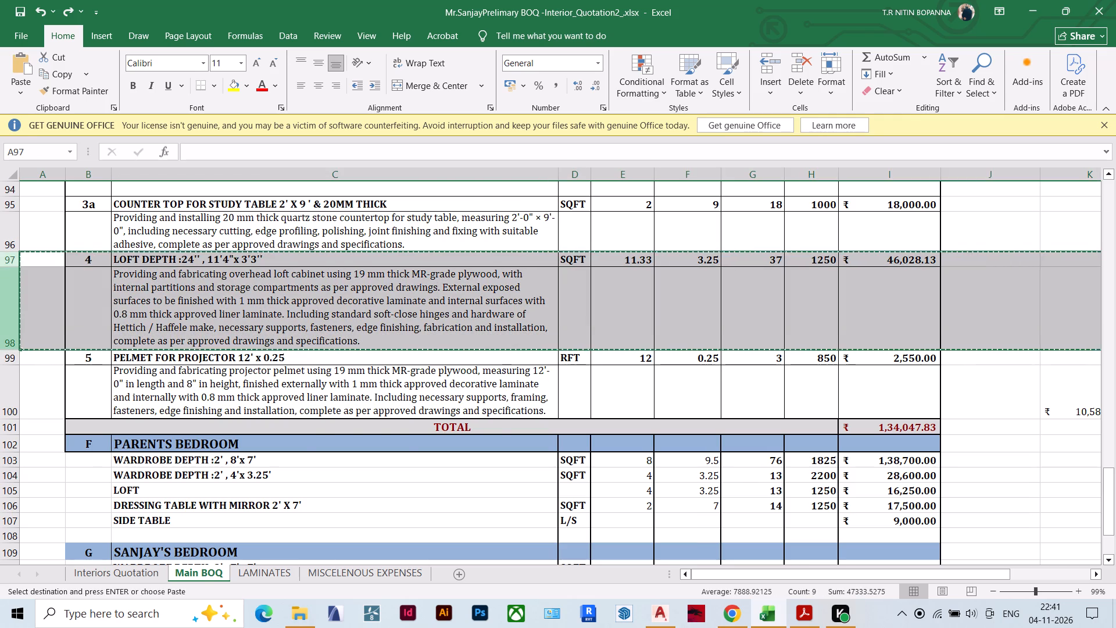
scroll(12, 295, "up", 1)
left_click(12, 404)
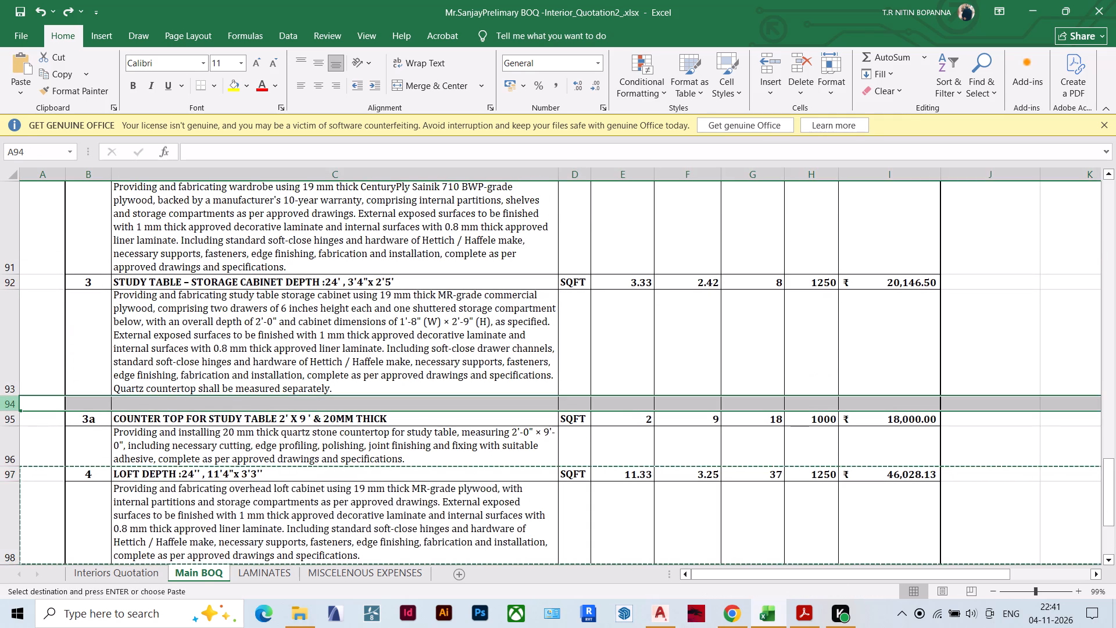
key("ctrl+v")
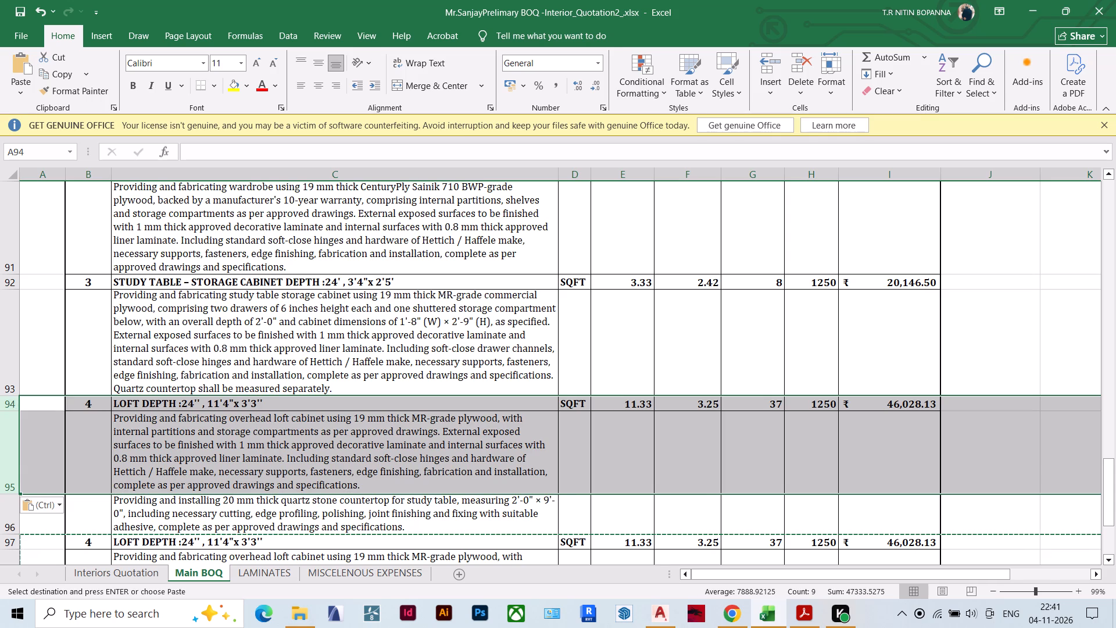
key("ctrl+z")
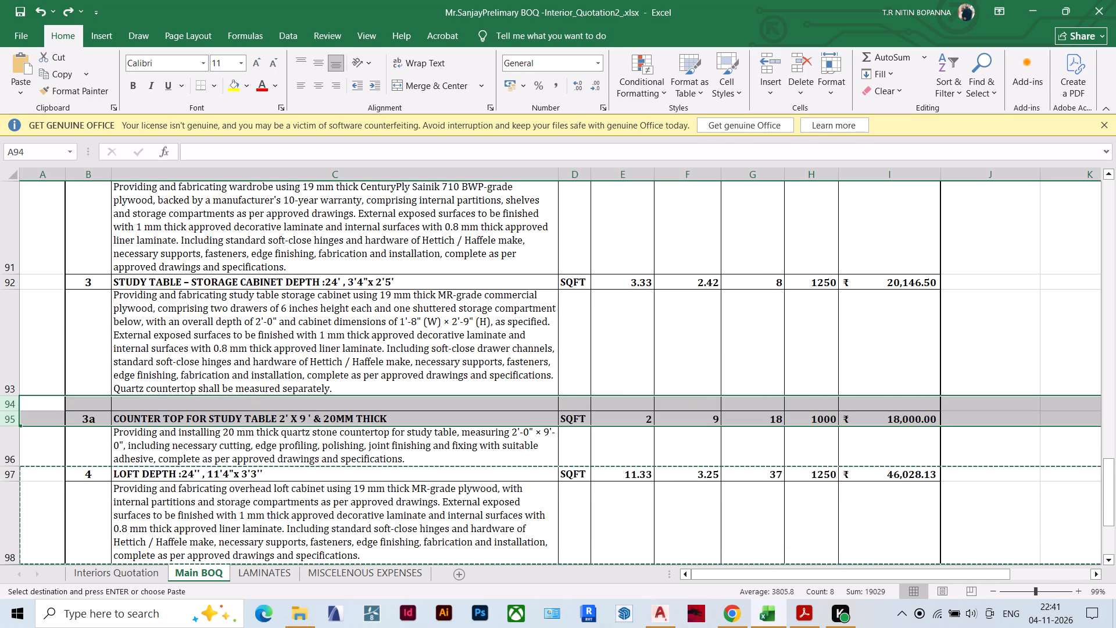
Insert a second blank row directly above the study table counter top heading (item 3a) and save the workbook.
left_click(12, 419)
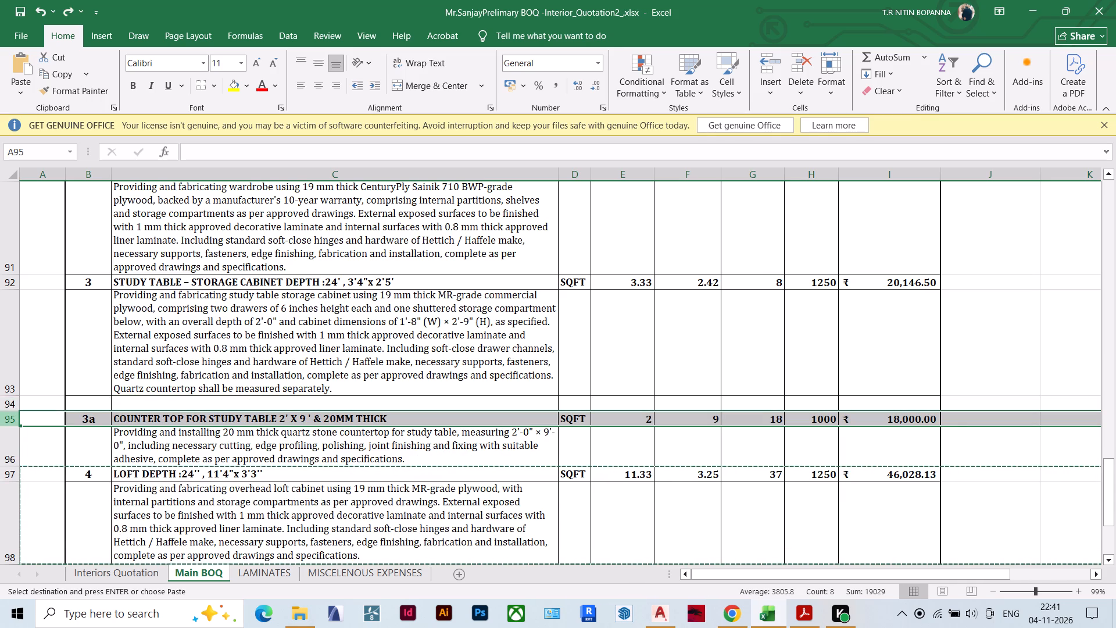
right_click(12, 419)
key("Escape")
key("Escape")
left_click(9, 419)
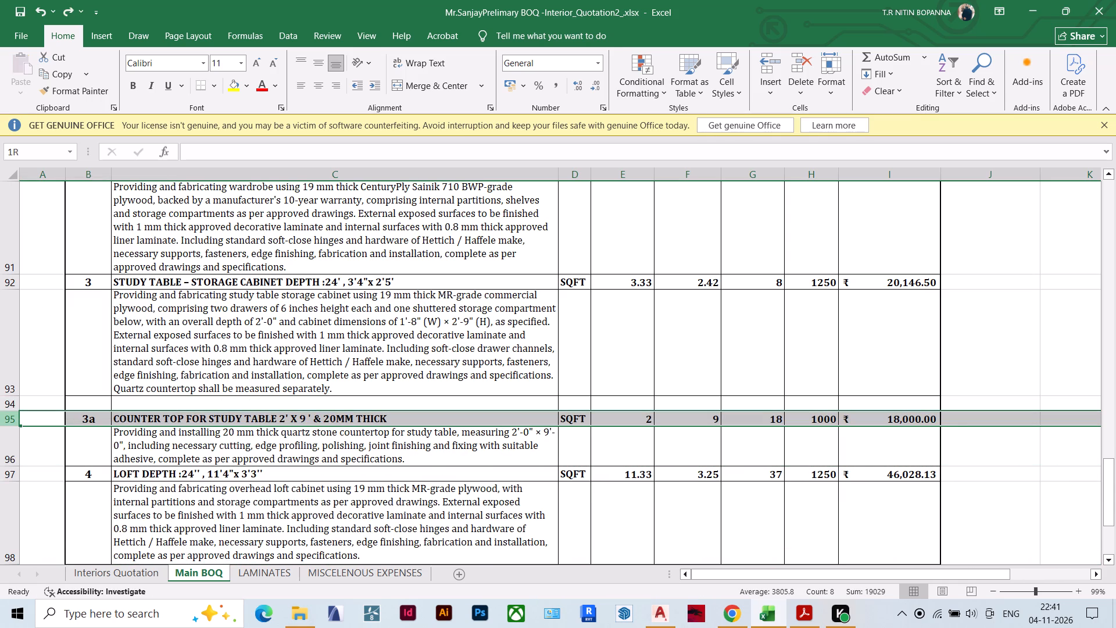
right_click(8, 419)
left_click(33, 300)
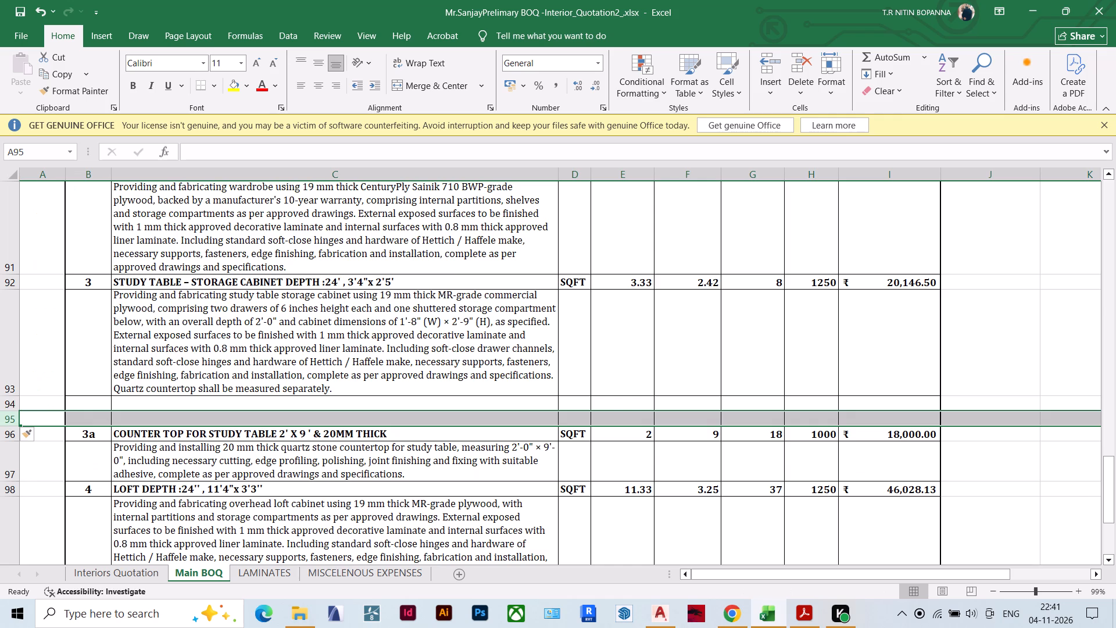
key("ctrl+s")
Copy the Study/Guest Bedroom loft heading and description rows into the two blank rows below the study table storage cabinet item.
scroll(174, 376, "down", 1)
left_click(92, 316)
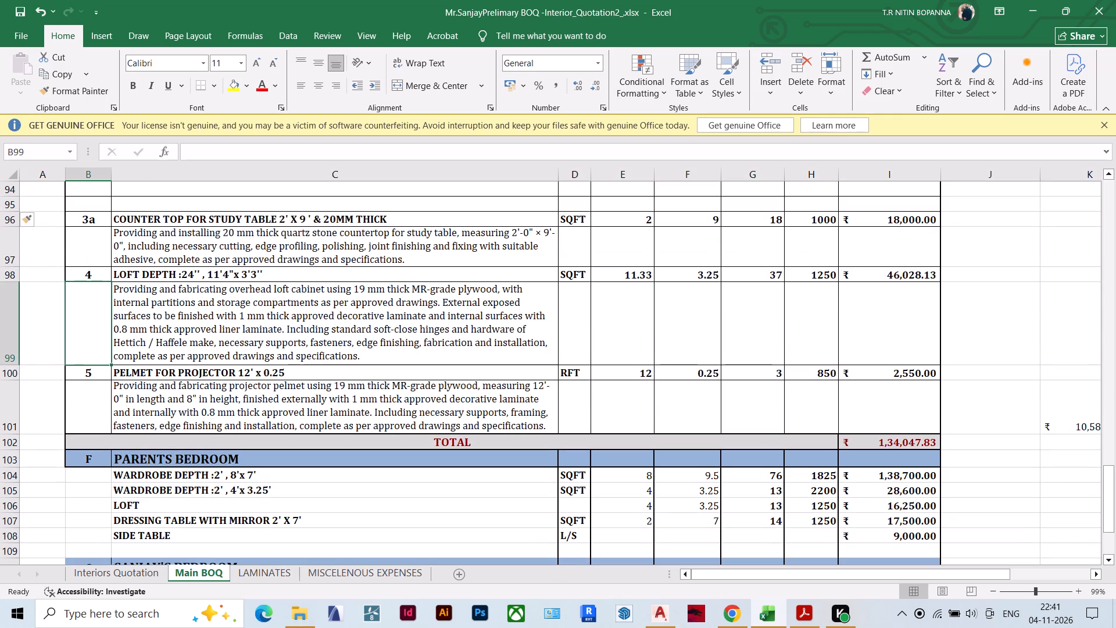
left_click_drag(12, 274, 22, 326)
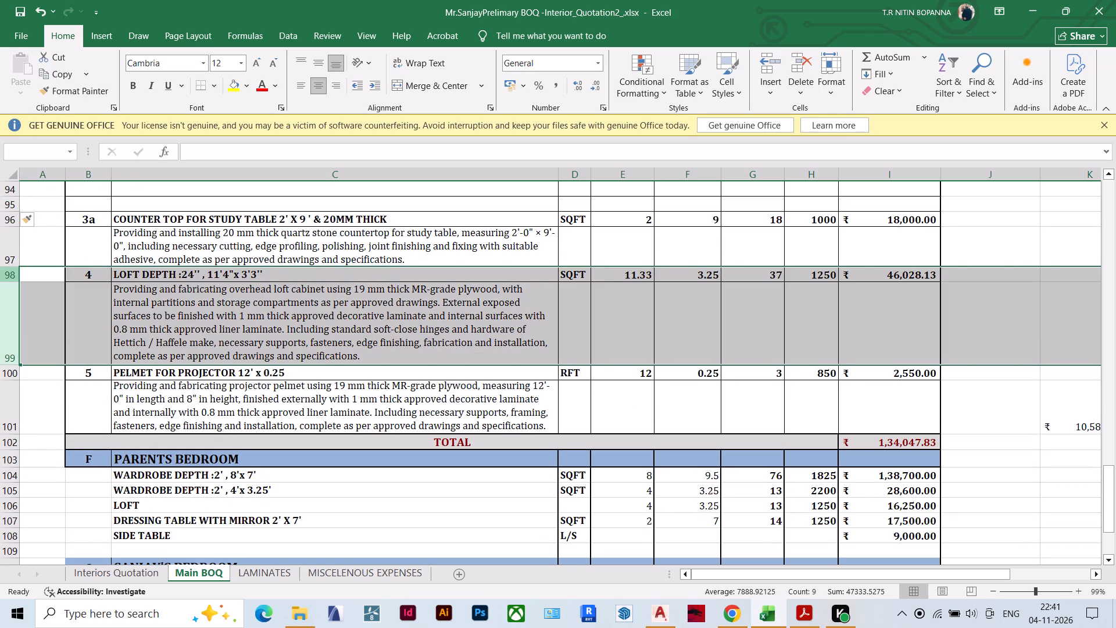
key("ctrl+c")
scroll(27, 316, "up", 1)
left_click(12, 407)
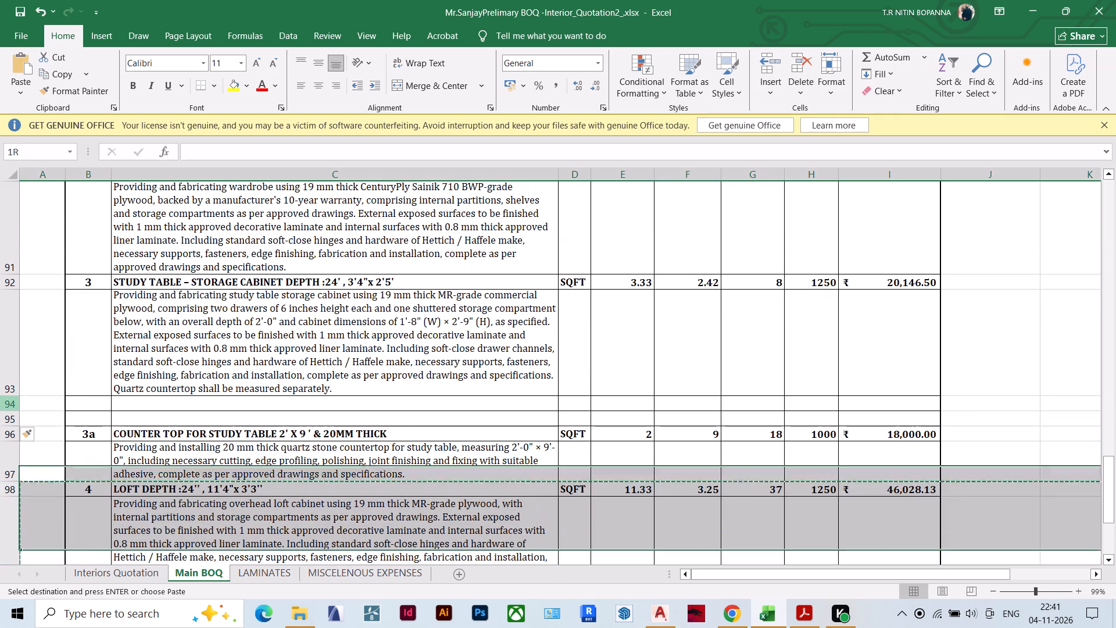
key("ctrl+v")
scroll(232, 391, "down", 1)
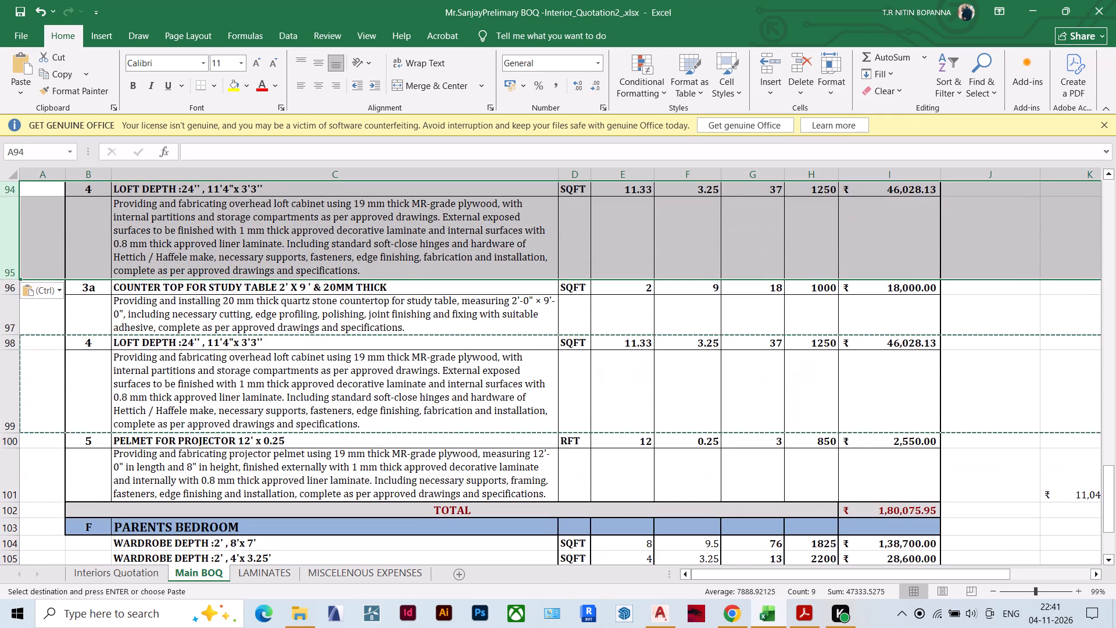
left_click(139, 309)
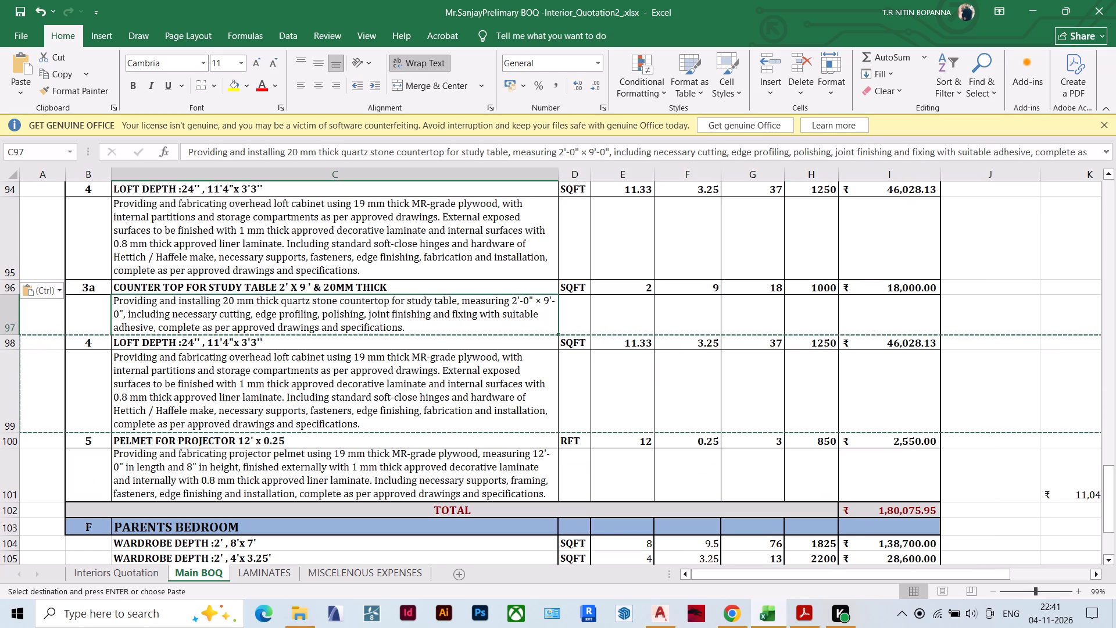
key("Escape")
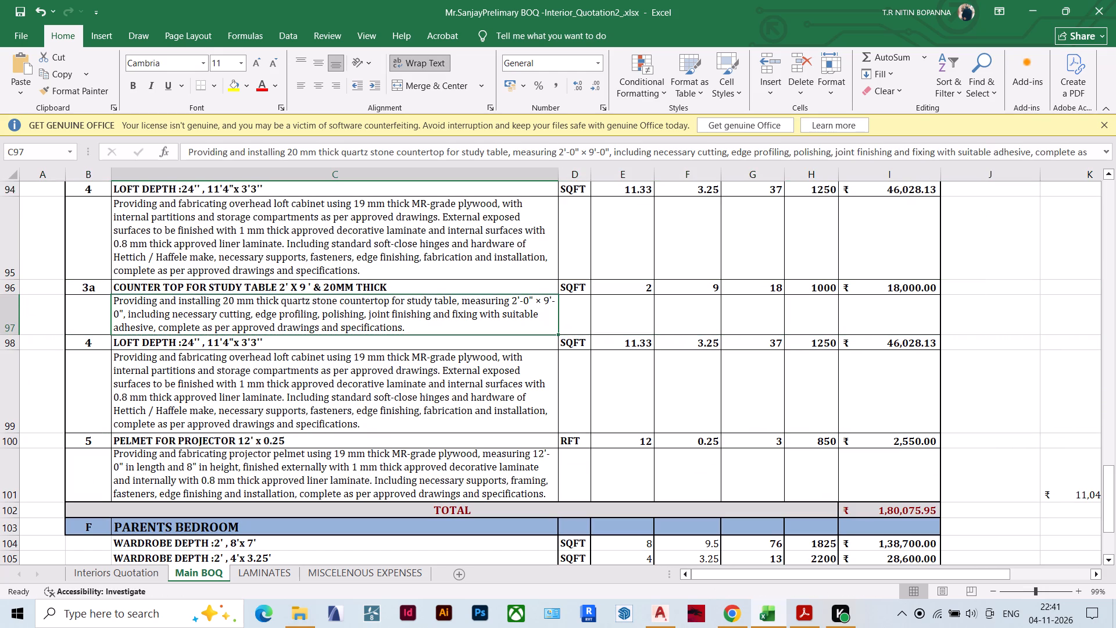
Delete the duplicate loft heading and description rows between the counter top and projector pelmet items.
left_click_drag(6, 340, 6, 346)
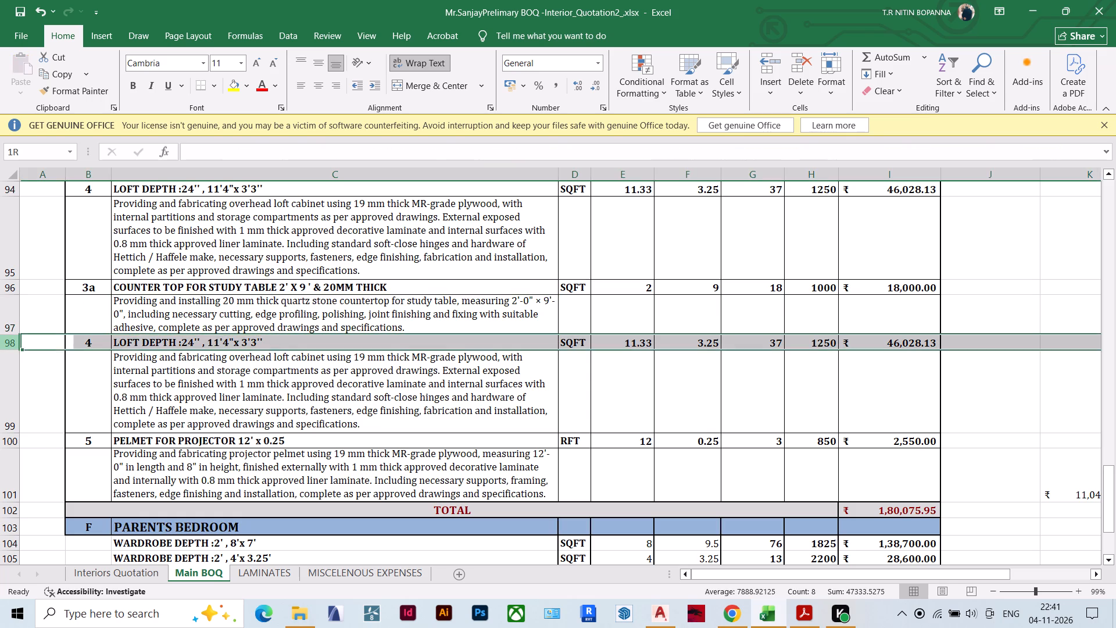
left_click_drag(6, 346, 8, 398)
right_click(19, 345)
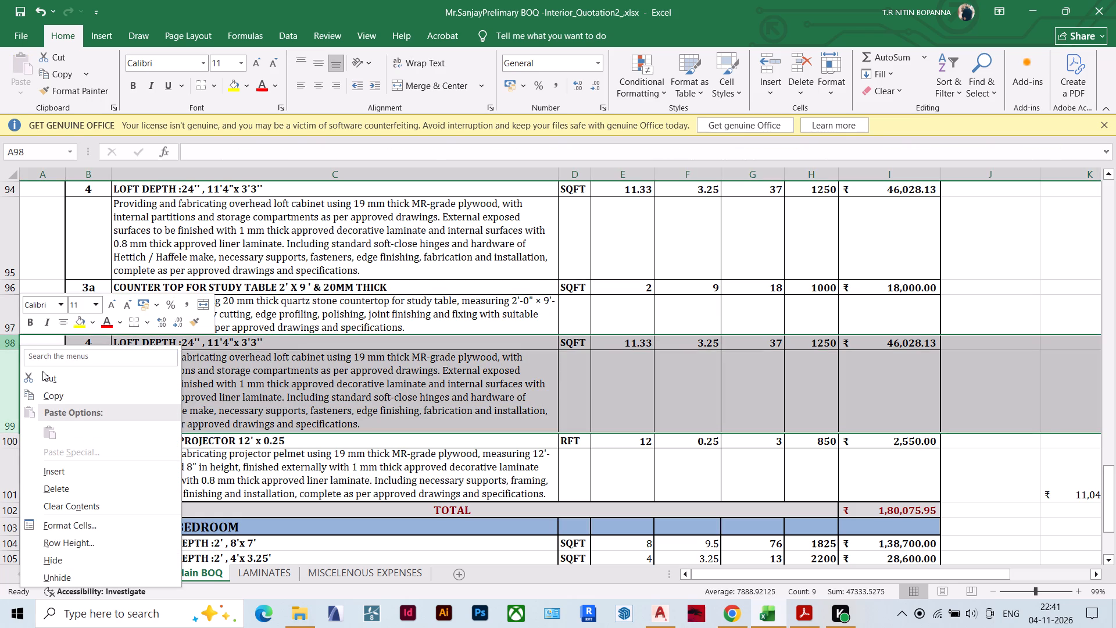
left_click(65, 488)
left_click(302, 379)
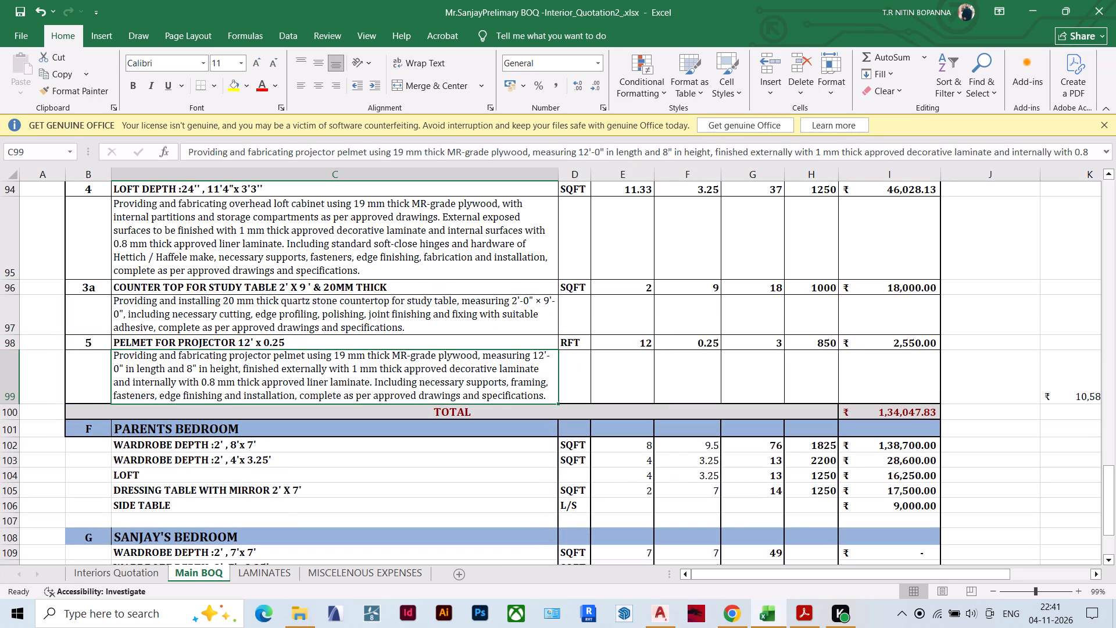
Renumber the study table counter top item as 5 and the projector pelmet item as 6.
scroll(155, 320, "up", 1)
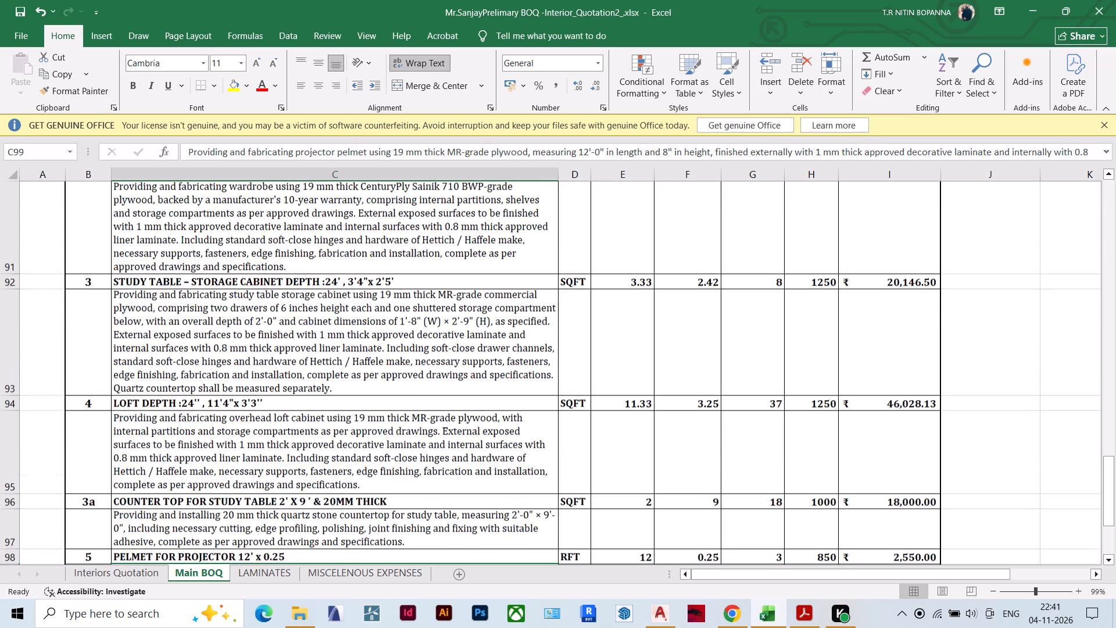
scroll(155, 320, "down", 1)
left_click(91, 288)
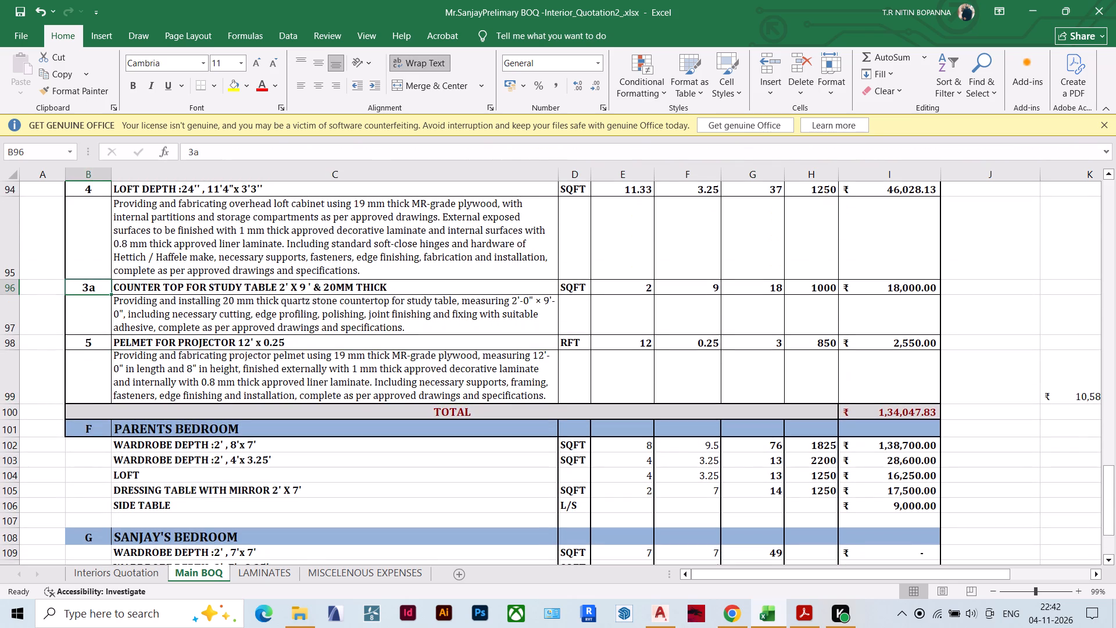
key("5")
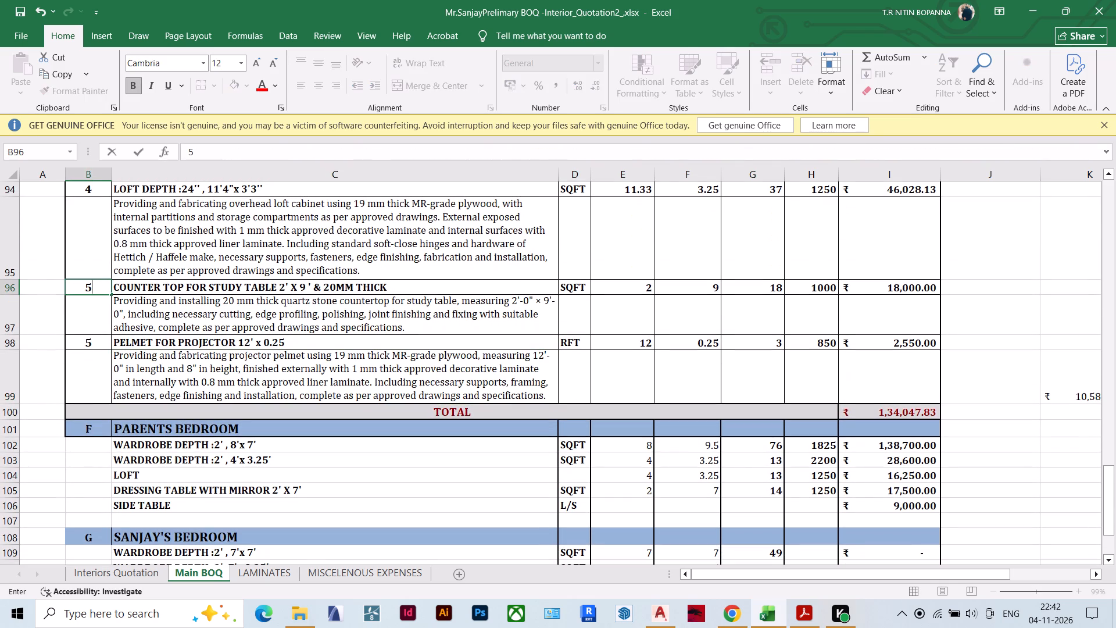
left_click(92, 344)
key("6")
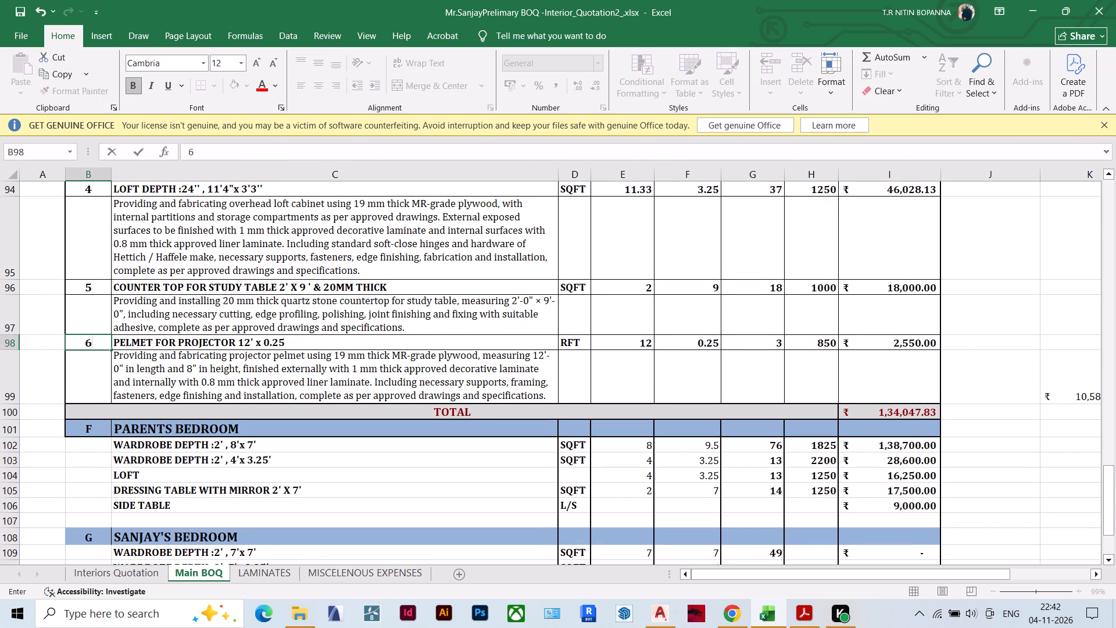
left_click(1013, 347)
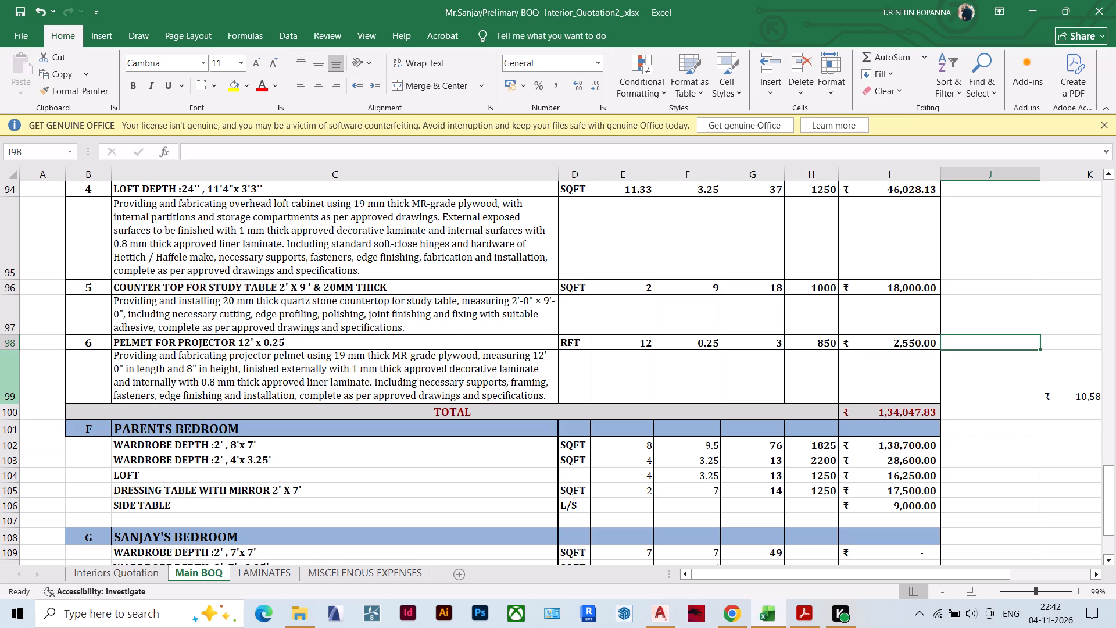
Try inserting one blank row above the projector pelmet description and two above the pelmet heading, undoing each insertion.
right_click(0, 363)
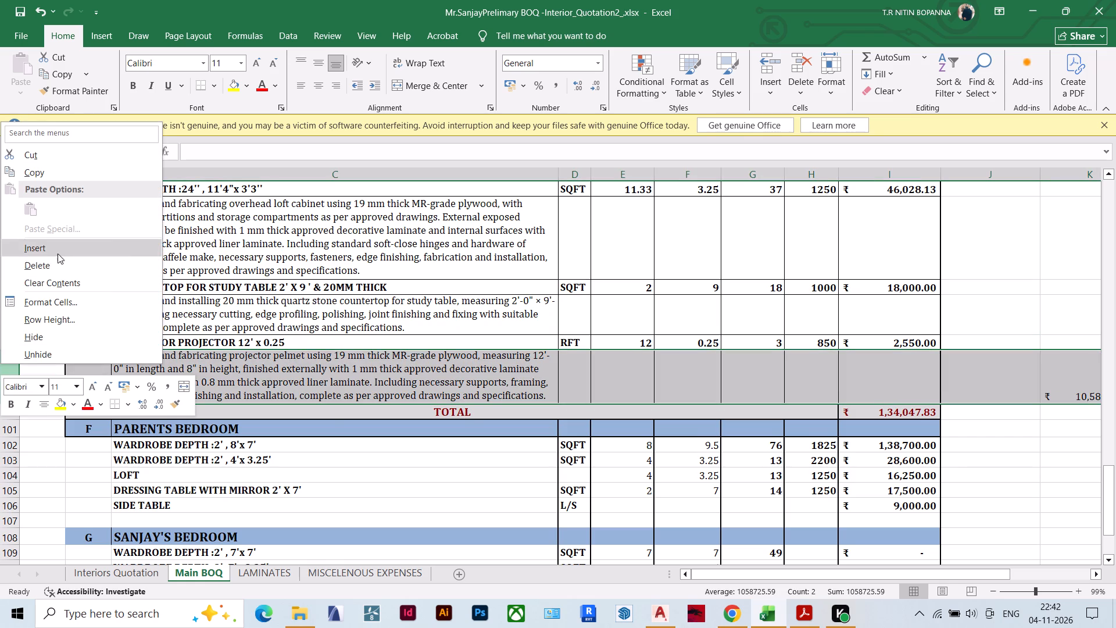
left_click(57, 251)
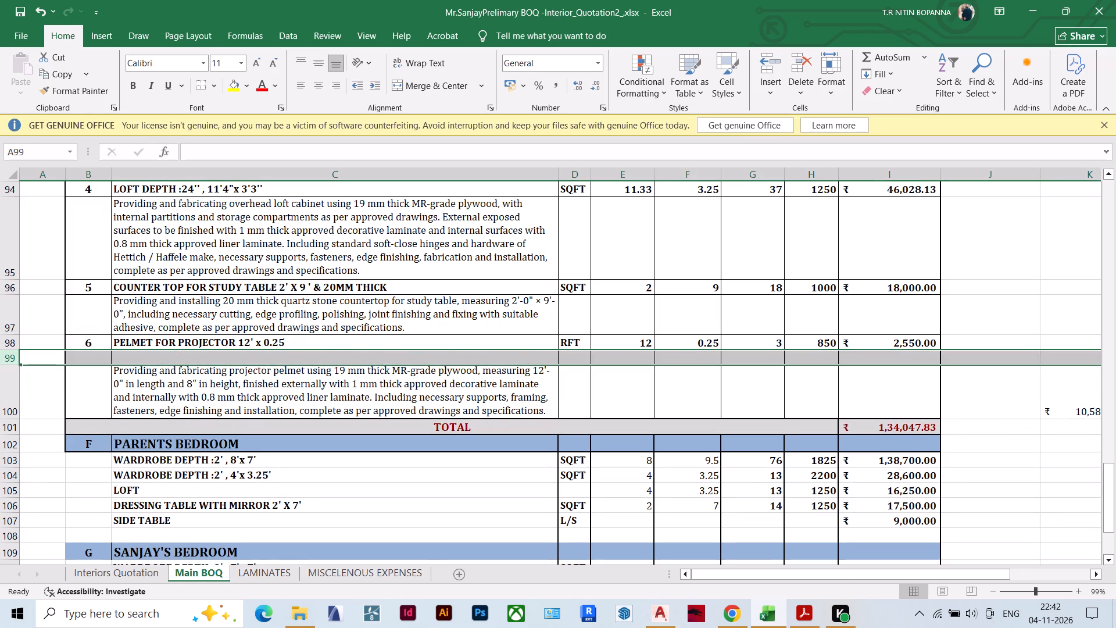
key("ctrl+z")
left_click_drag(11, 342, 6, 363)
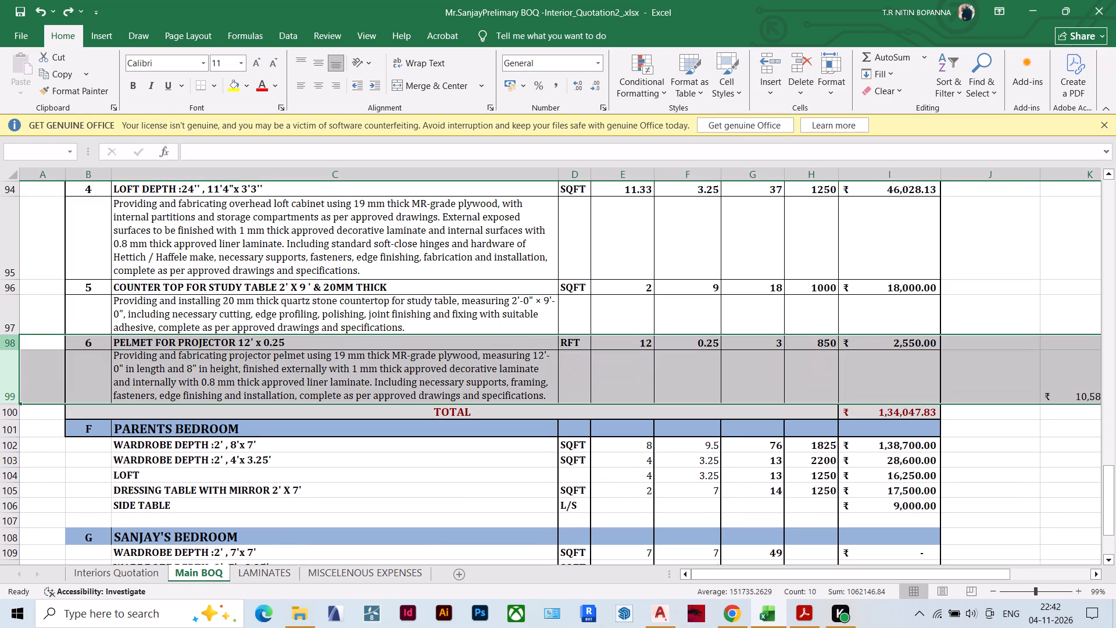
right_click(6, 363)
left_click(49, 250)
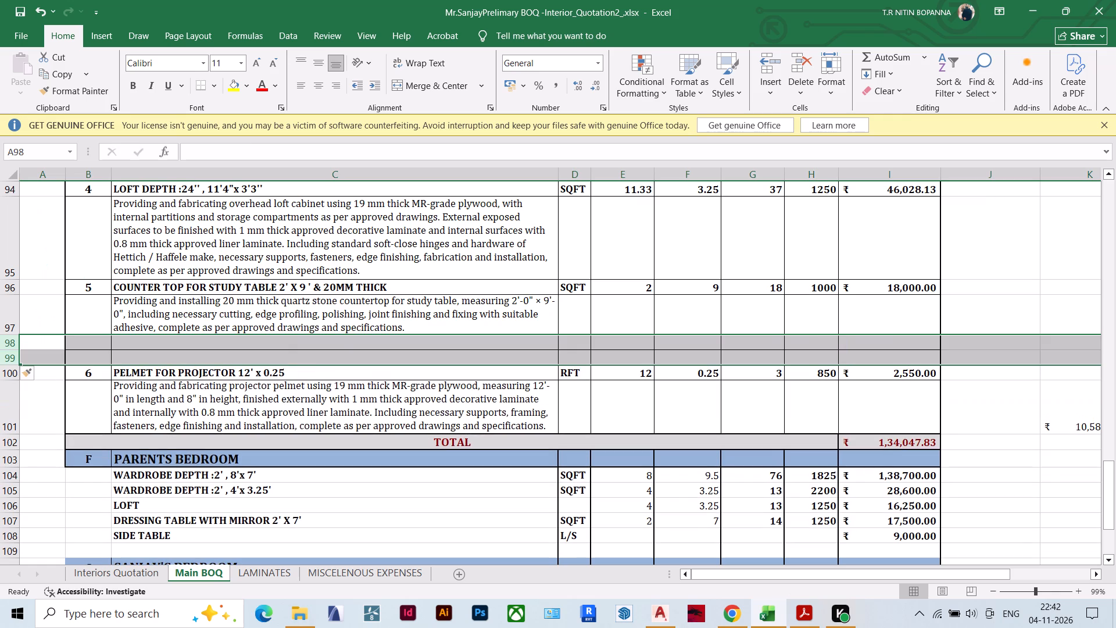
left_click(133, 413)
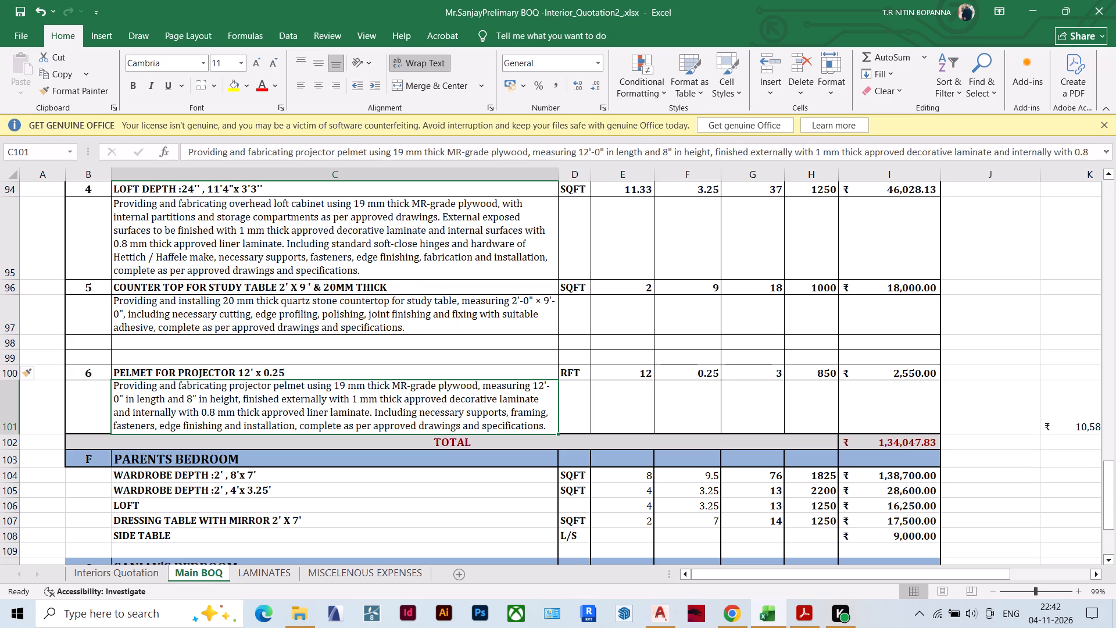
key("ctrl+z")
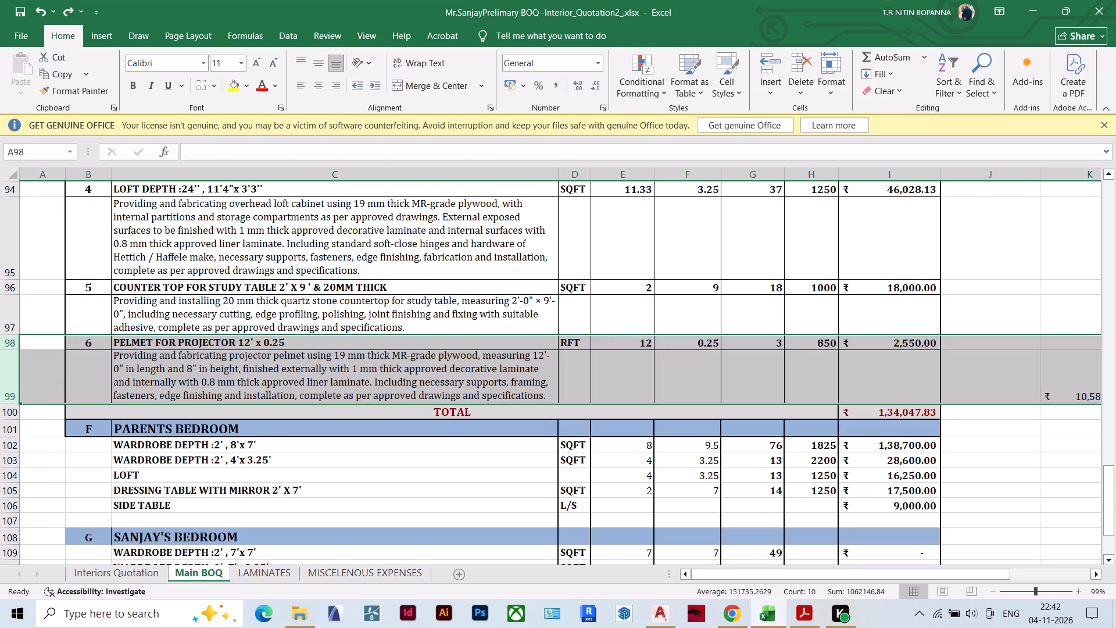
Insert two blank rows between the Study/Guest Bedroom loft description and the study table counter top heading (item 5).
left_click_drag(15, 313, 9, 291)
right_click(9, 291)
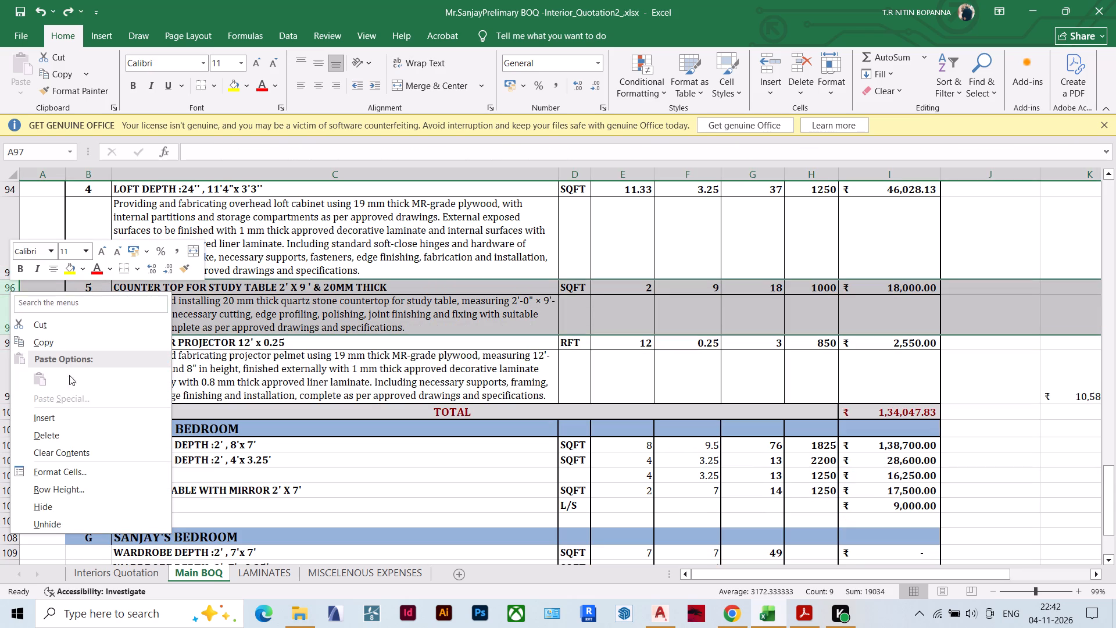
left_click(66, 411)
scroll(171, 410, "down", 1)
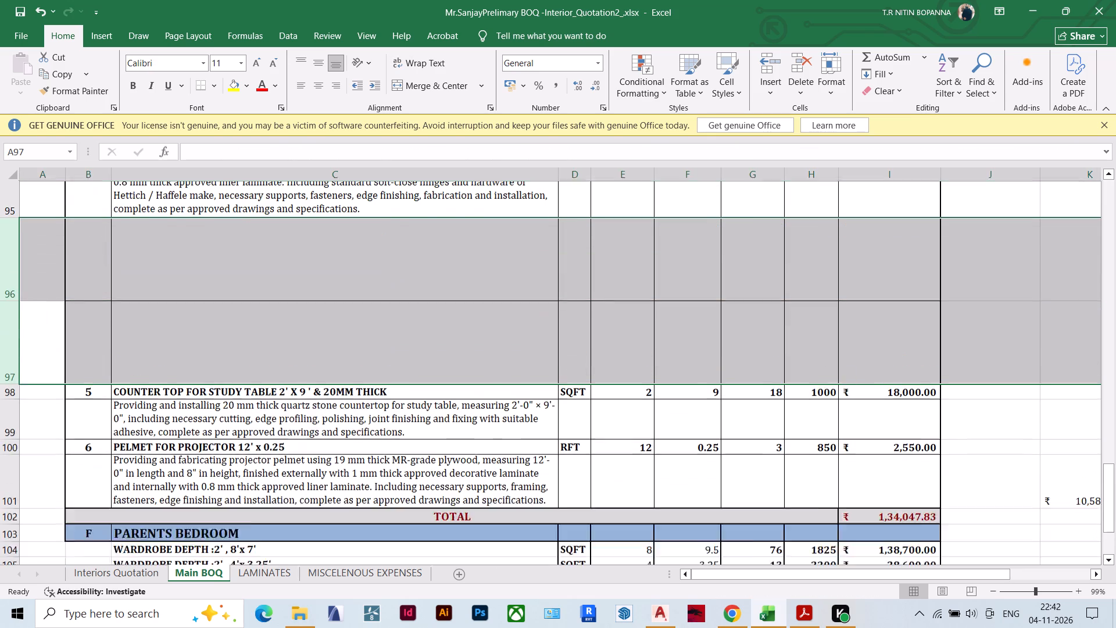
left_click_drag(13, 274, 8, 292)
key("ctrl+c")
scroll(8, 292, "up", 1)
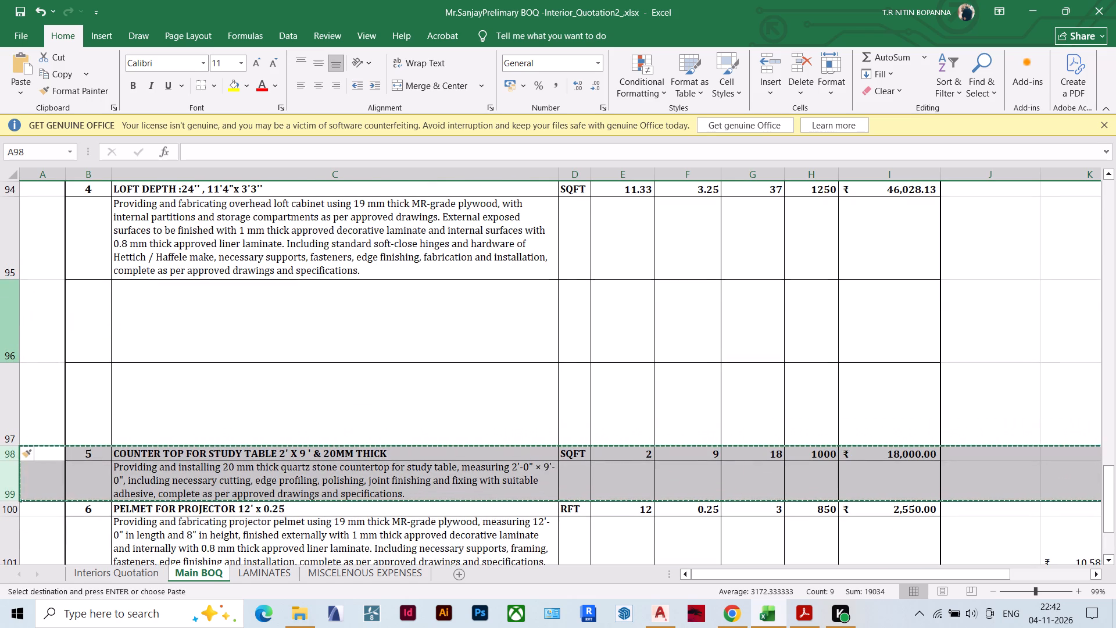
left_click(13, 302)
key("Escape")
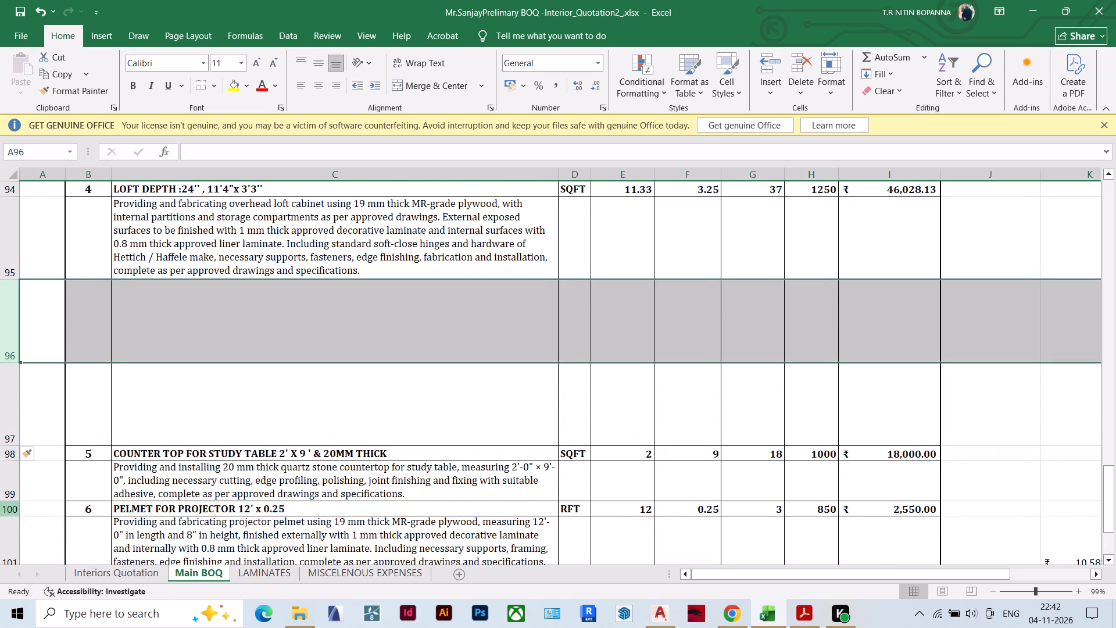
Copy the projector pelmet heading and description rows into the two blank rows below the Study/Guest Bedroom loft description.
left_click_drag(15, 512, 13, 534)
key("ctrl+c")
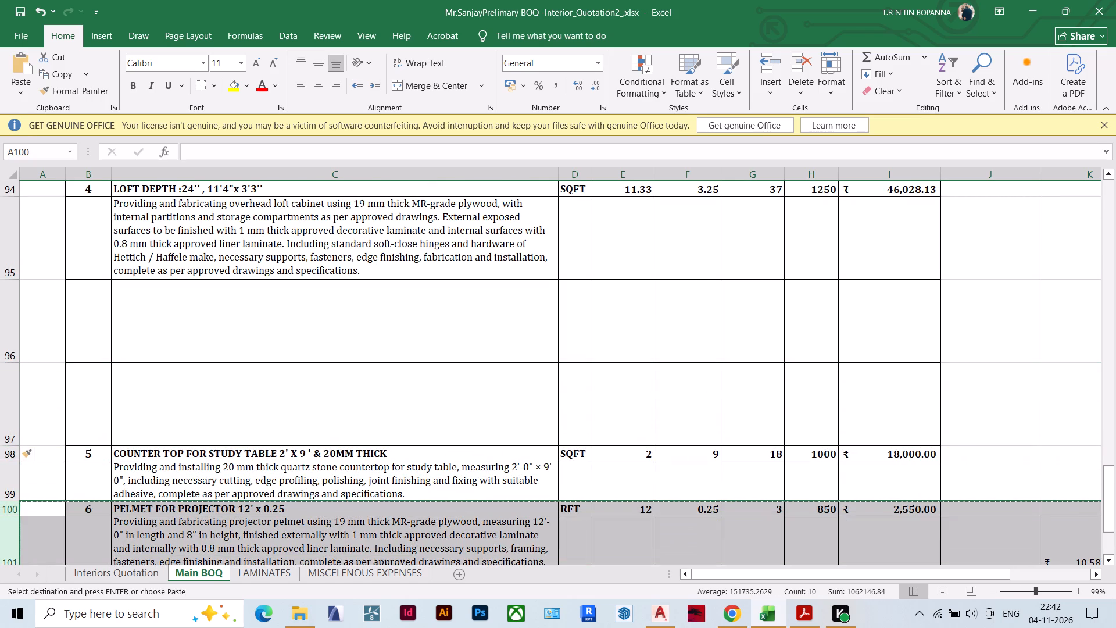
left_click(10, 309)
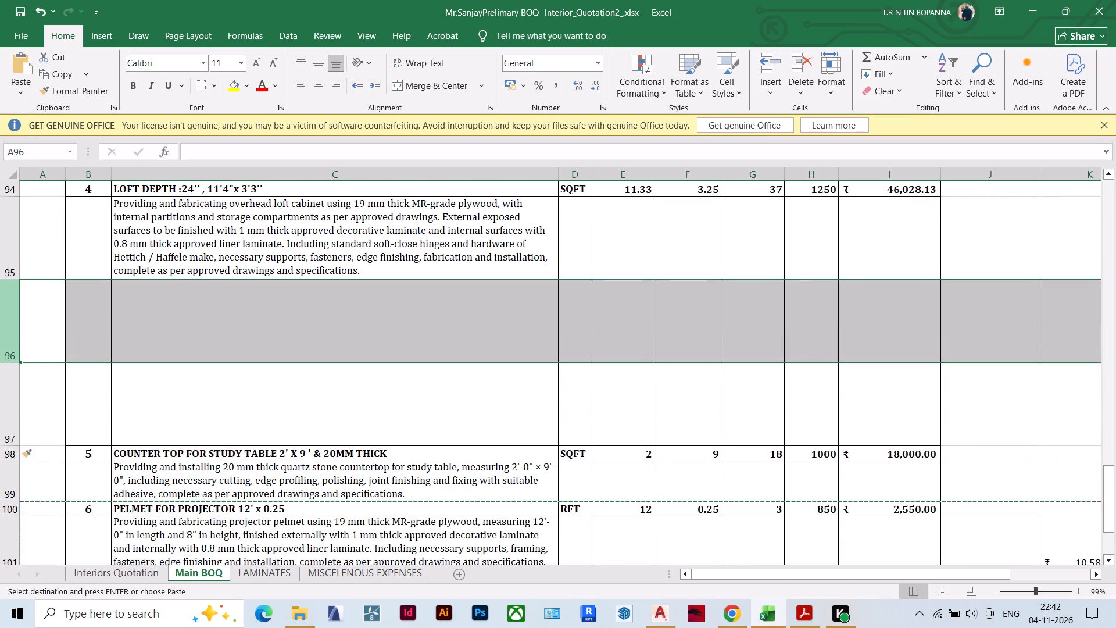
key("ctrl+v")
key("Escape")
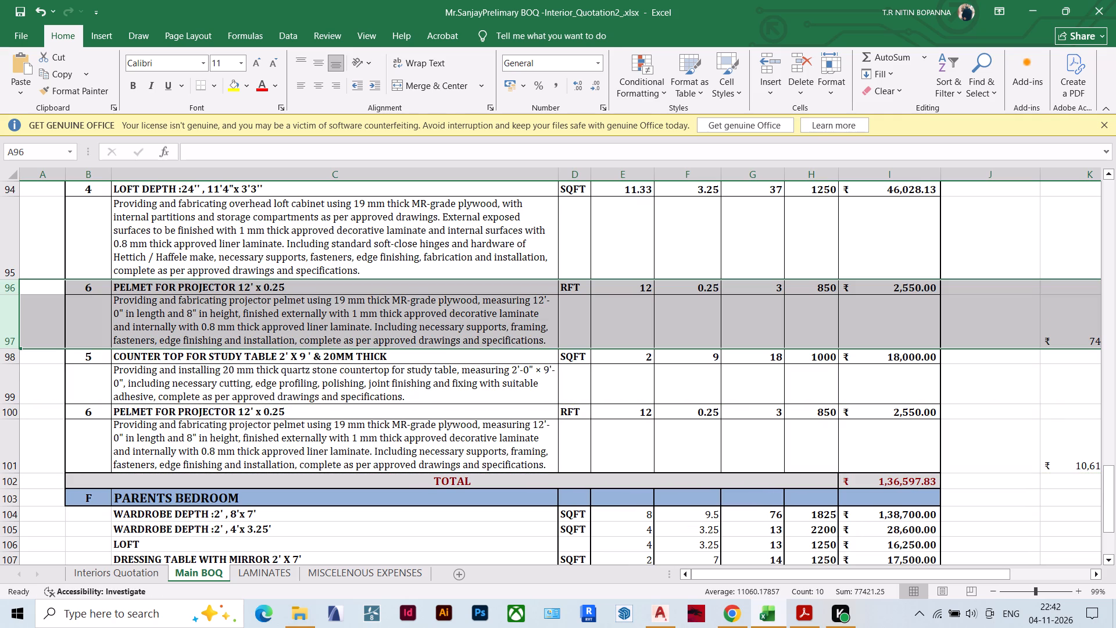
Renumber the lower projector pelmet item, just above the Study/Guest Bedroom total, as 7 and retitle it "Wallpaper".
left_click(108, 415)
double_click(100, 412)
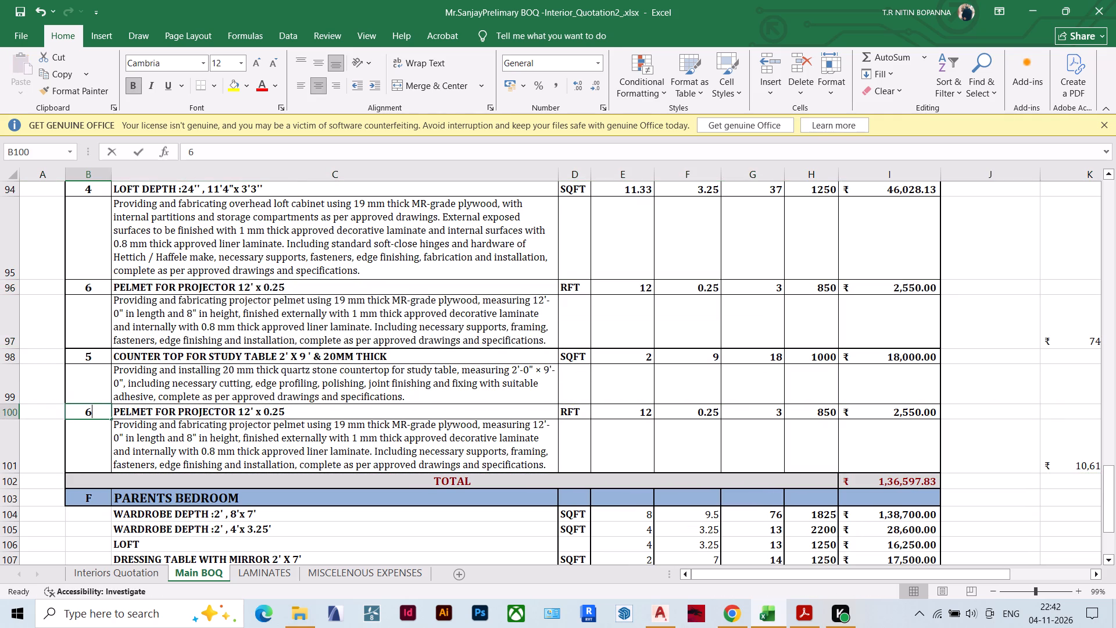
left_click_drag(96, 412, 74, 415)
key("7")
double_click(129, 413)
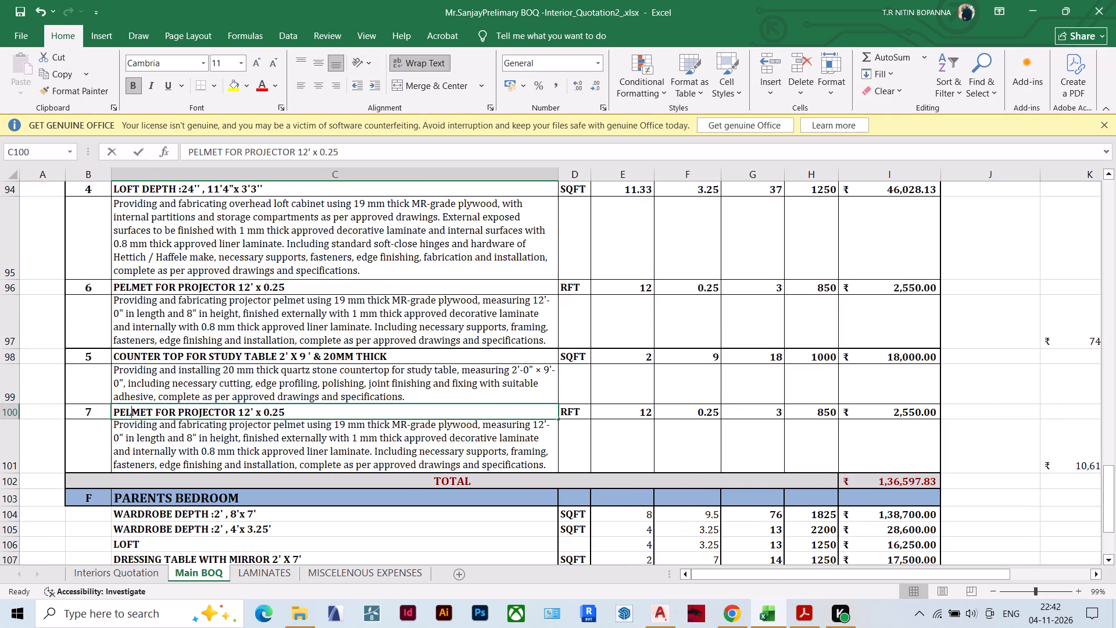
left_click_drag(292, 412, 114, 412)
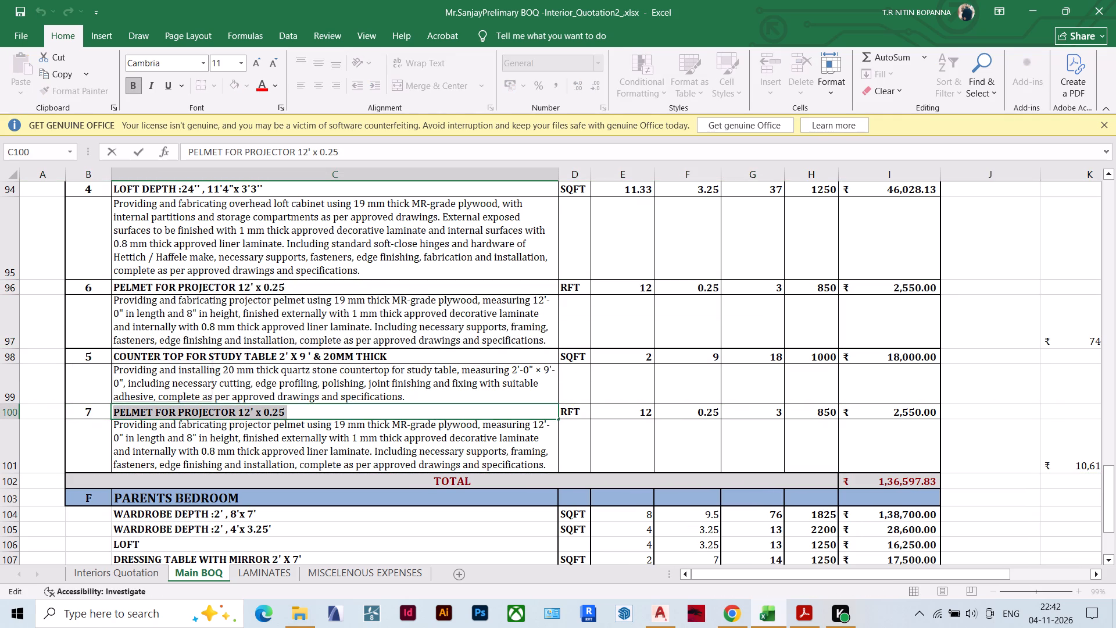
key("w")
type("allp")
type("ap")
type("er")
left_click(174, 444)
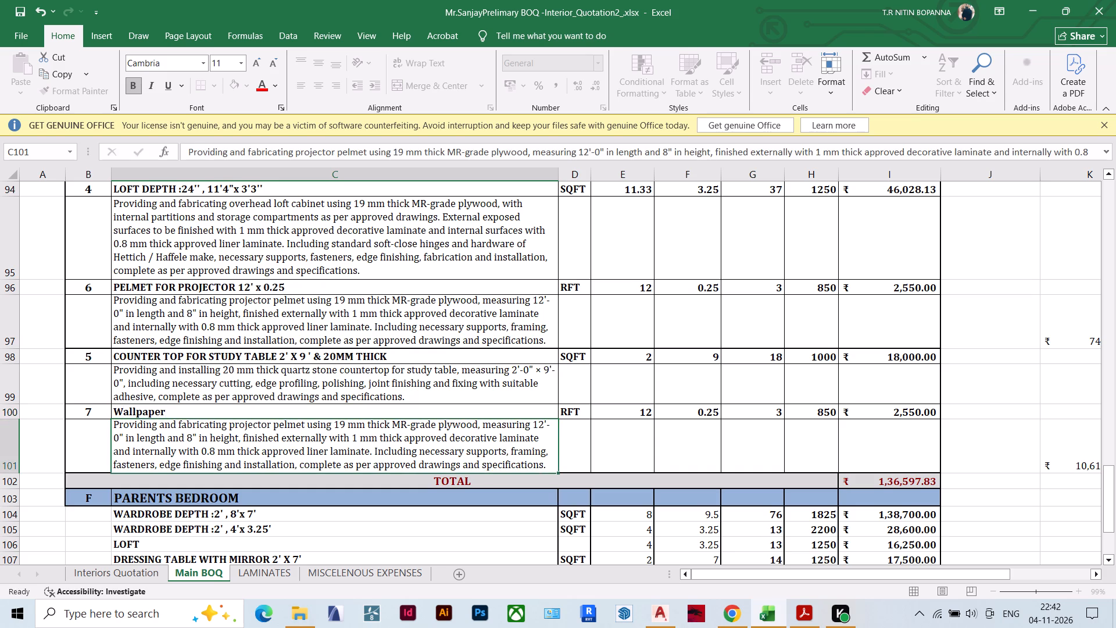
Clear the pelmet description text from the cell beneath the Wallpaper heading.
double_click(253, 441)
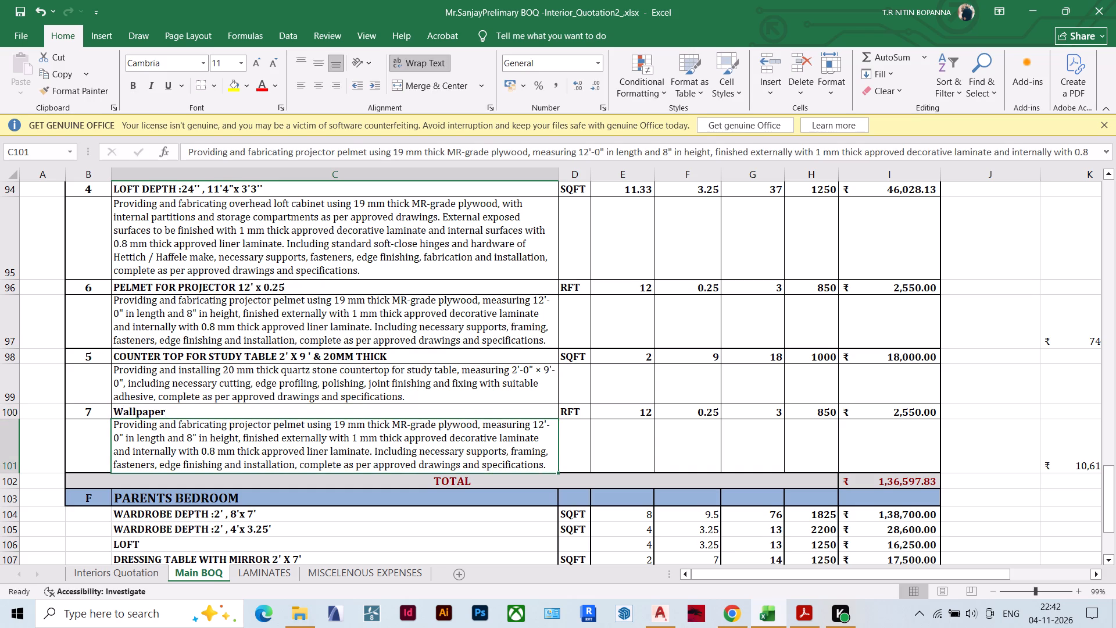
left_click_drag(550, 469, 114, 435)
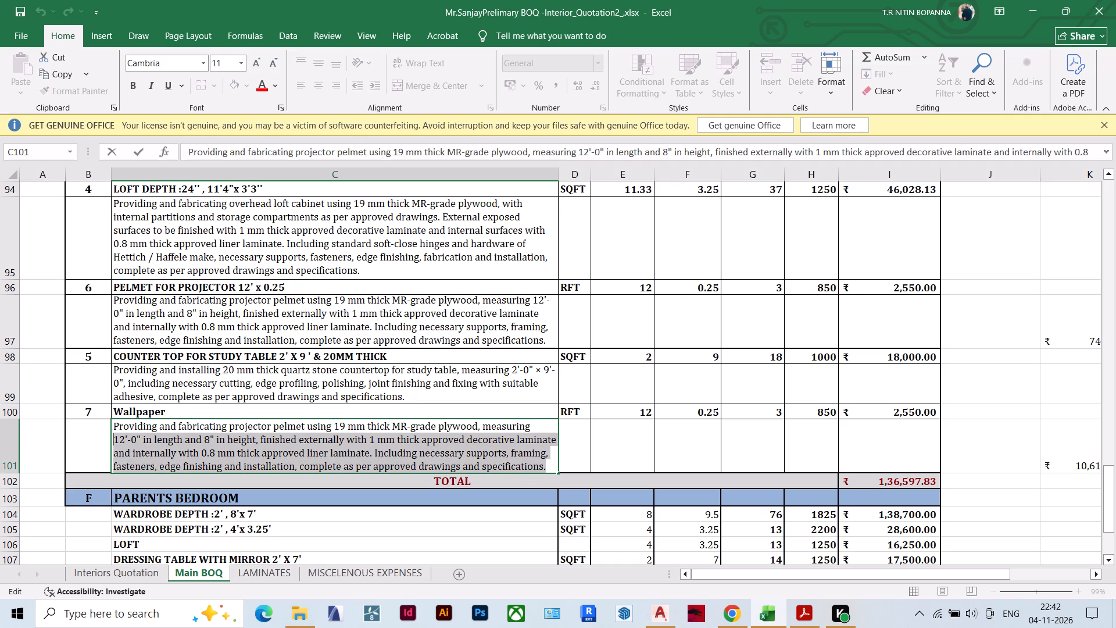
left_click_drag(114, 435, 135, 427)
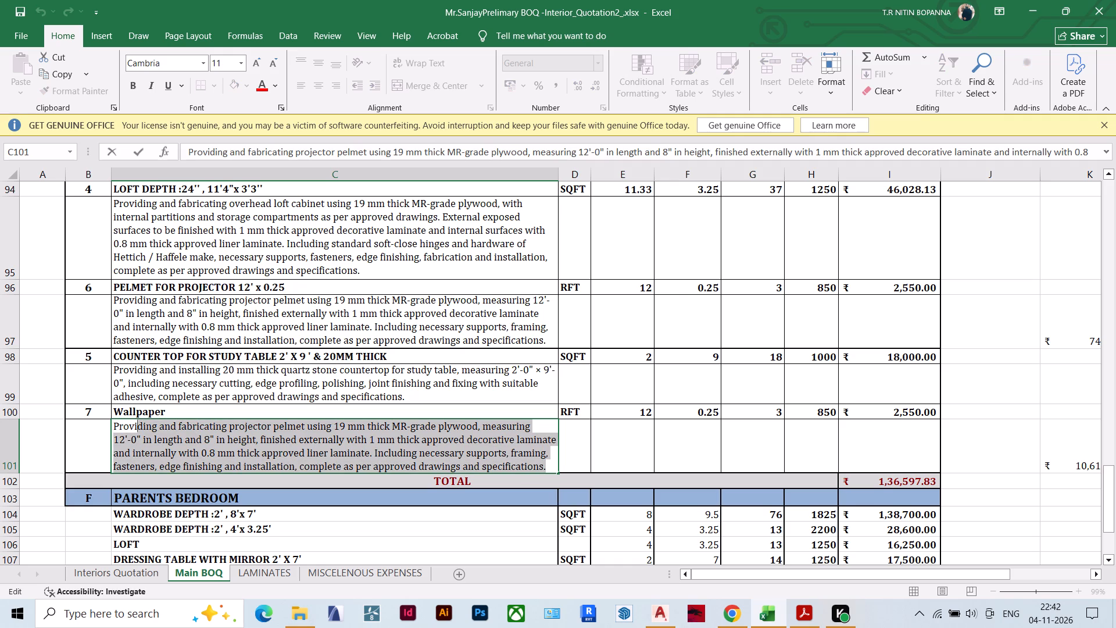
left_click_drag(135, 427, 112, 427)
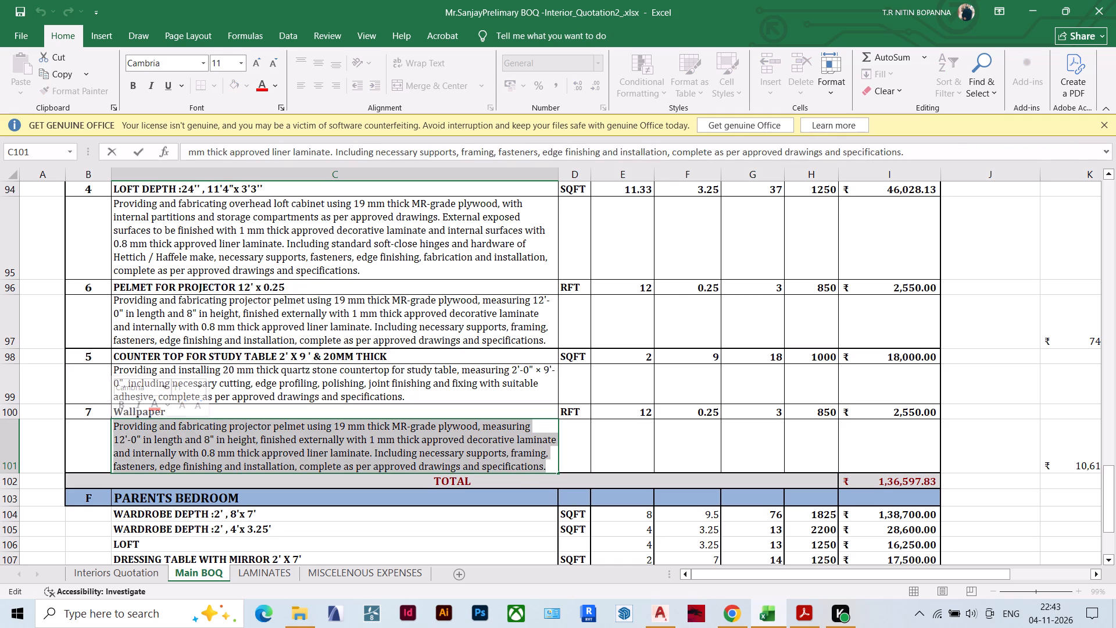
key("Delete")
left_click(707, 444)
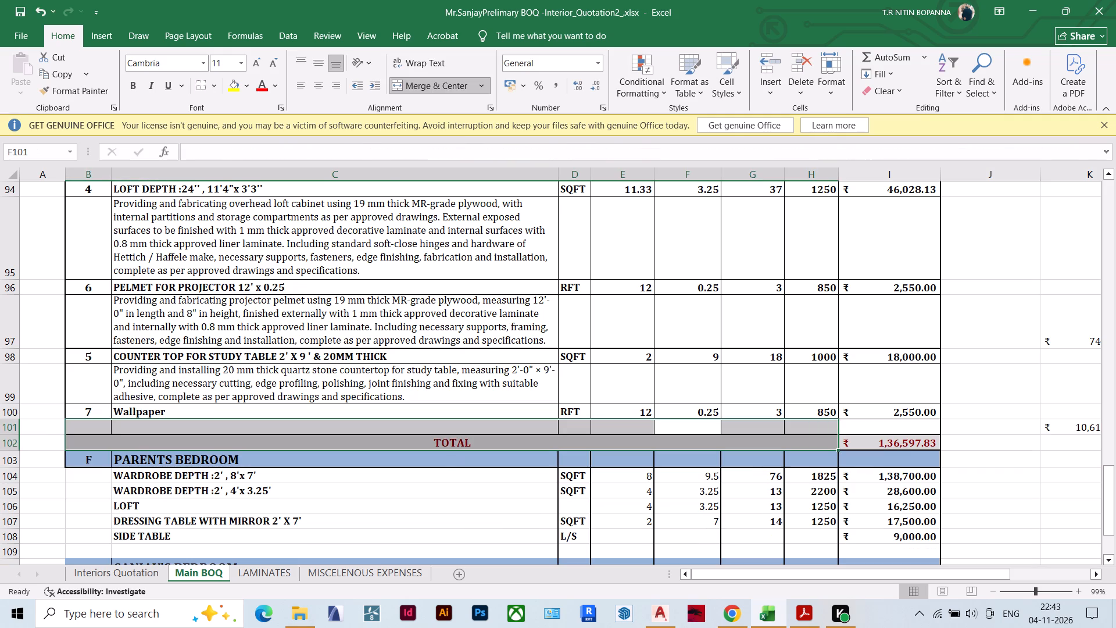
left_click(992, 398)
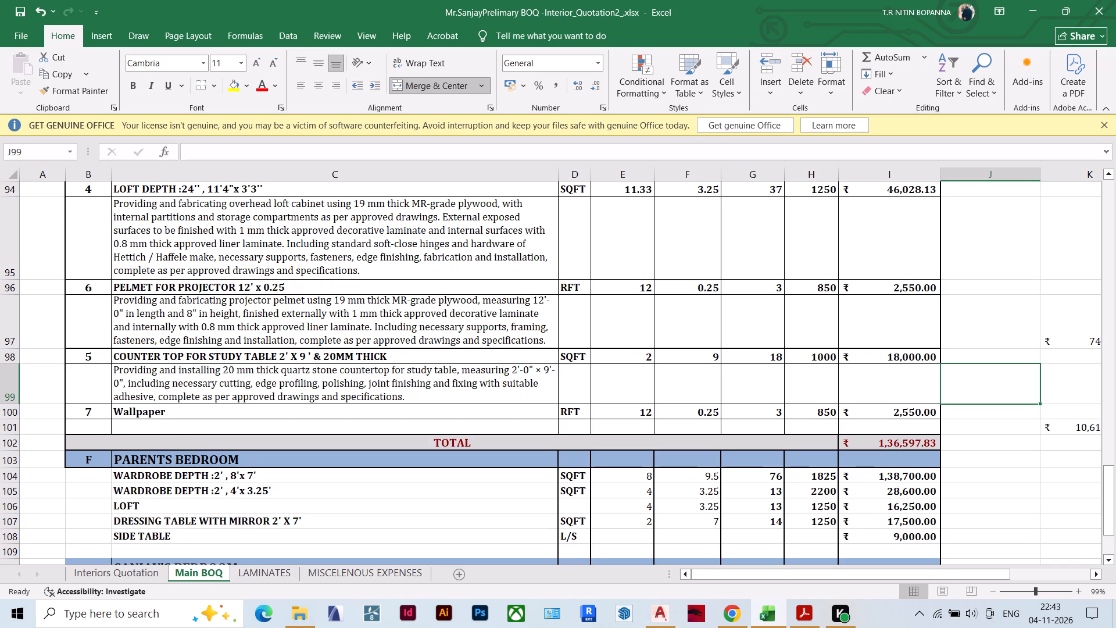
left_click(166, 410)
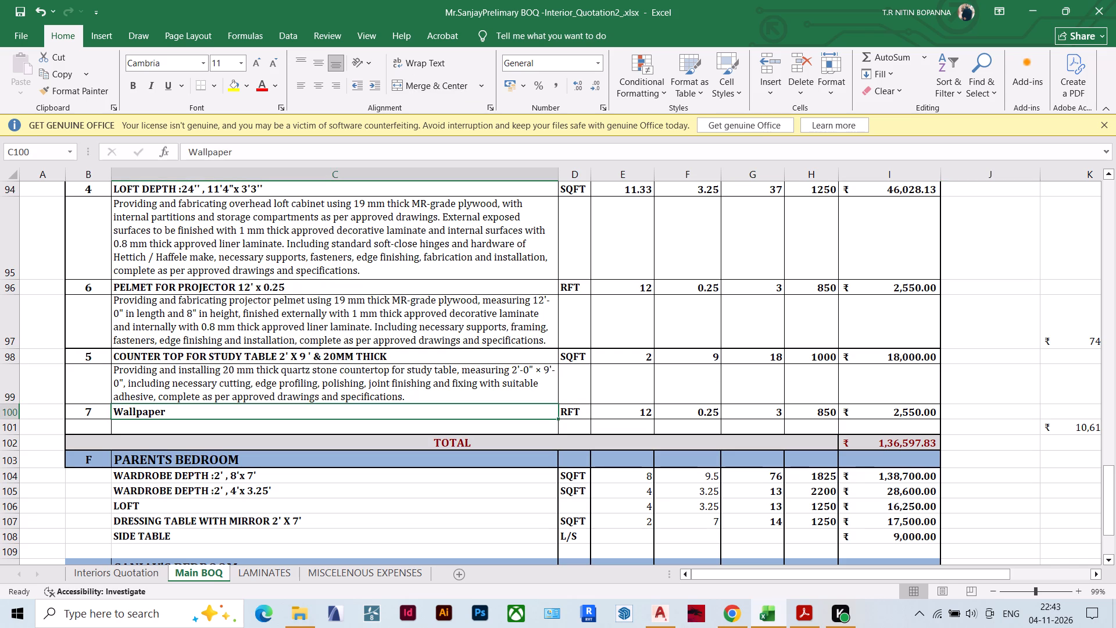
Apply a top border to the study table counter top heading row, from its item number through its amount.
left_click_drag(98, 354, 856, 363)
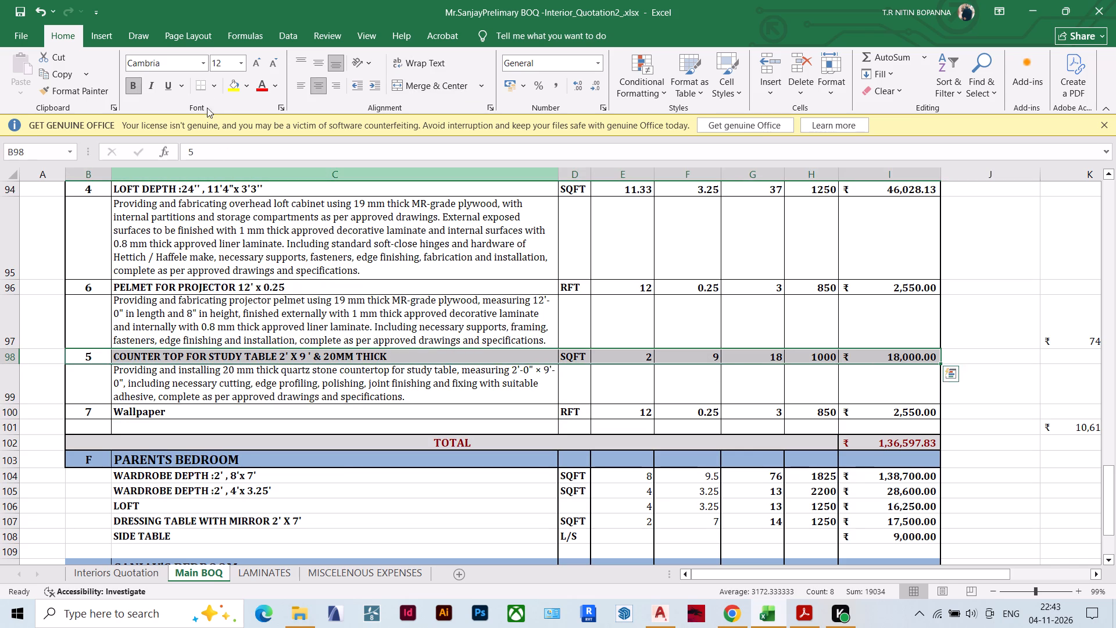
left_click(217, 91)
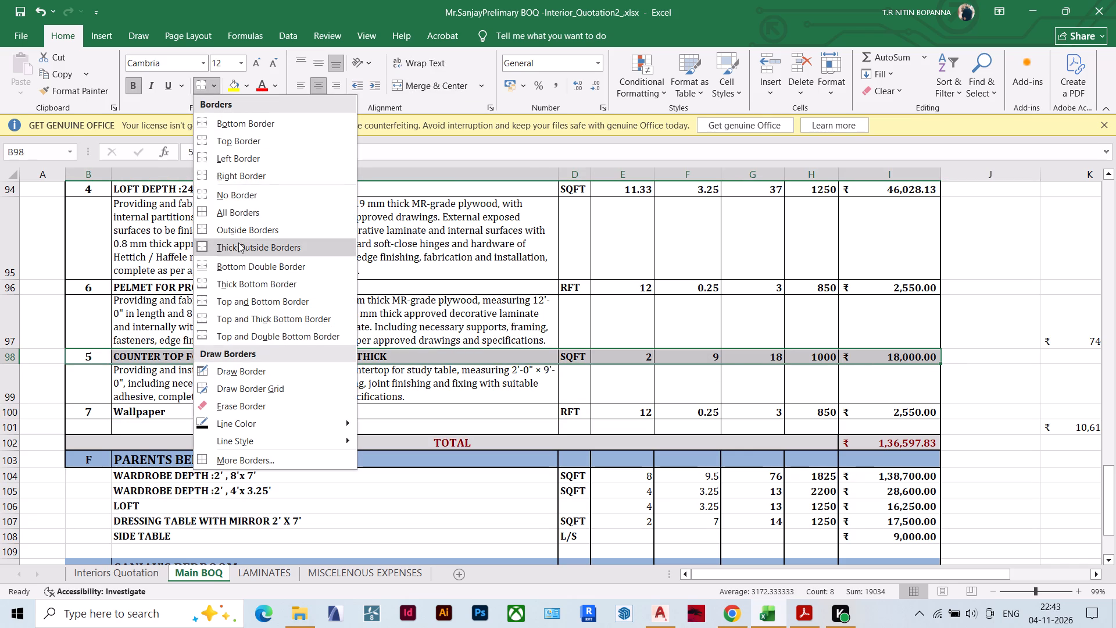
left_click(239, 145)
left_click(270, 362)
left_click(202, 398)
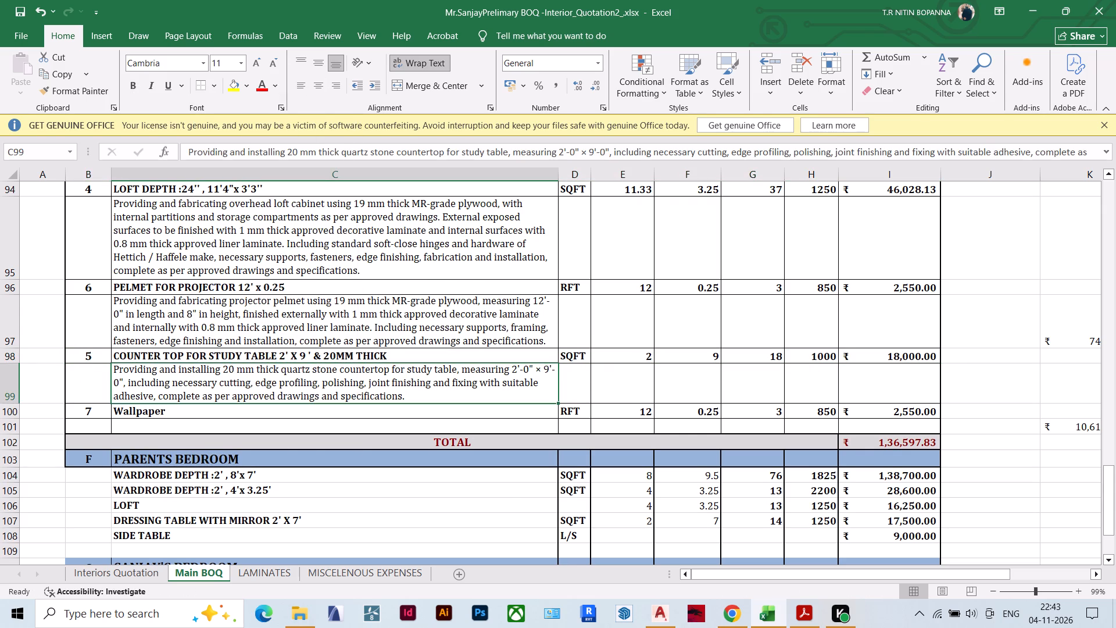
left_click(561, 431)
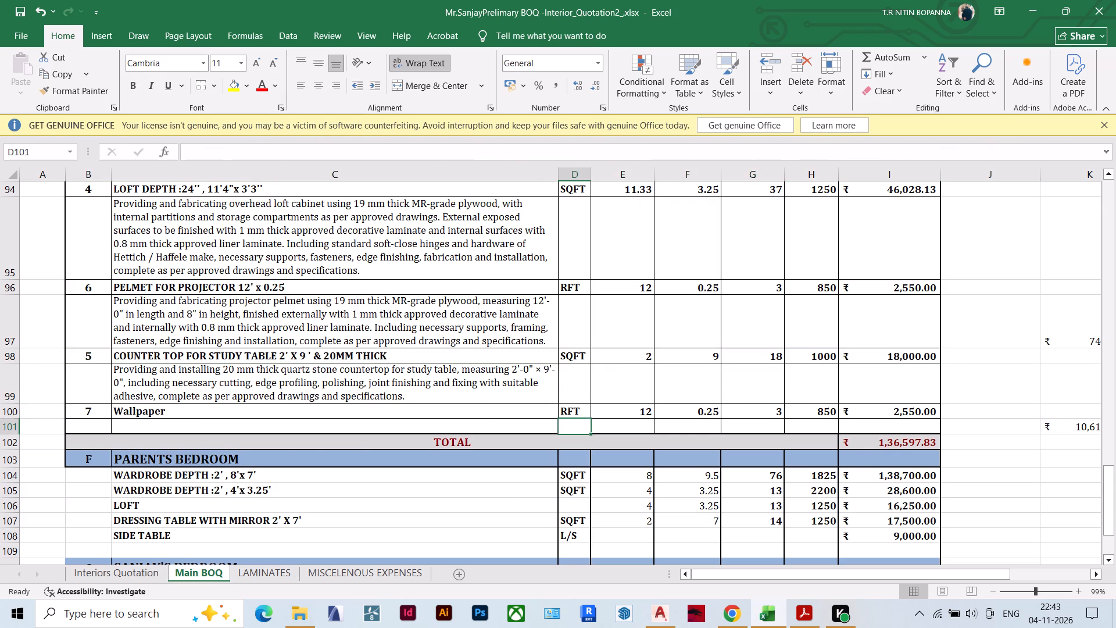
Examine the Study/Guest Bedroom total's formula and review that section's item rows and the bedroom sections below it.
double_click(907, 445)
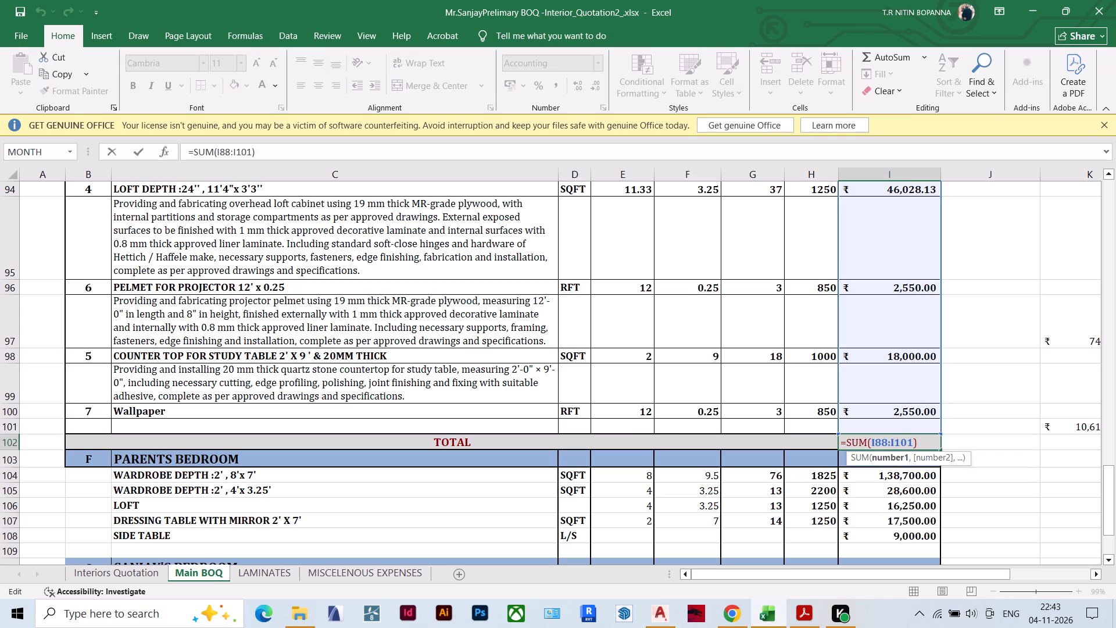
key("Escape")
scroll(830, 377, "down", 2)
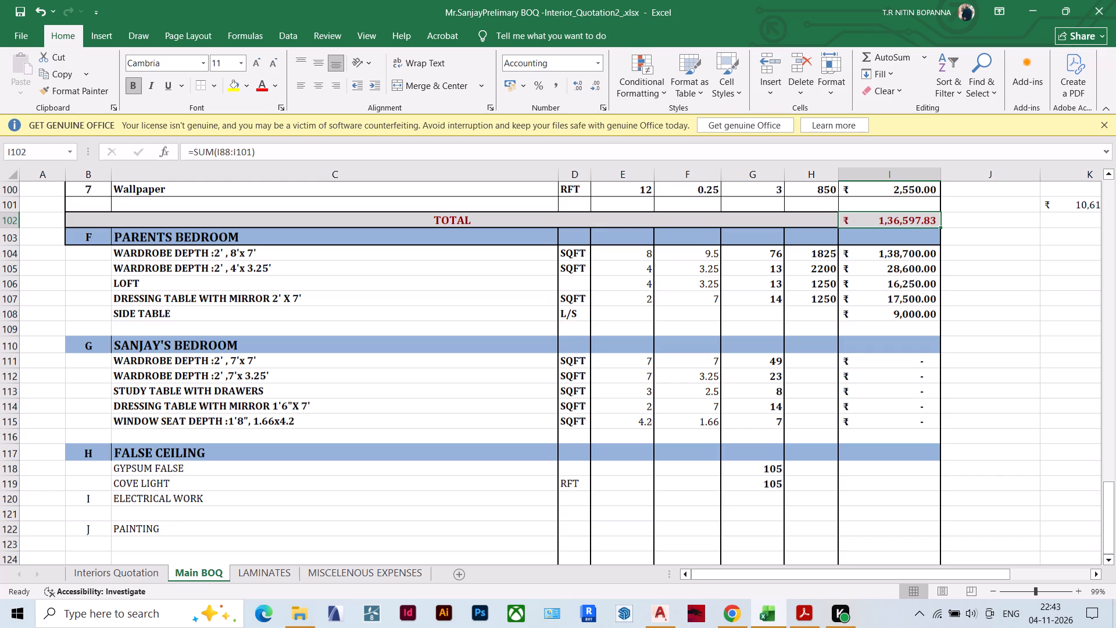
scroll(594, 451, "up", 1)
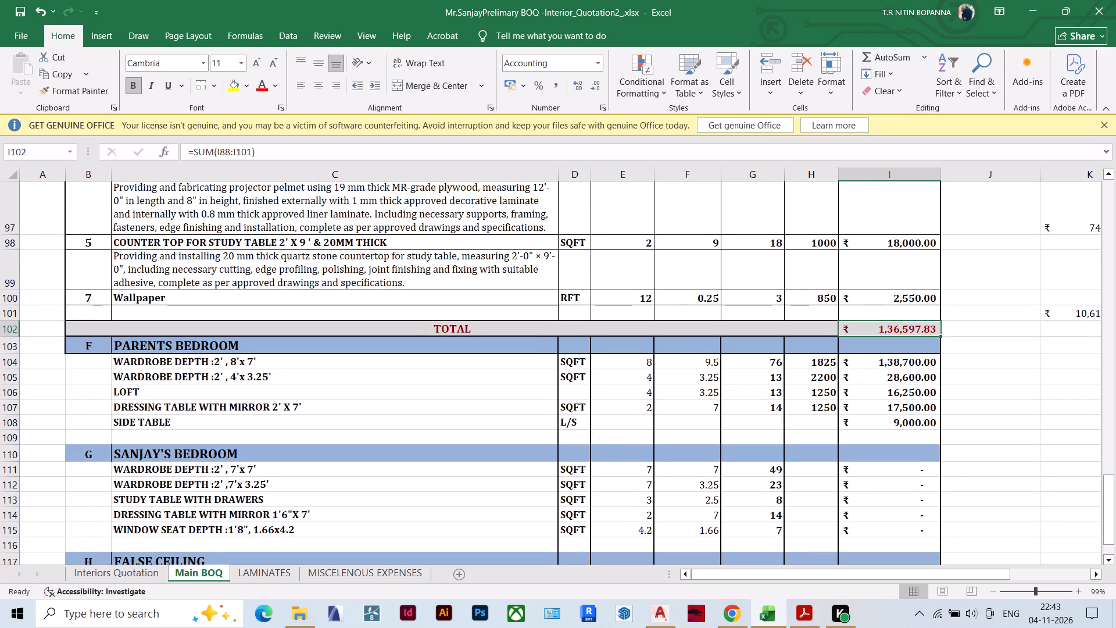
scroll(594, 451, "up", 2)
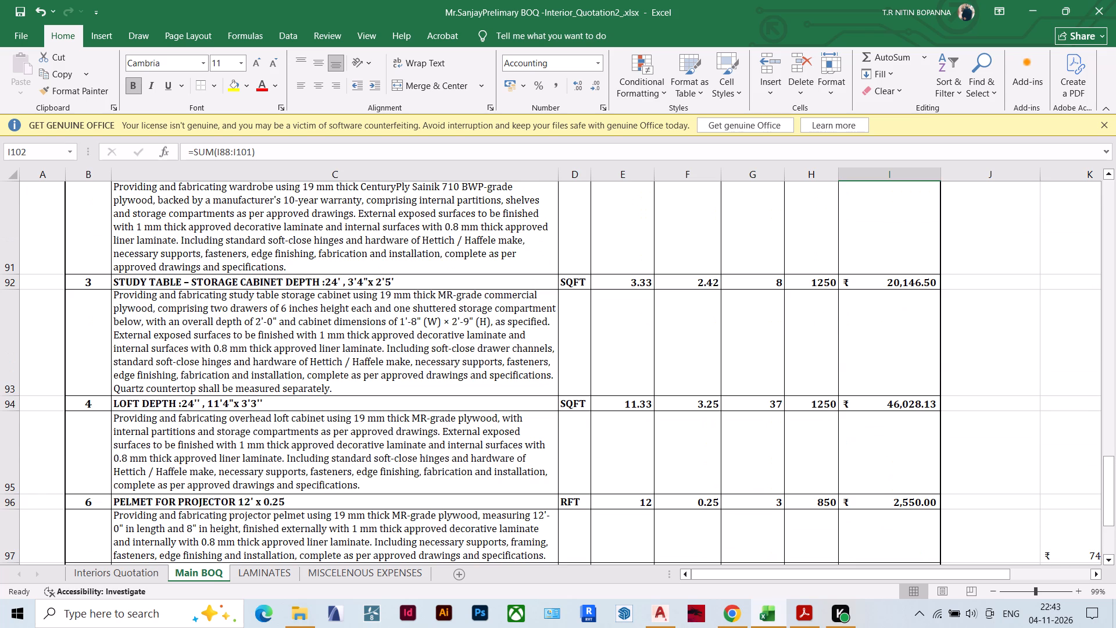
scroll(594, 451, "up", 2)
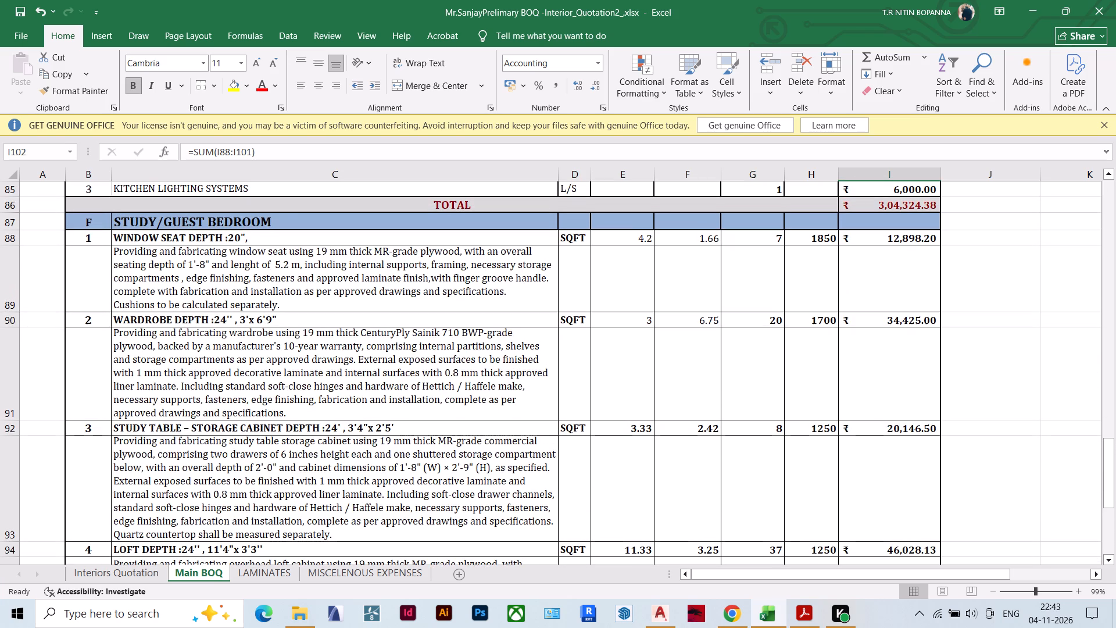
scroll(594, 451, "down", 2)
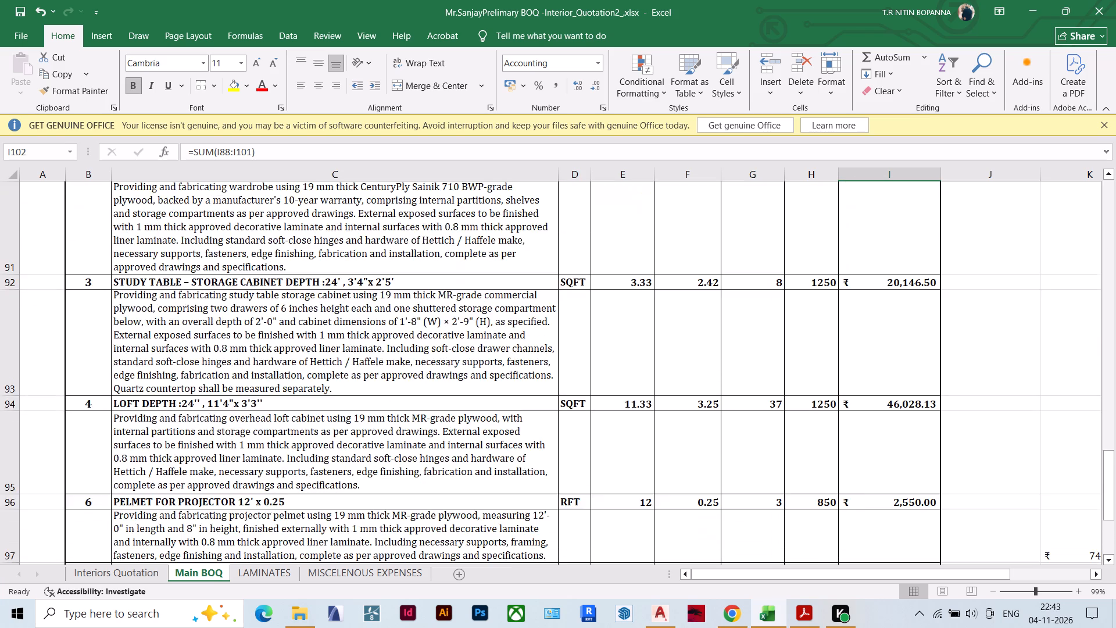
scroll(594, 451, "down", 2)
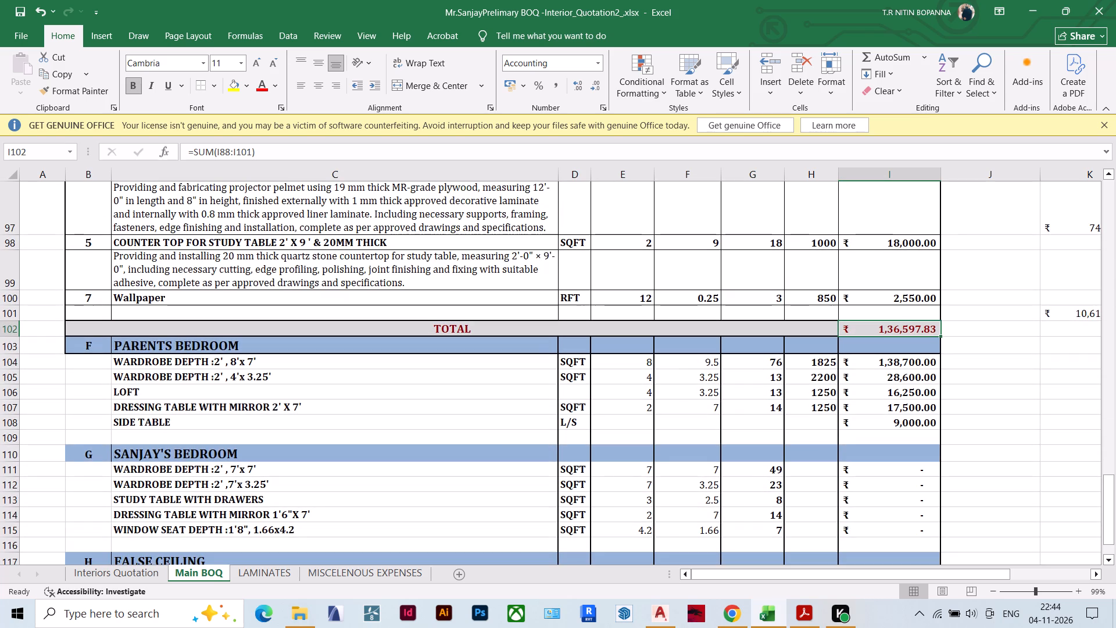
Insert a blank row beneath the first wardrobe heading in the Parents Bedroom section.
left_click(828, 366)
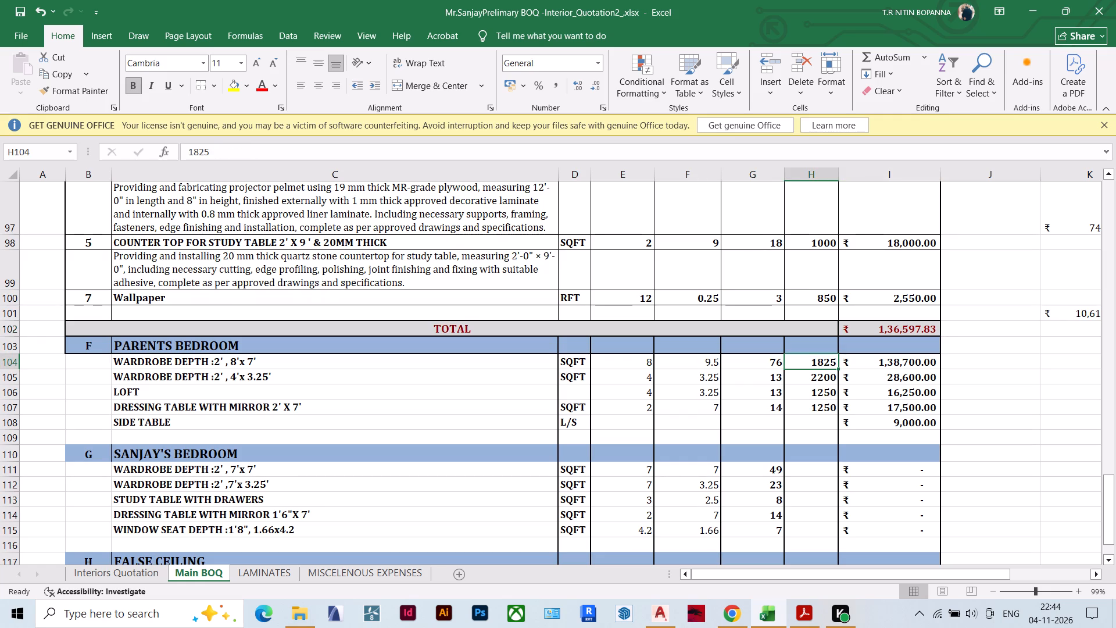
left_click(13, 376)
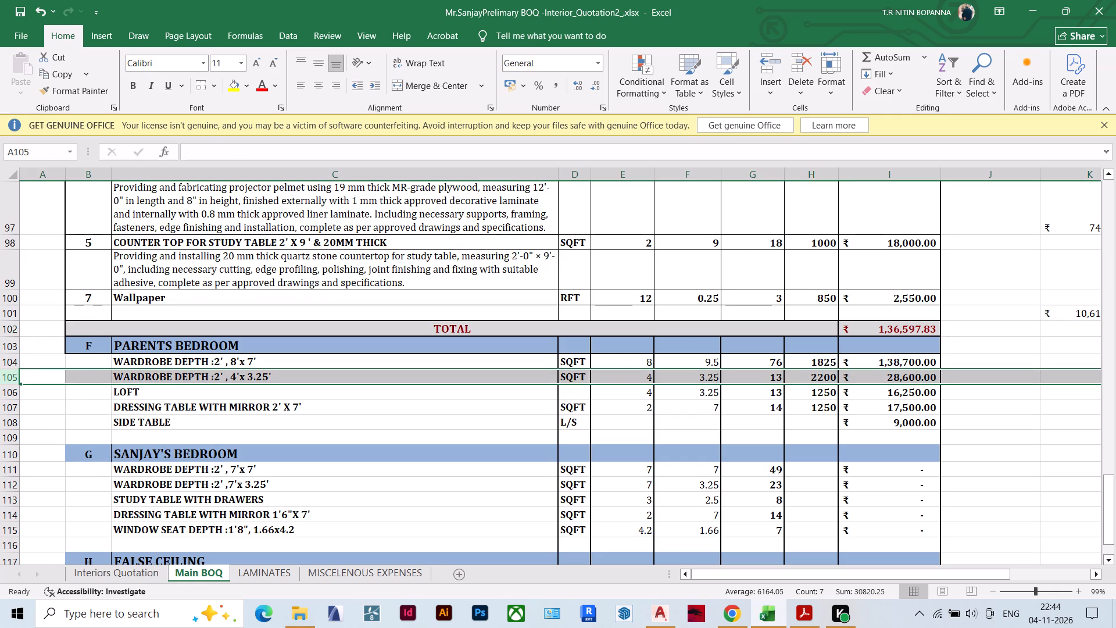
right_click(17, 387)
left_click(77, 275)
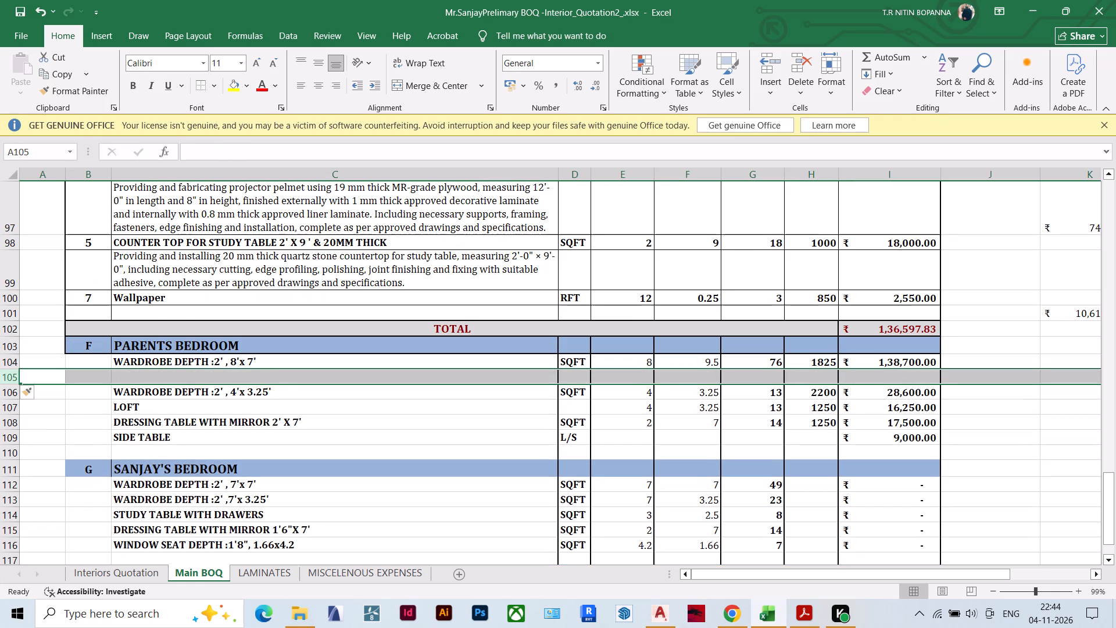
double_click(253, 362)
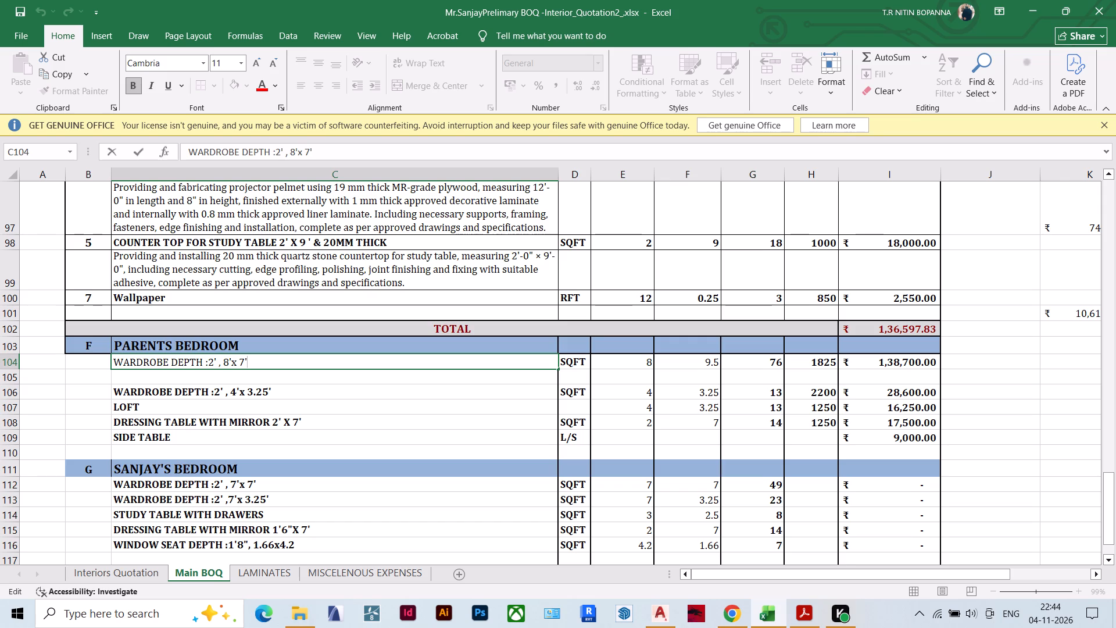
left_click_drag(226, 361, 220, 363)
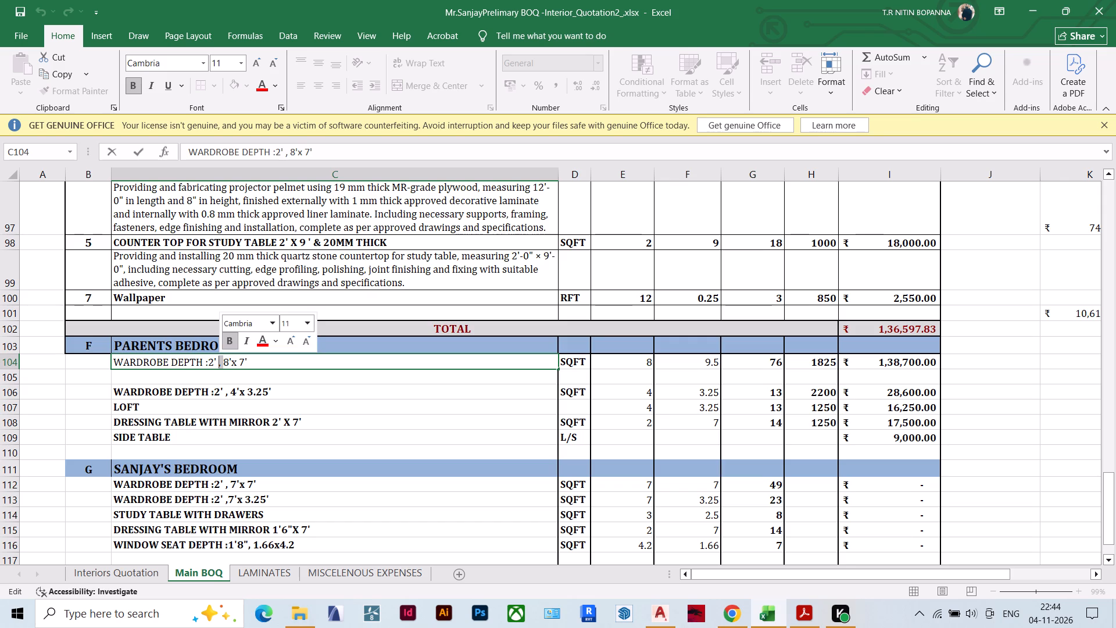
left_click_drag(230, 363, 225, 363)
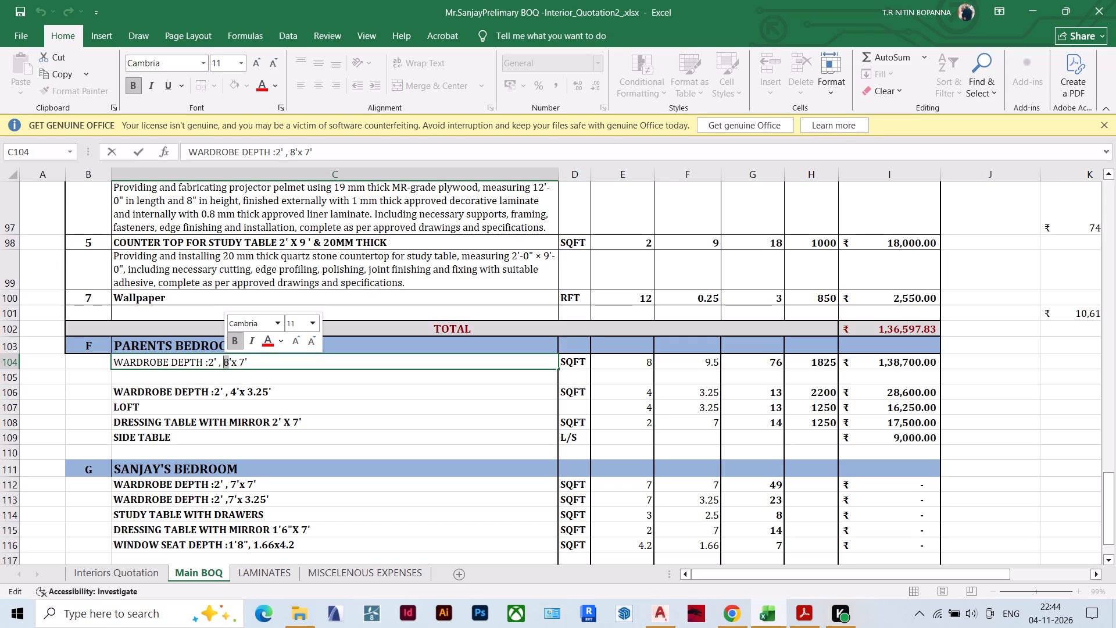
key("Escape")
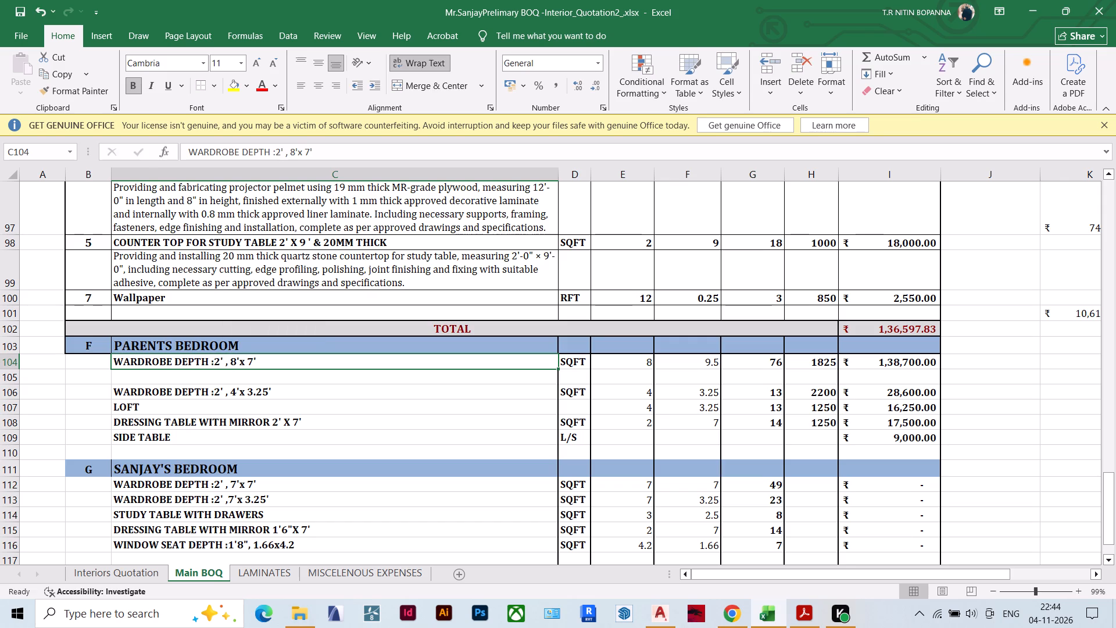
Change the size in the first Parents Bedroom wardrobe heading to 8'x 6'9".
double_click(248, 363)
left_click(252, 363)
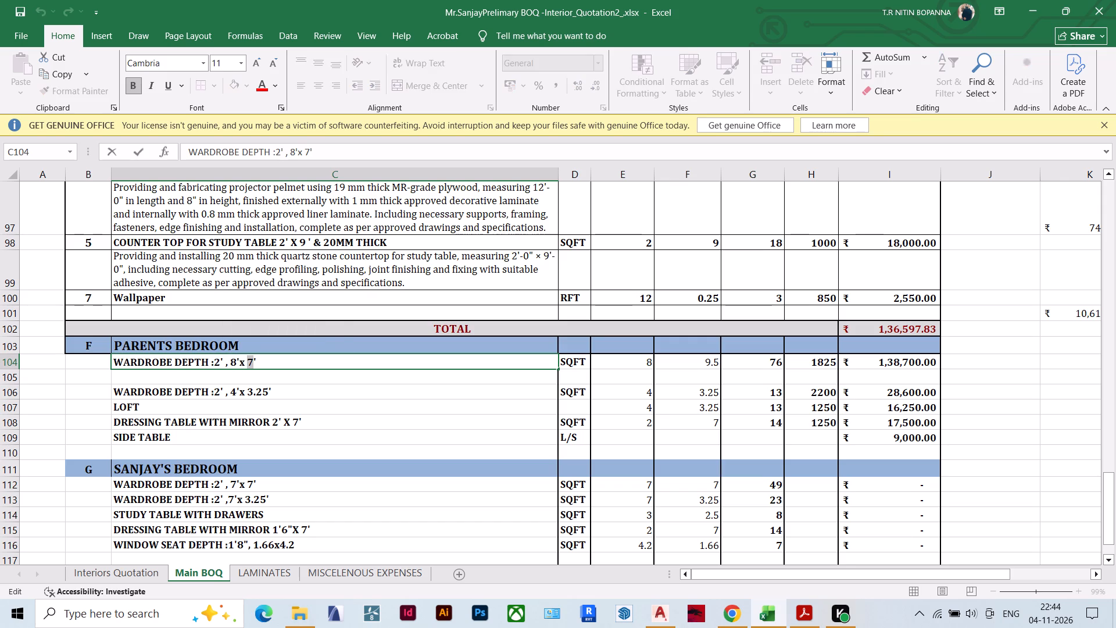
key("6")
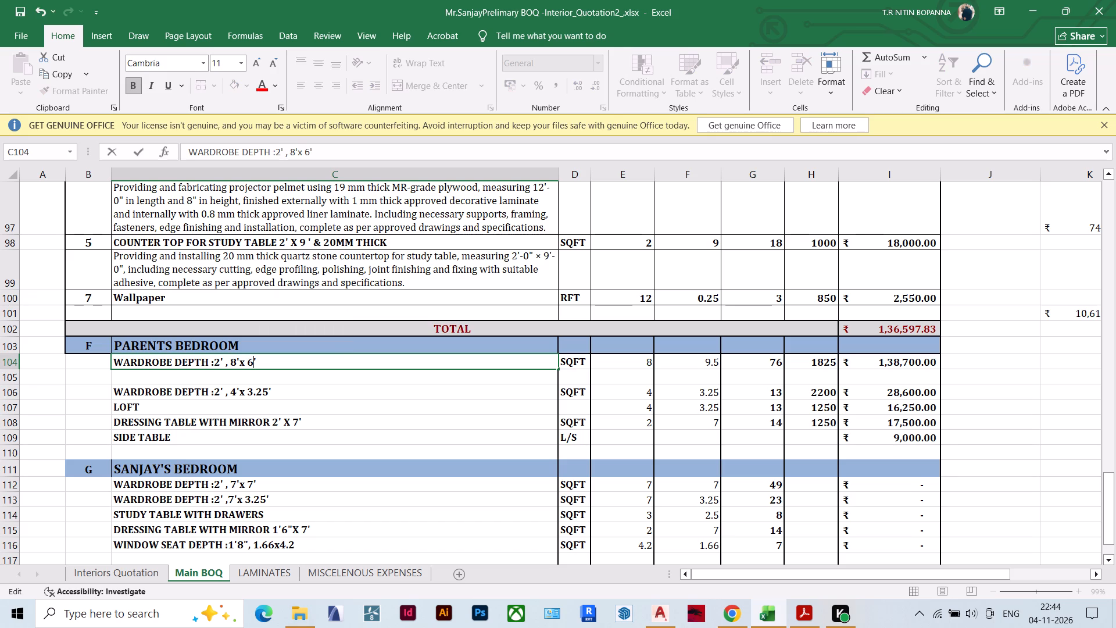
left_click(270, 361)
type("9\"")
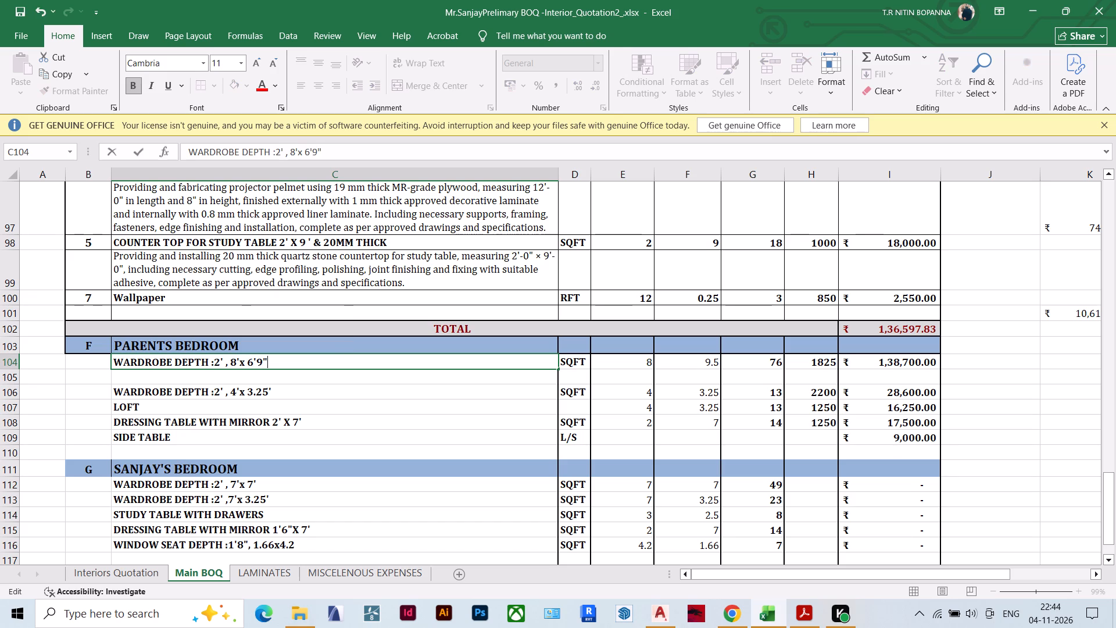
Replace "710 BWP" with "MR" in the plywood grade of the Study/Guest Bedroom wardrobe description.
left_click(312, 379)
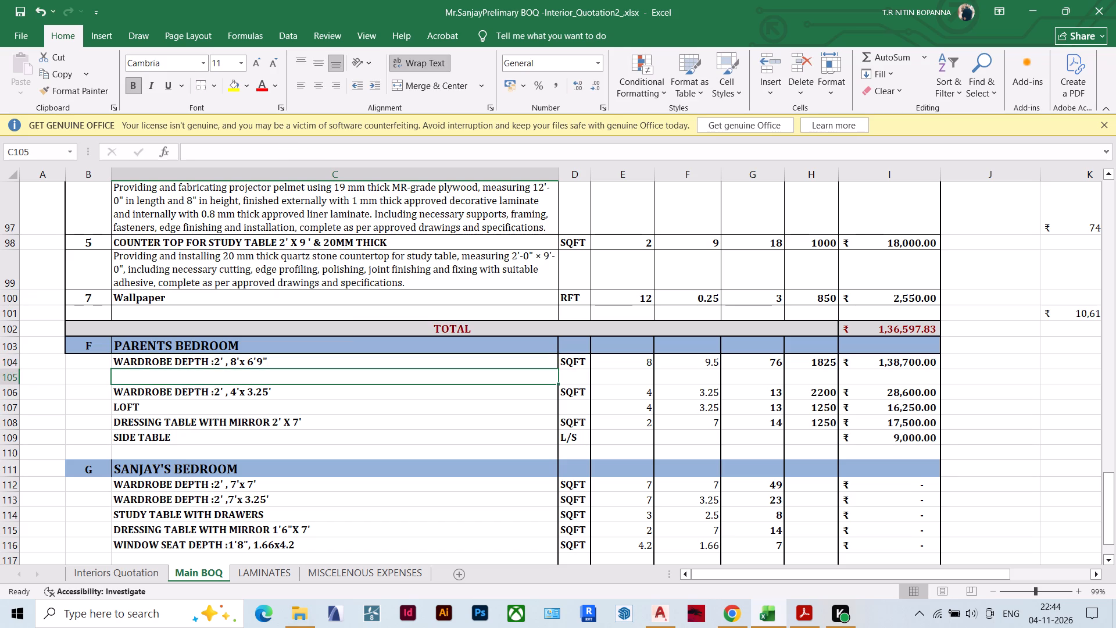
scroll(171, 369, "up", 1)
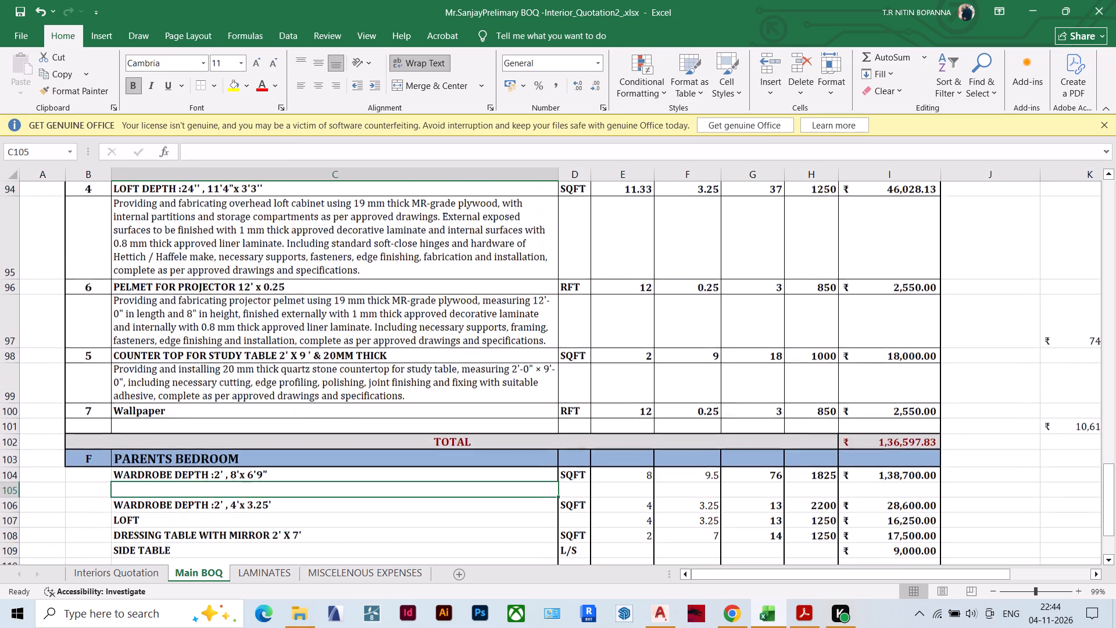
scroll(171, 369, "up", 2)
left_click(183, 342)
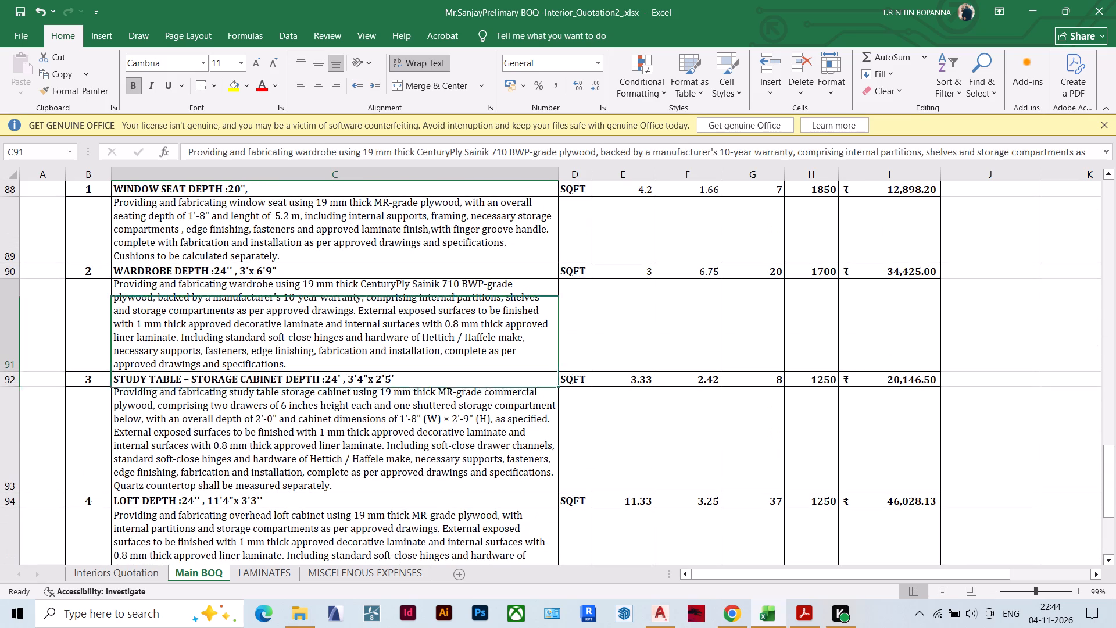
key("ctrl+c")
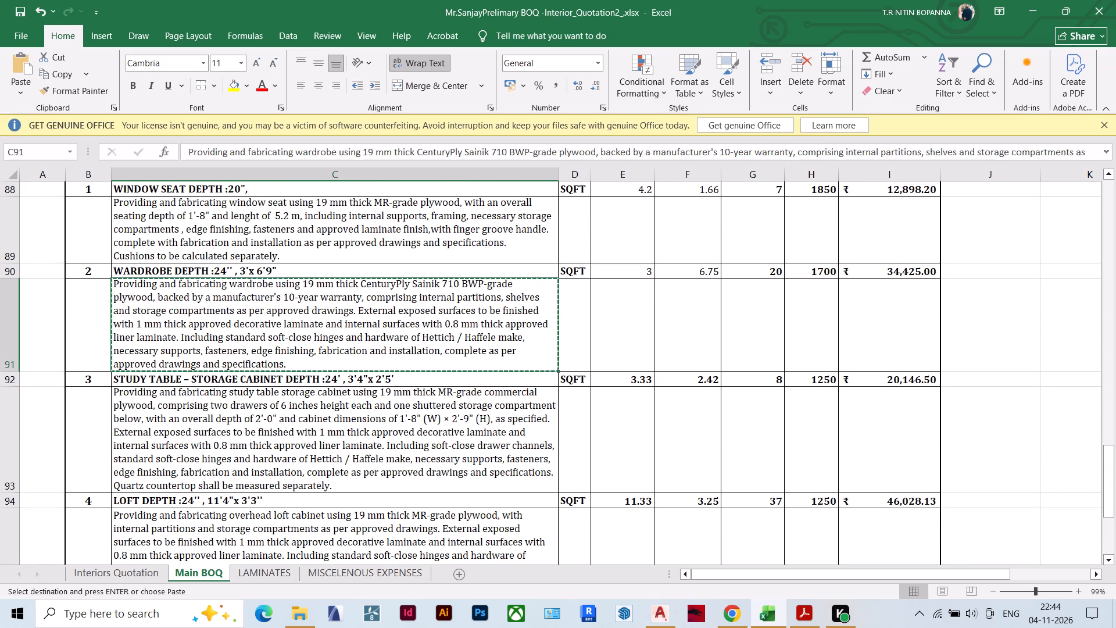
key("Escape")
double_click(455, 292)
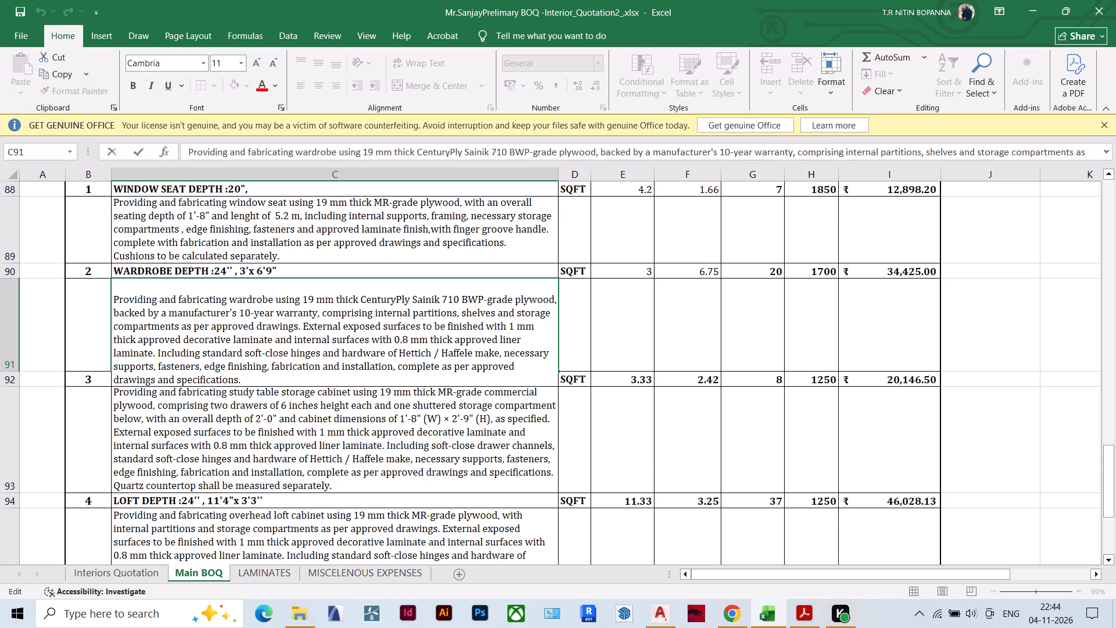
left_click_drag(442, 298, 481, 303)
left_click_drag(481, 303, 481, 302)
key("m")
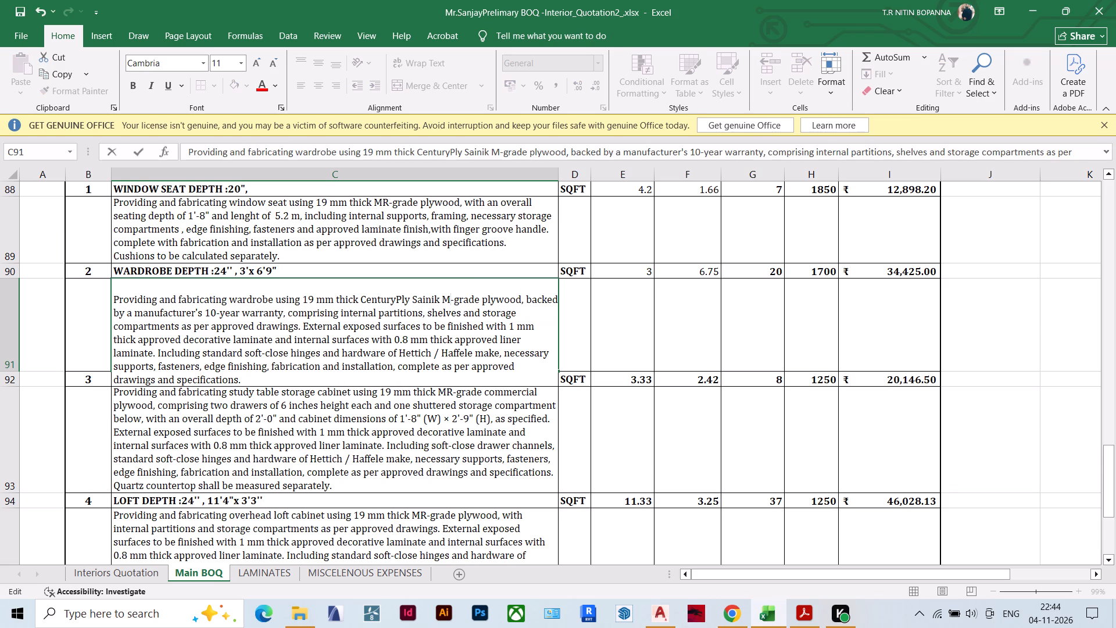
key("r")
left_click(480, 356)
left_click(414, 465)
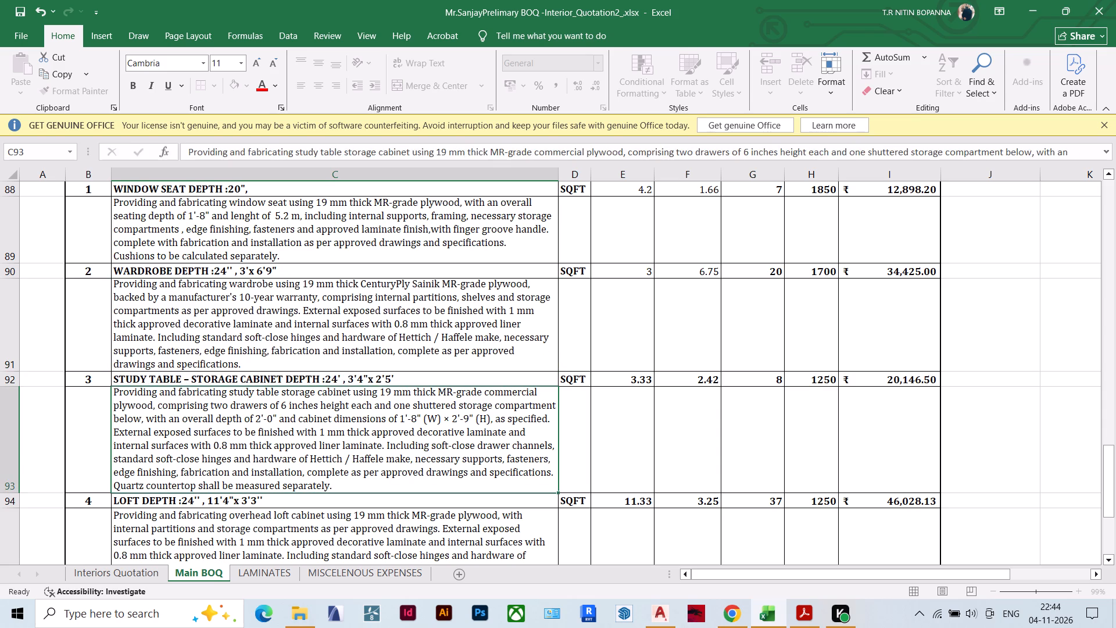
Copy the Study/Guest Bedroom wardrobe description into the blank row beneath the 8'x 6'9" Parents Bedroom wardrobe heading.
left_click(427, 317)
key("ctrl+c")
scroll(428, 318, "down", 1)
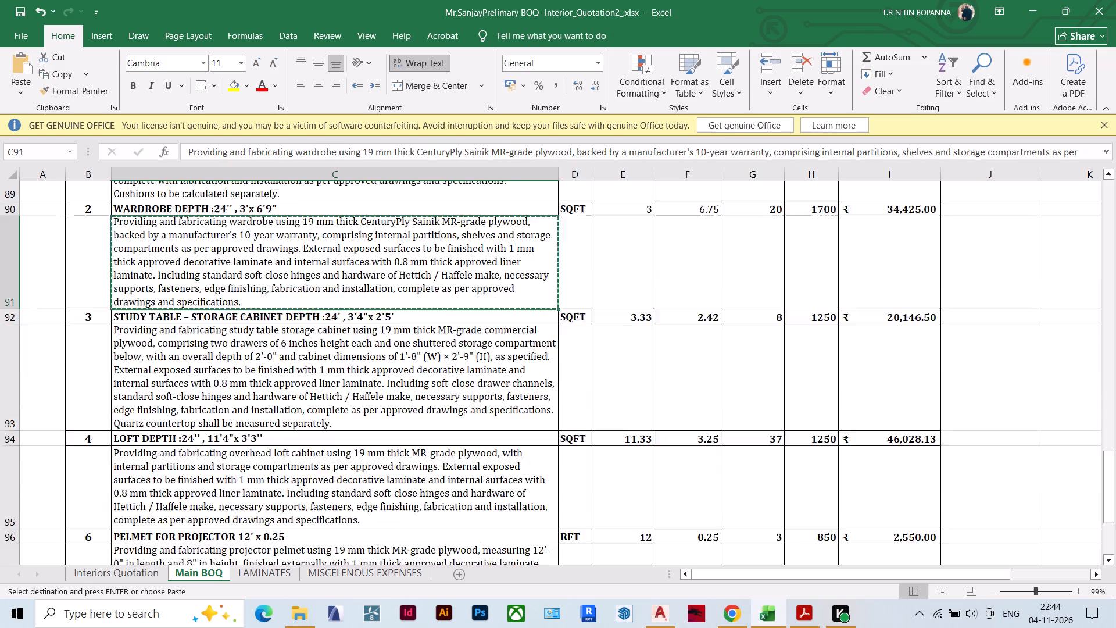
scroll(428, 318, "down", 2)
left_click(154, 374)
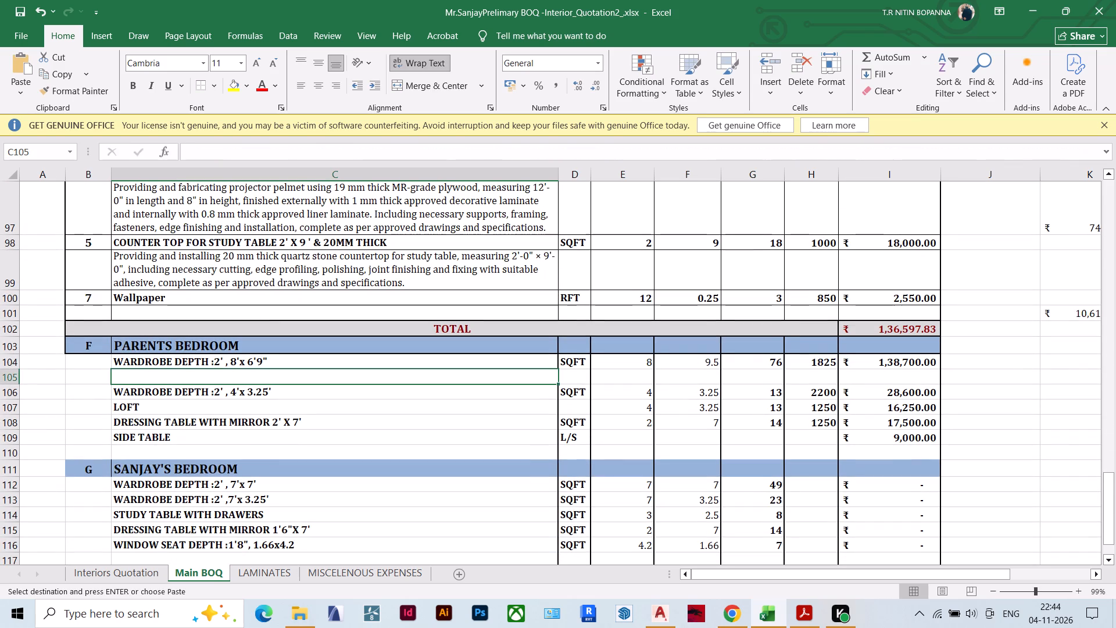
key("ctrl+v")
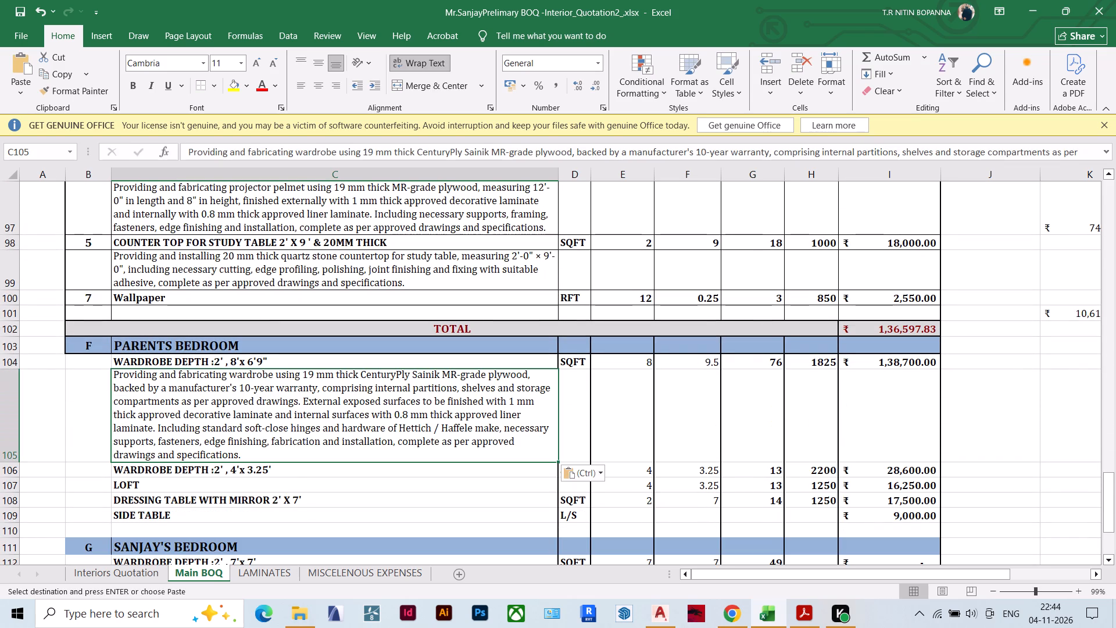
key("Escape")
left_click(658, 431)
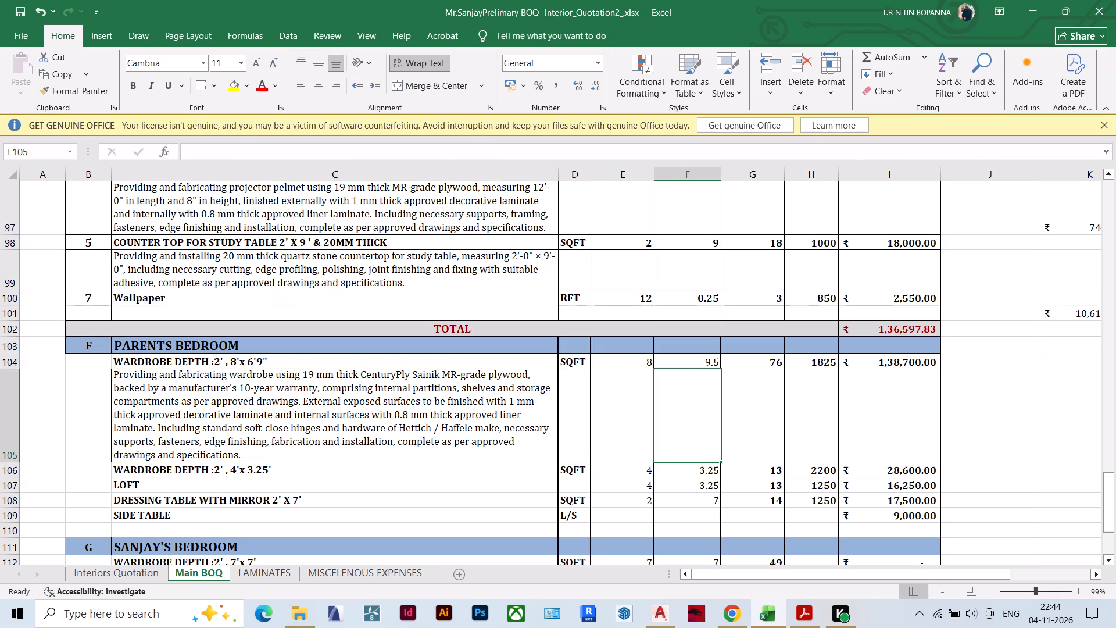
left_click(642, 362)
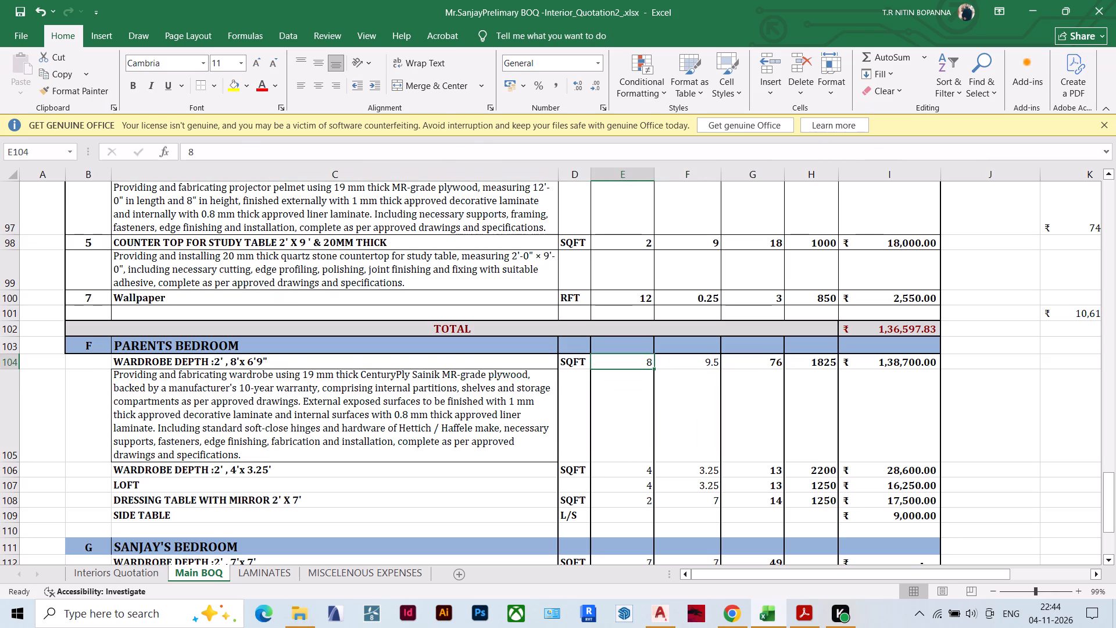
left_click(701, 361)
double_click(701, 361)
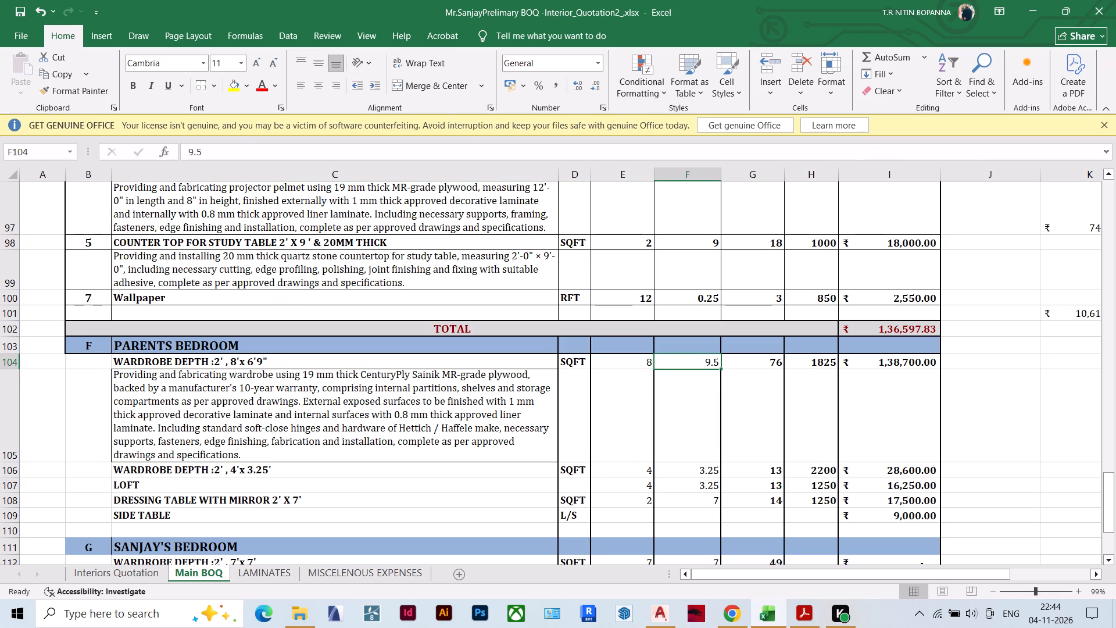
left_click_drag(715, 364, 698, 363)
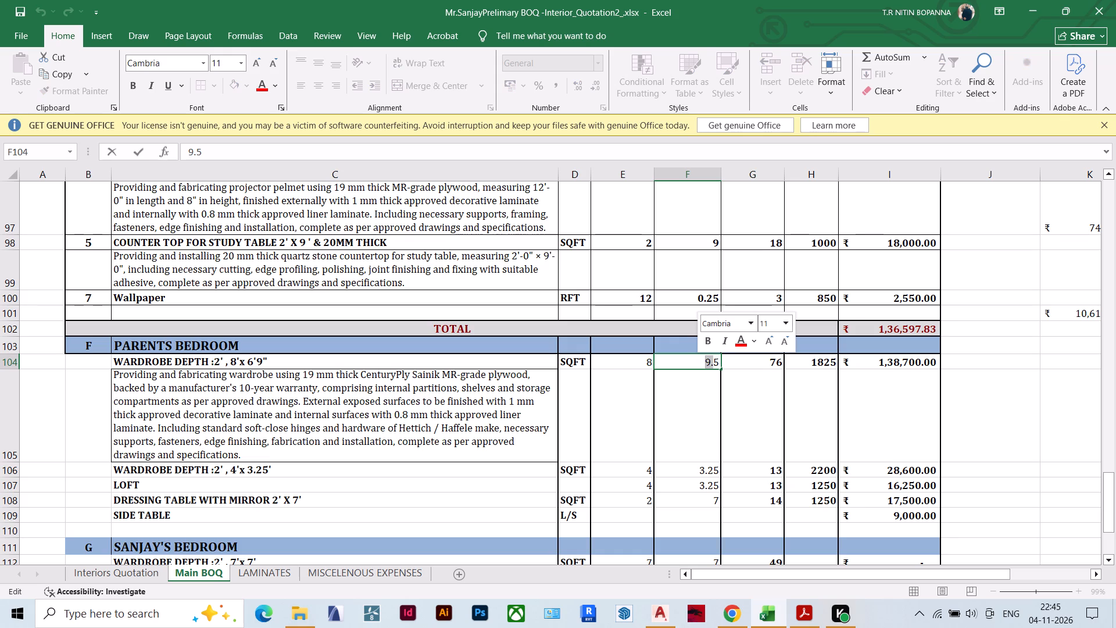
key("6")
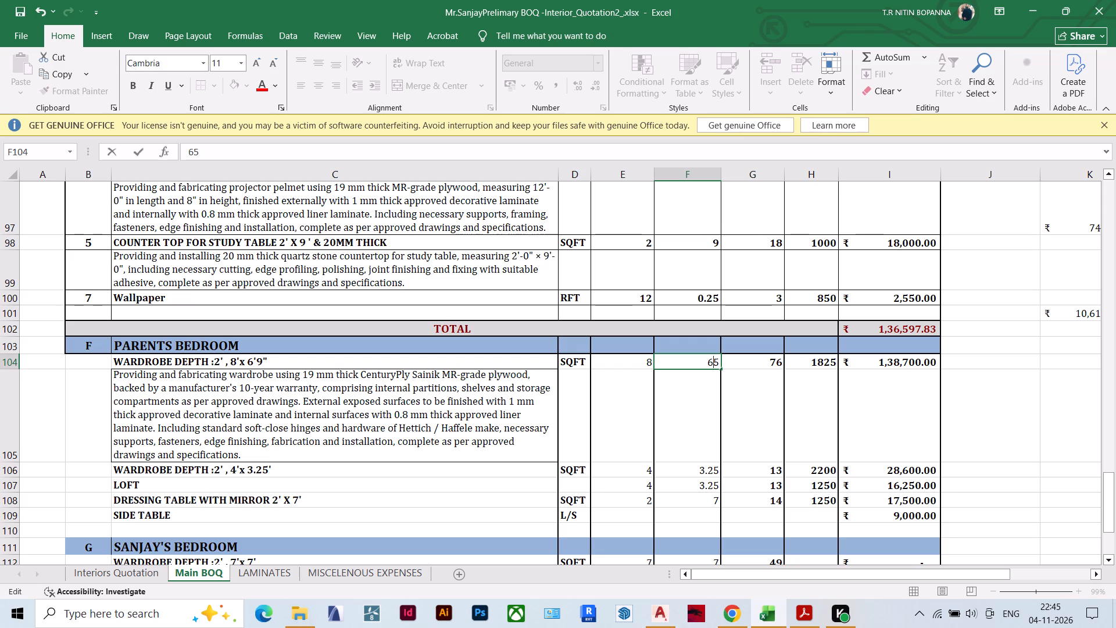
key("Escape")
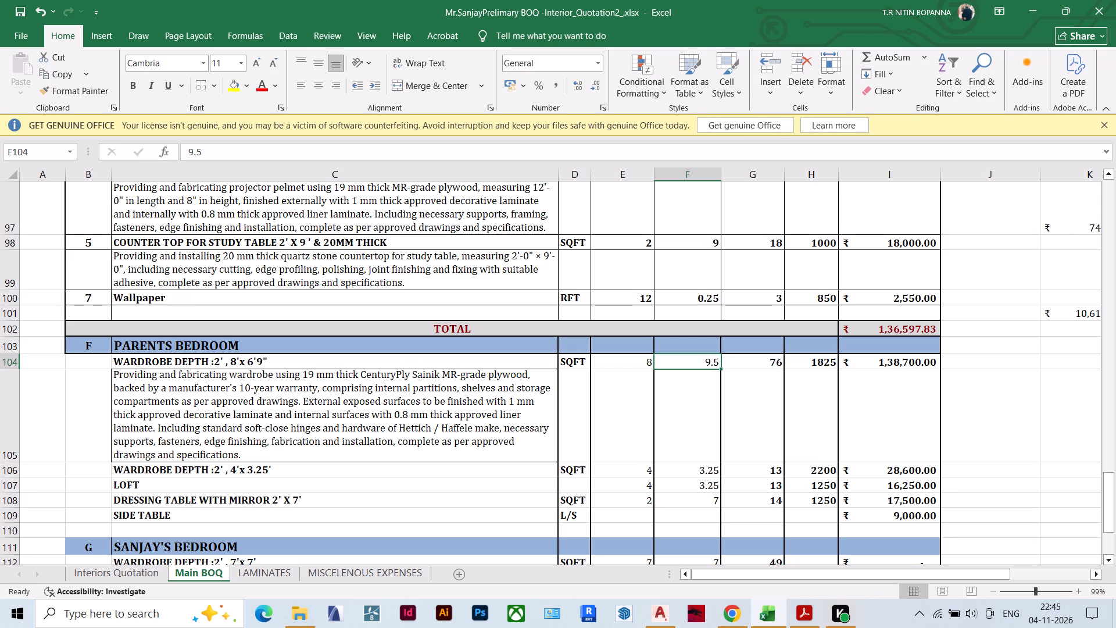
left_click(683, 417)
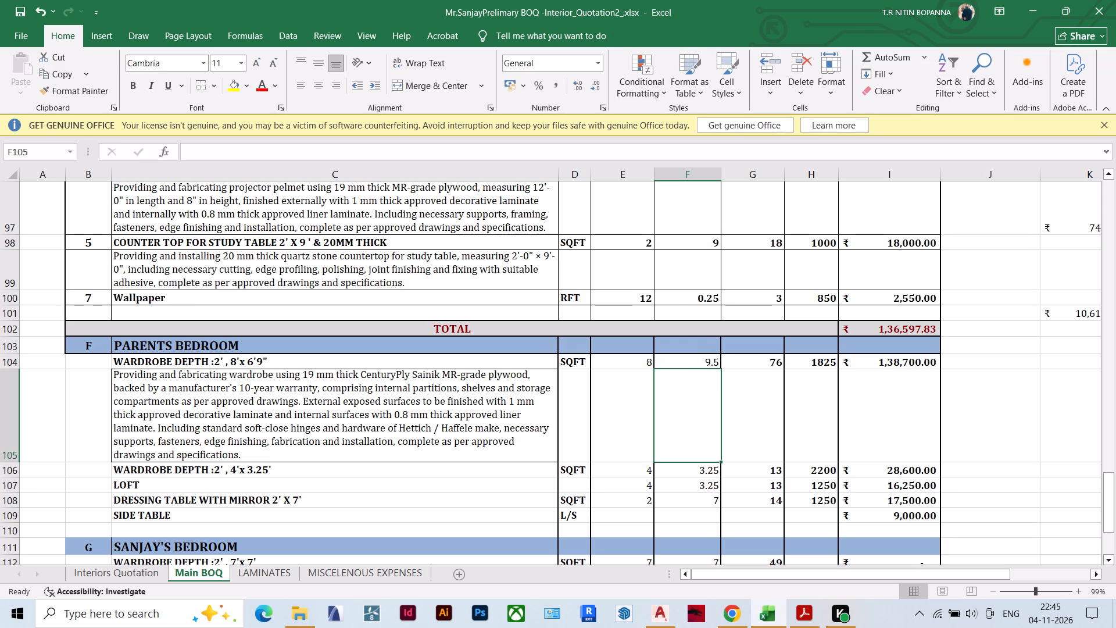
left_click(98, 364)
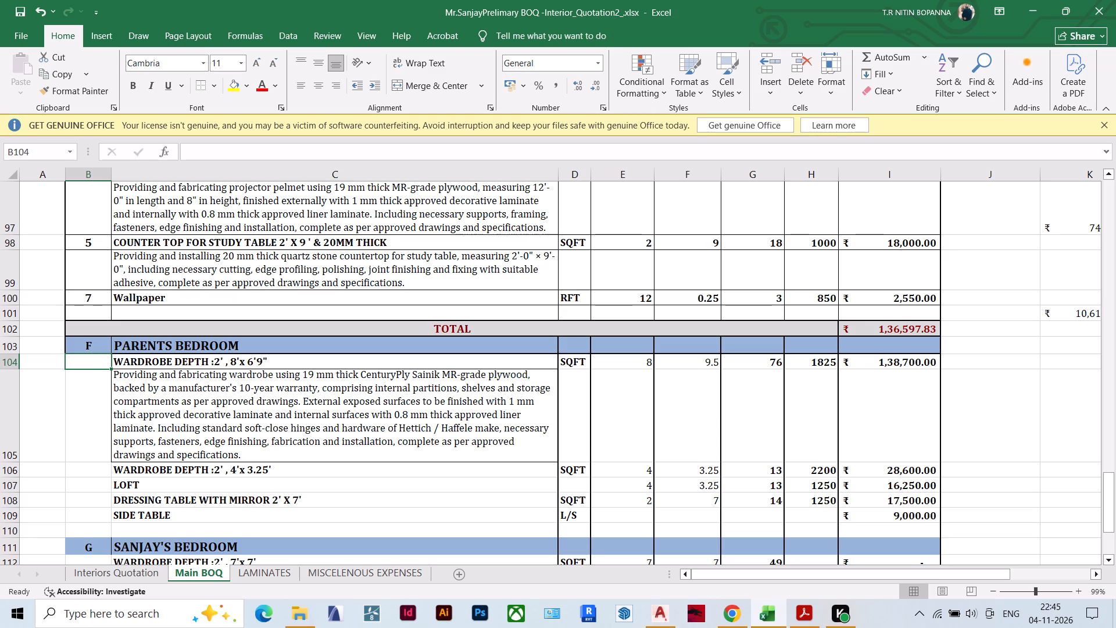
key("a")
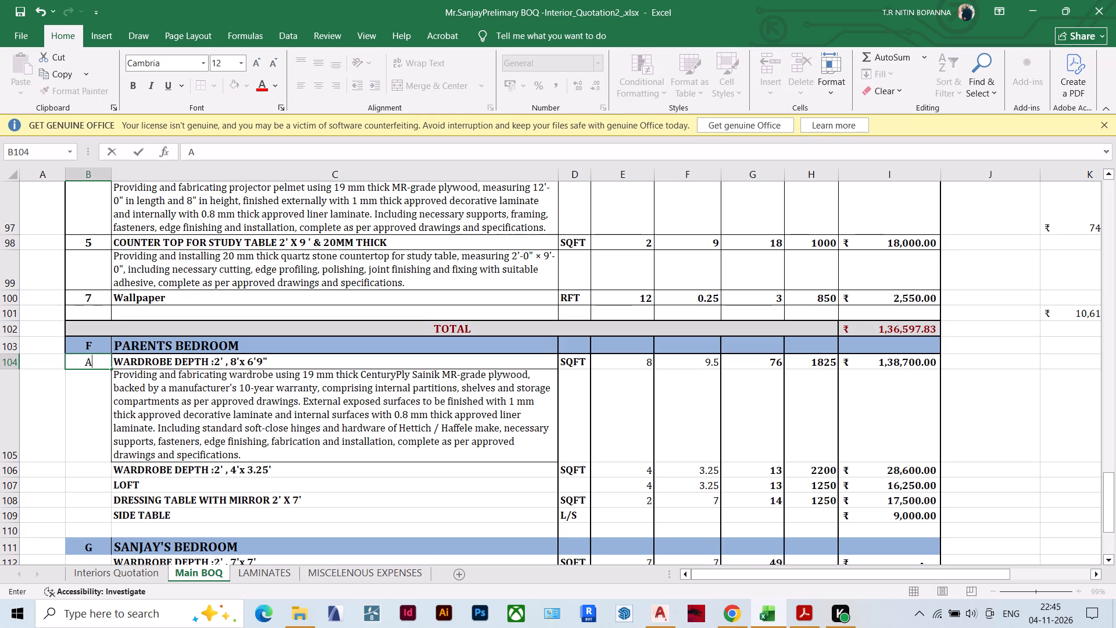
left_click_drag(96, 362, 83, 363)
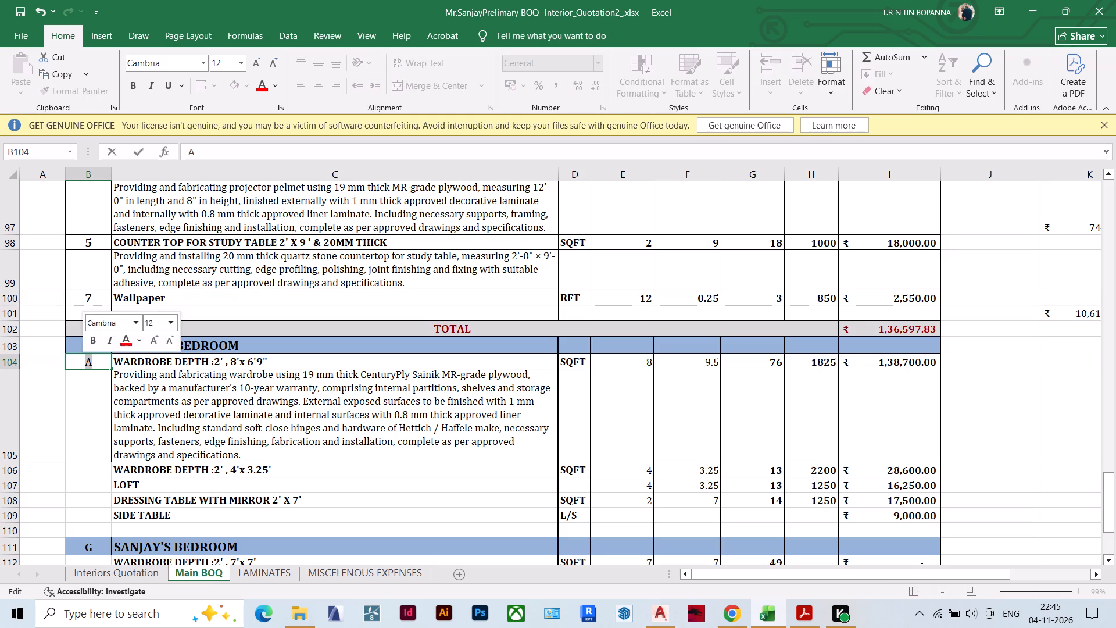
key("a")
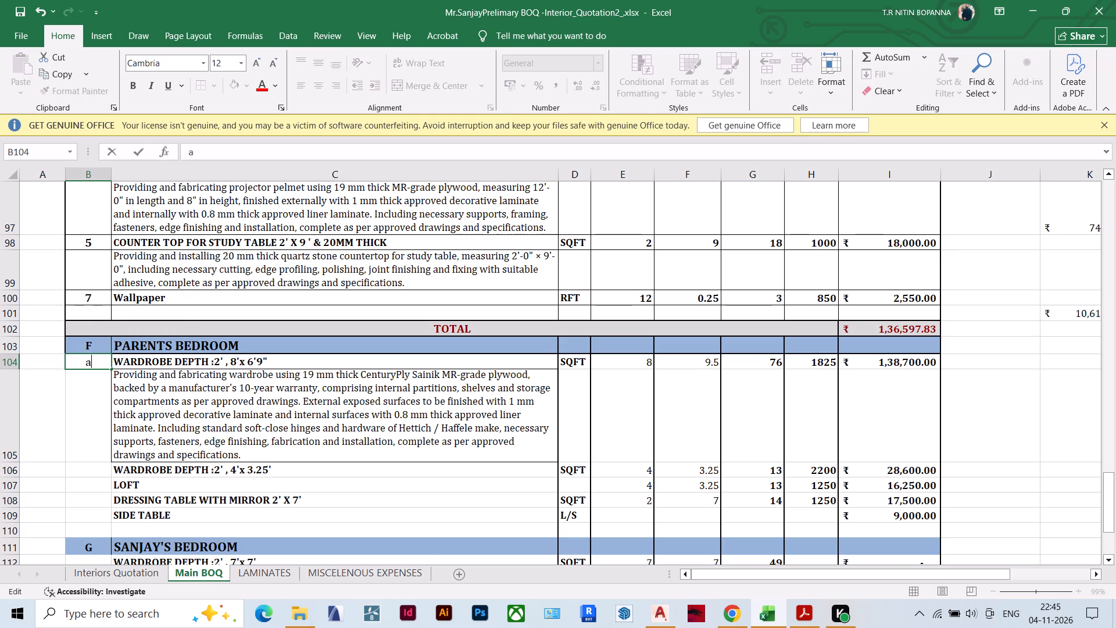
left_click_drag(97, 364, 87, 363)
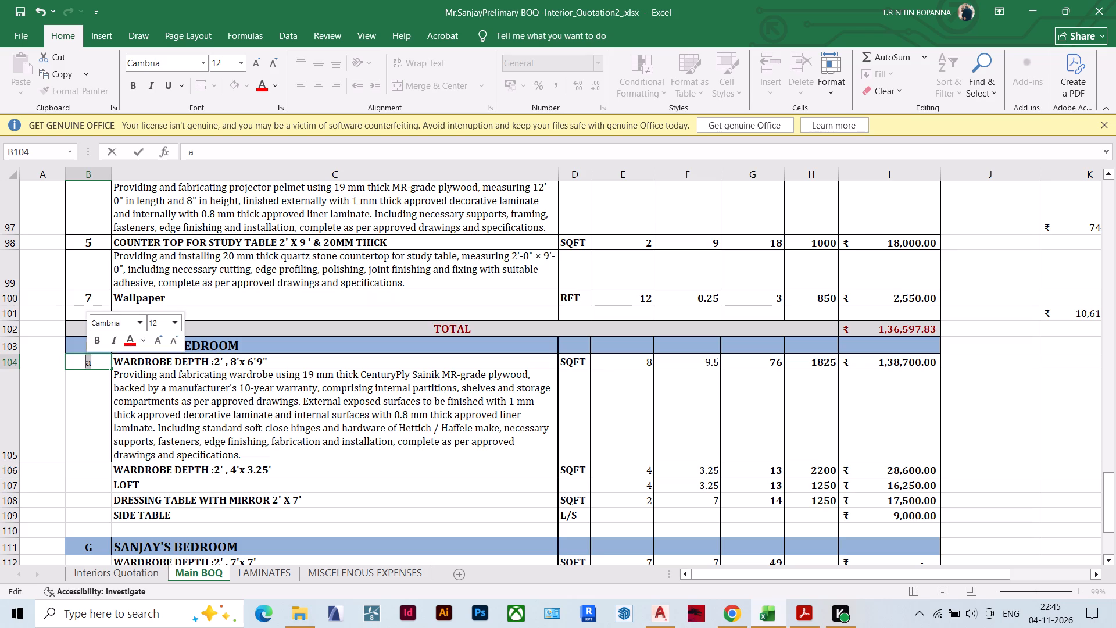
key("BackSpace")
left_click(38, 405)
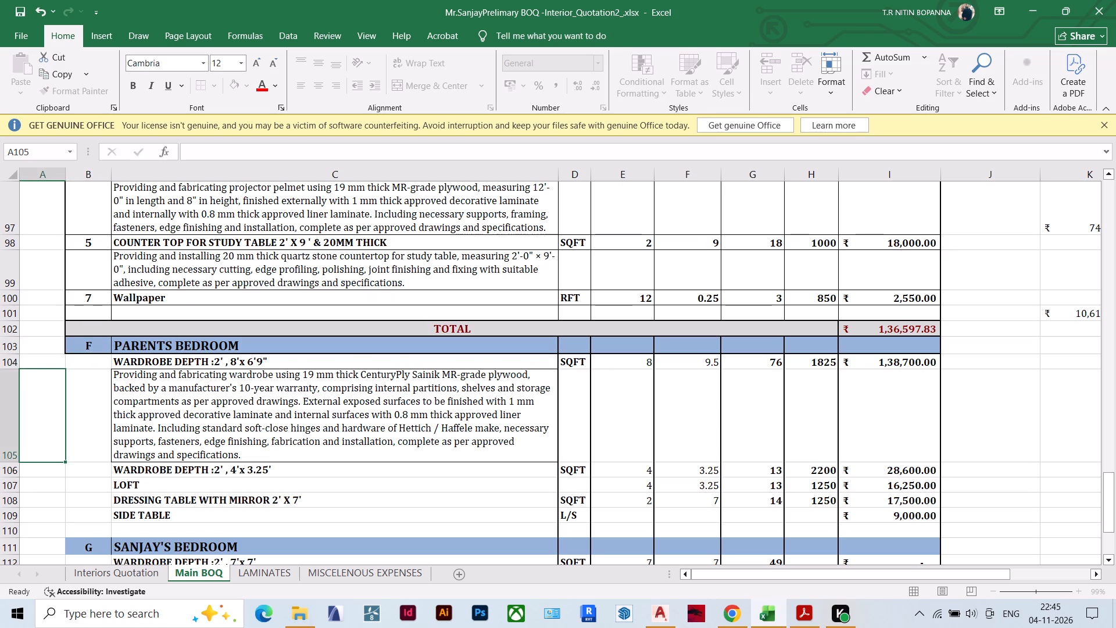
Apply all borders to the Parents Bedroom rows, from item number through amount, including the blank row below the side table.
left_click_drag(73, 362, 879, 536)
left_click(214, 87)
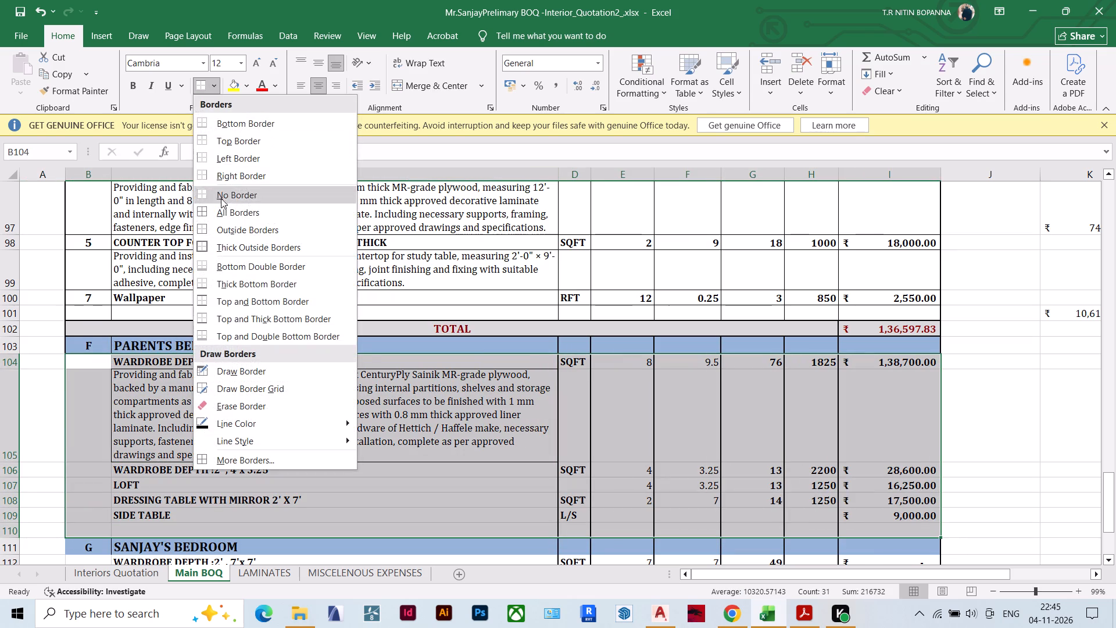
left_click(225, 212)
left_click(257, 429)
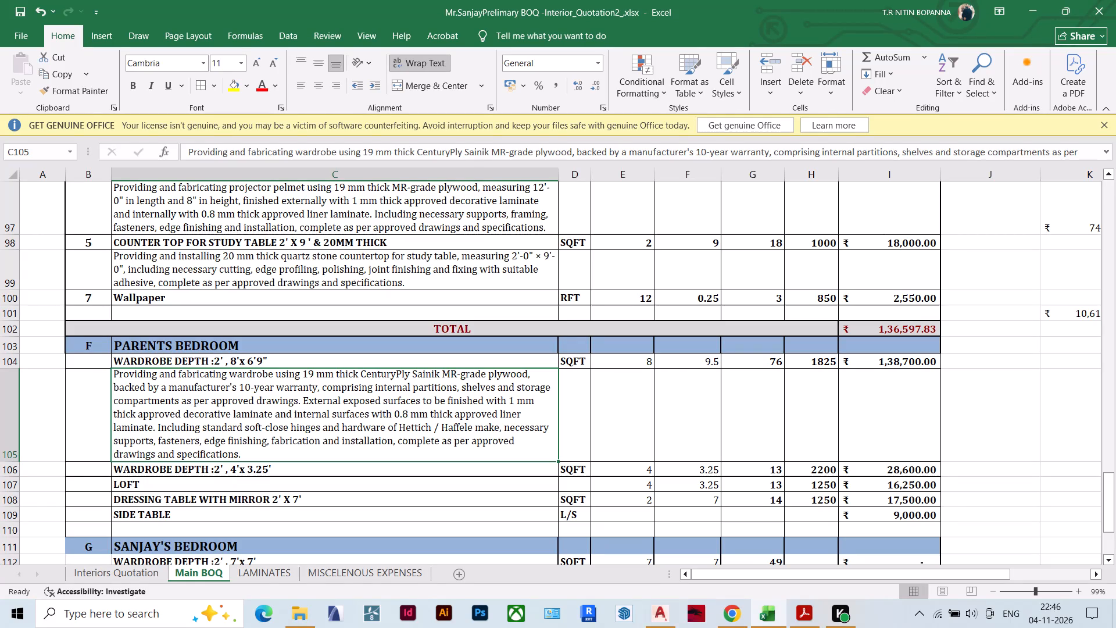
Insert a blank row between the second Parents Bedroom wardrobe heading and the loft item.
left_click(192, 473)
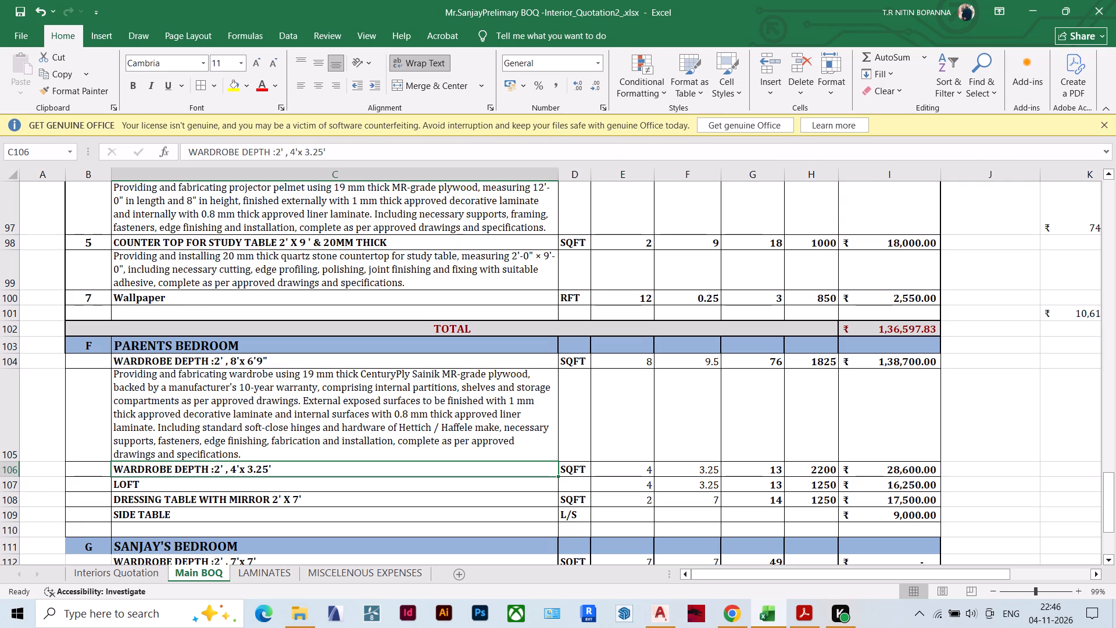
left_click(12, 484)
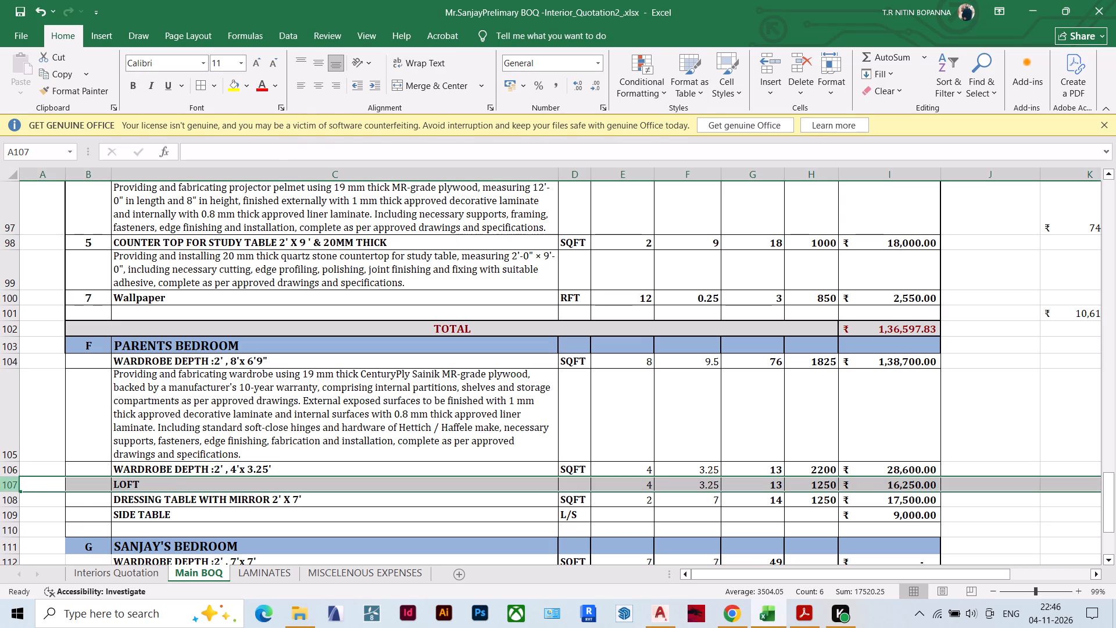
right_click(12, 484)
left_click(65, 370)
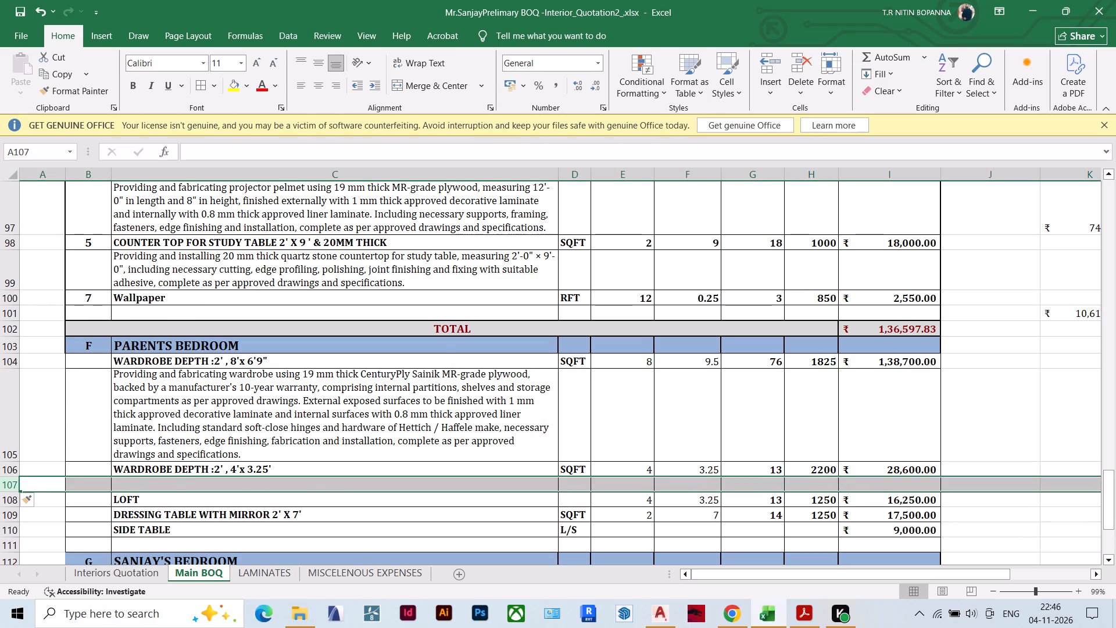
Change the size in the second Parents Bedroom wardrobe heading to 4'x 3'3".
scroll(217, 441, "down", 1)
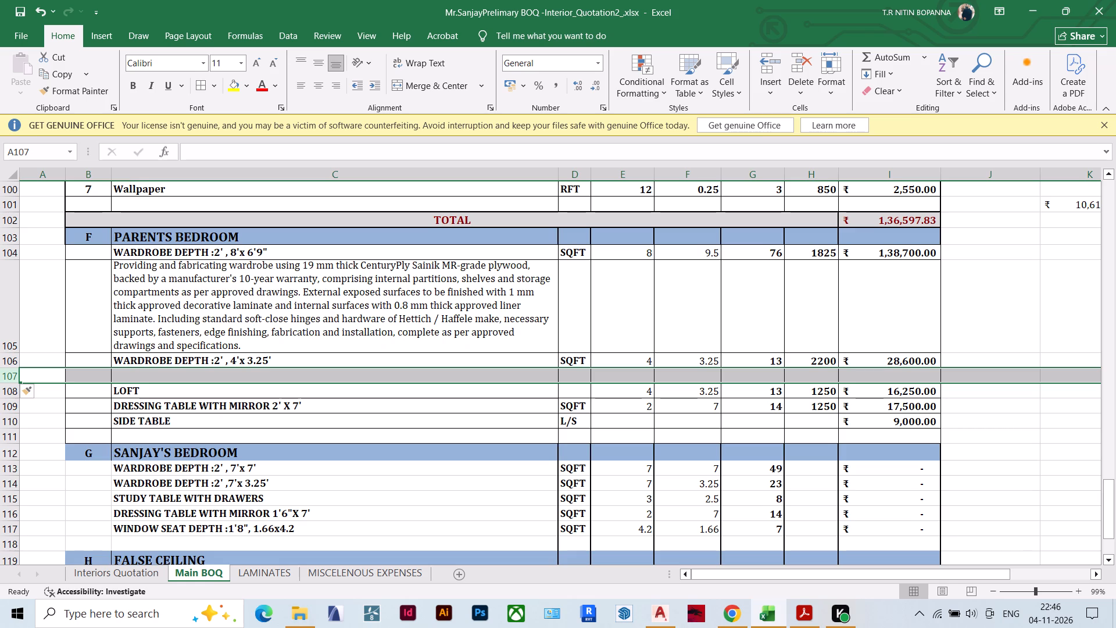
double_click(259, 361)
left_click_drag(269, 364, 250, 365)
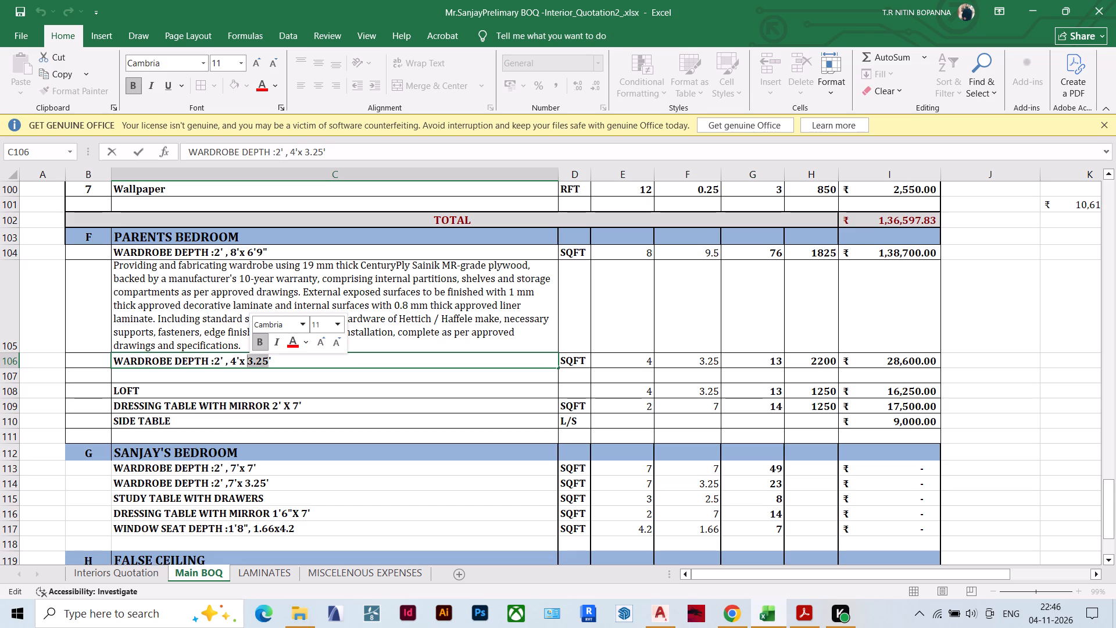
key("3")
key("apostrophe")
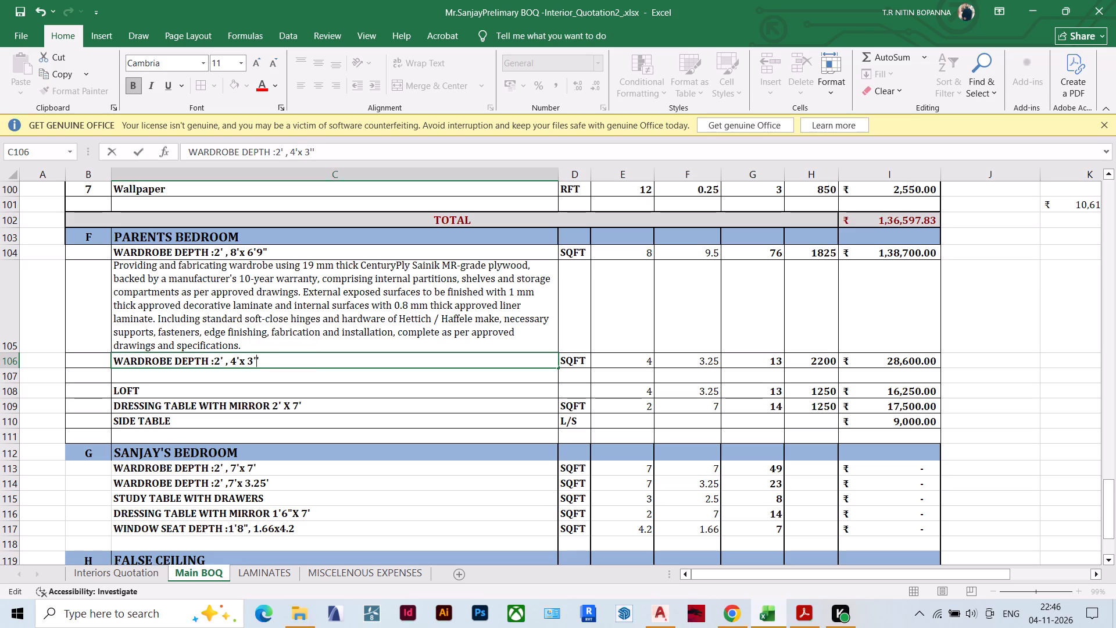
key("3")
key("shift+quotedbl")
left_click(294, 365)
key("BackSpace")
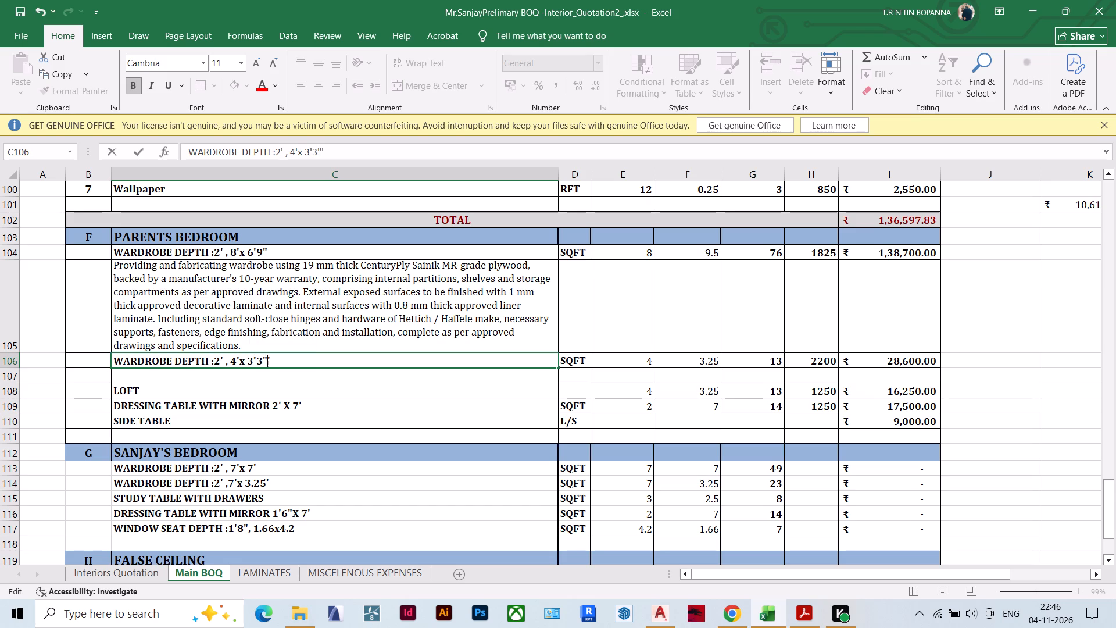
left_click(287, 374)
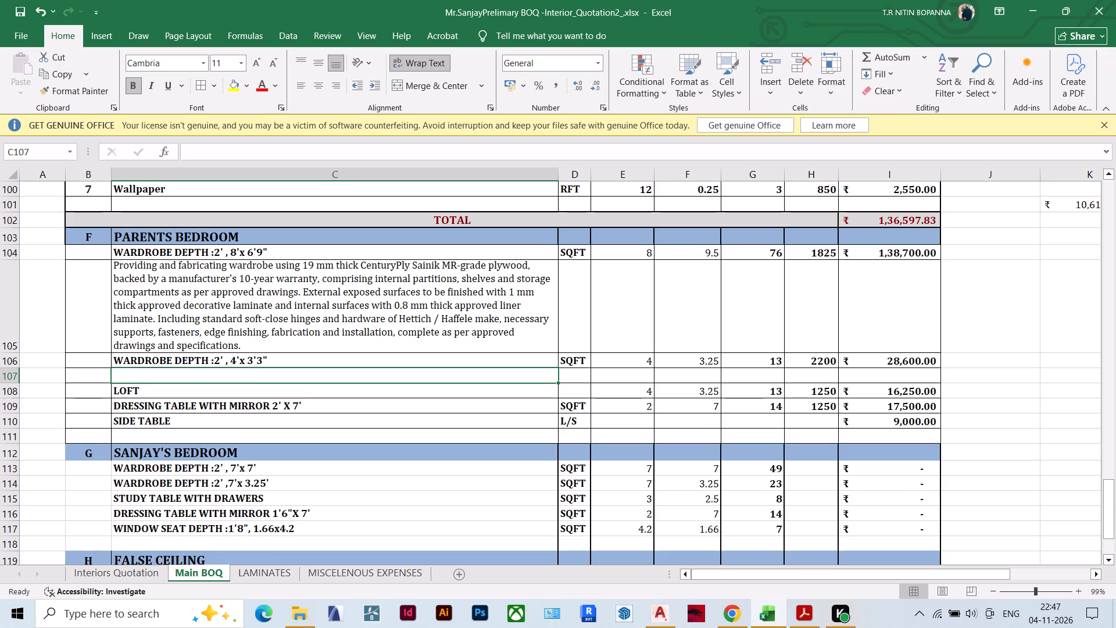
Change the first Parents Bedroom wardrobe heading's size to 7'x 6'9" and set that row's first dimension value to 7.
left_click(230, 379)
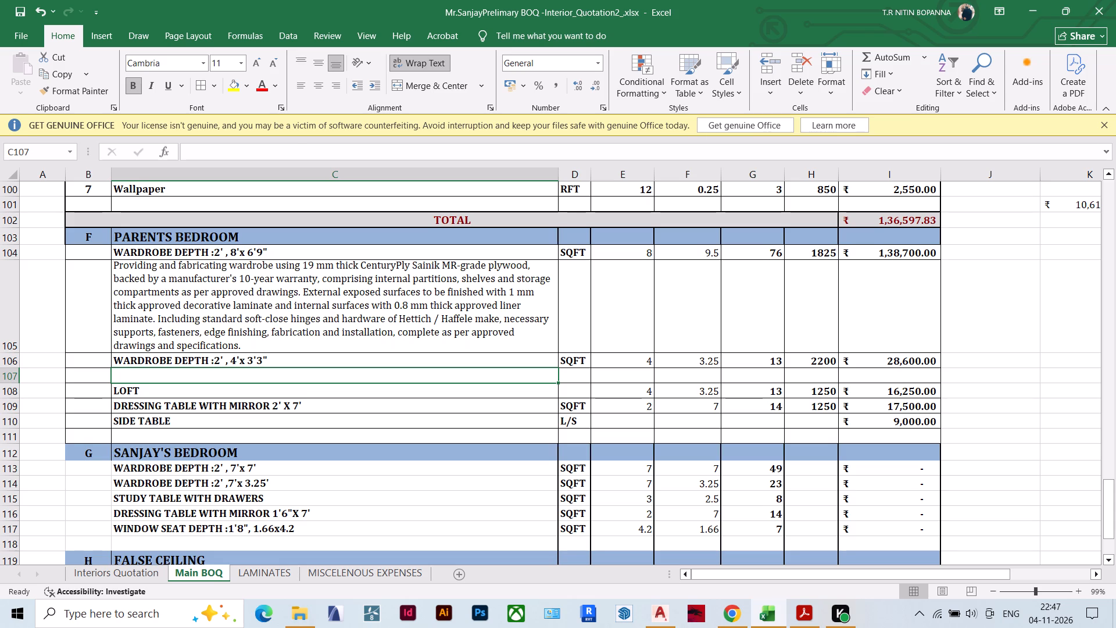
double_click(235, 256)
left_click(235, 254)
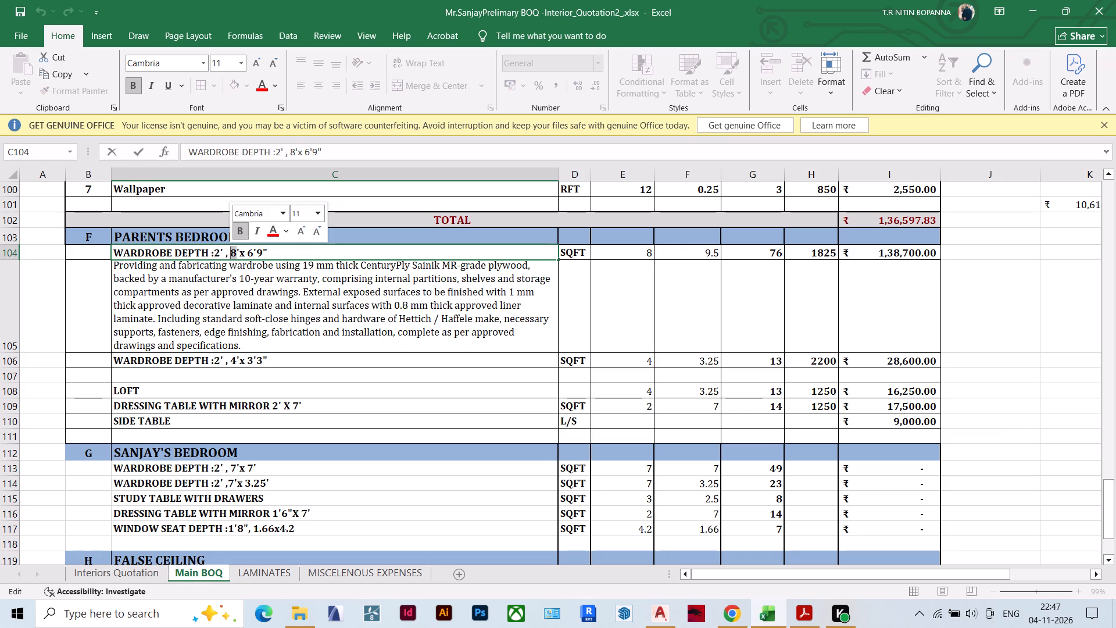
key("7")
left_click(259, 288)
left_click(632, 254)
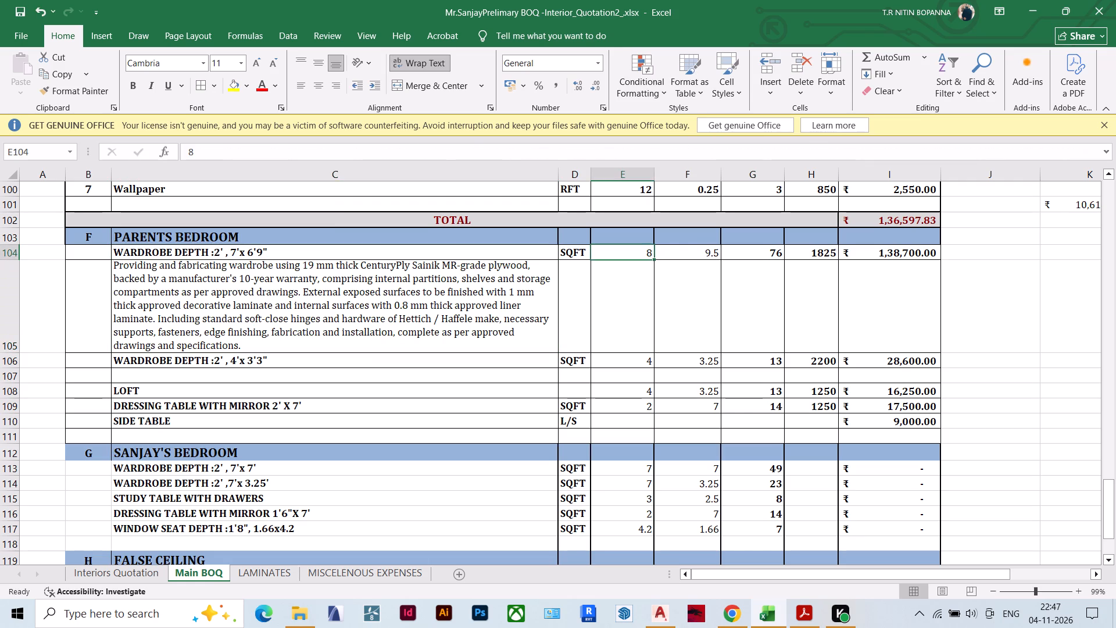
key("7")
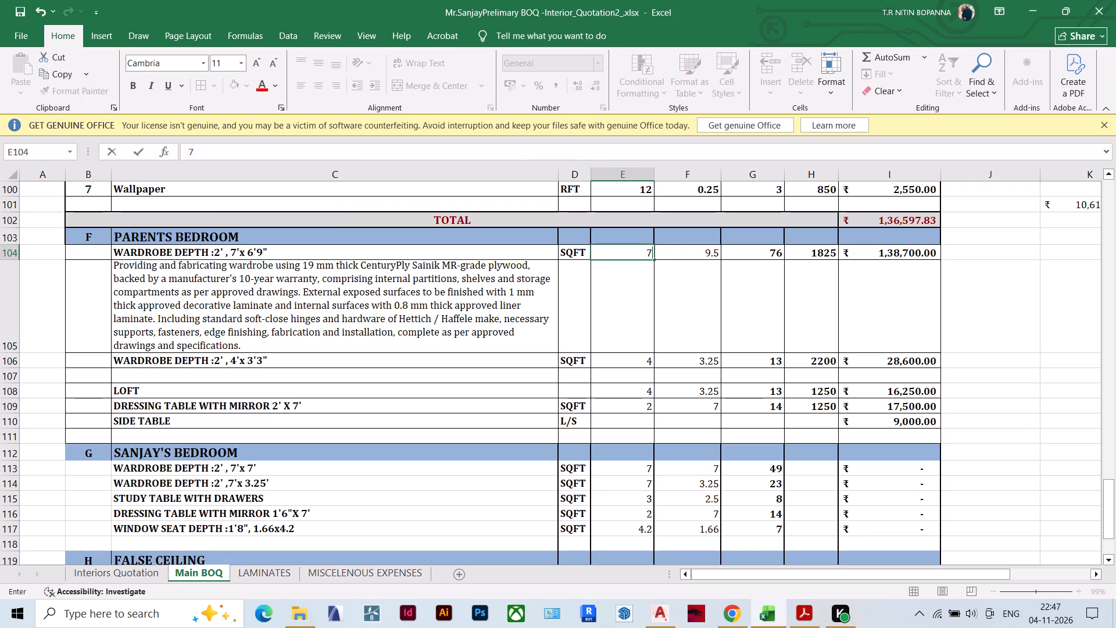
left_click(1025, 323)
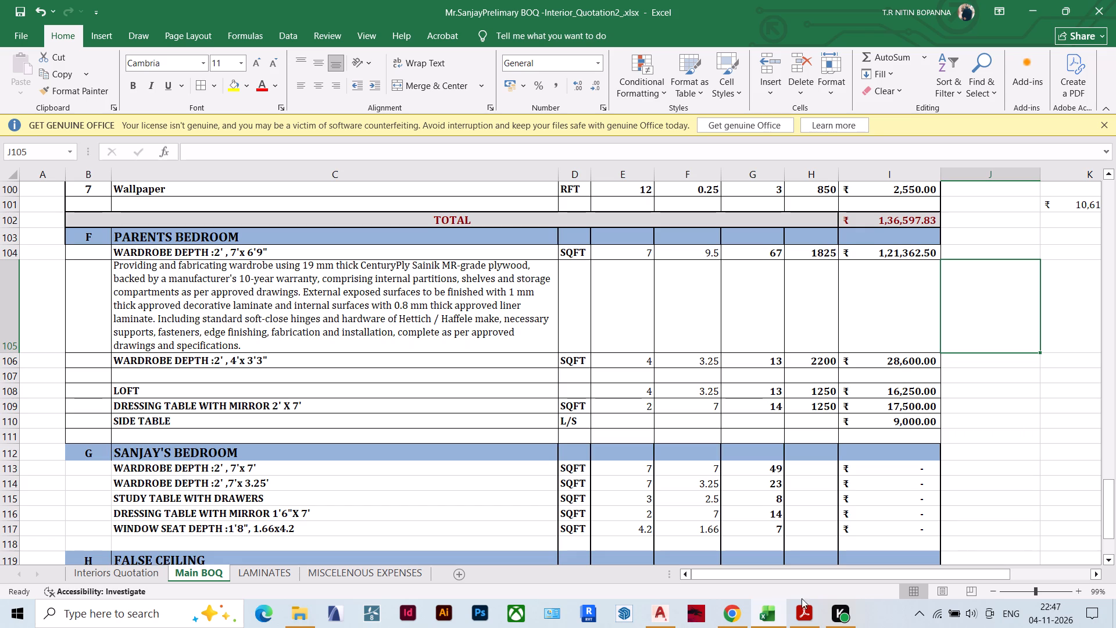
Switch to the AutoCAD floor plan drawing and examine the bedroom's Wardrobe Interior and Section AA elevations for wardrobe sizes.
left_click(664, 615)
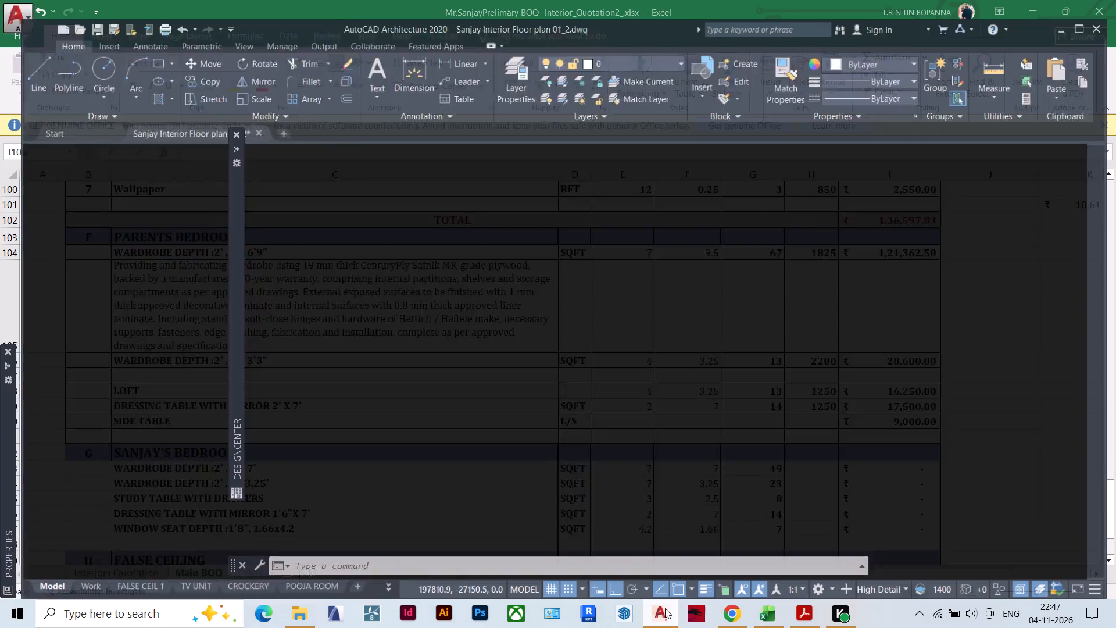
scroll(491, 369, "down", 3)
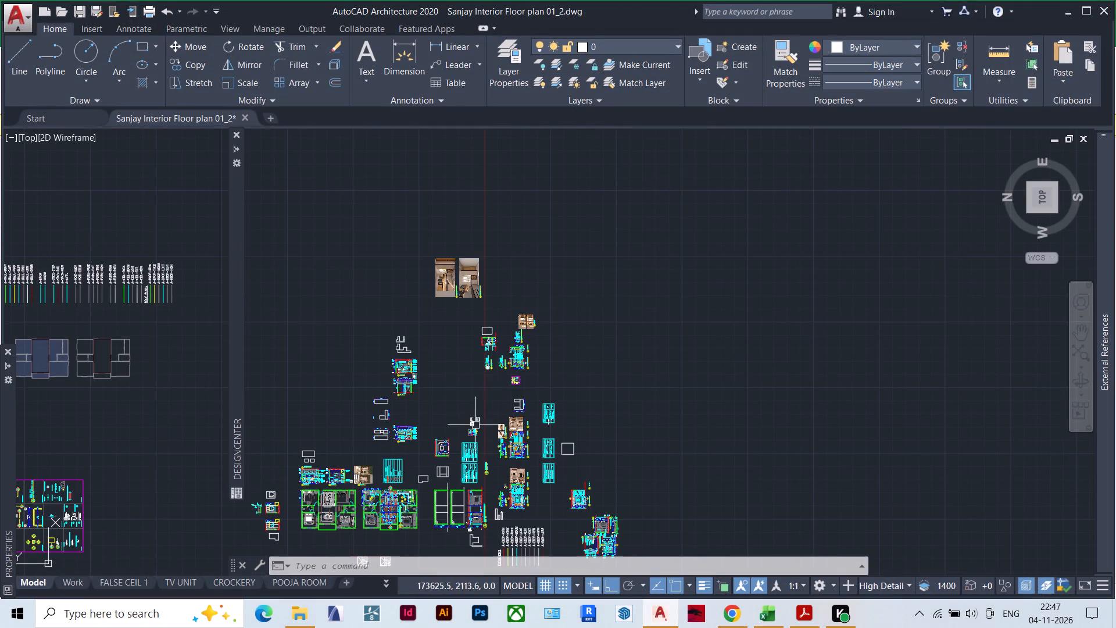
scroll(406, 501, "up", 3)
scroll(617, 384, "down", 1)
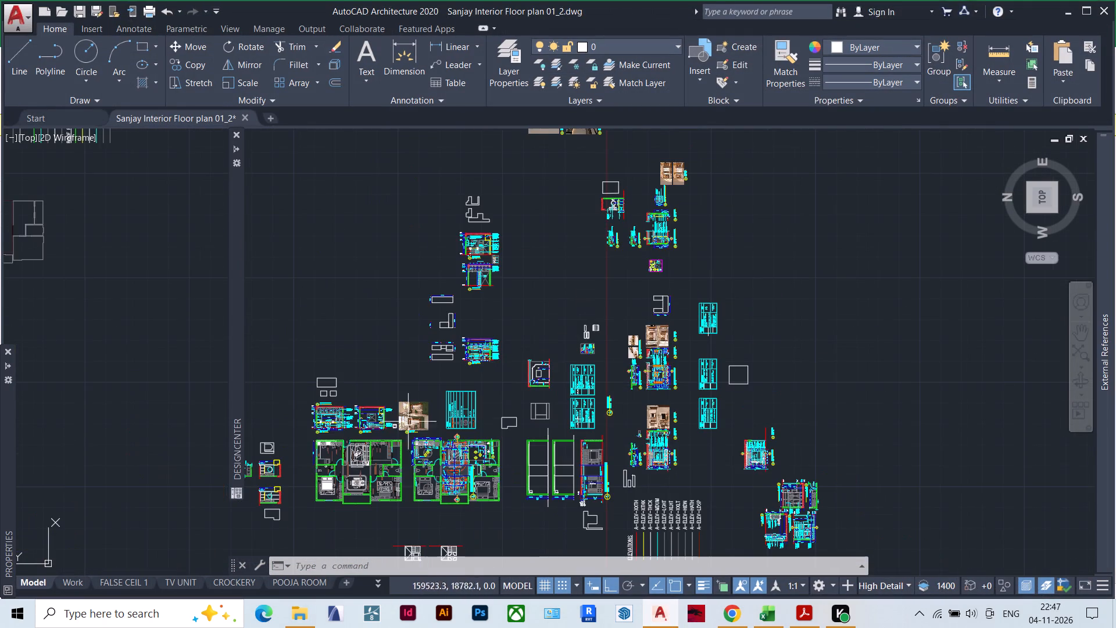
scroll(355, 422, "up", 1)
scroll(300, 424, "up", 1)
scroll(302, 423, "down", 1)
scroll(480, 392, "down", 2)
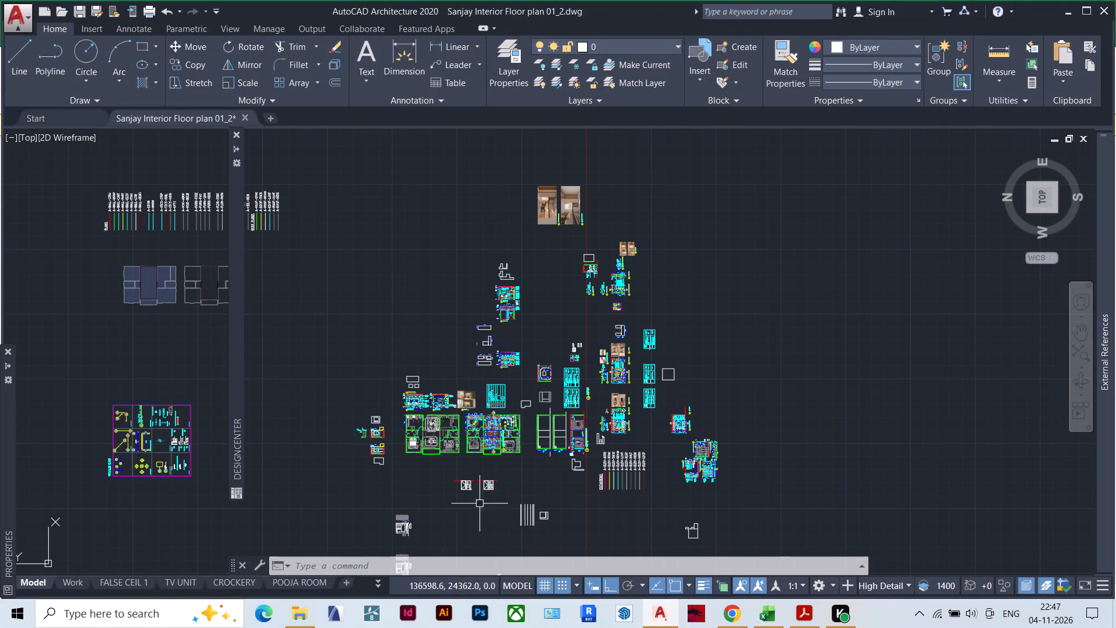
scroll(521, 428, "down", 2)
scroll(536, 517, "up", 2)
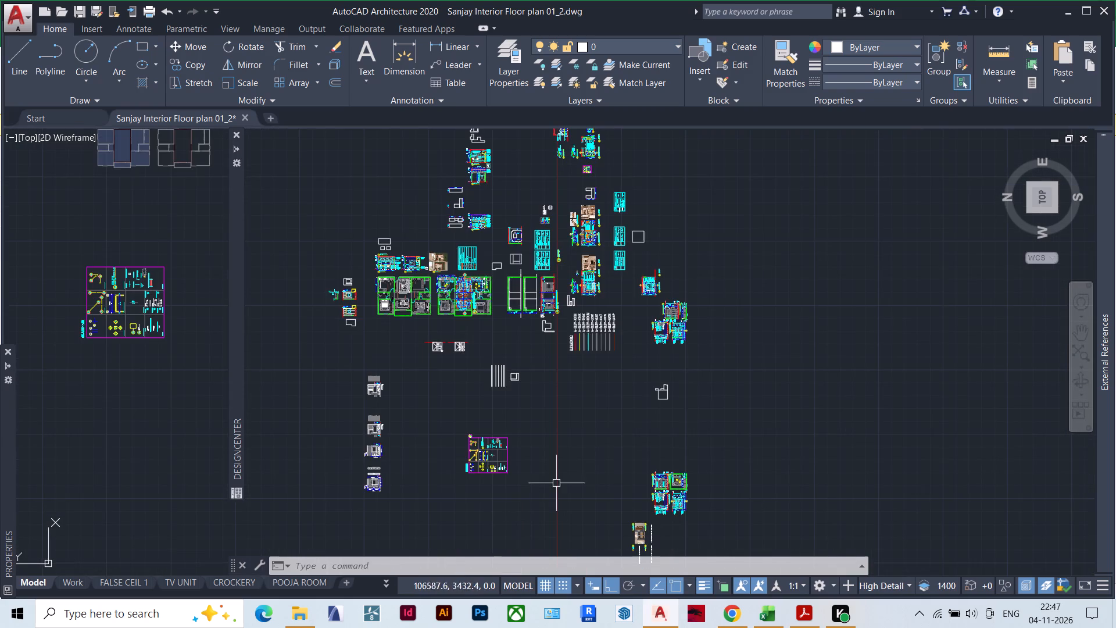
scroll(692, 355, "up", 4)
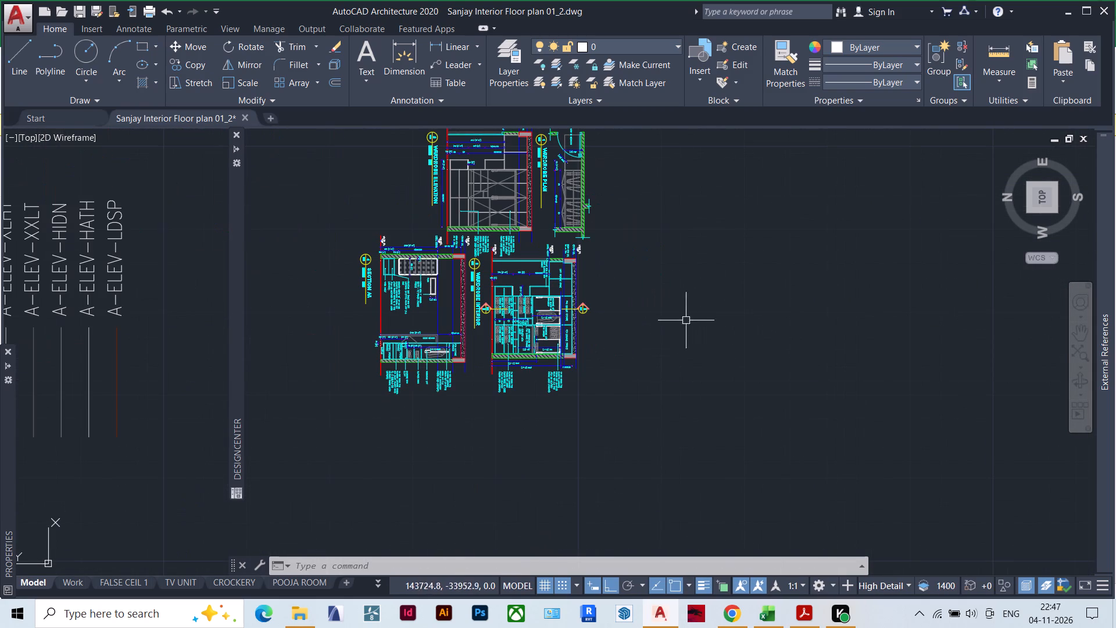
scroll(662, 344, "down", 2)
scroll(613, 318, "up", 2)
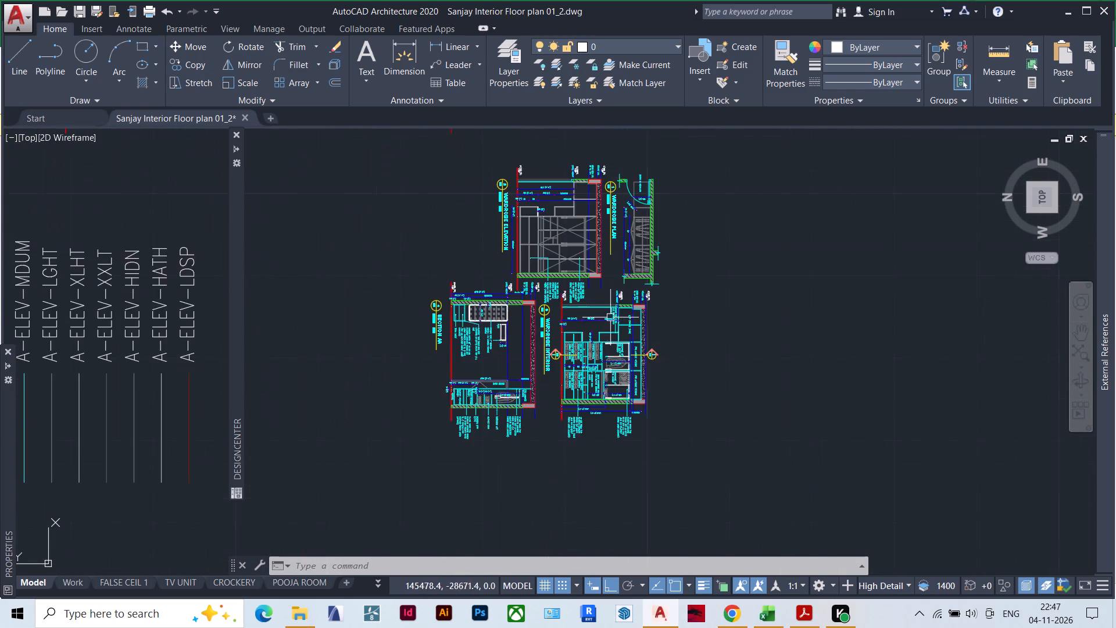
scroll(506, 323, "up", 2)
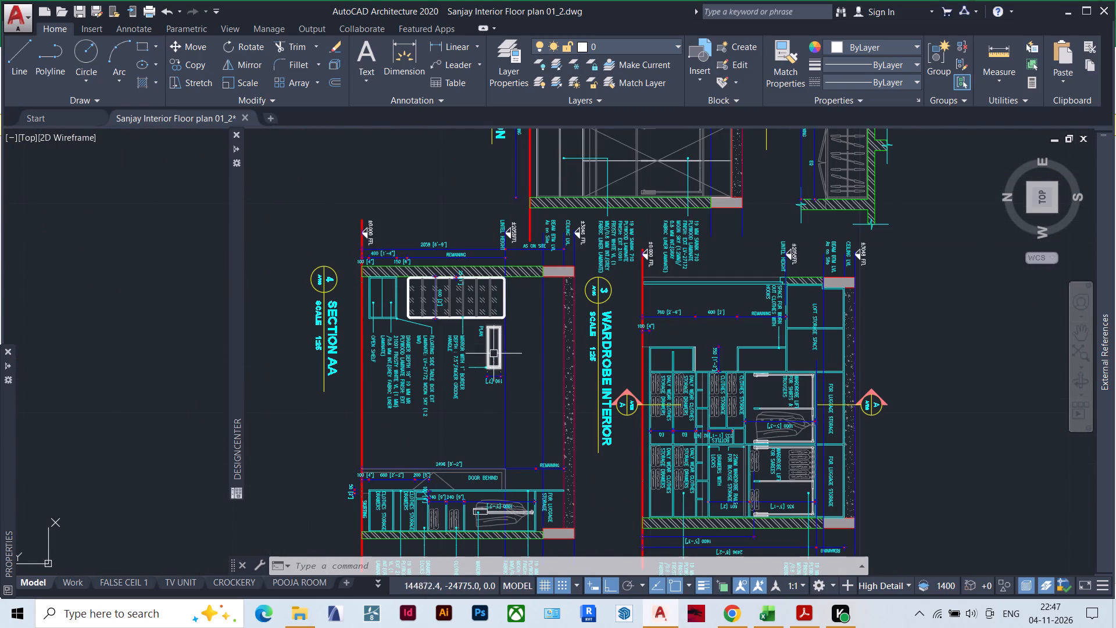
scroll(378, 297, "up", 2)
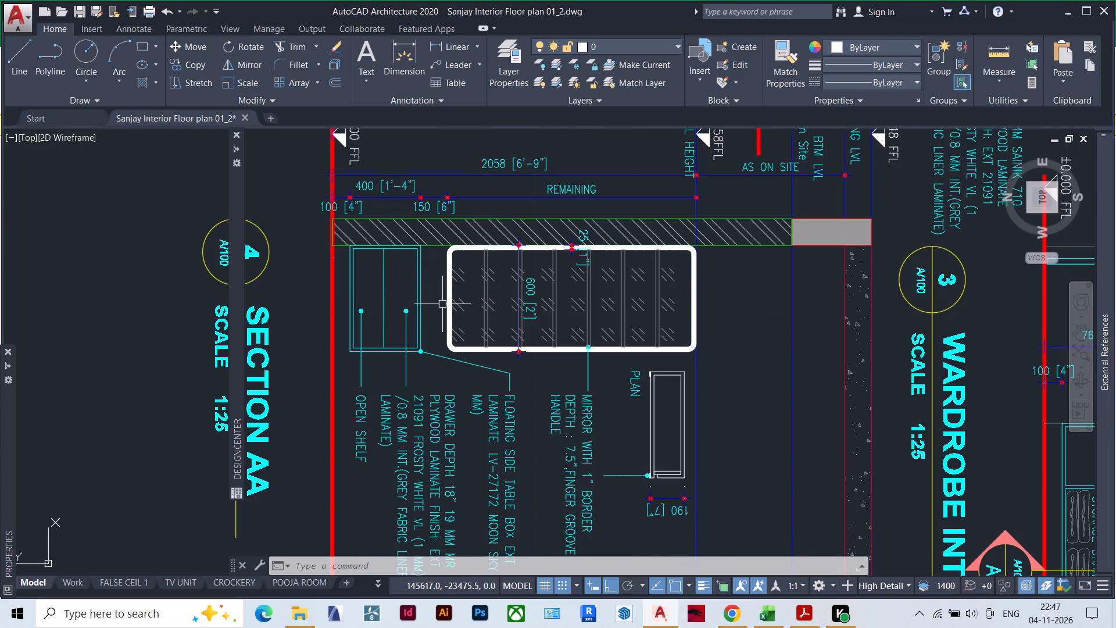
scroll(442, 304, "down", 3)
scroll(462, 408, "up", 1)
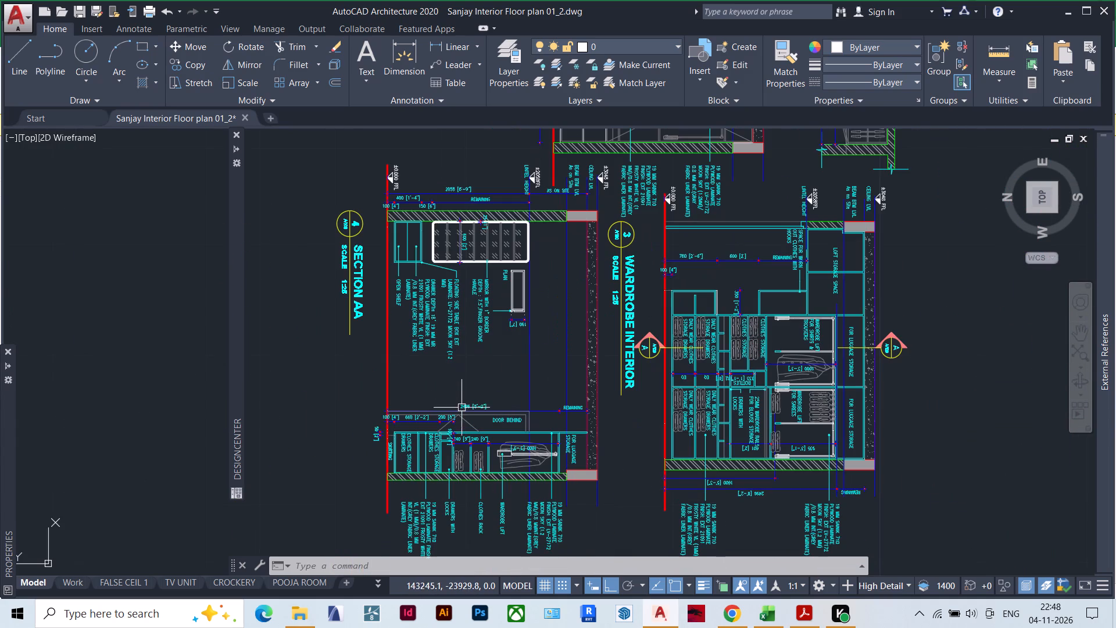
Measure the width of the small lower cabinet beside the daily wear clothes storage drawers in the Wardrobe Interior elevation.
left_click(999, 80)
left_click(1011, 137)
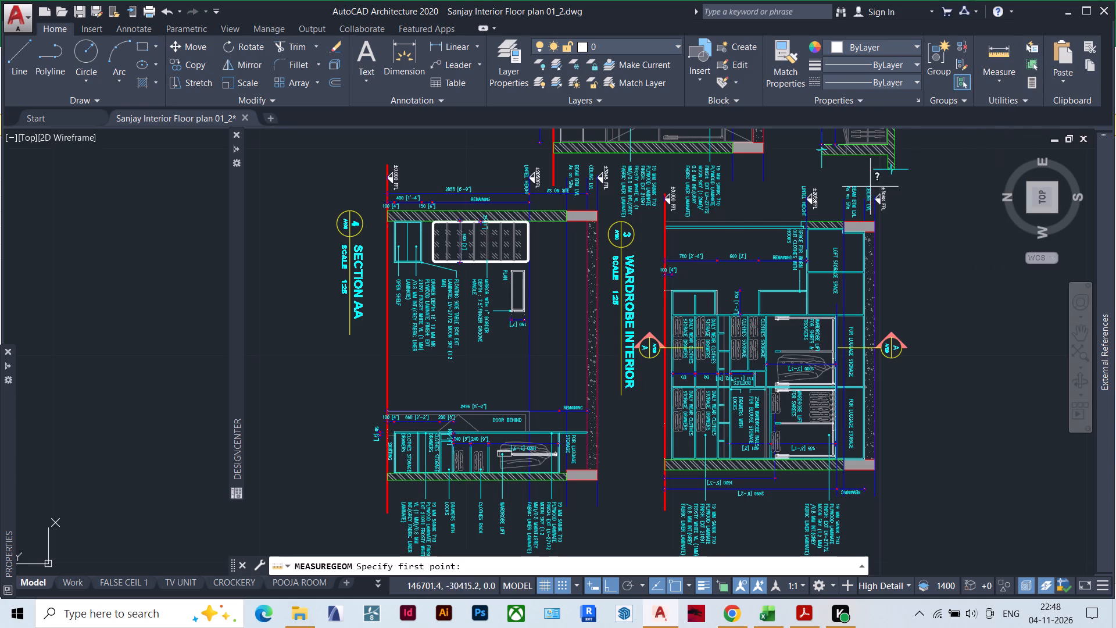
scroll(411, 411, "up", 2)
scroll(410, 317, "down", 1)
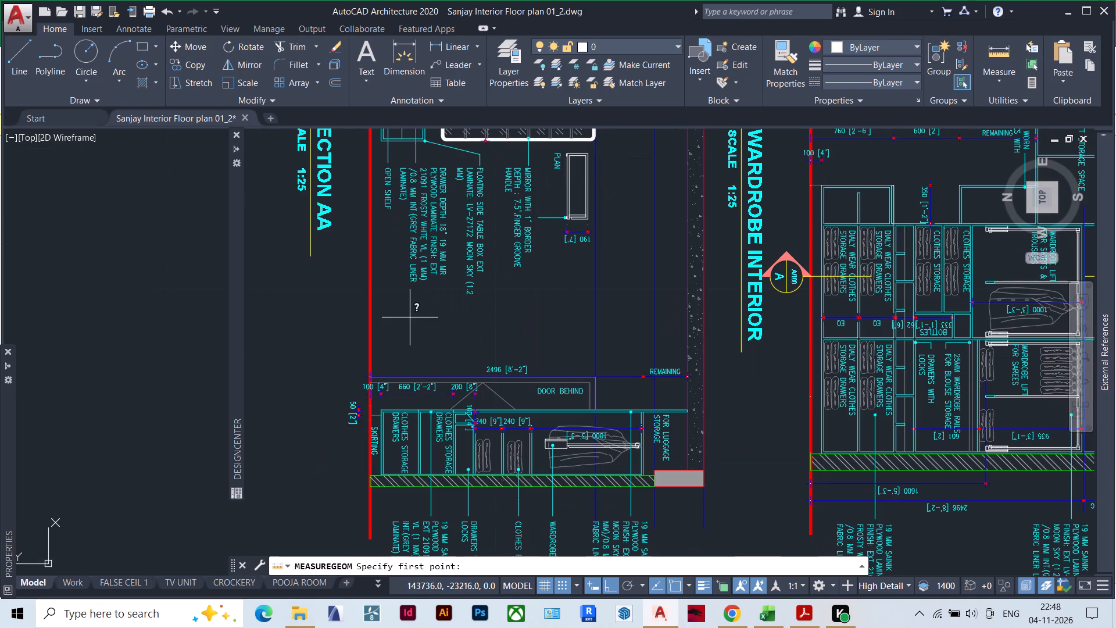
scroll(409, 314, "down", 1)
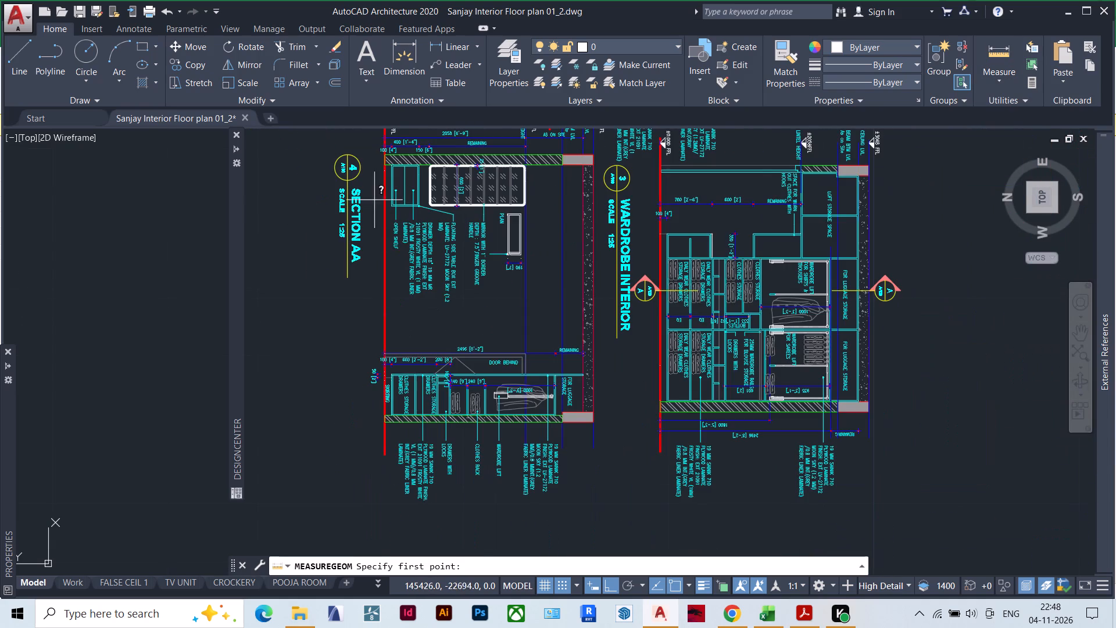
scroll(374, 200, "up", 1)
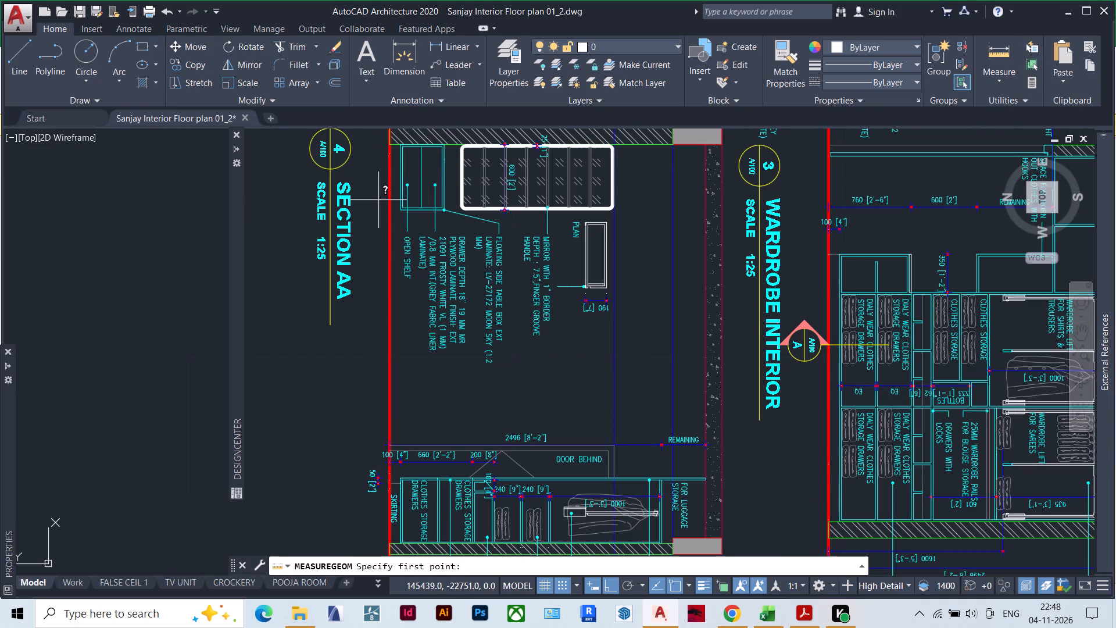
scroll(390, 208, "down", 1)
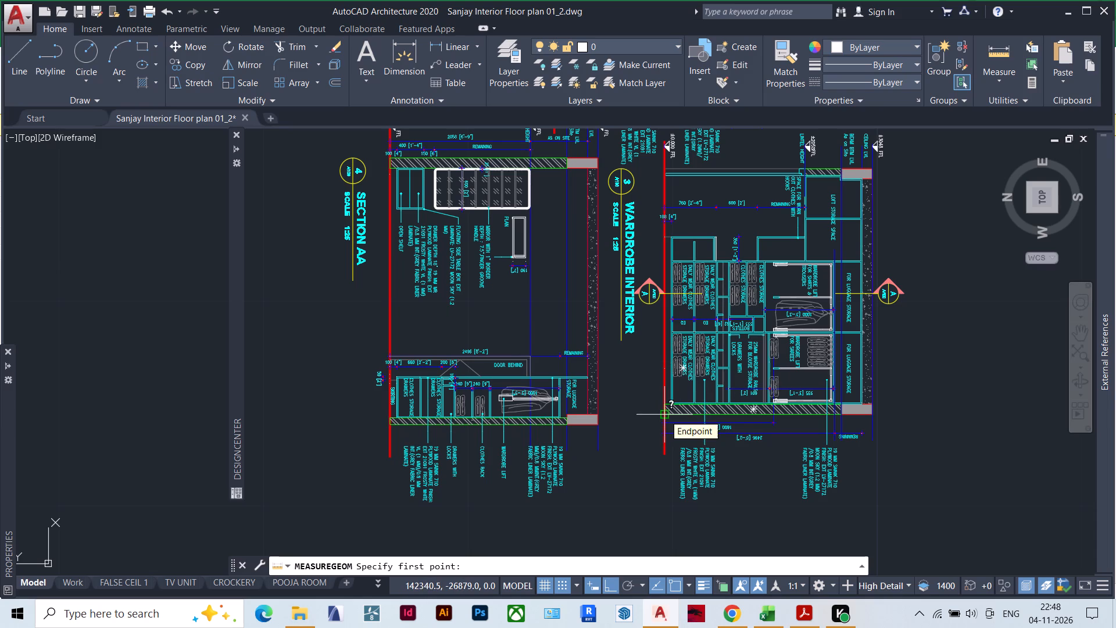
scroll(709, 222, "up", 1)
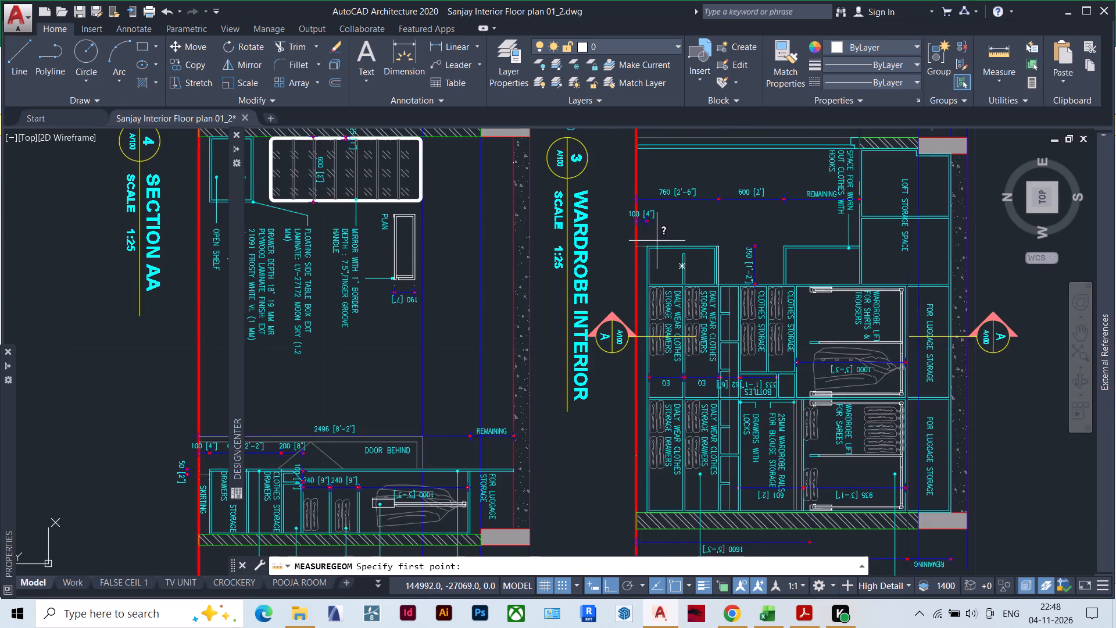
scroll(657, 240, "up", 1)
left_click(635, 250)
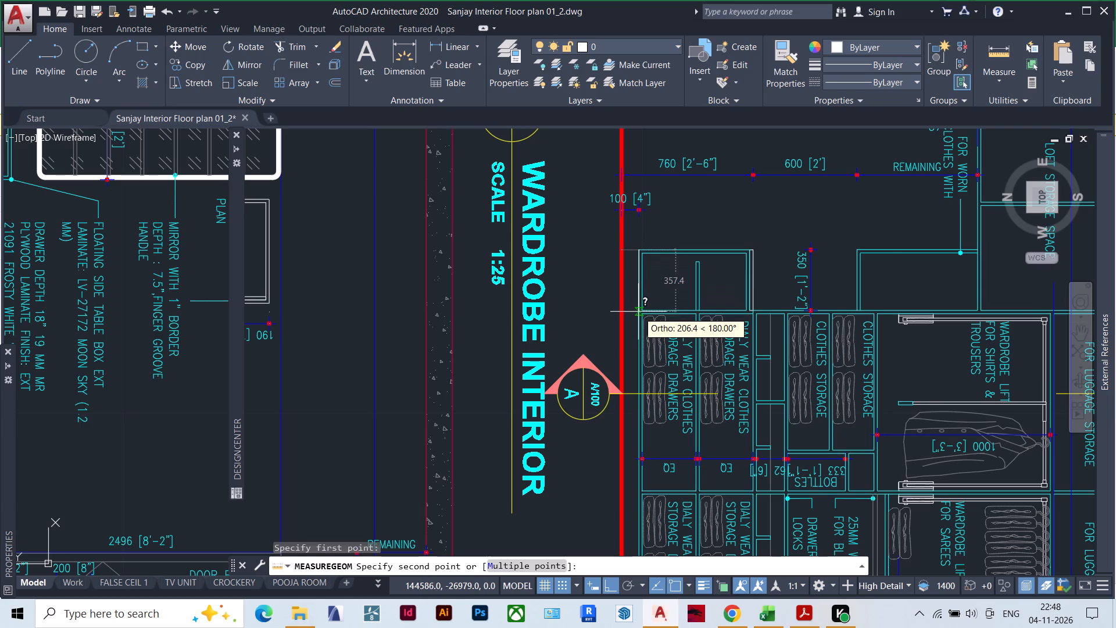
key("Escape")
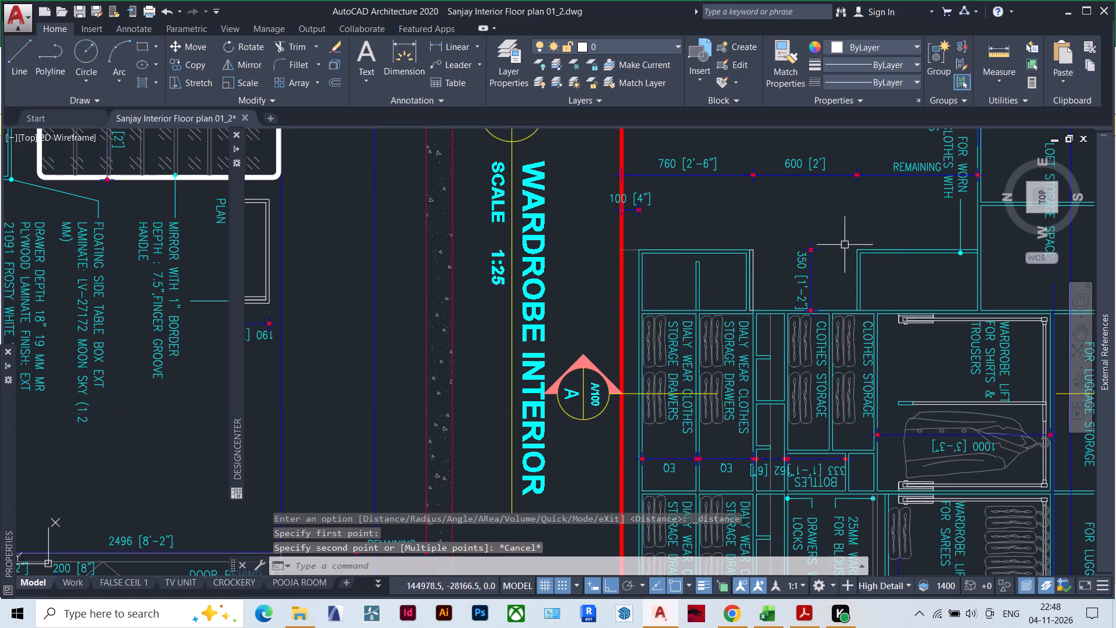
scroll(845, 247, "up", 1)
left_click(1060, 86)
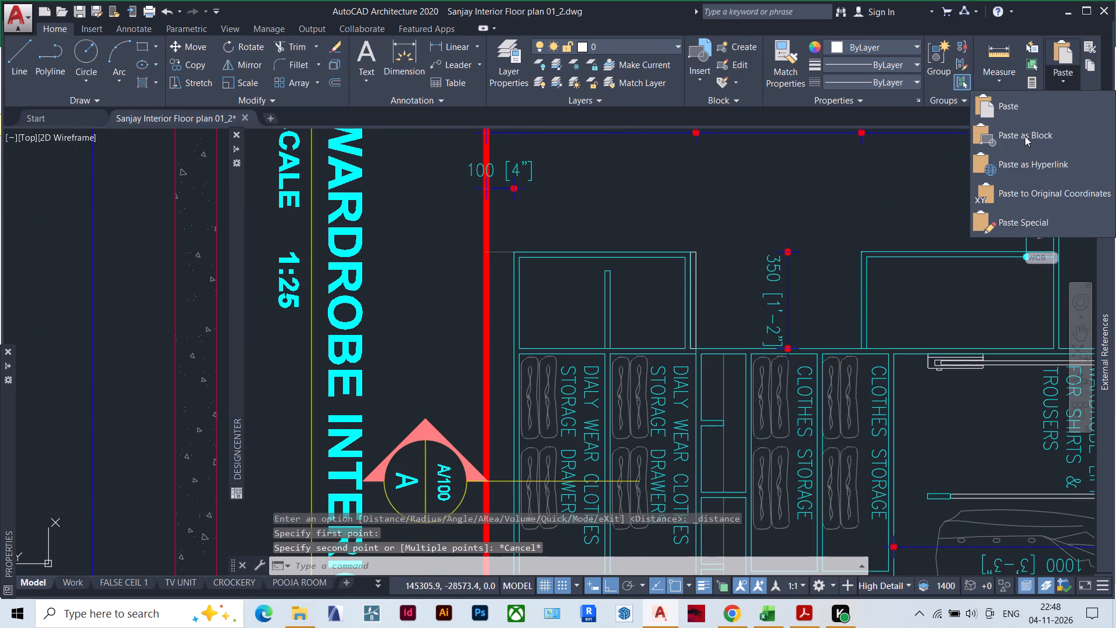
key("Escape")
scroll(648, 268, "down", 2)
key("Escape")
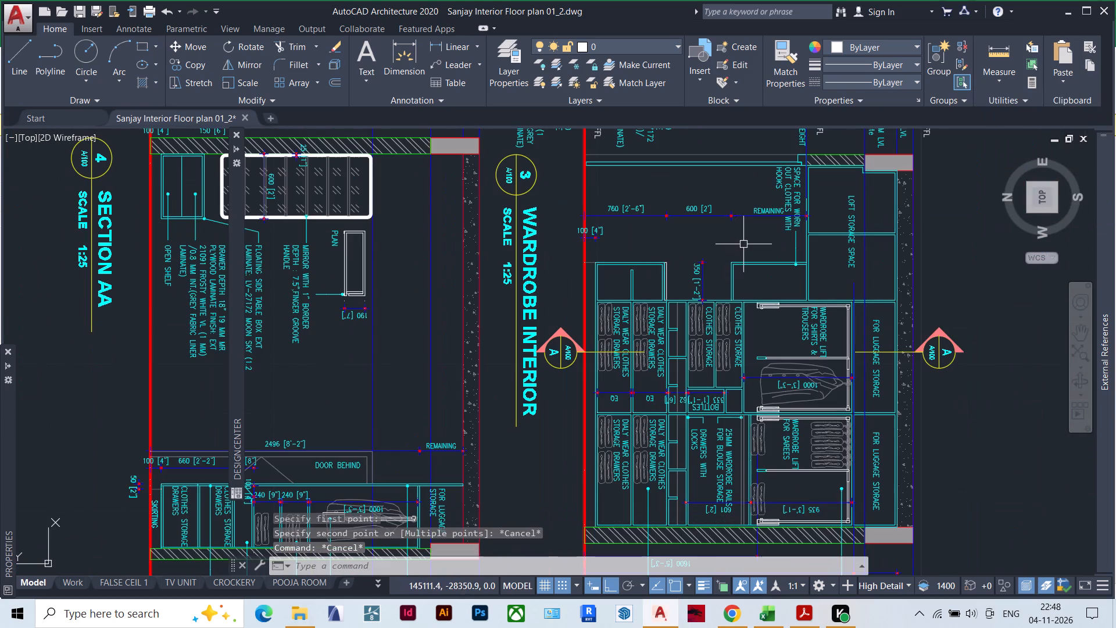
Measure the height of the small upper cabinet adjoining the loft storage space in the Wardrobe Interior elevation.
left_click(1000, 81)
left_click(1000, 132)
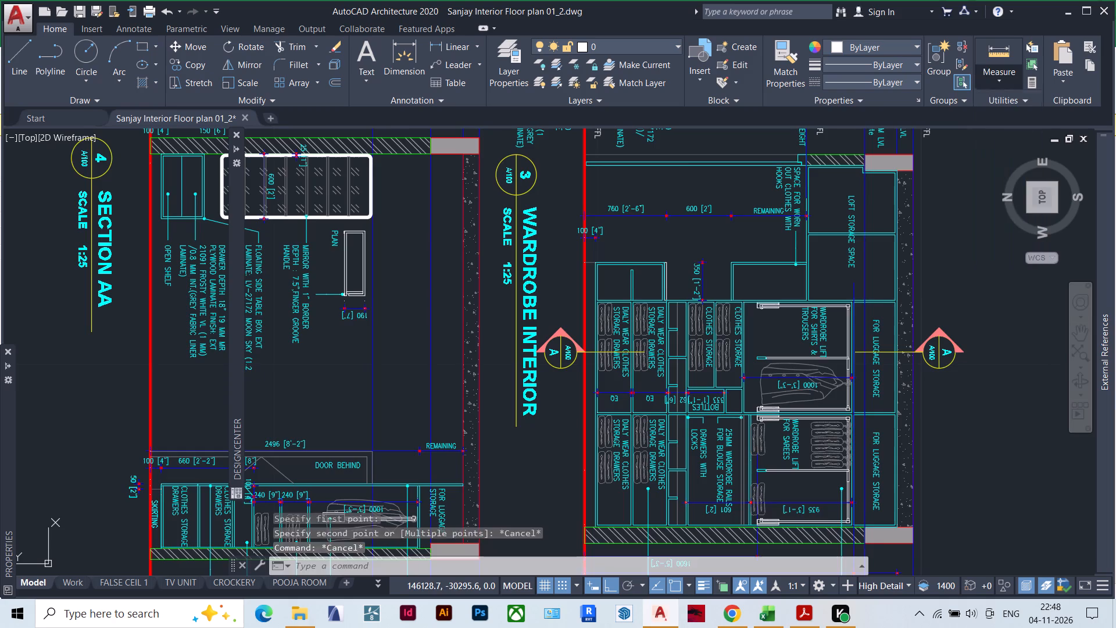
scroll(695, 264, "up", 1)
left_click(749, 262)
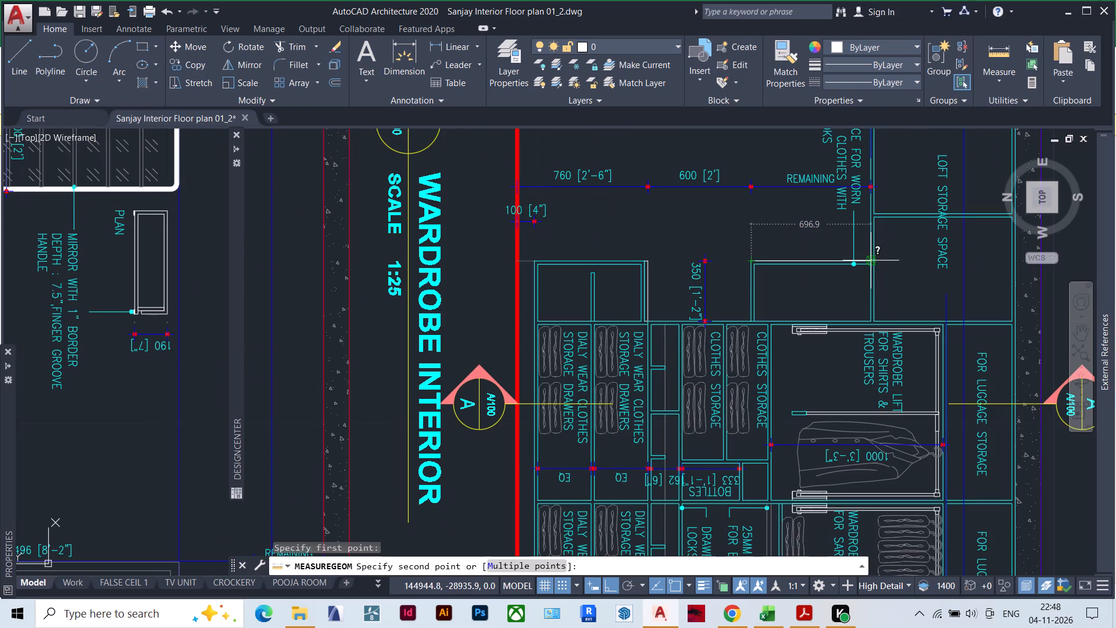
key("Escape")
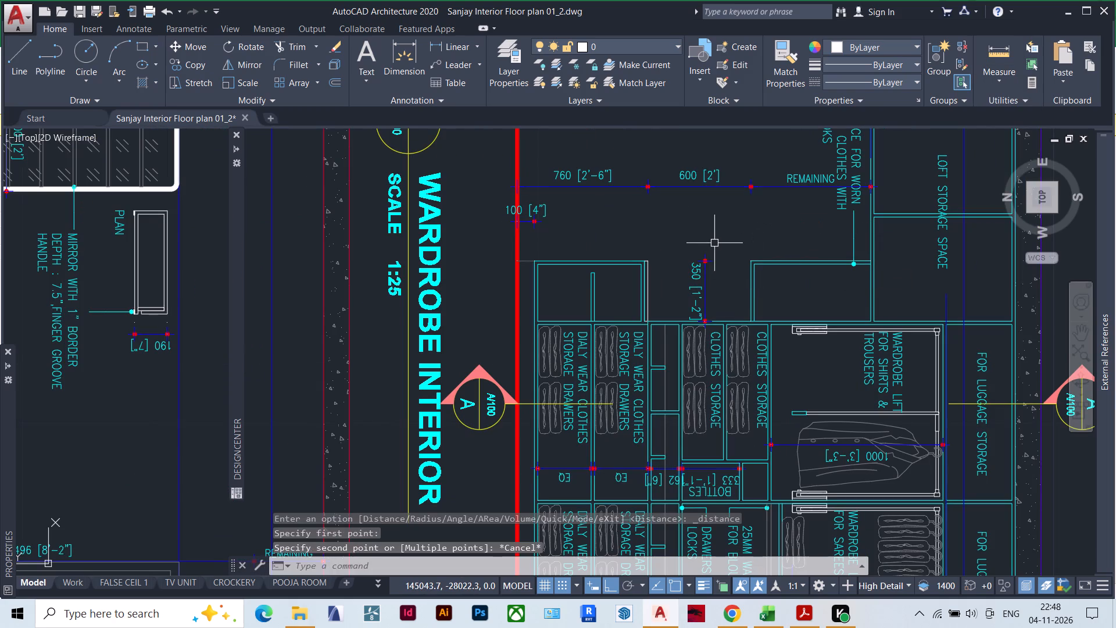
Check the small cabinets' heights in the Wardrobe Interior elevation using temporary DIM previews without placing dimensions.
type("dim")
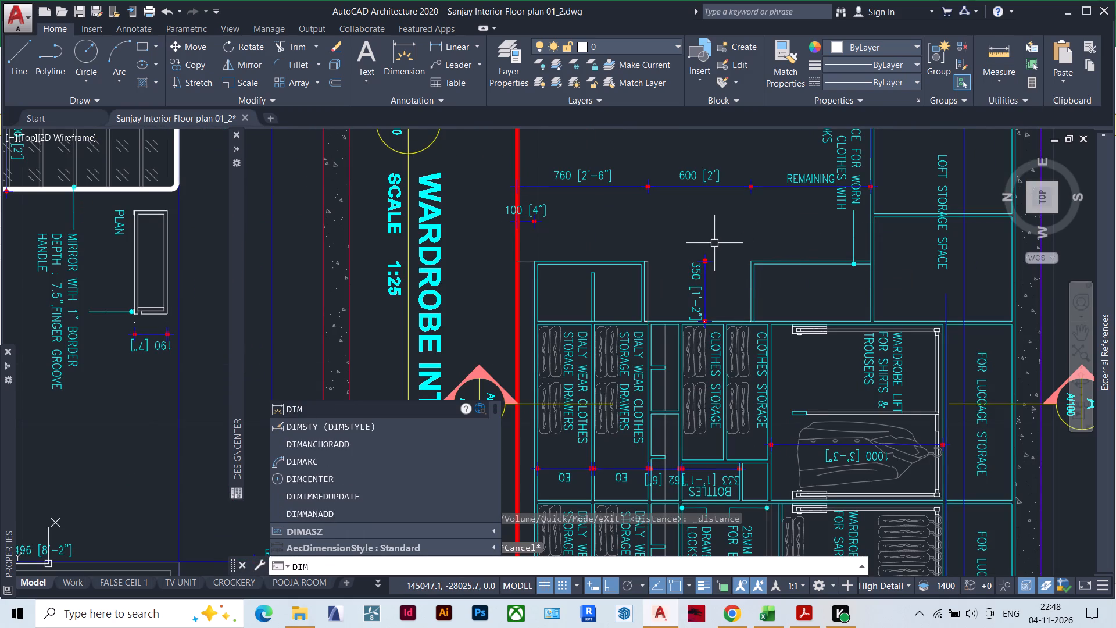
key("Return")
left_click(517, 260)
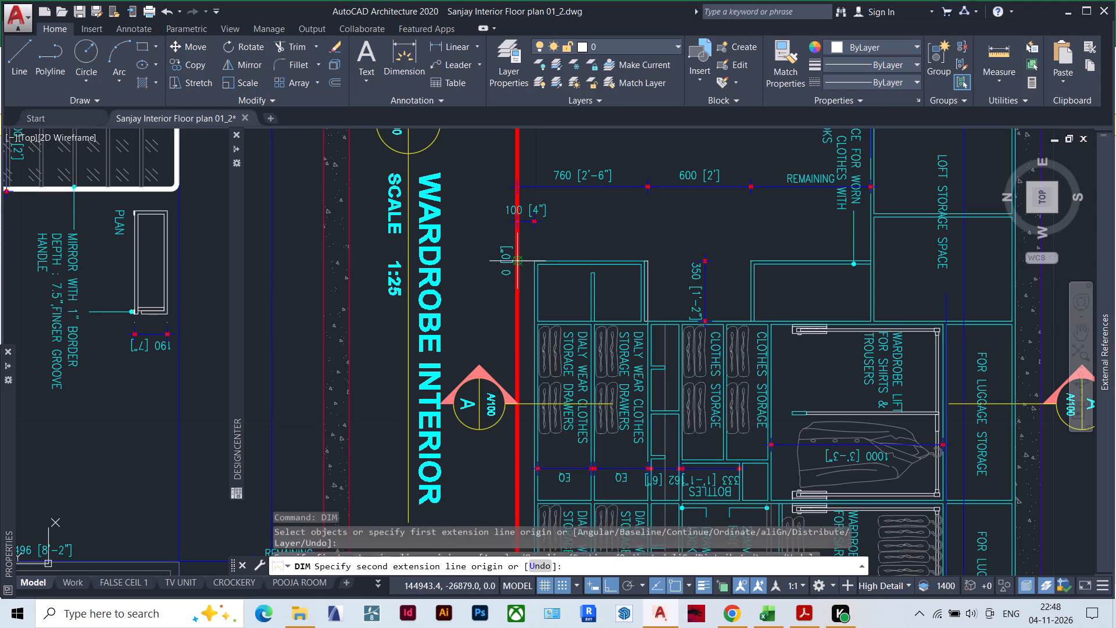
key("Escape")
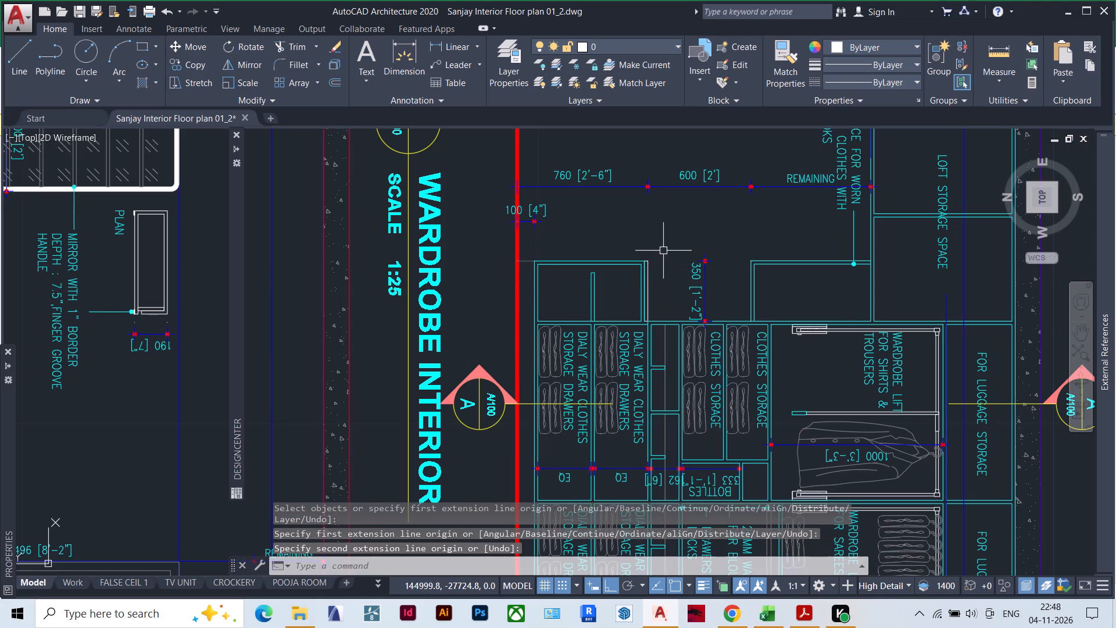
right_click(663, 251)
left_click(703, 256)
left_click(752, 261)
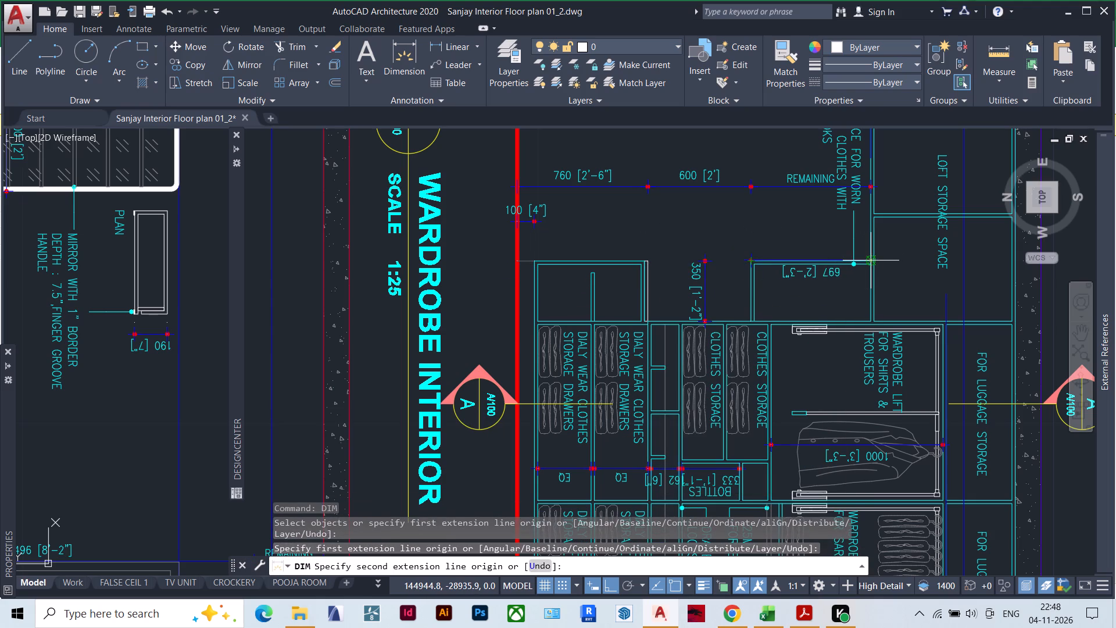
key("Escape")
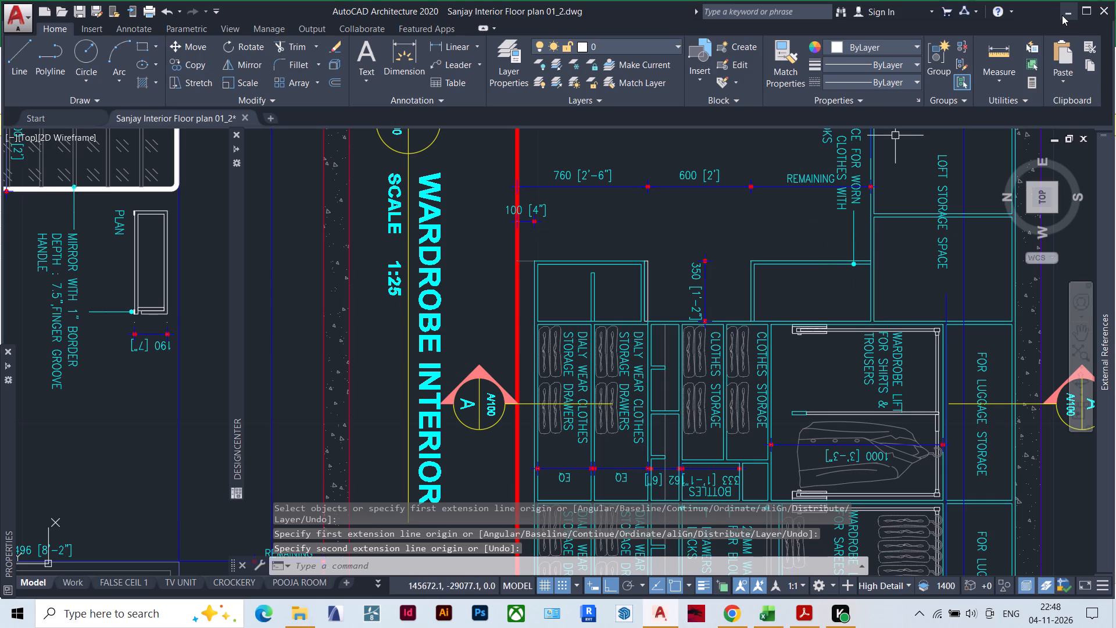
Return to the Main BOQ and revise the second Parents Bedroom wardrobe's title to read WARDROBE DEPTH :2' , 1'2x 2'5".
left_click(1062, 15)
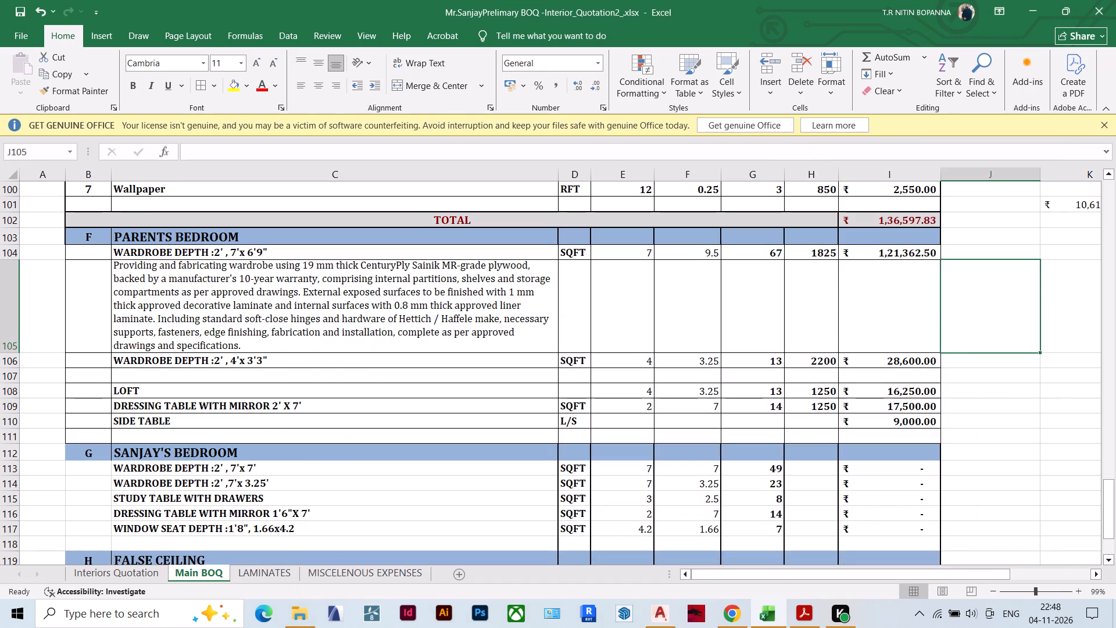
double_click(238, 362)
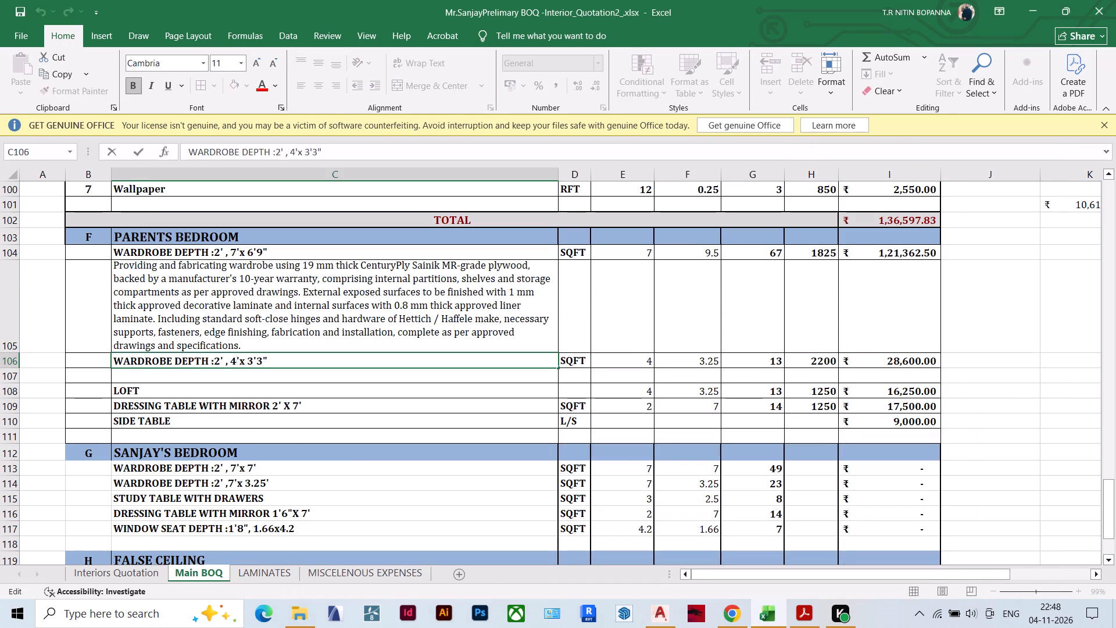
left_click(235, 362)
key("1")
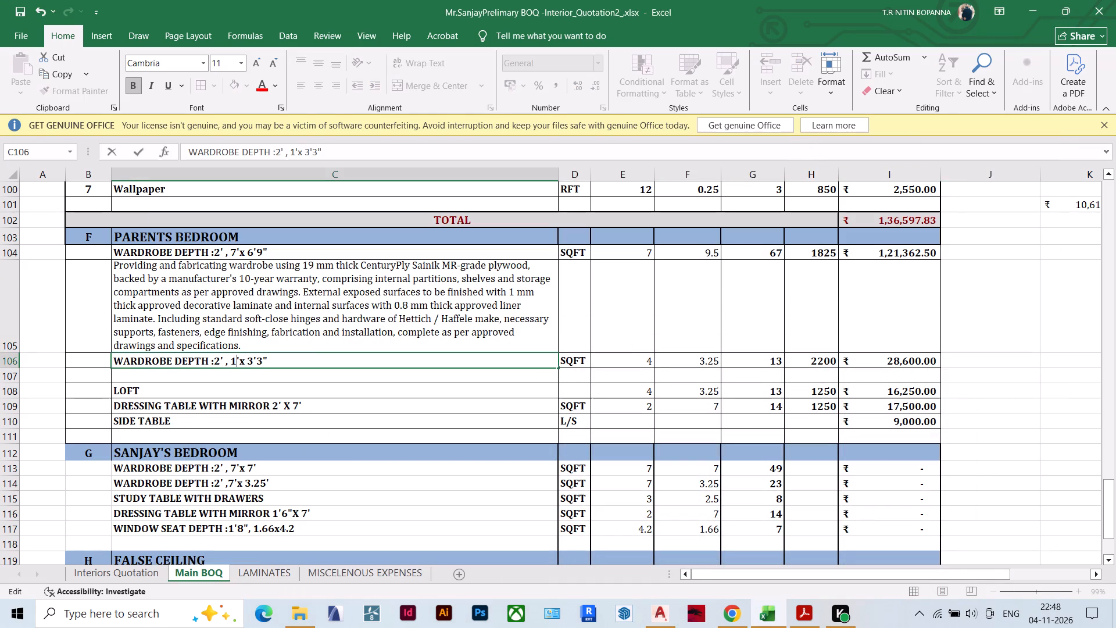
left_click(238, 361)
key("2")
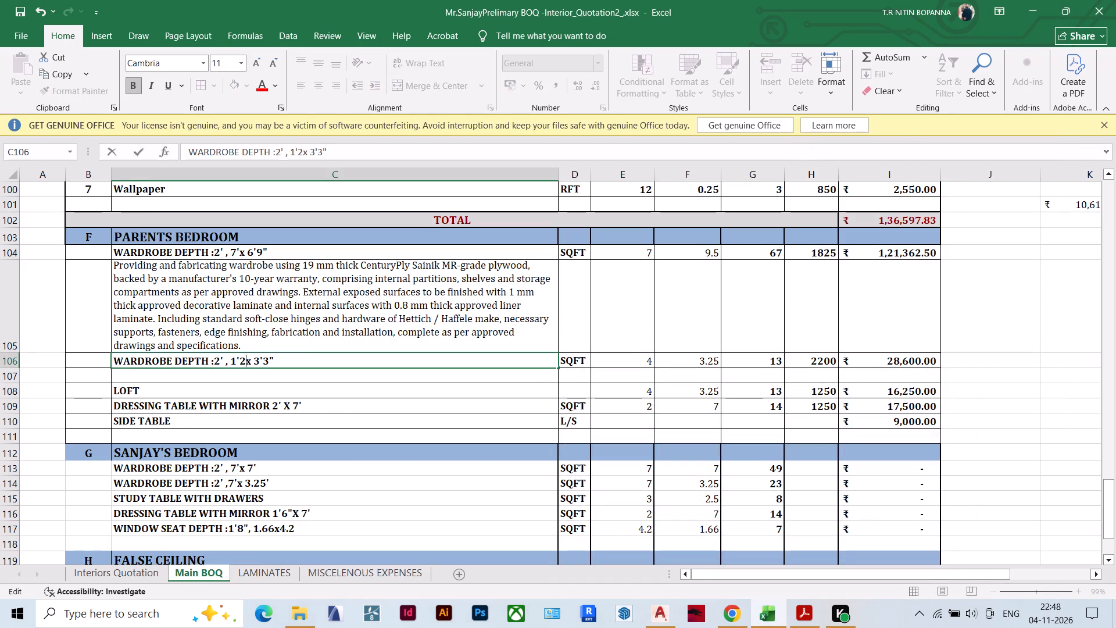
left_click(267, 362)
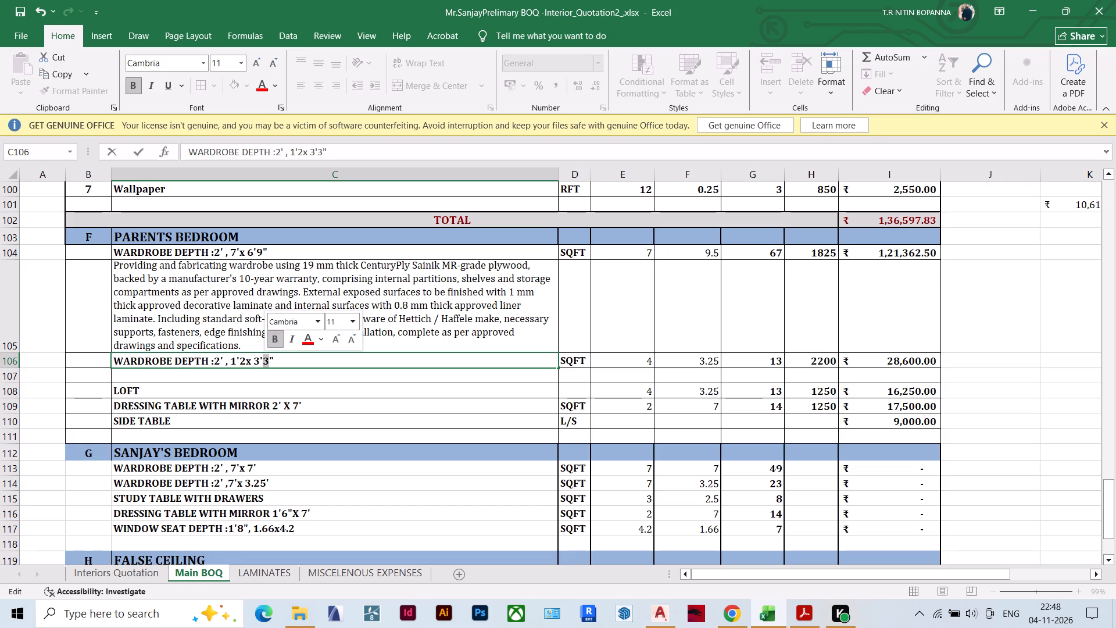
left_click(258, 363)
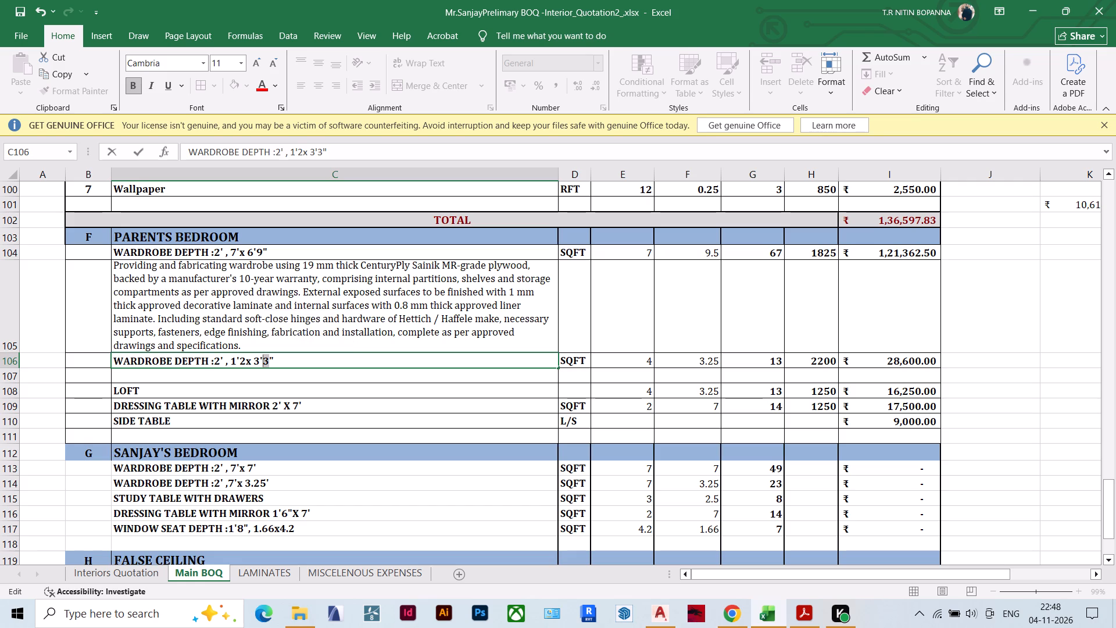
key("2")
left_click(270, 362)
key("5")
left_click(398, 394)
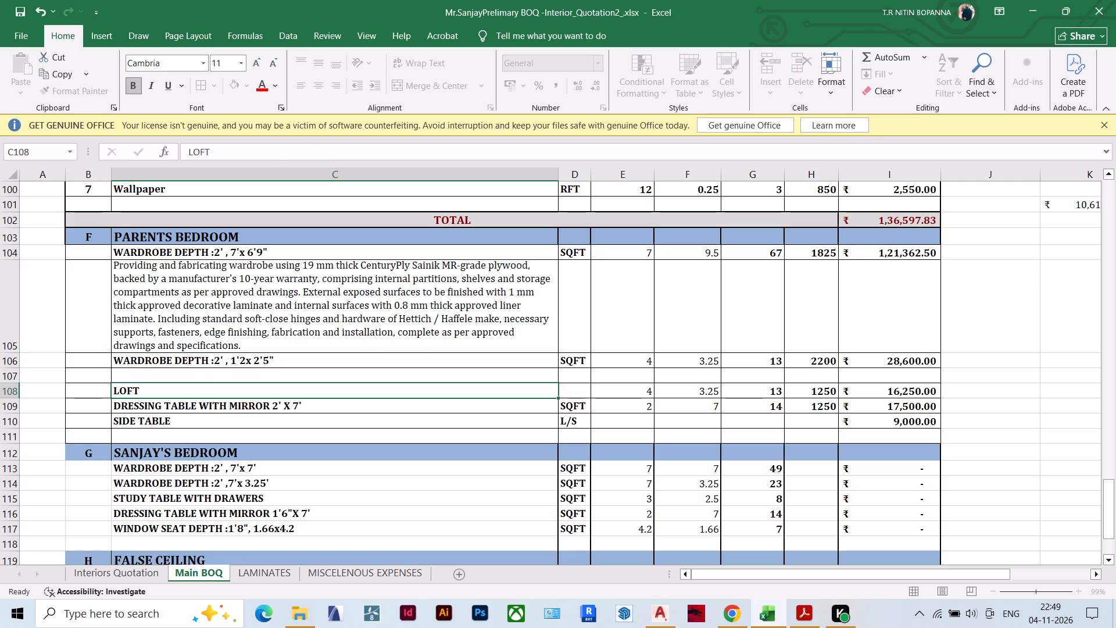
Set the width value of the second Parents Bedroom wardrobe row to 1'2.
double_click(638, 364)
left_click_drag(643, 364, 645, 364)
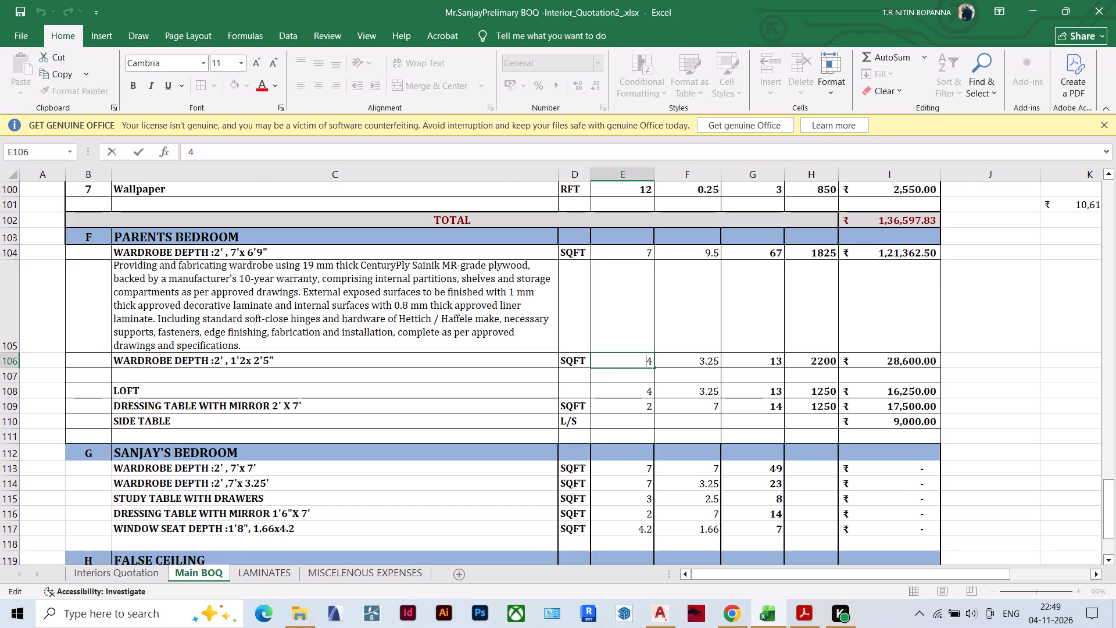
left_click_drag(645, 364, 652, 364)
key("1")
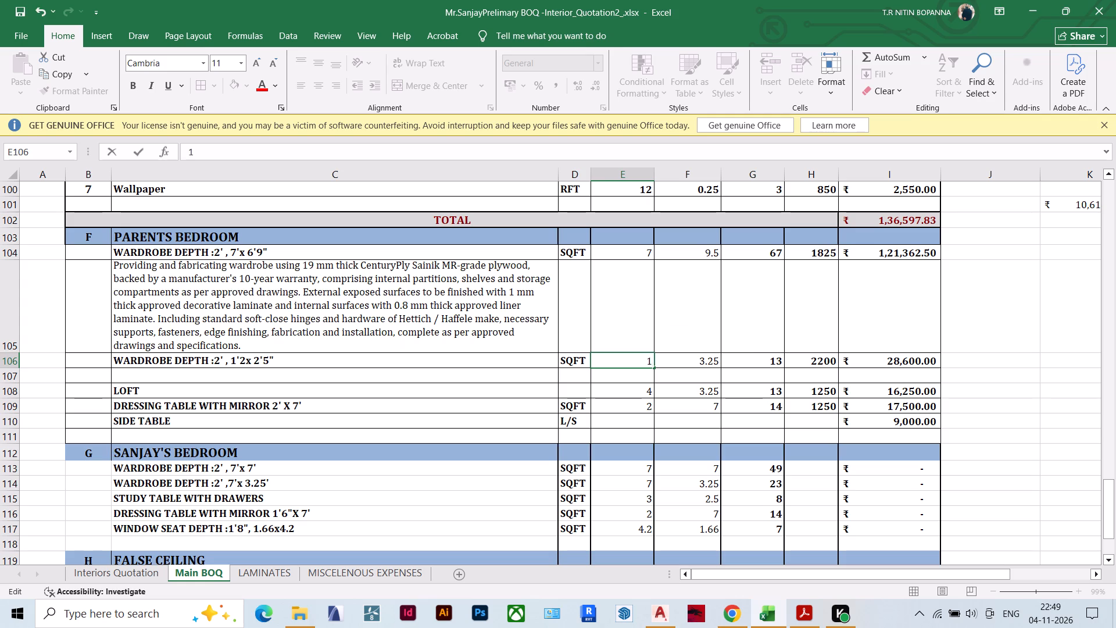
key("apostrophe")
key("2")
left_click(461, 369)
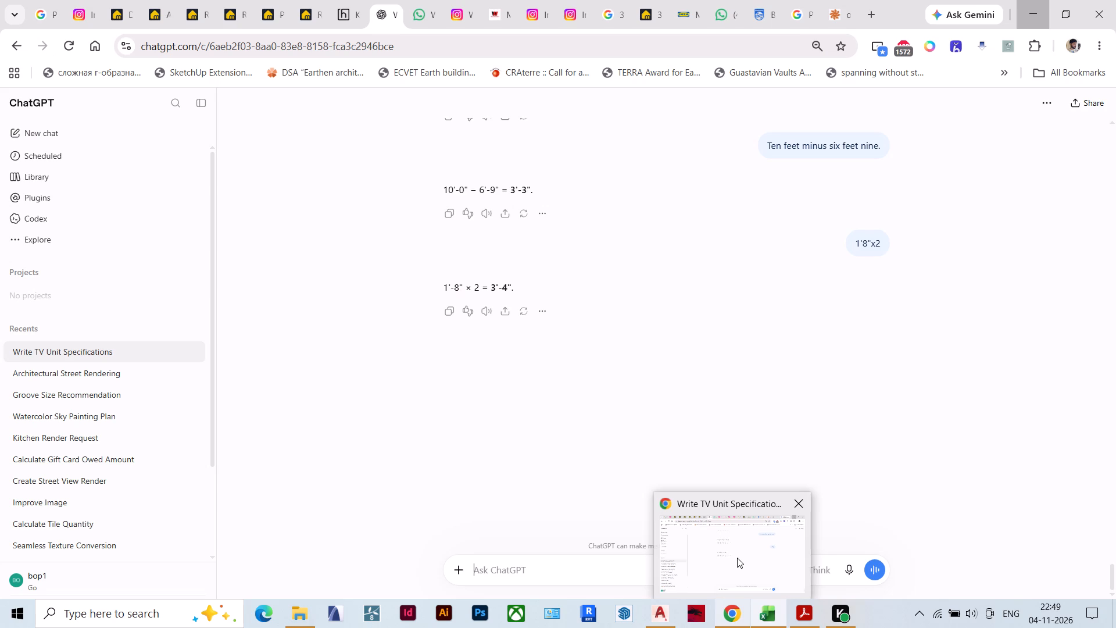
Switch to the drawings PDF and examine the Parents Room wardrobe sheet's plan, Wardrobe Interior and elevations.
left_click(806, 616)
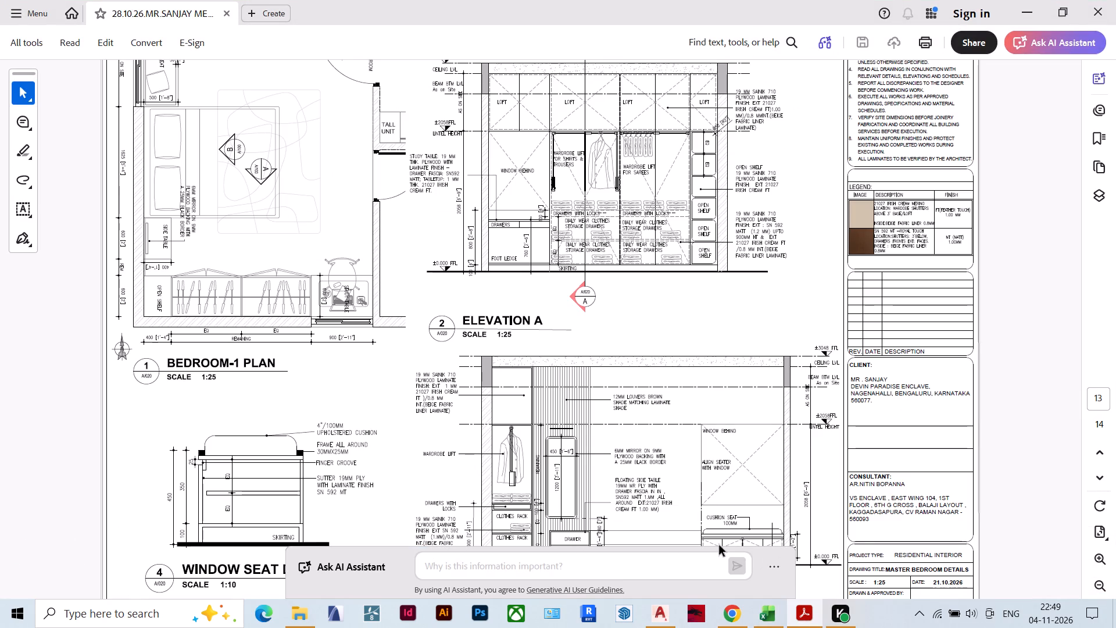
scroll(704, 190, "up", 1)
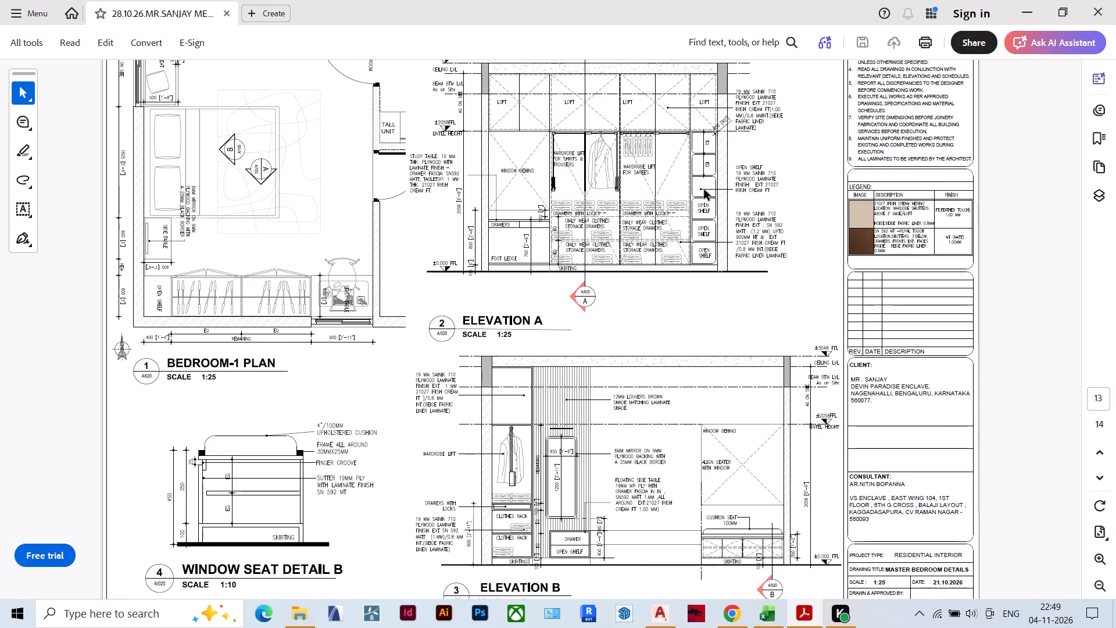
scroll(681, 207, "down", 2)
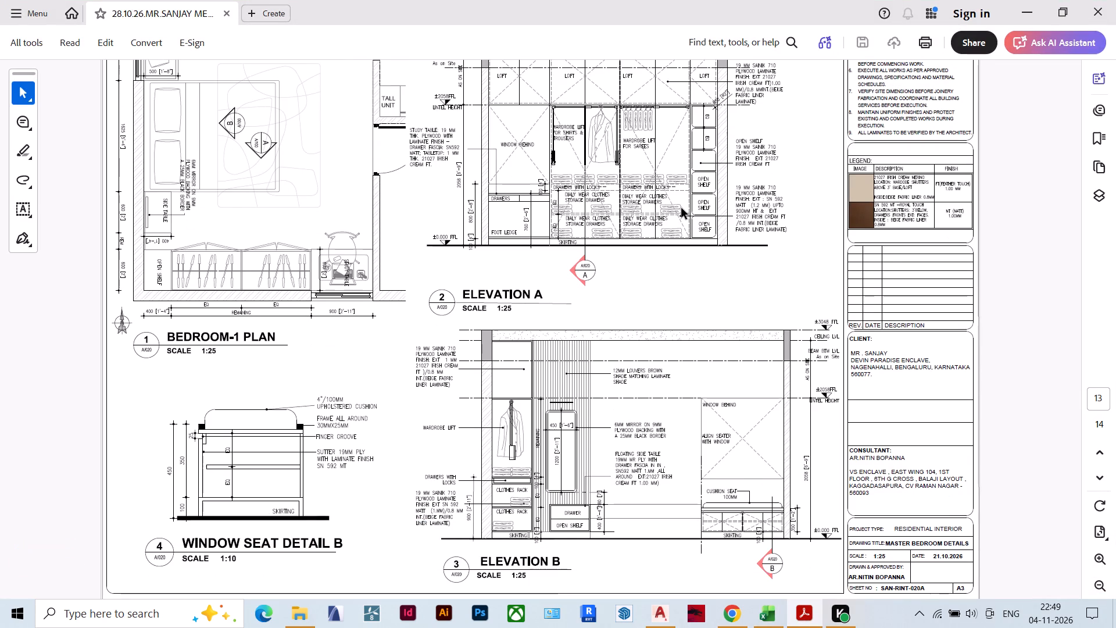
scroll(681, 208, "up", 2)
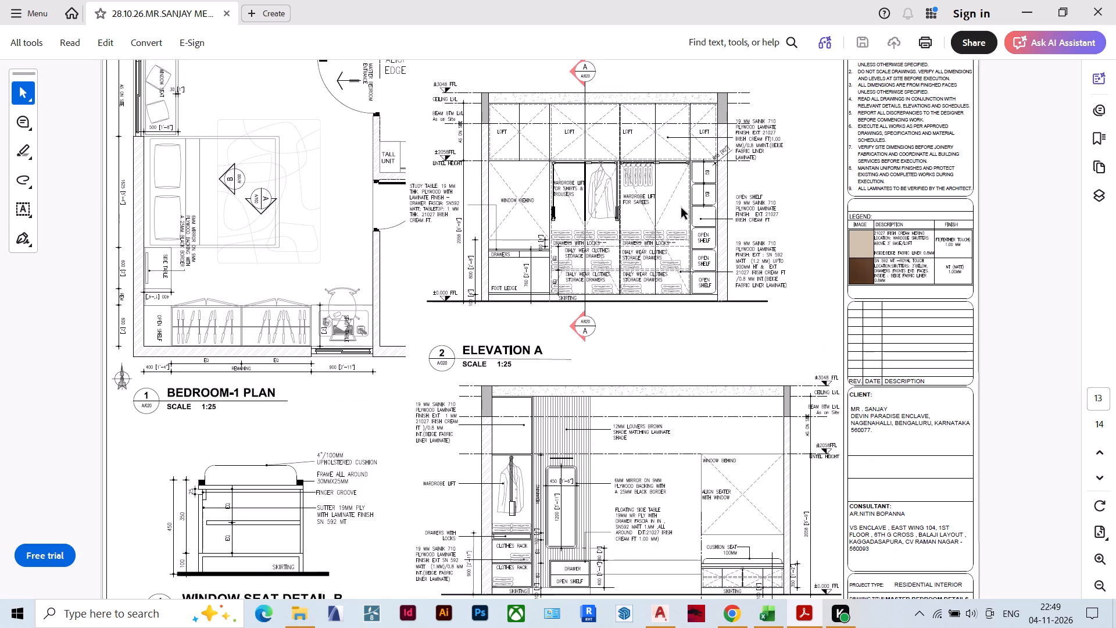
scroll(681, 208, "up", 6)
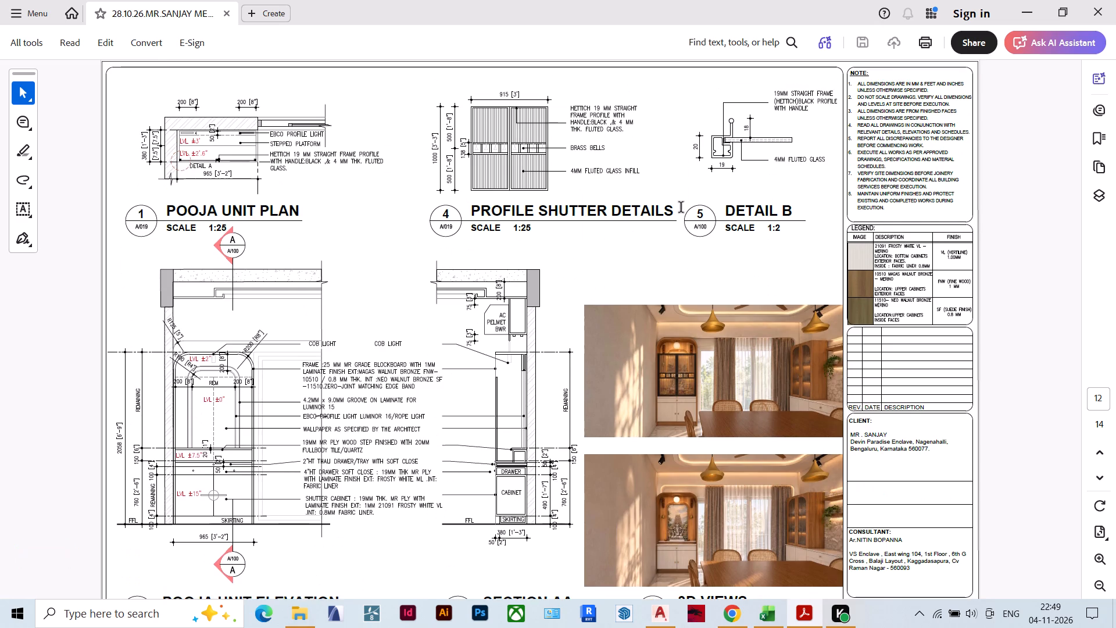
scroll(681, 208, "up", 9)
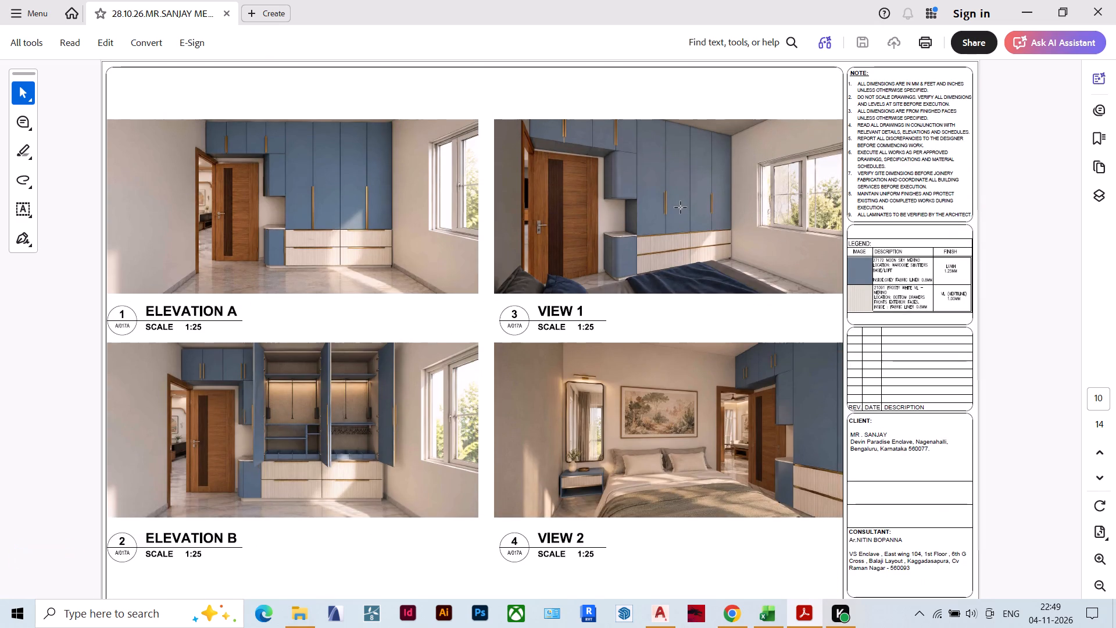
scroll(681, 208, "up", 1)
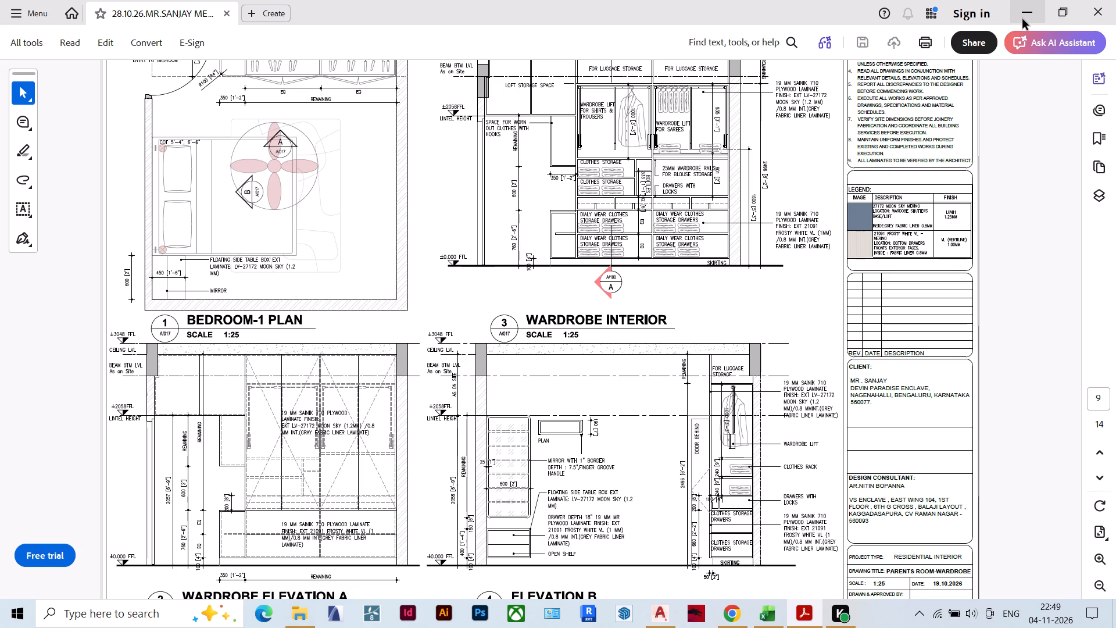
Return to the Main BOQ and consult the Inch to Feet conversion table beside the kitchen items.
scroll(366, 373, "up", 4)
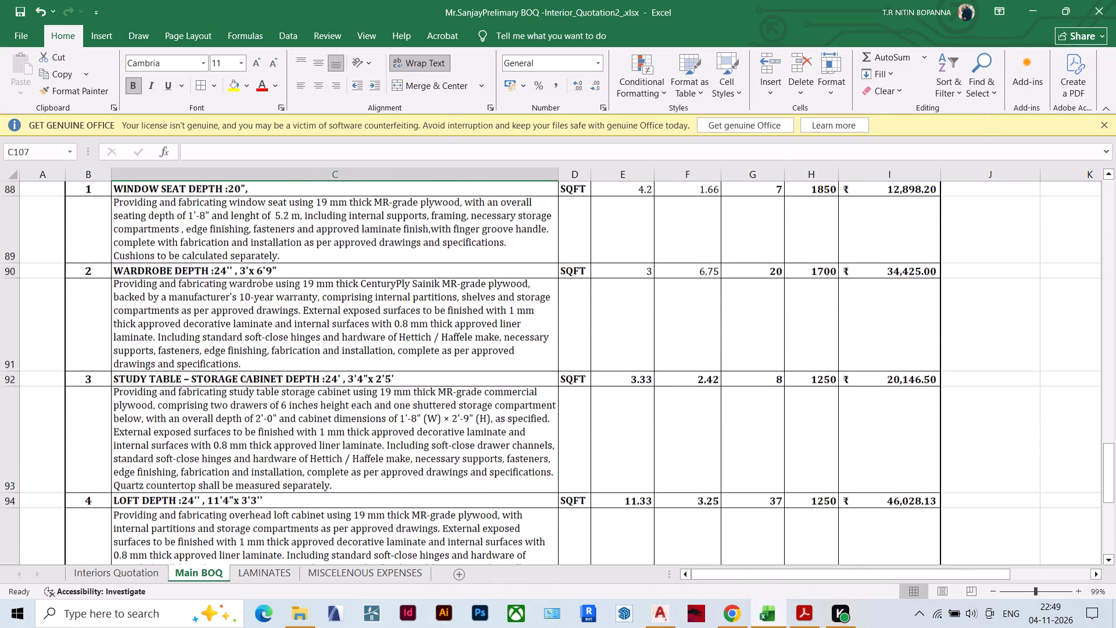
scroll(366, 373, "up", 6)
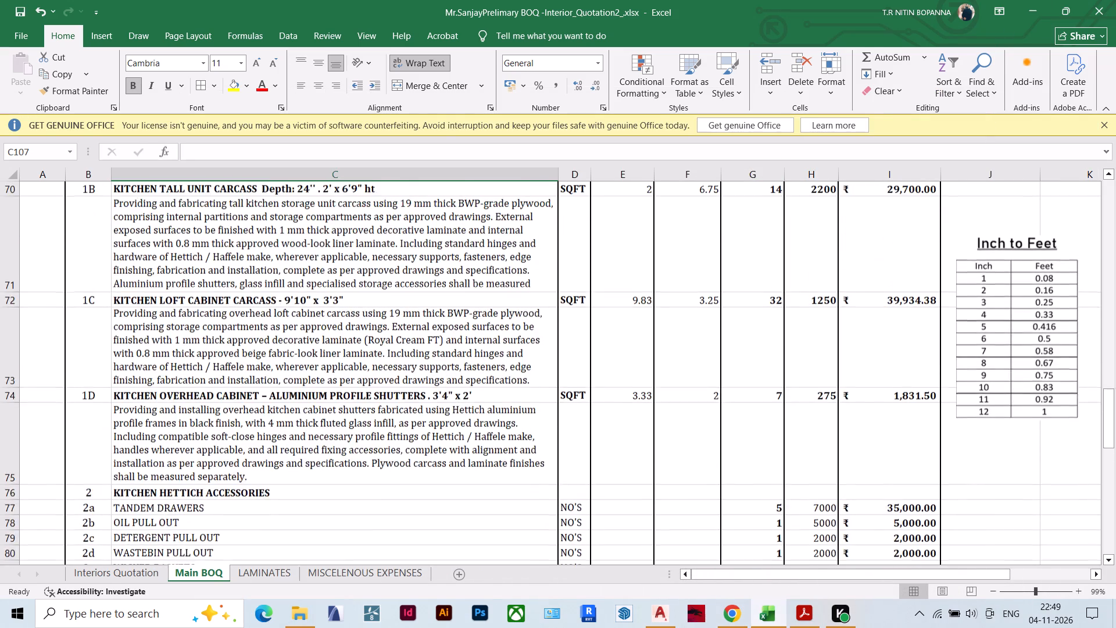
scroll(366, 373, "up", 1)
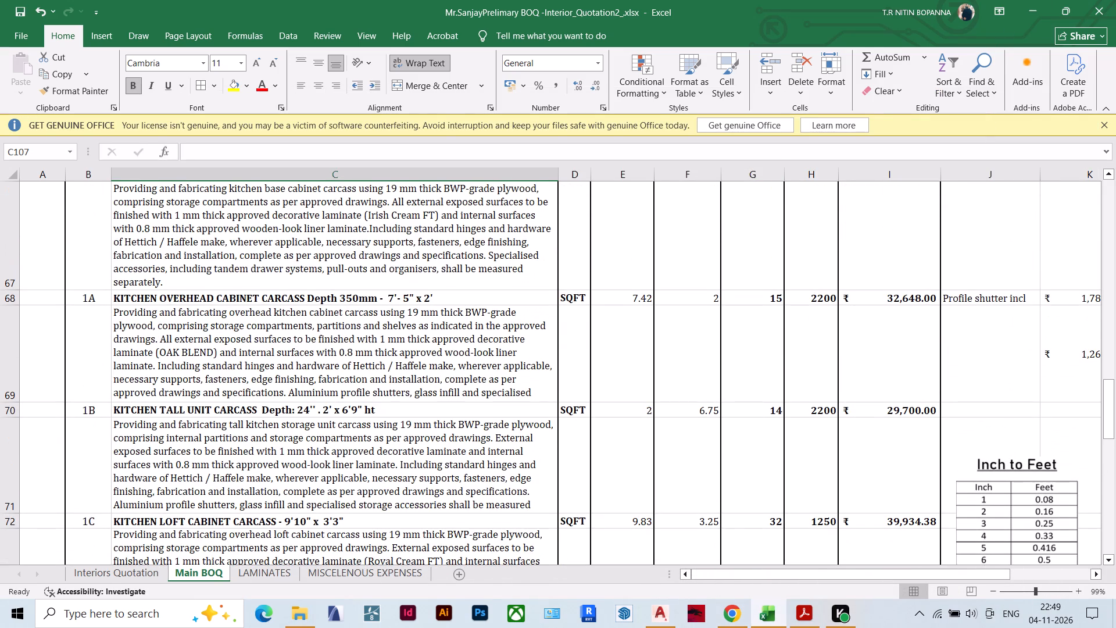
scroll(366, 373, "up", 1)
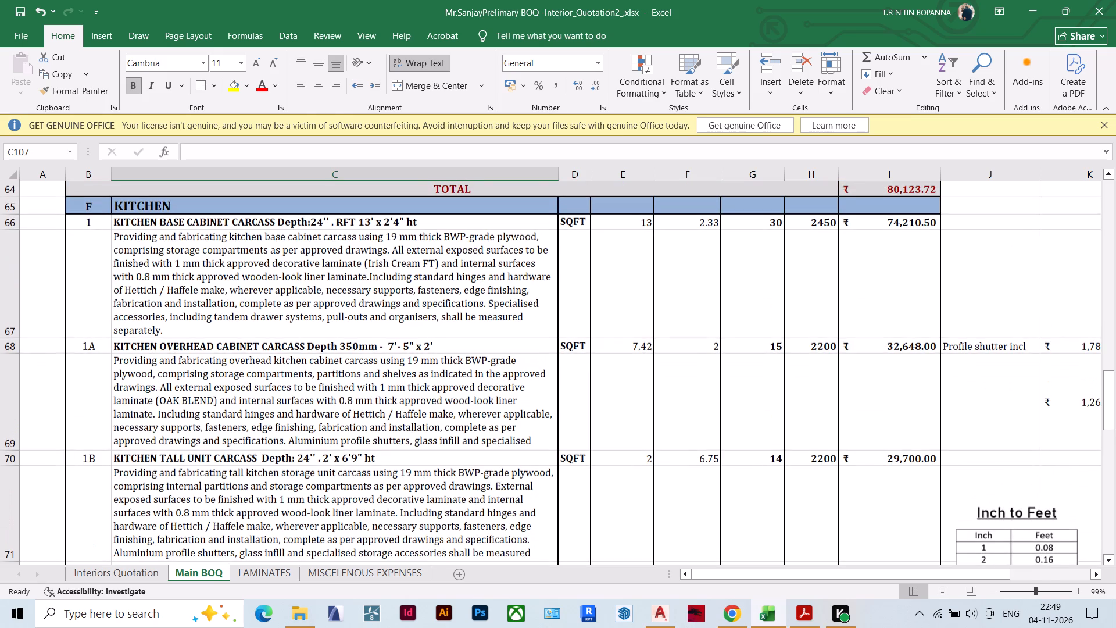
scroll(366, 373, "down", 2)
scroll(366, 373, "up", 1)
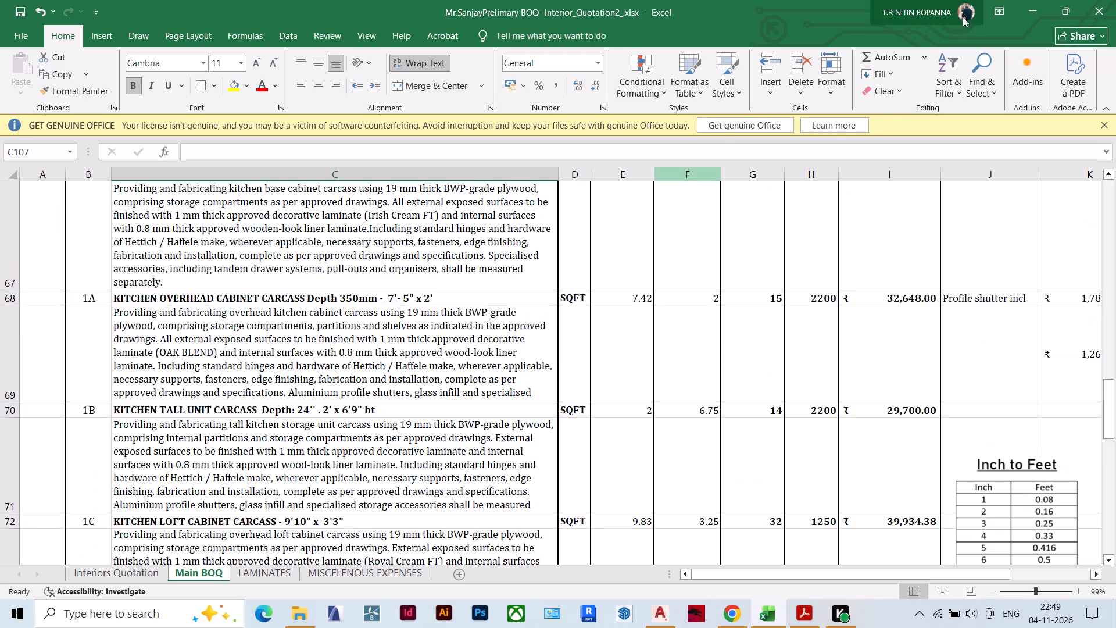
scroll(500, 344, "down", 4)
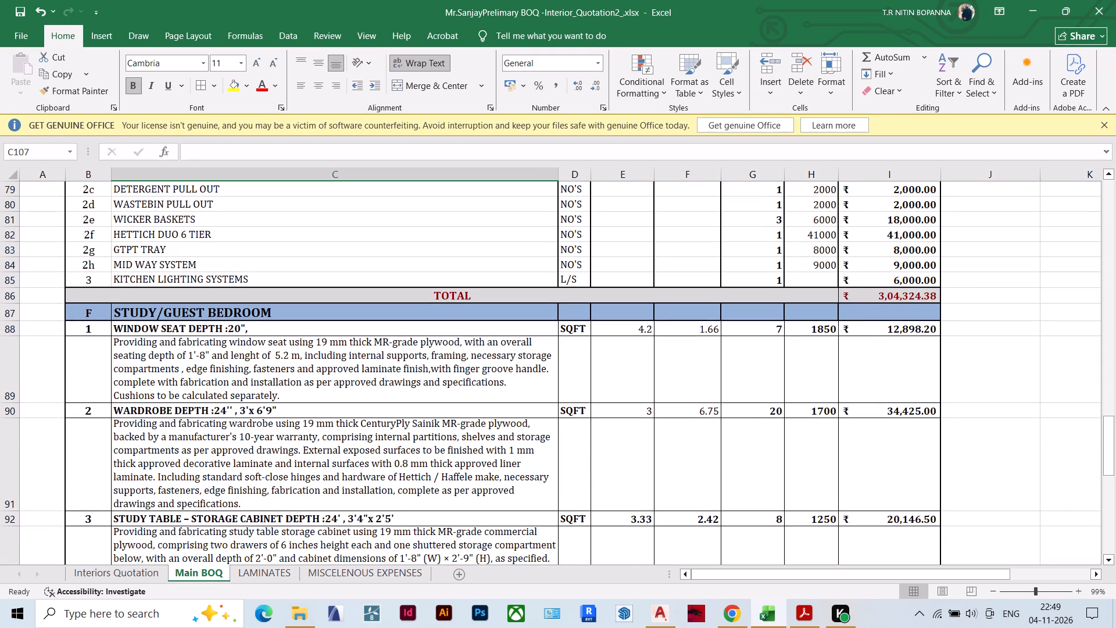
scroll(466, 348, "down", 3)
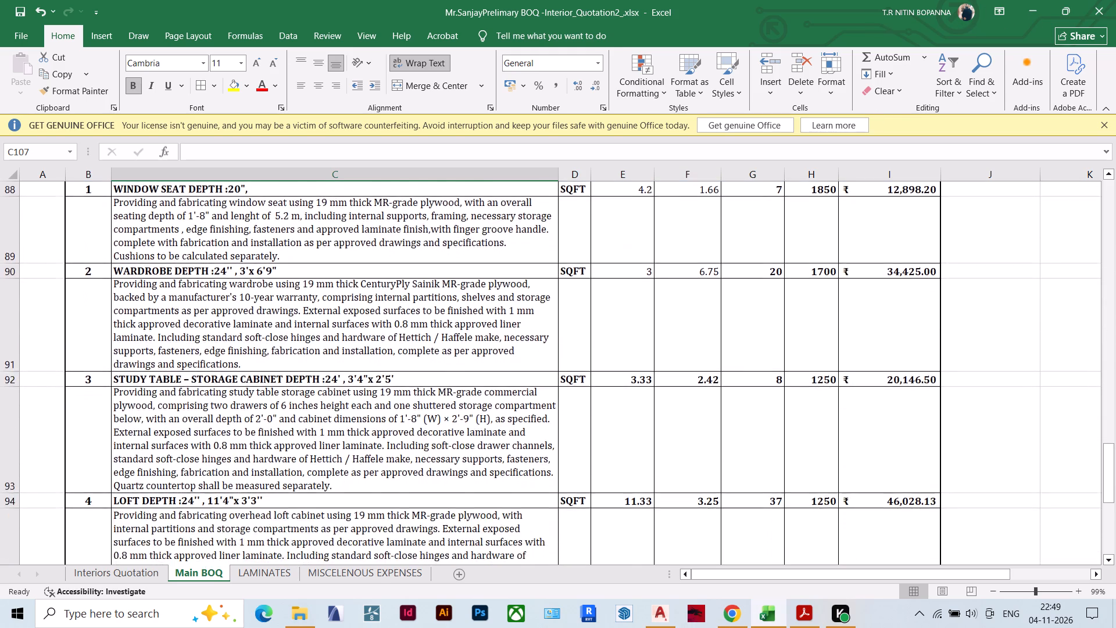
scroll(466, 348, "down", 3)
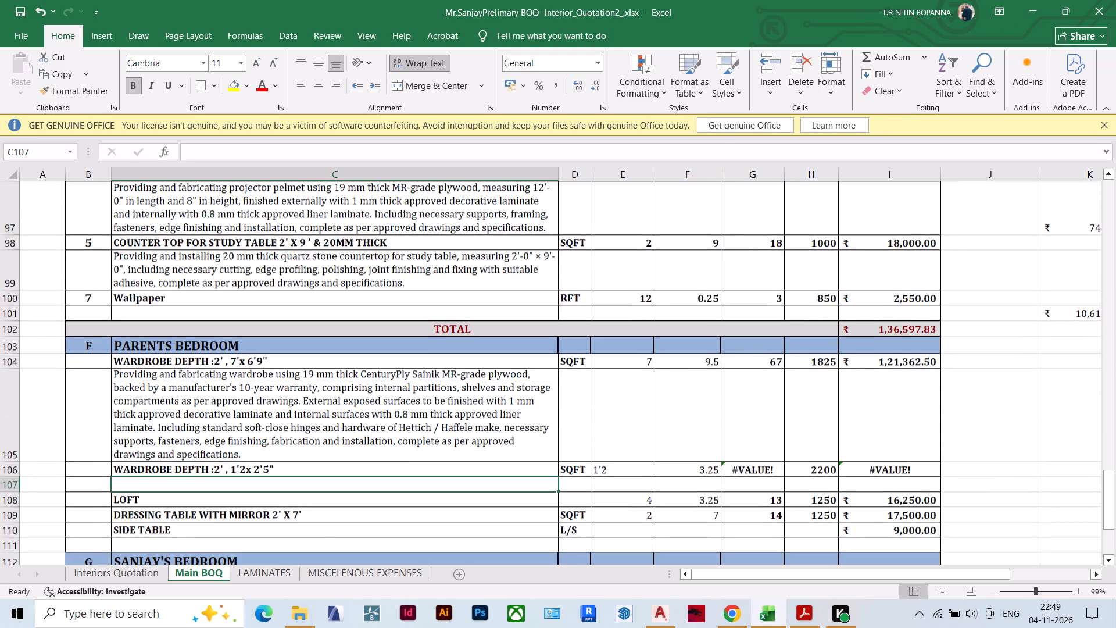
scroll(466, 348, "down", 1)
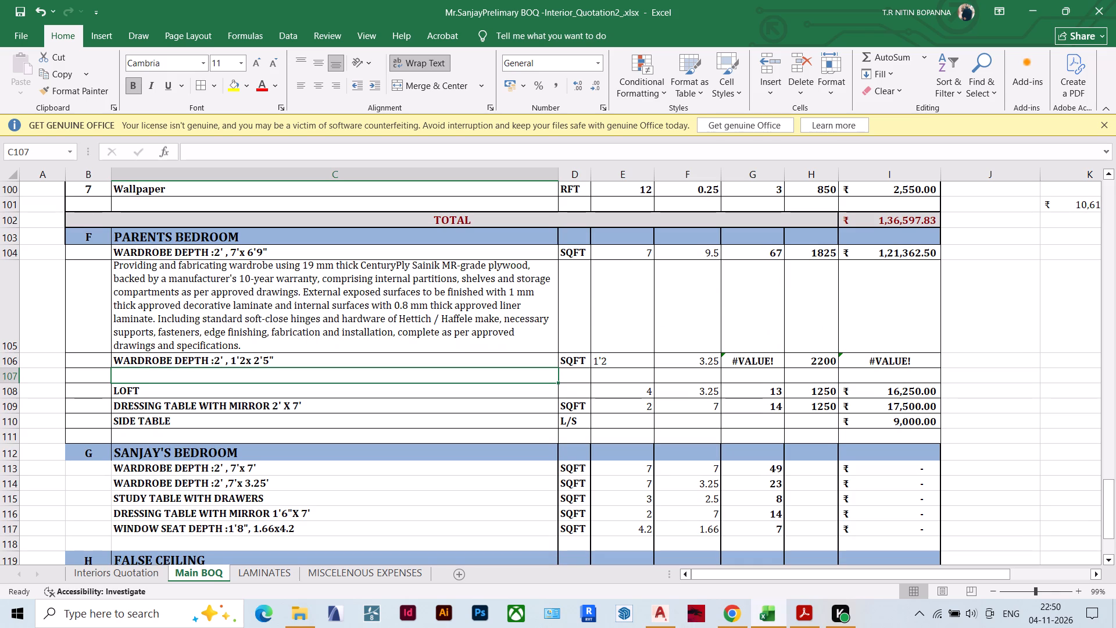
Append the count "(2 No's" to the title of the 1'2x 2'5" wardrobe in the Parents Bedroom section.
double_click(445, 361)
key("space")
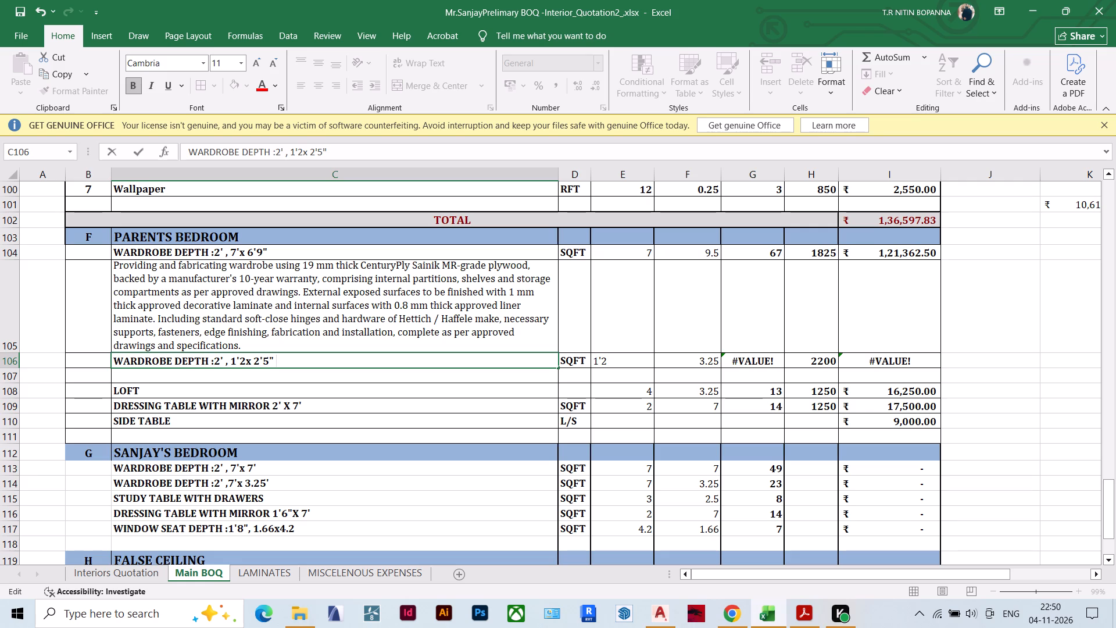
key("shift+parenleft")
key("2")
key("space")
type("no'")
key("s")
left_click_drag(298, 362, 291, 362)
key("n")
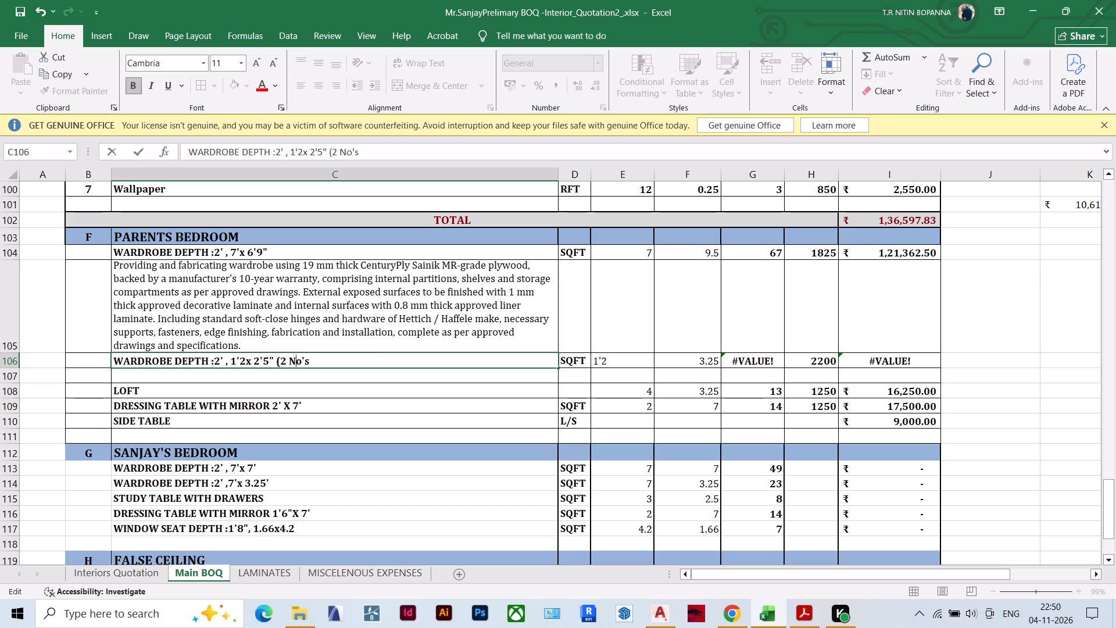
left_click(419, 387)
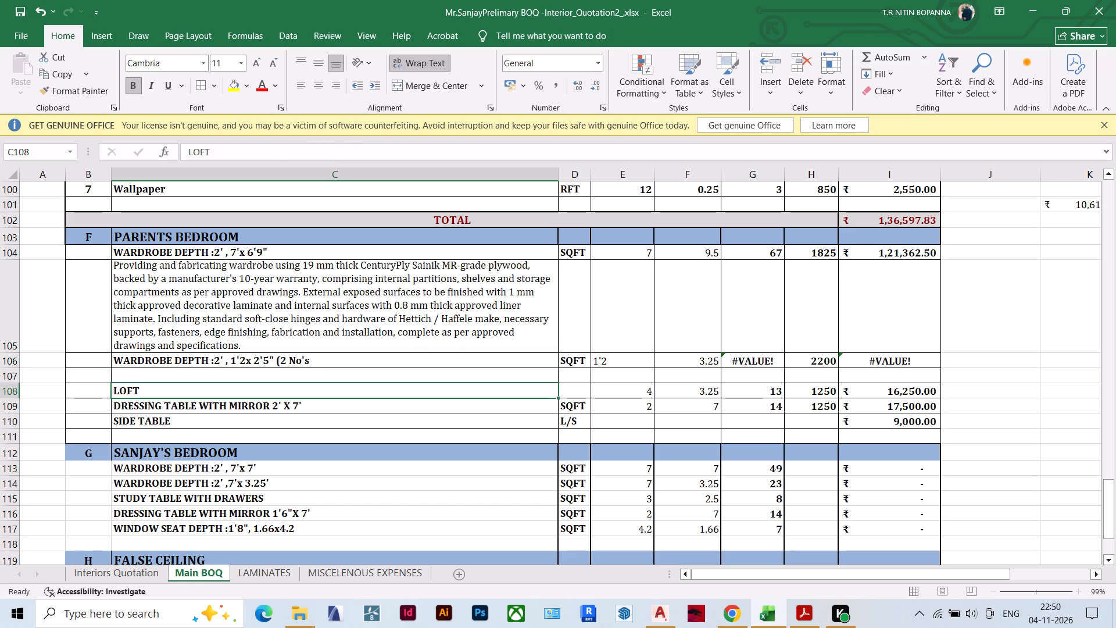
Inspect the quantity formula and height cell of the second Parents Bedroom wardrobe row without changing them.
double_click(753, 361)
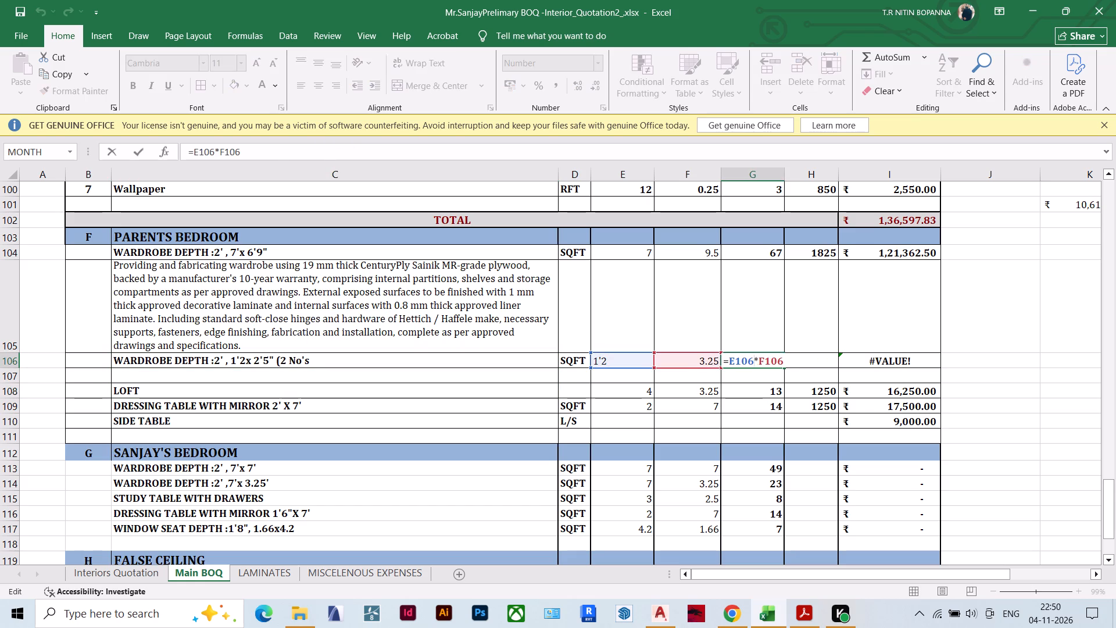
key("Escape")
left_click(678, 362)
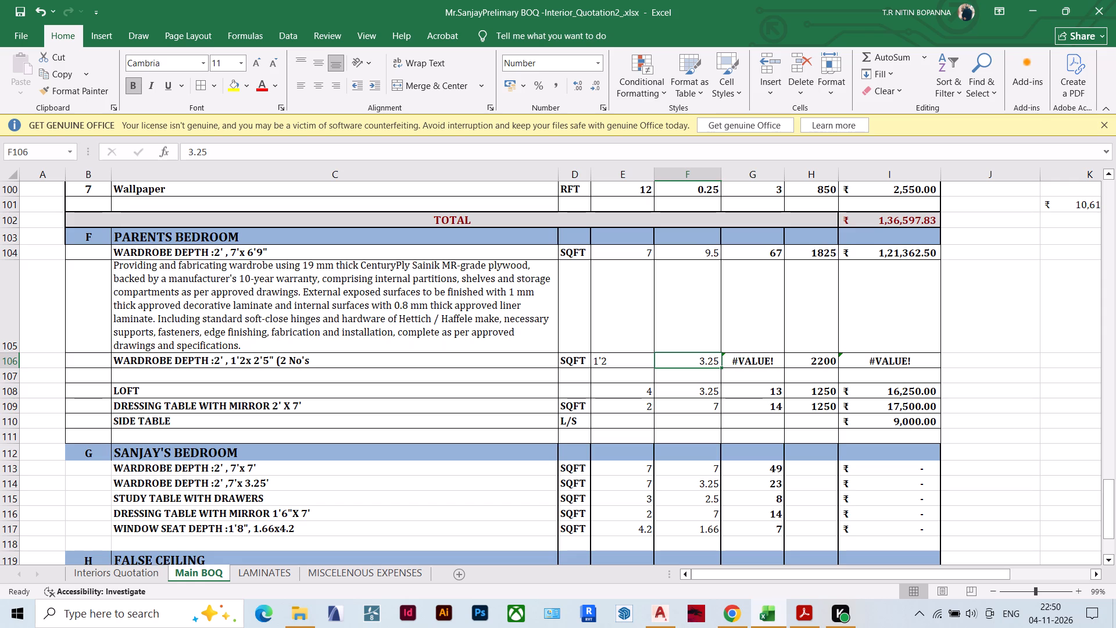
double_click(678, 362)
key("Escape")
double_click(769, 362)
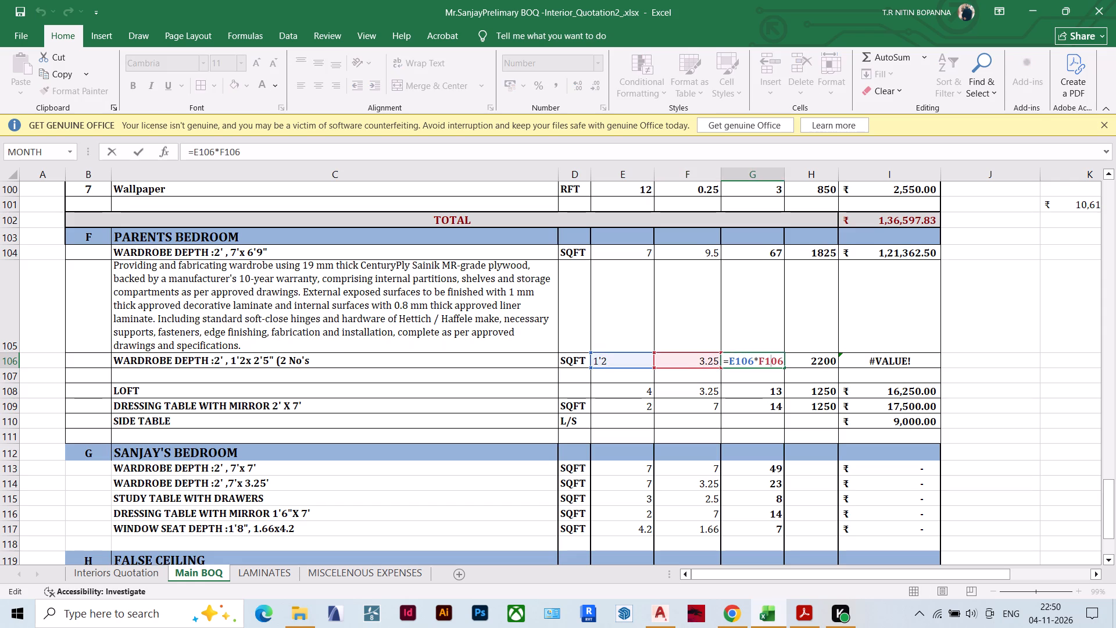
key("Escape")
Remove the foot mark from the width value of the second Parents Bedroom wardrobe row.
double_click(603, 361)
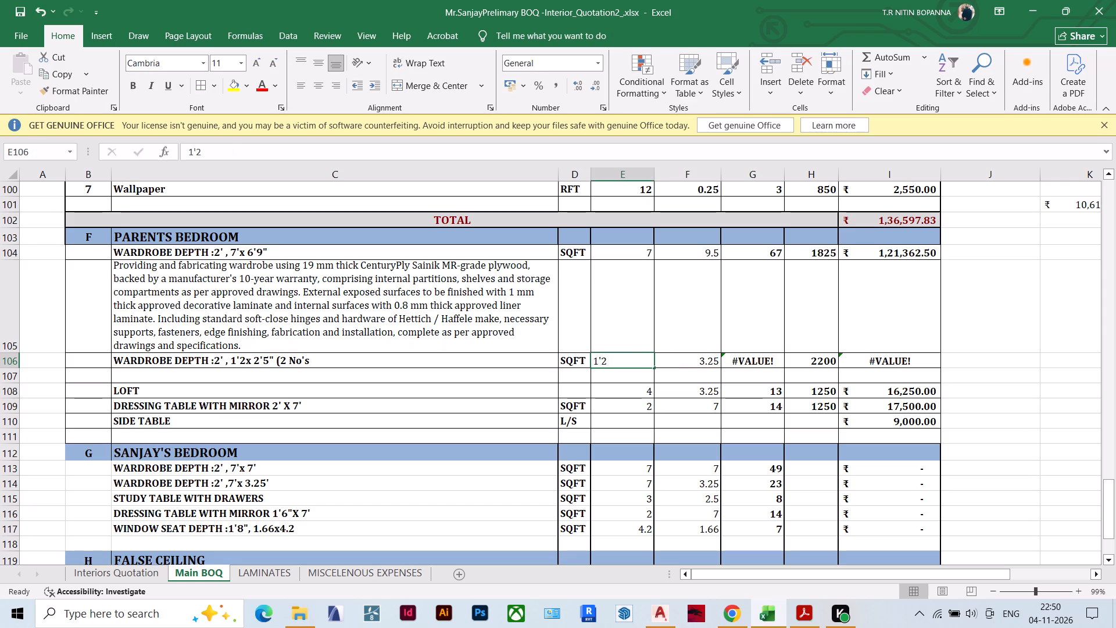
key("BackSpace")
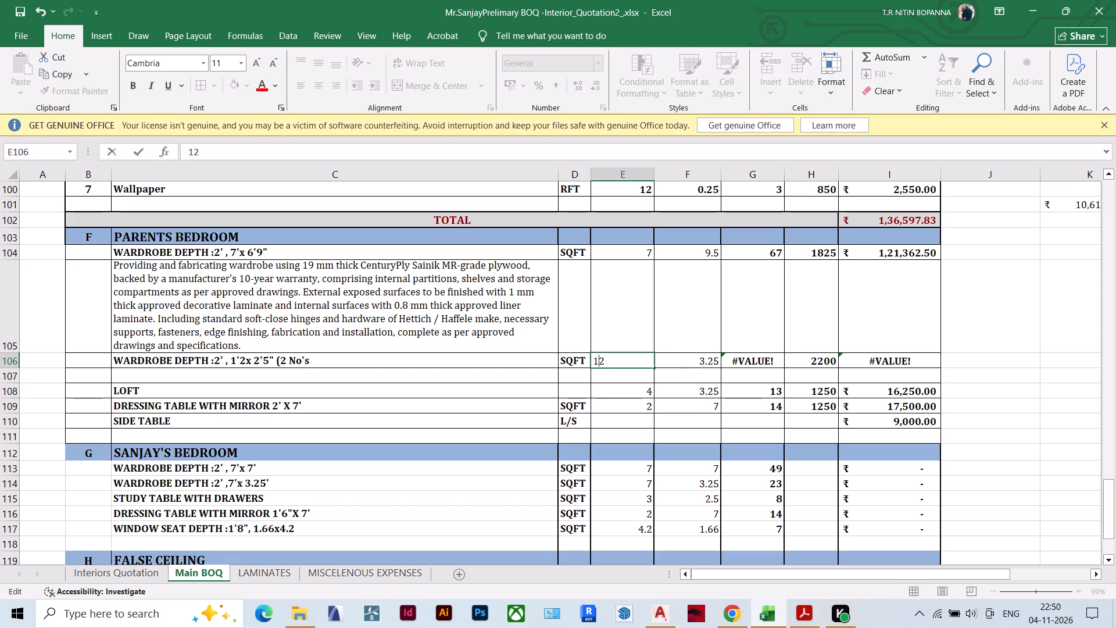
Move the Inch to Feet conversion table picture from the kitchen items down beside the Study/Guest Bedroom items.
scroll(1000, 391, "up", 1)
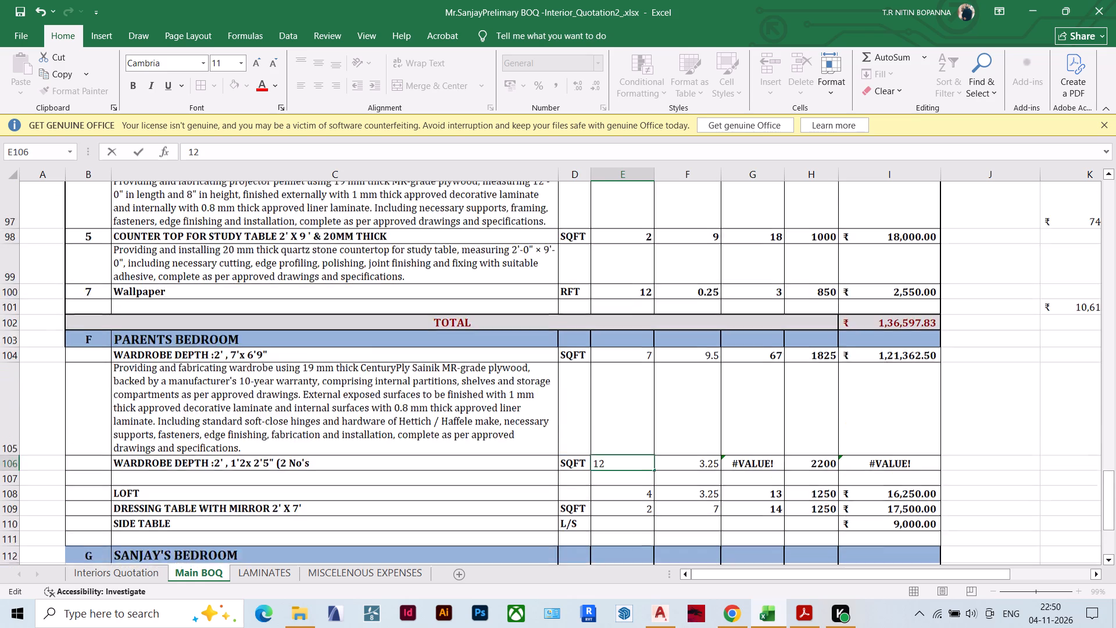
scroll(1000, 391, "up", 3)
left_click_drag(949, 569, 994, 569)
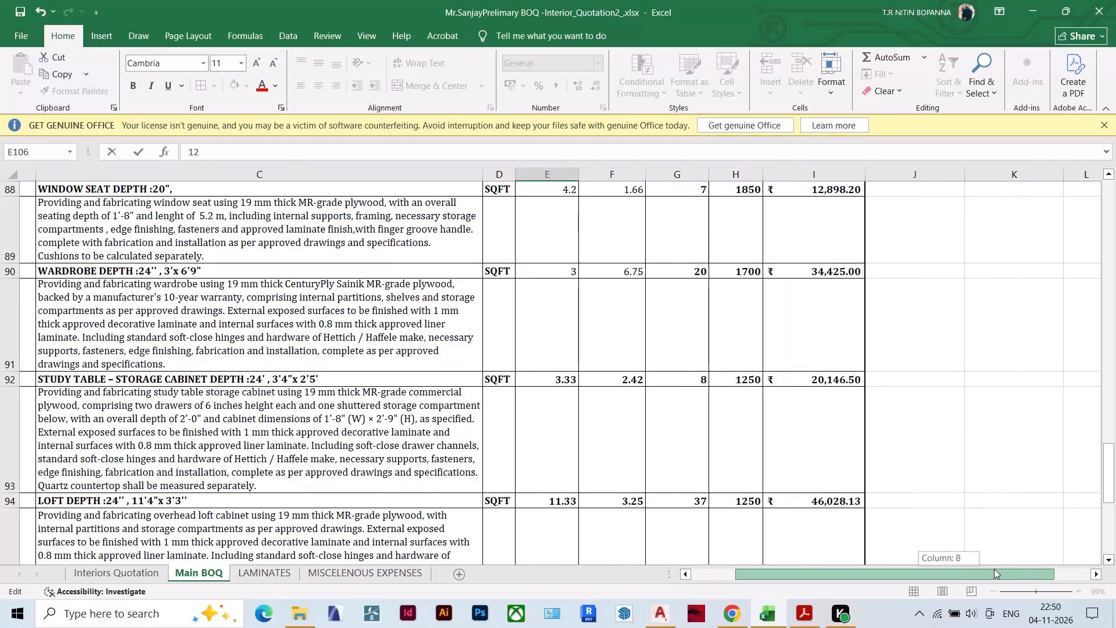
left_click_drag(994, 569, 1001, 566)
scroll(974, 498, "up", 5)
scroll(971, 493, "down", 1)
scroll(971, 491, "up", 2)
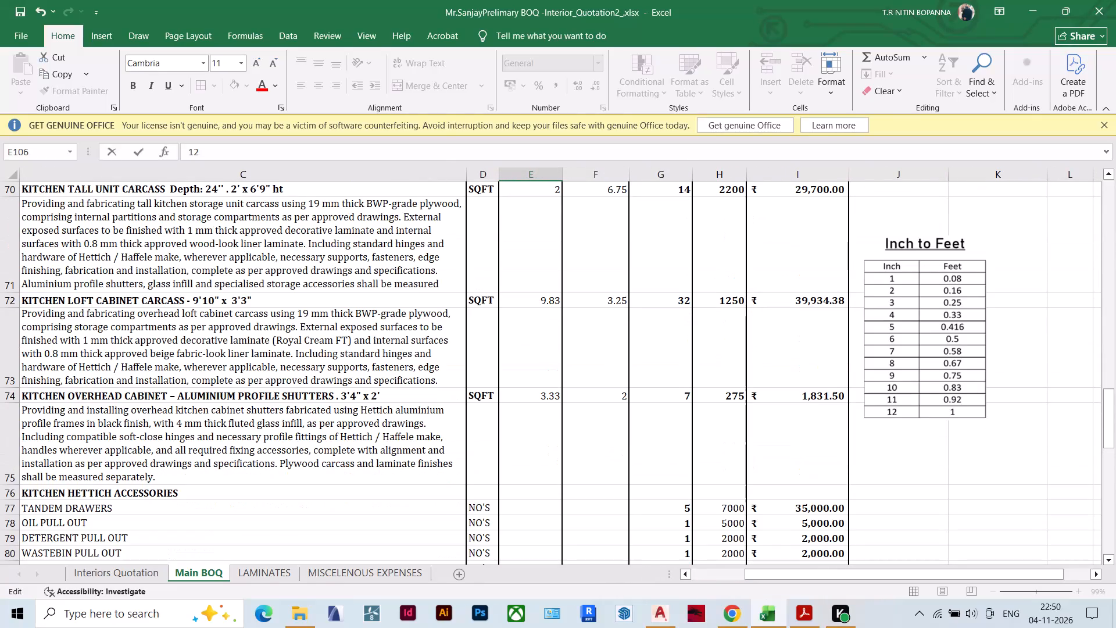
left_click_drag(942, 373, 964, 570)
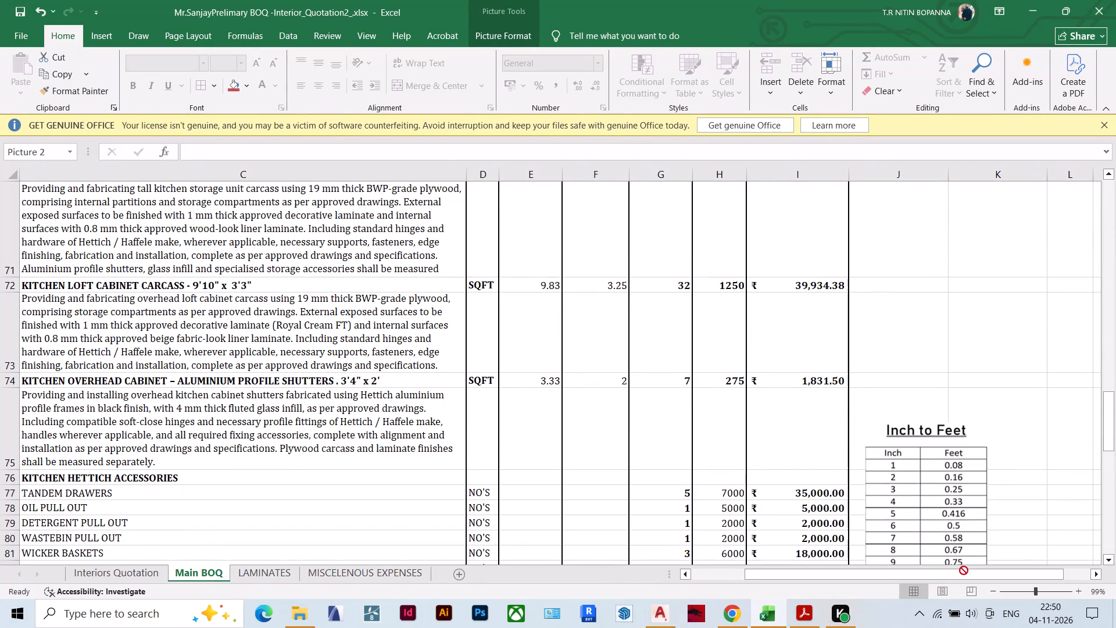
left_click_drag(964, 570, 965, 586)
left_click_drag(925, 330, 972, 536)
scroll(948, 436, "down", 1)
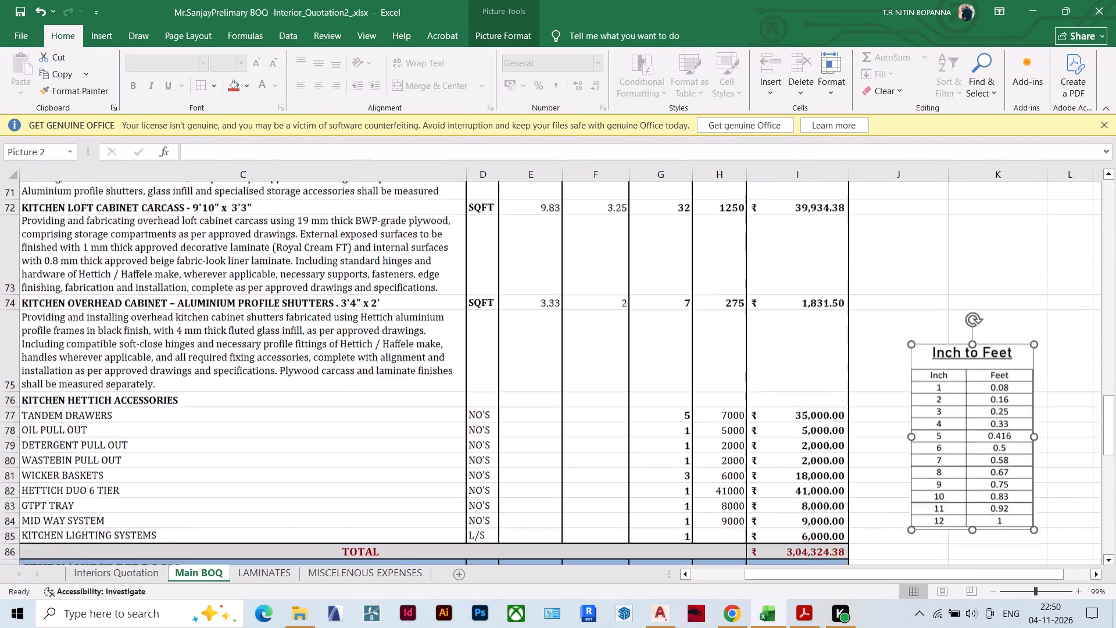
scroll(948, 436, "down", 1)
left_click_drag(963, 270, 928, 496)
scroll(932, 469, "down", 2)
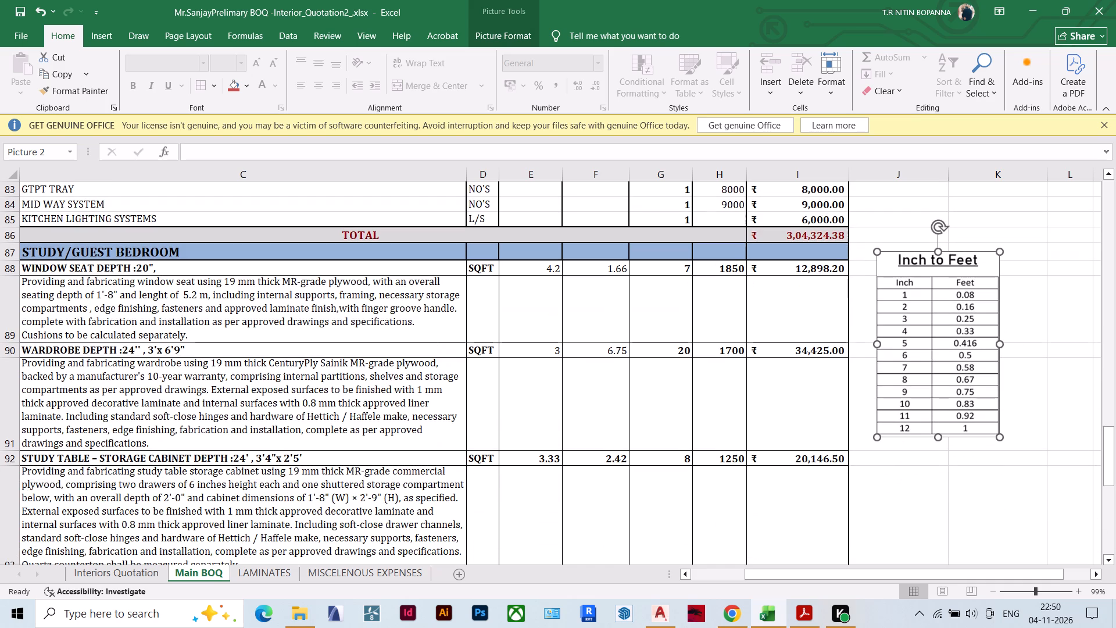
Set the width of the second Parents Bedroom wardrobe row to 1.16.
scroll(932, 469, "down", 2)
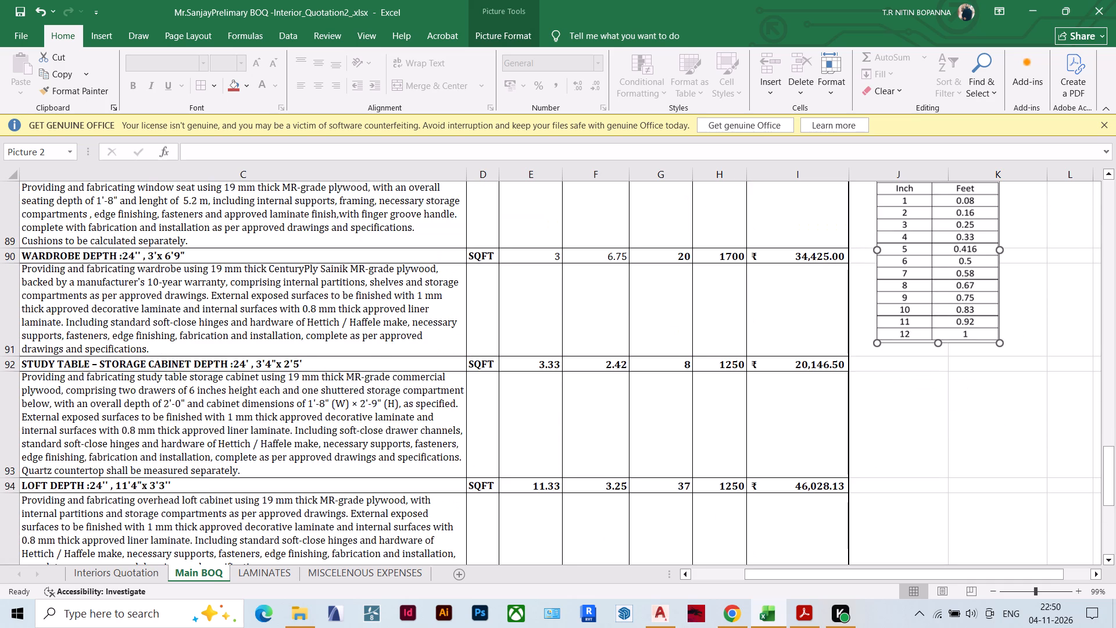
scroll(932, 469, "down", 1)
left_click_drag(880, 575, 822, 584)
scroll(622, 468, "down", 2)
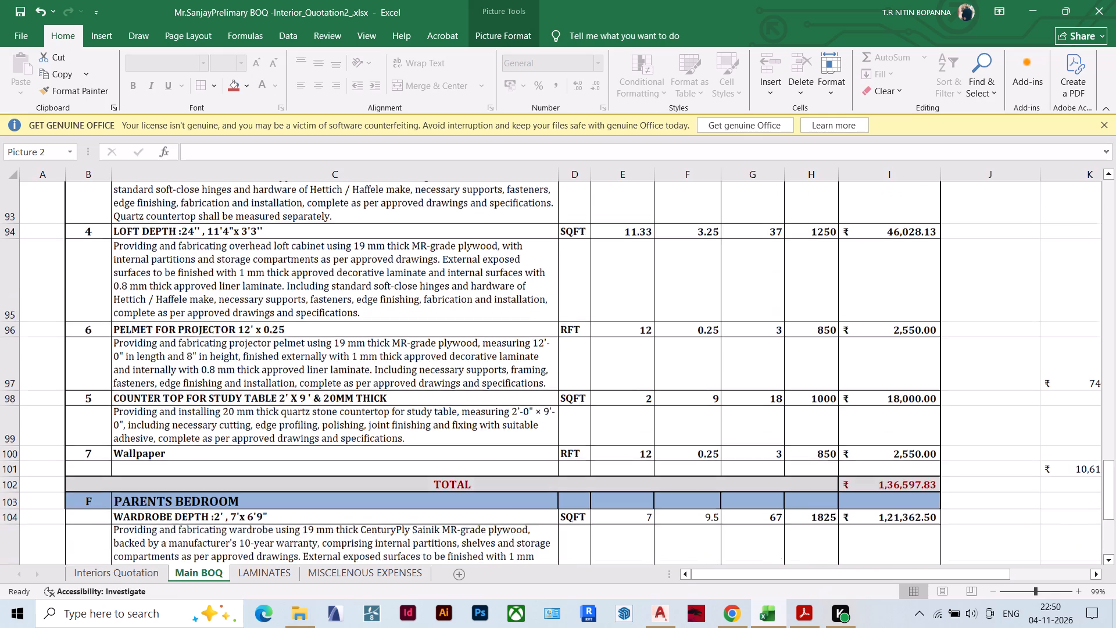
scroll(622, 468, "down", 1)
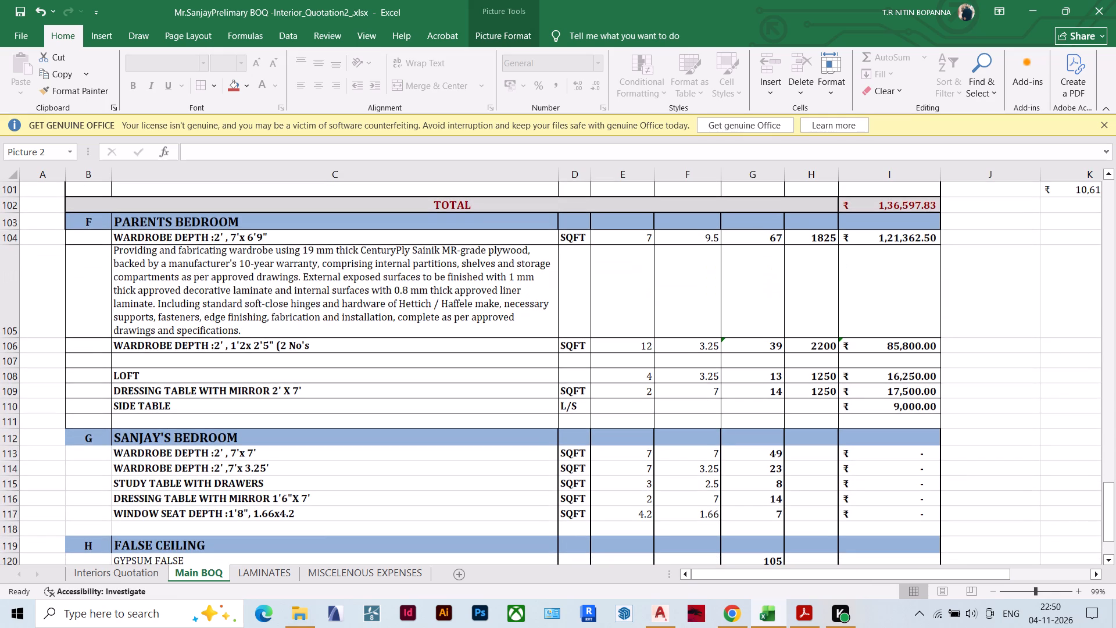
double_click(645, 349)
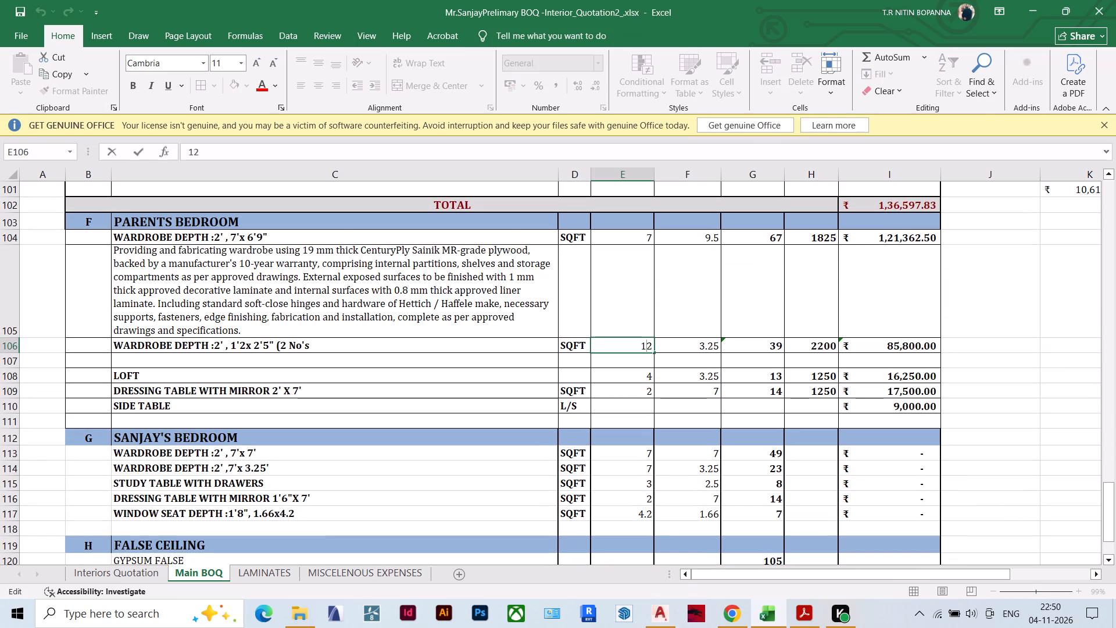
key("period")
left_click(649, 347)
type("15")
left_click_drag(645, 347, 652, 345)
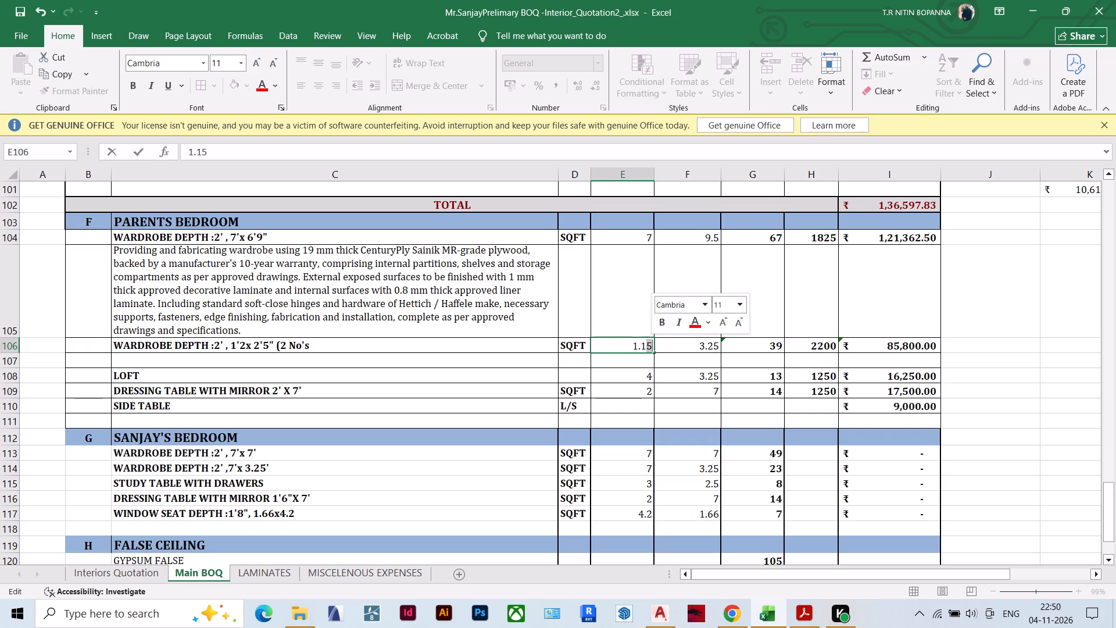
key("6")
left_click(991, 356)
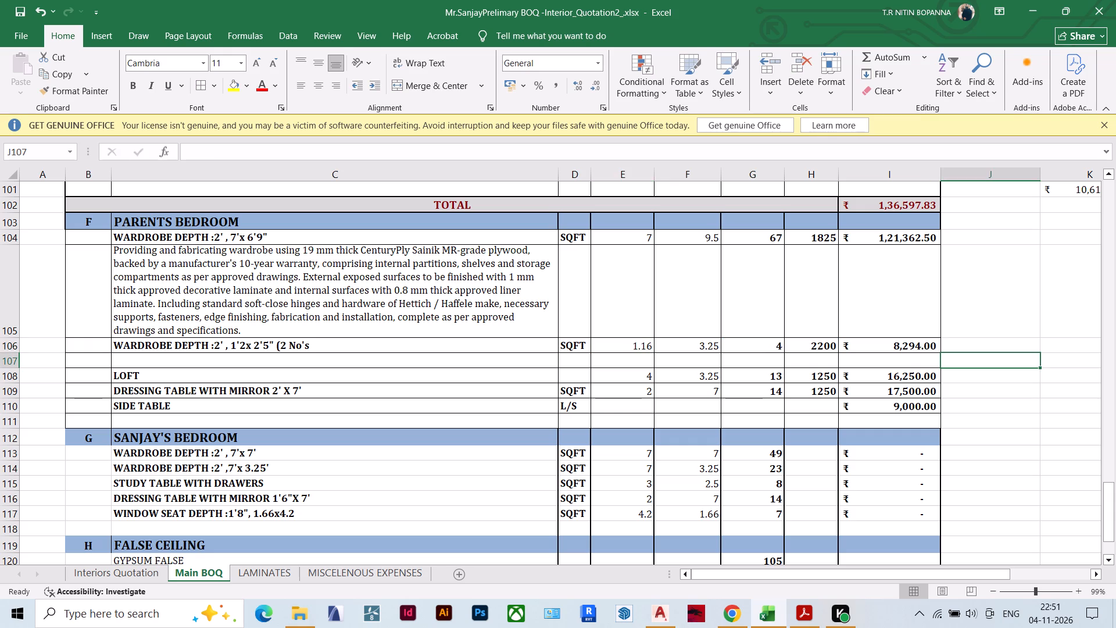
Remove the count text "(2 No's" from the title of the second Parents Bedroom wardrobe.
left_click(326, 347)
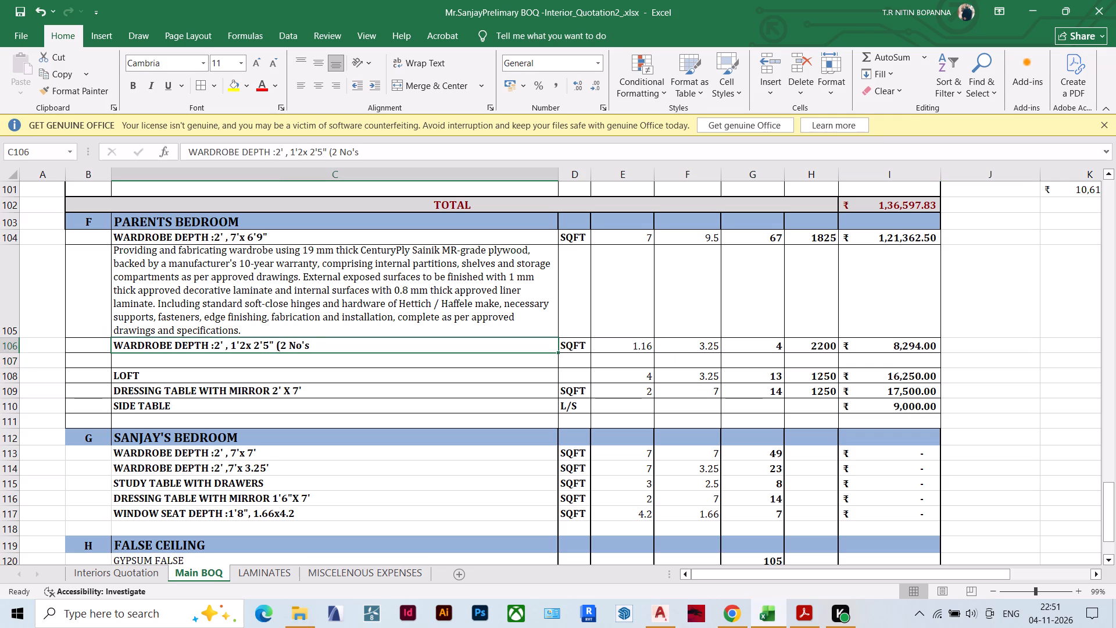
double_click(326, 347)
left_click_drag(327, 345, 276, 346)
key("Delete")
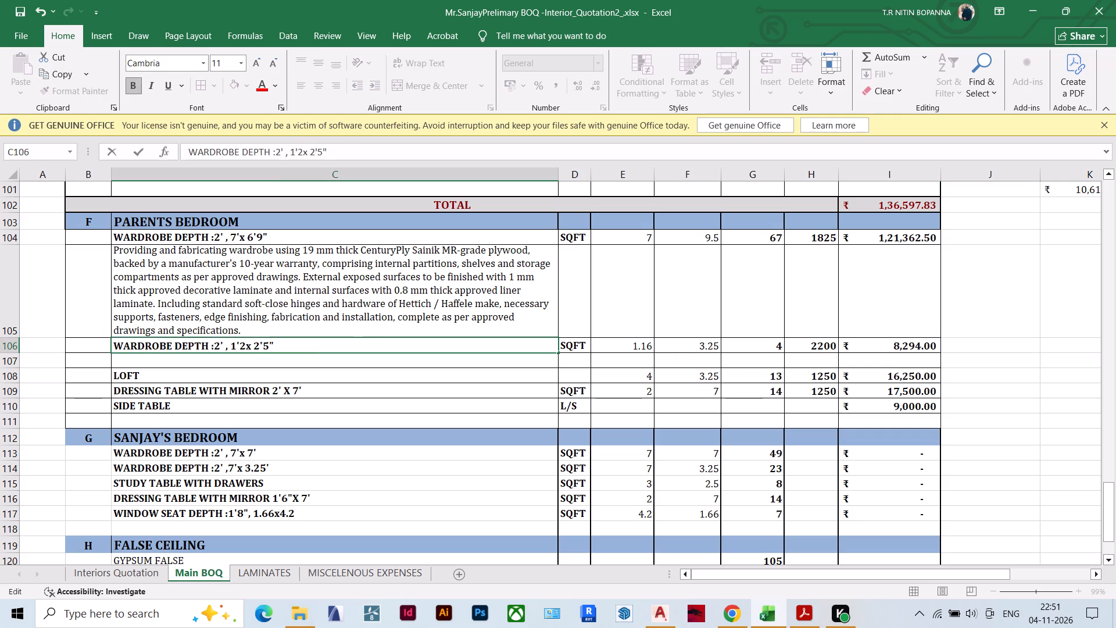
left_click(346, 373)
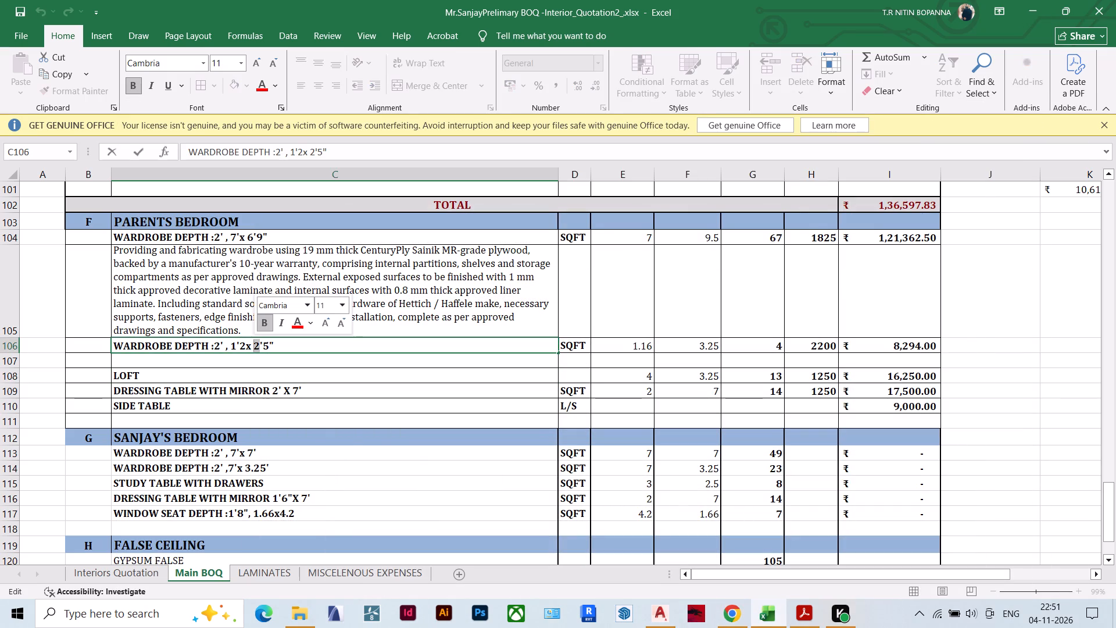
key("4")
left_click_drag(269, 345, 264, 347)
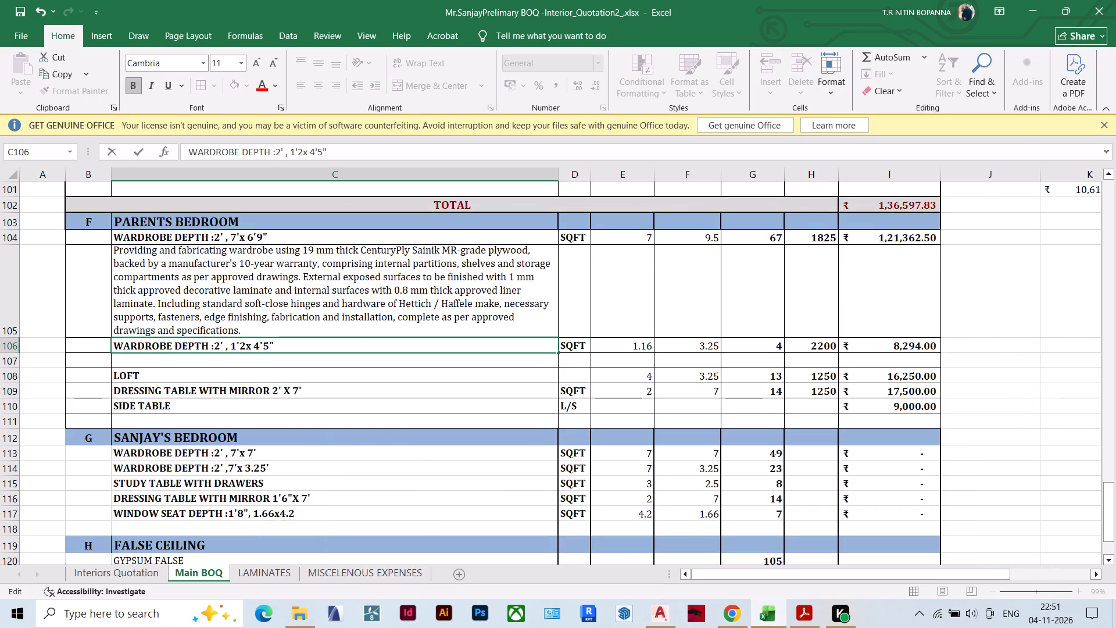
left_click_drag(264, 347, 263, 347)
key("8")
left_click(381, 377)
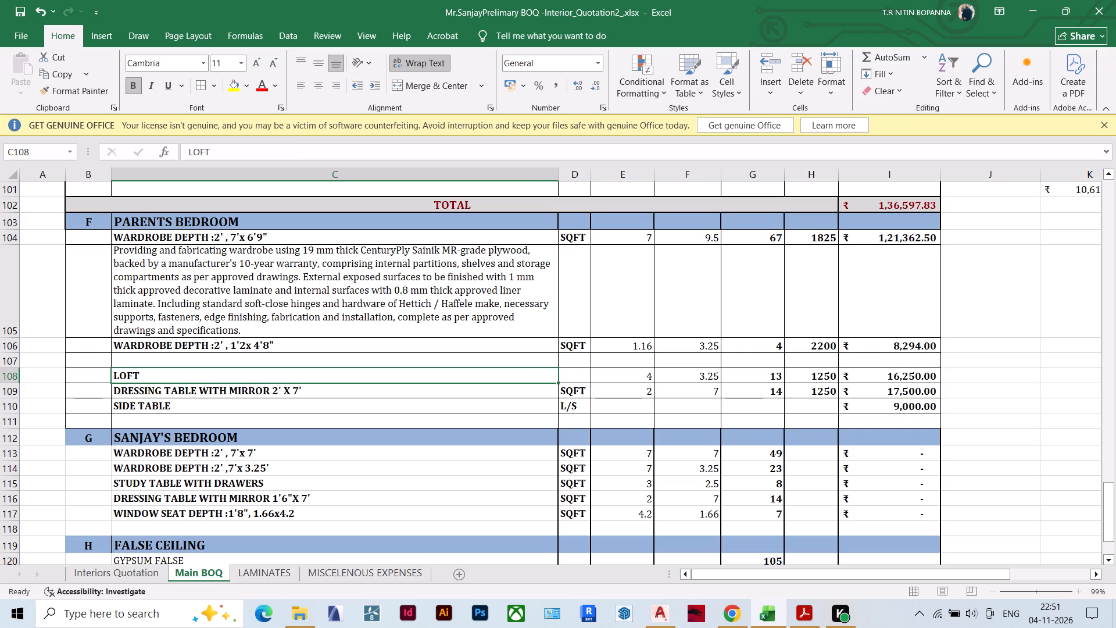
Consult the Inch to Feet conversion table beside the Study/Guest Bedroom items and return to the Parents Bedroom rows.
scroll(929, 483, "up", 4)
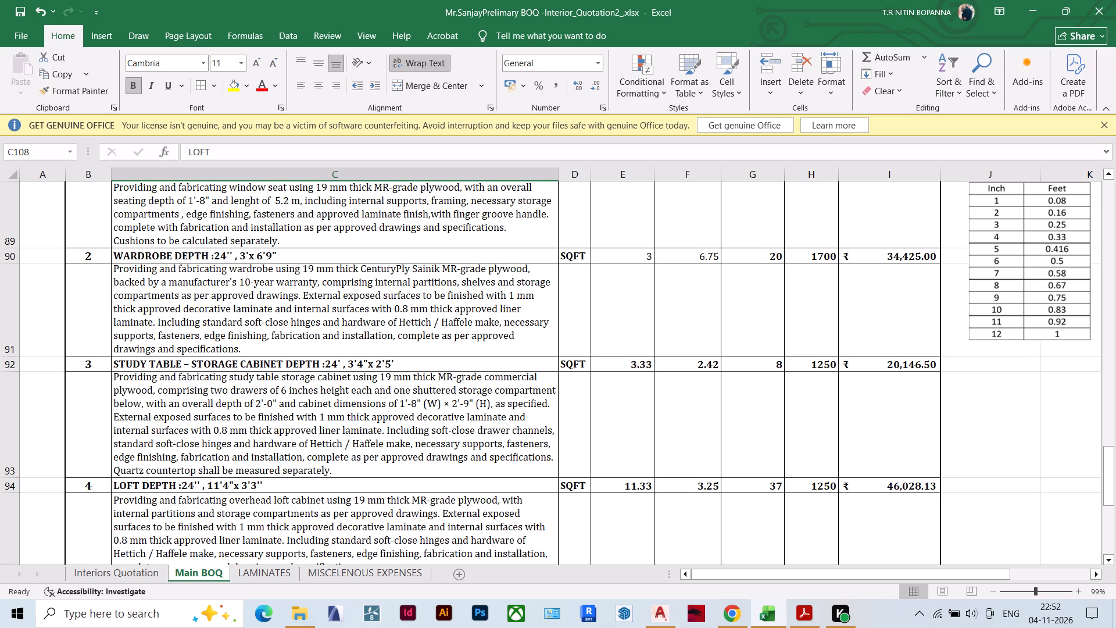
scroll(928, 478, "down", 1)
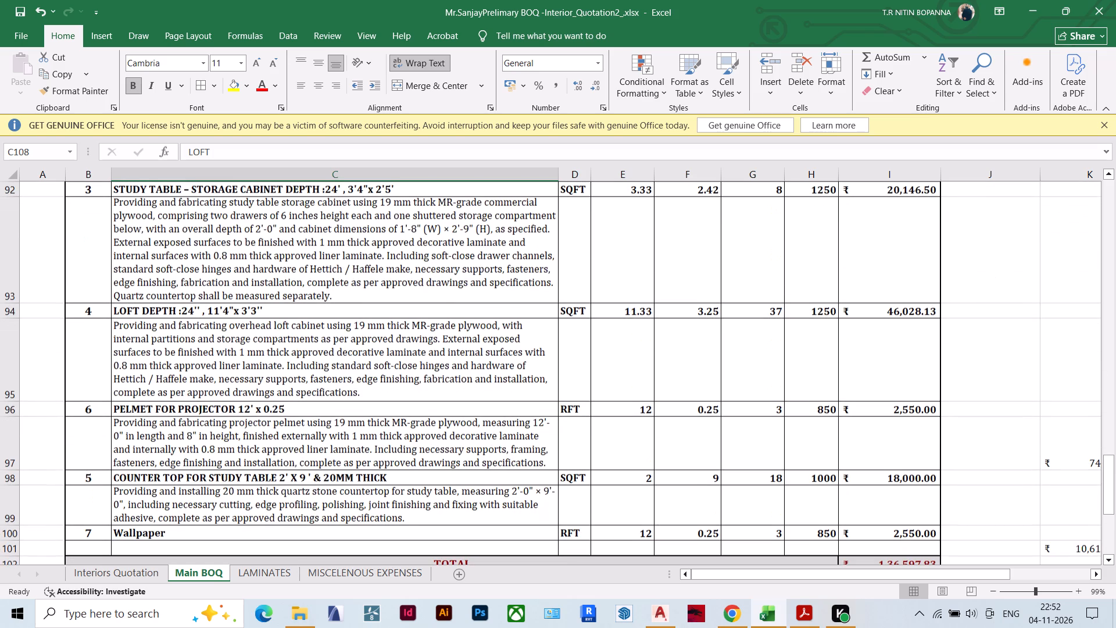
scroll(928, 478, "down", 2)
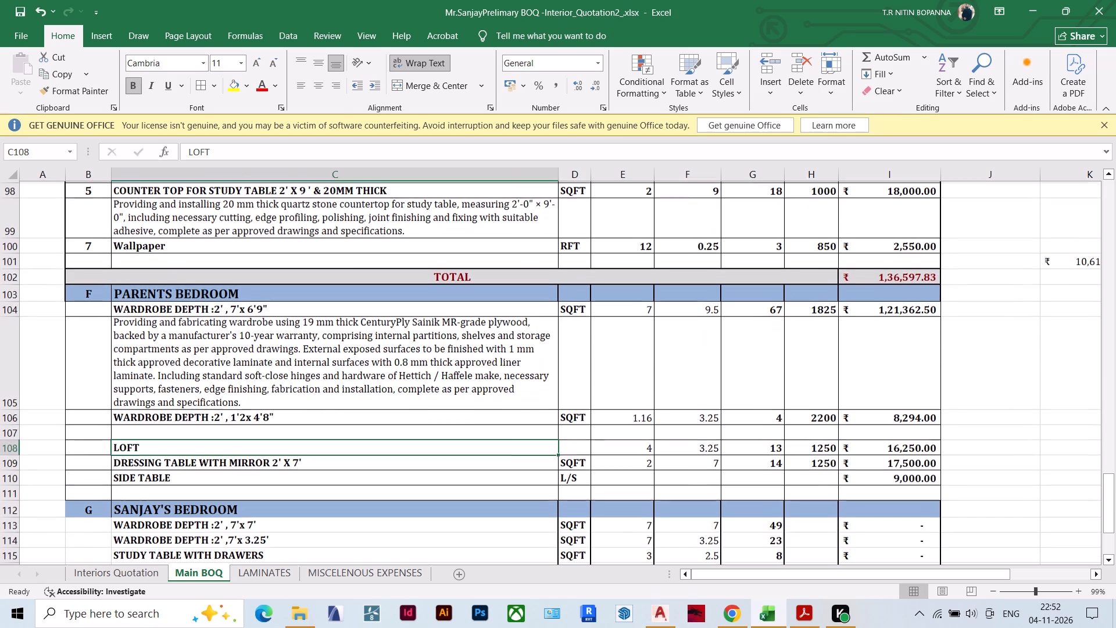
Copy the first Parents Bedroom wardrobe's description into the empty row below the second wardrobe's title.
scroll(928, 478, "up", 1)
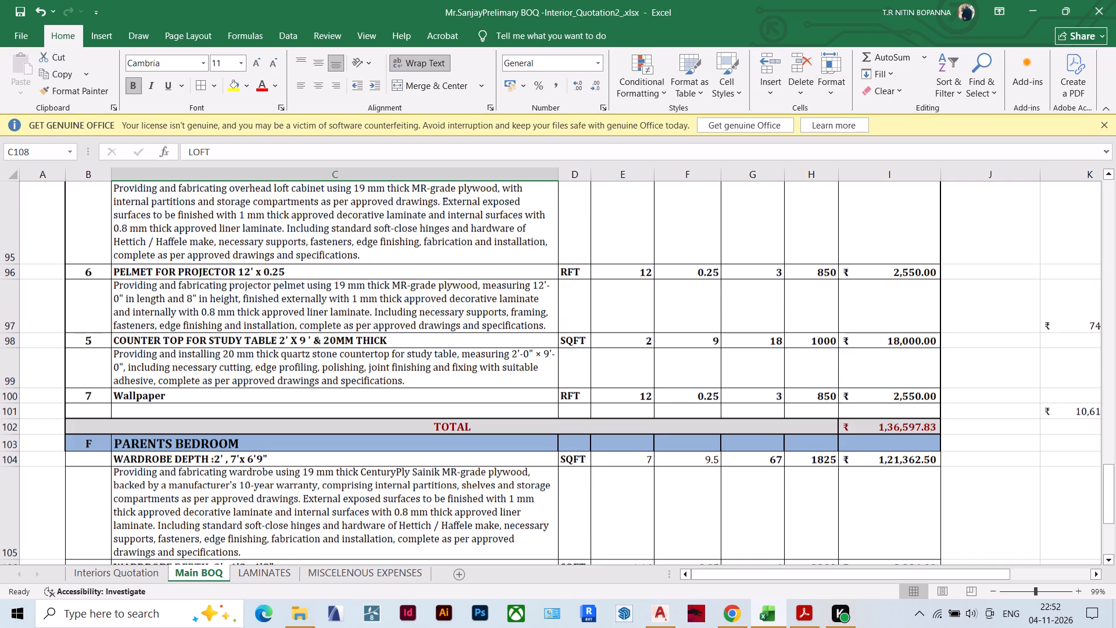
scroll(631, 349, "down", 1)
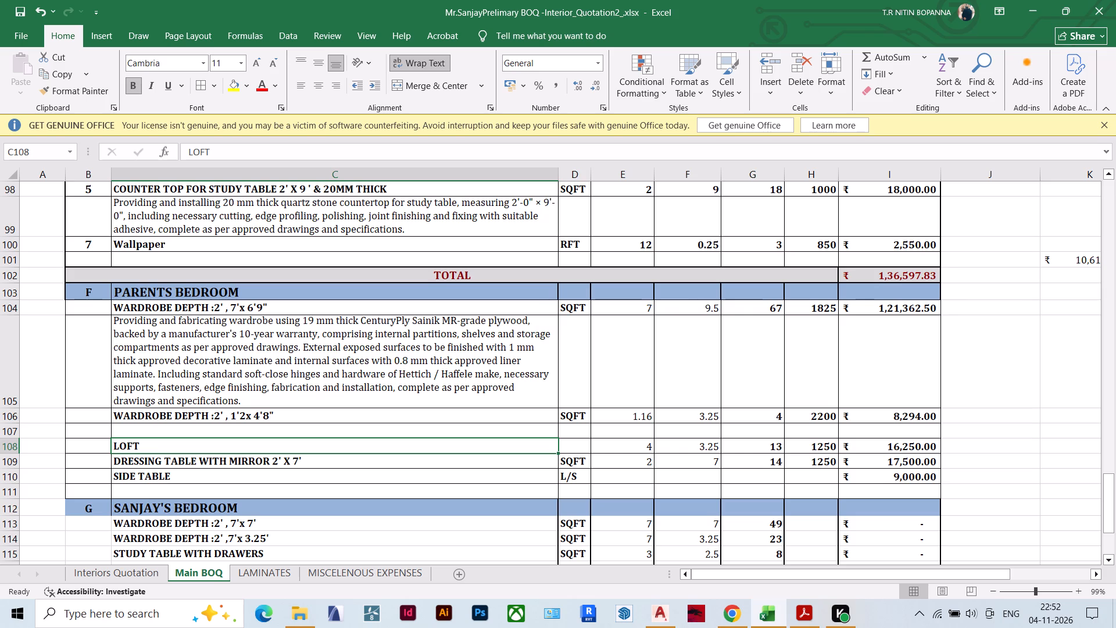
left_click(250, 386)
key("ctrl+c")
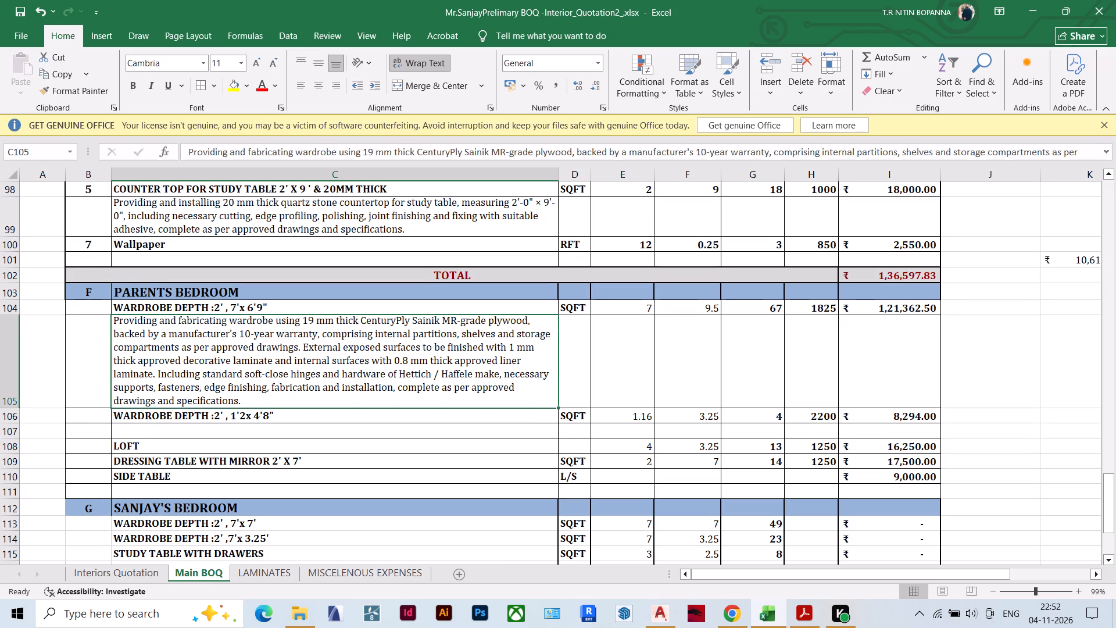
left_click(212, 429)
key("ctrl+v")
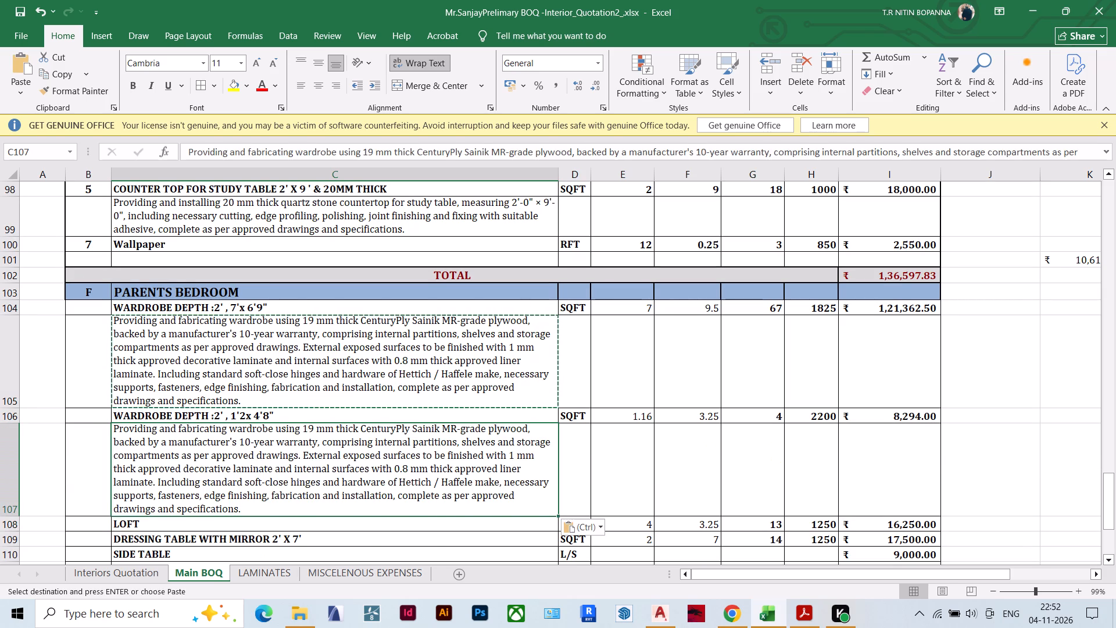
left_click(344, 472)
key("Escape")
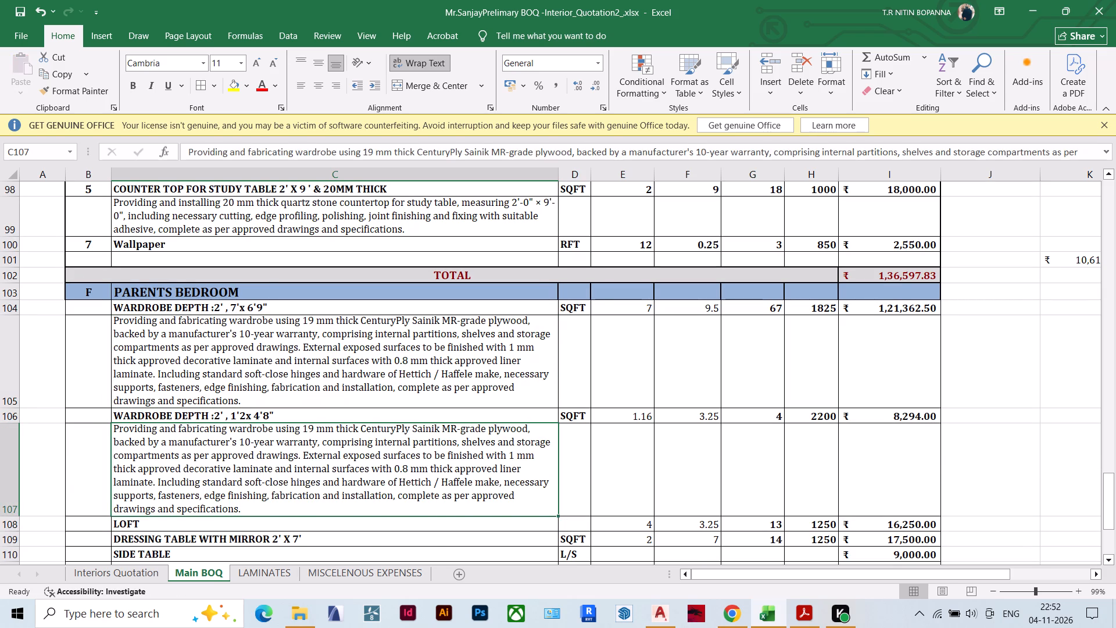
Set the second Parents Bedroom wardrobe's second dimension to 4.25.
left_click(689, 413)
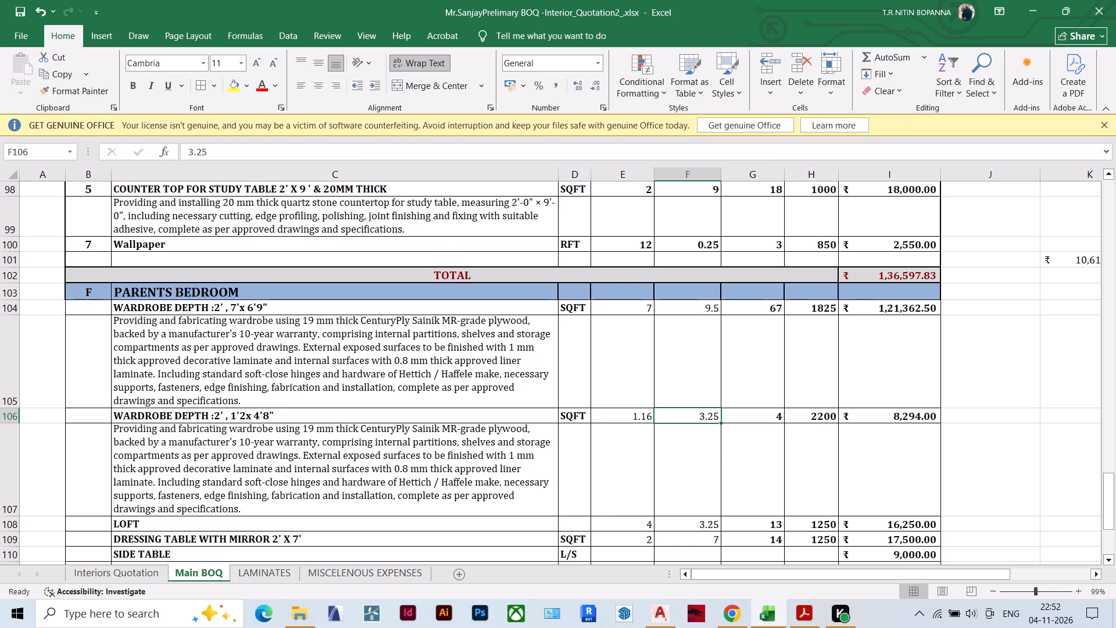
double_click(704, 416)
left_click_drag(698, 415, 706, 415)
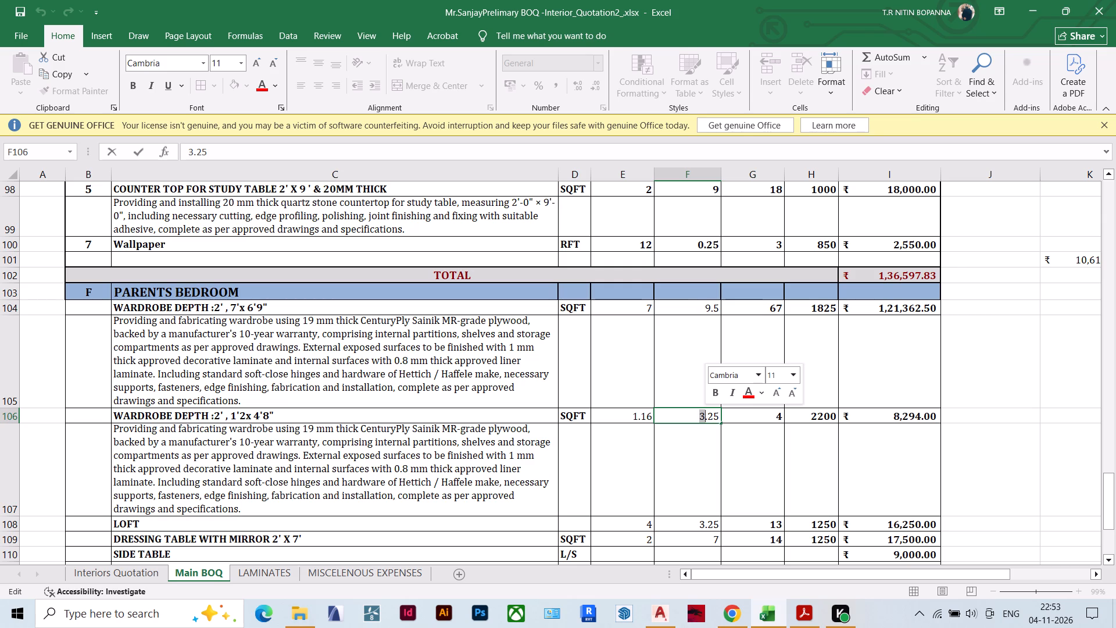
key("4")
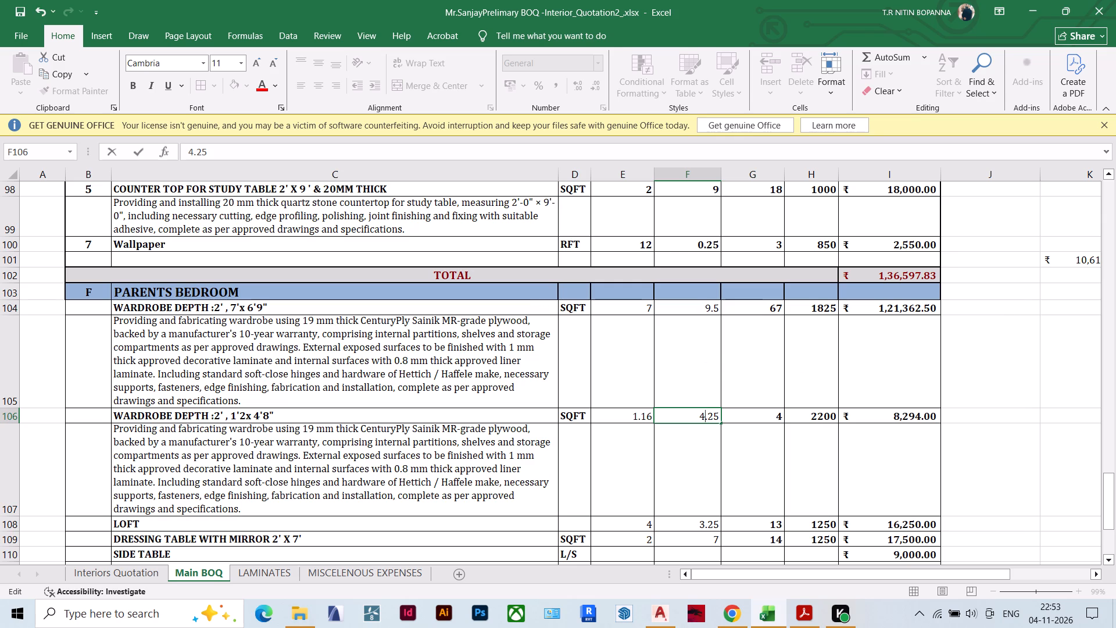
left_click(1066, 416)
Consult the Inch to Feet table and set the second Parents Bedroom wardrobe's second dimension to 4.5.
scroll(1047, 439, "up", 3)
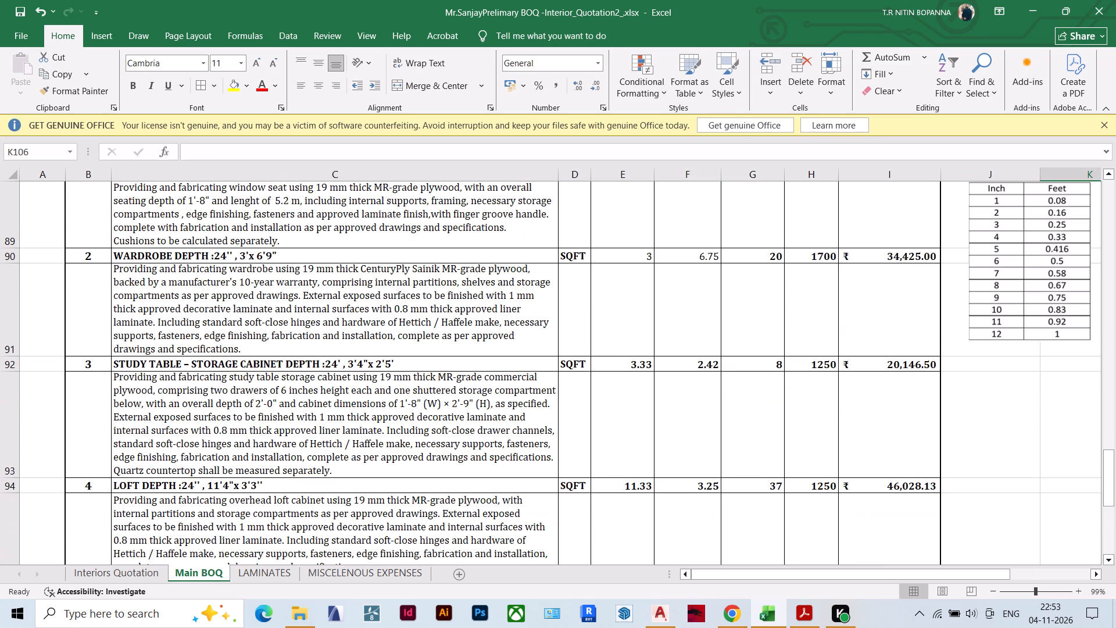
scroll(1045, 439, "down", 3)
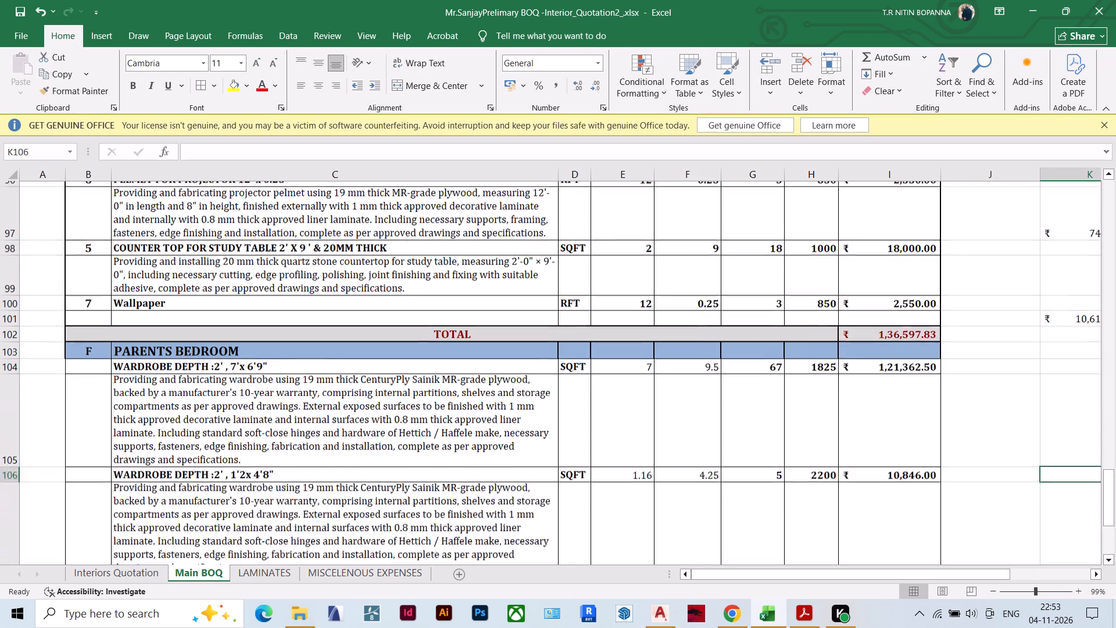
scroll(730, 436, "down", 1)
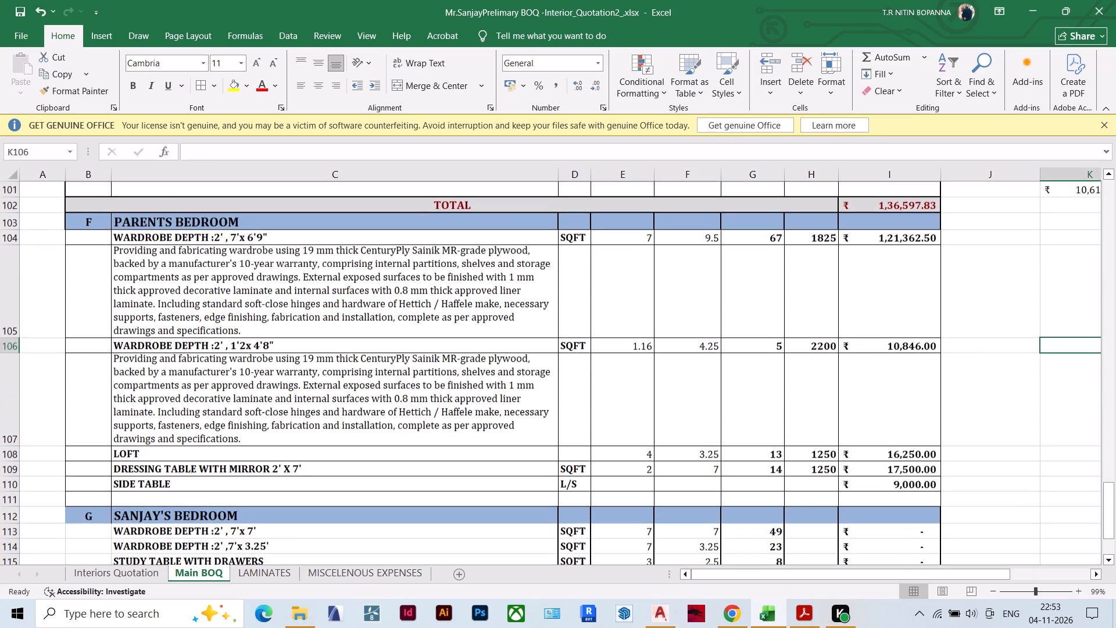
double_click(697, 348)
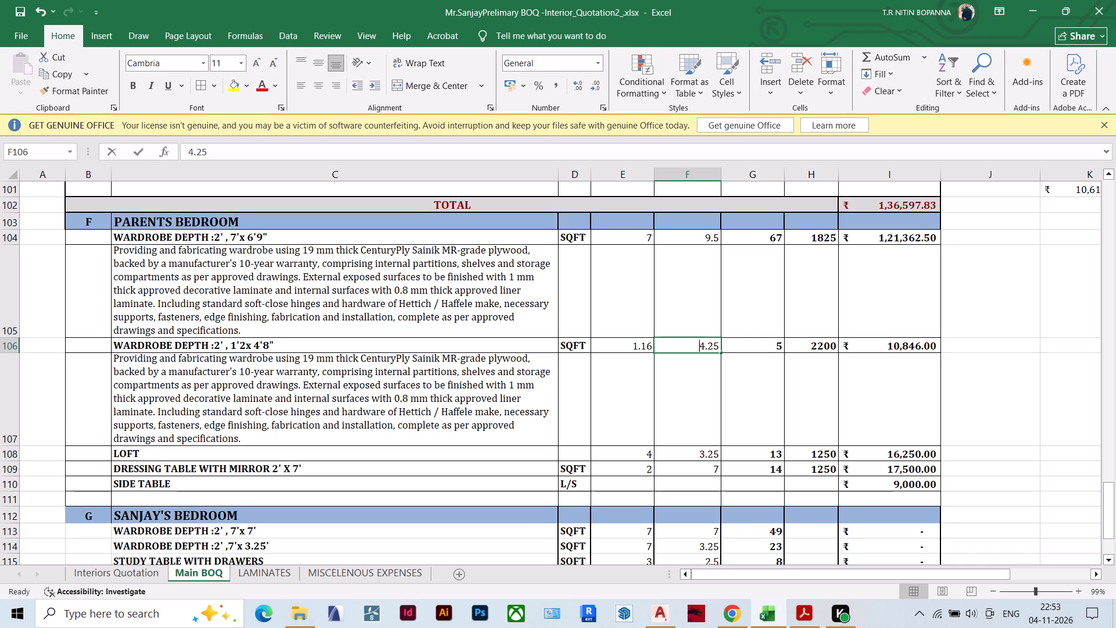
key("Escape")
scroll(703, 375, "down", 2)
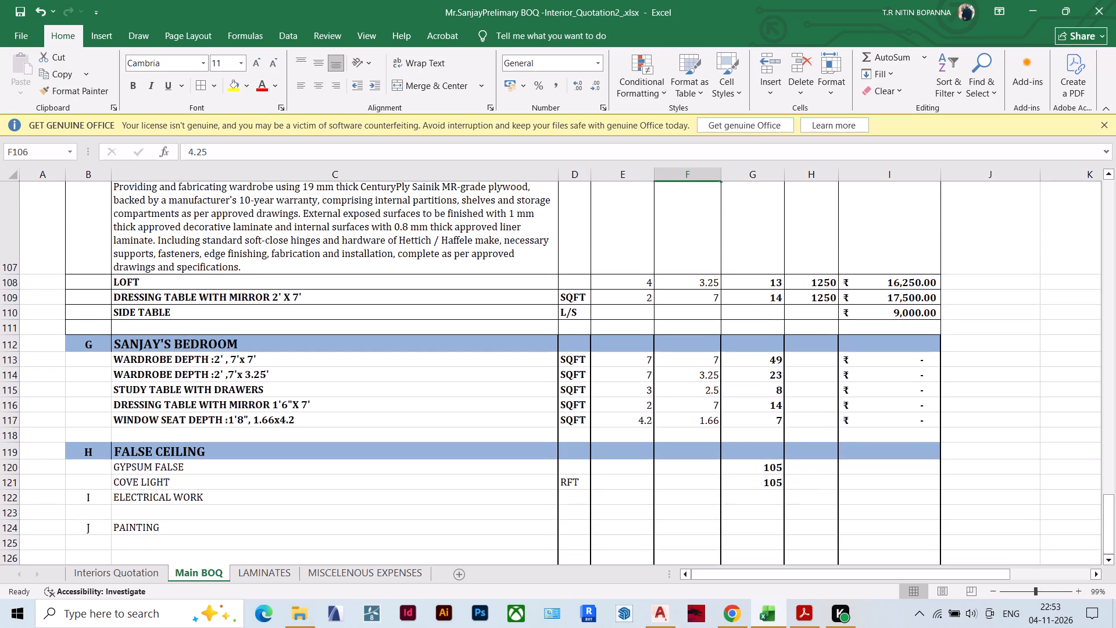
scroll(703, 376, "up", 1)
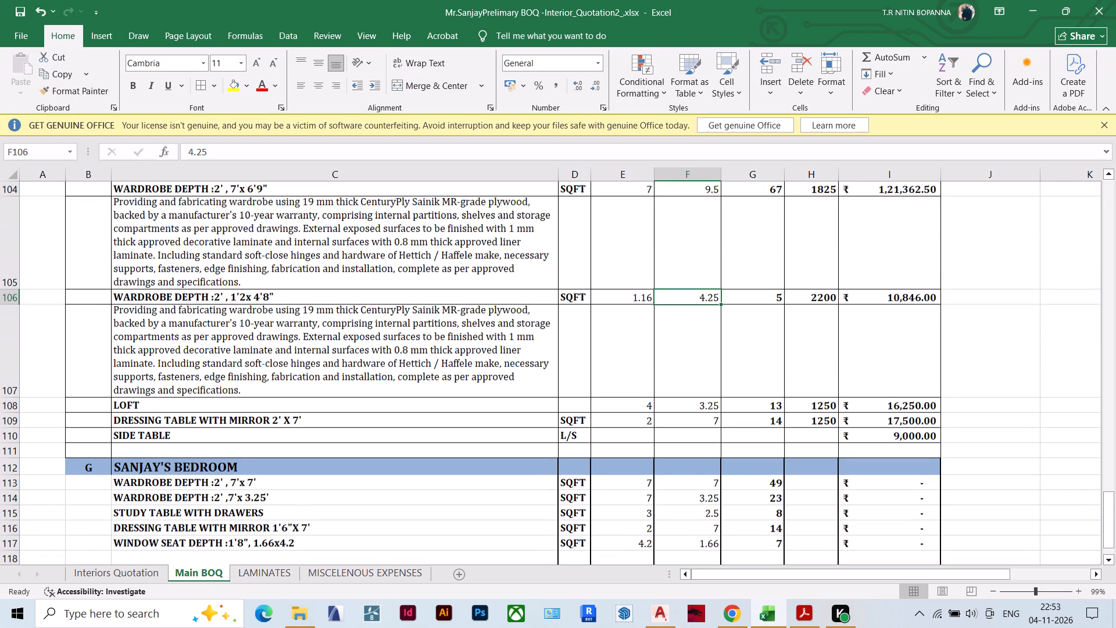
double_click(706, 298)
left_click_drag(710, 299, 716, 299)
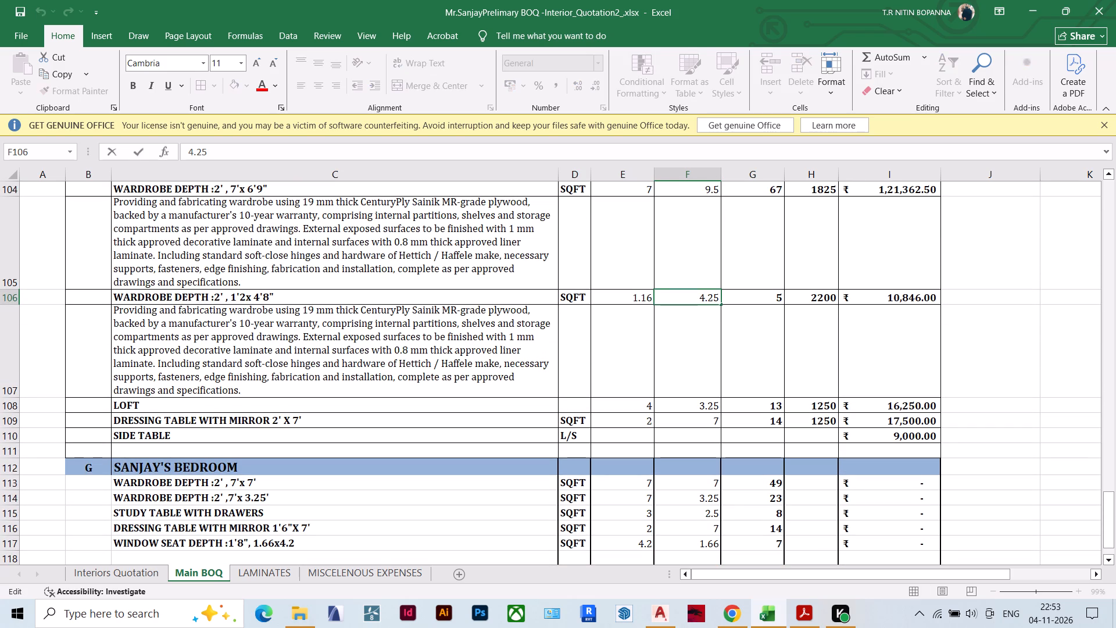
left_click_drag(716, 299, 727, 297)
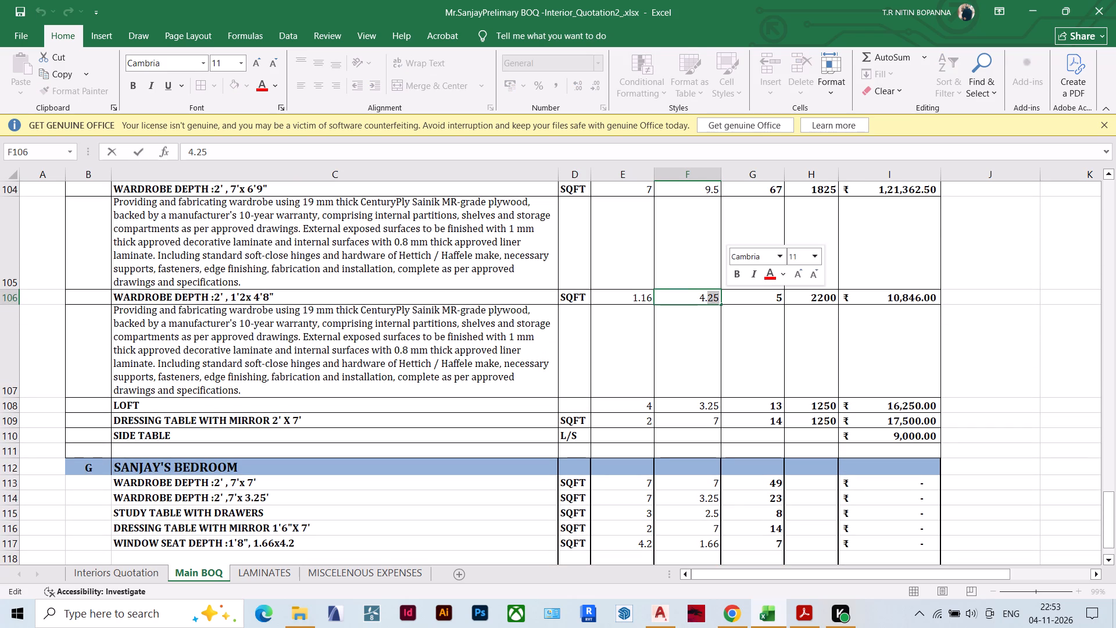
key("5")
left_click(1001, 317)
Look up 8 inches in the Inch to Feet table and set the second Parents Bedroom wardrobe's second dimension to 4.67.
scroll(1007, 327, "up", 2)
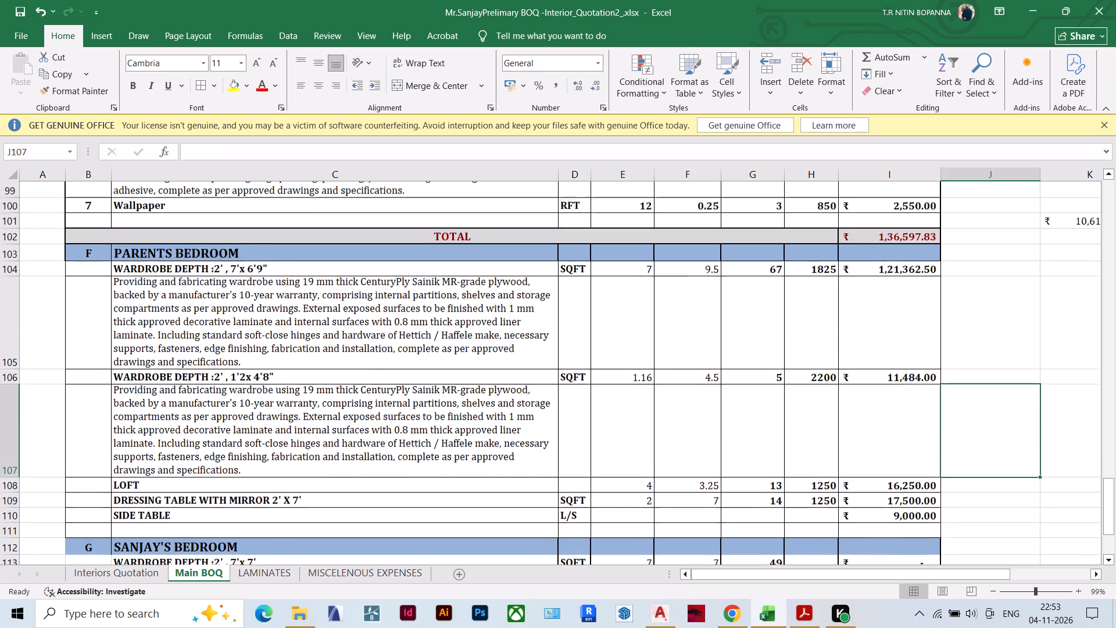
scroll(1007, 327, "up", 4)
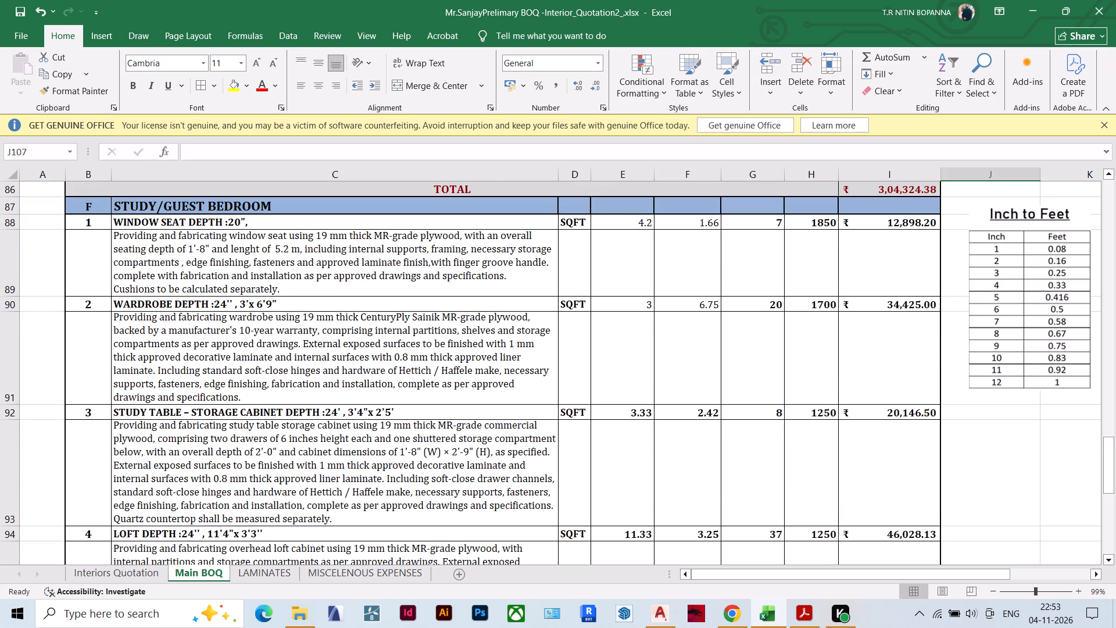
scroll(985, 363, "down", 1)
scroll(985, 363, "up", 1)
scroll(985, 363, "down", 5)
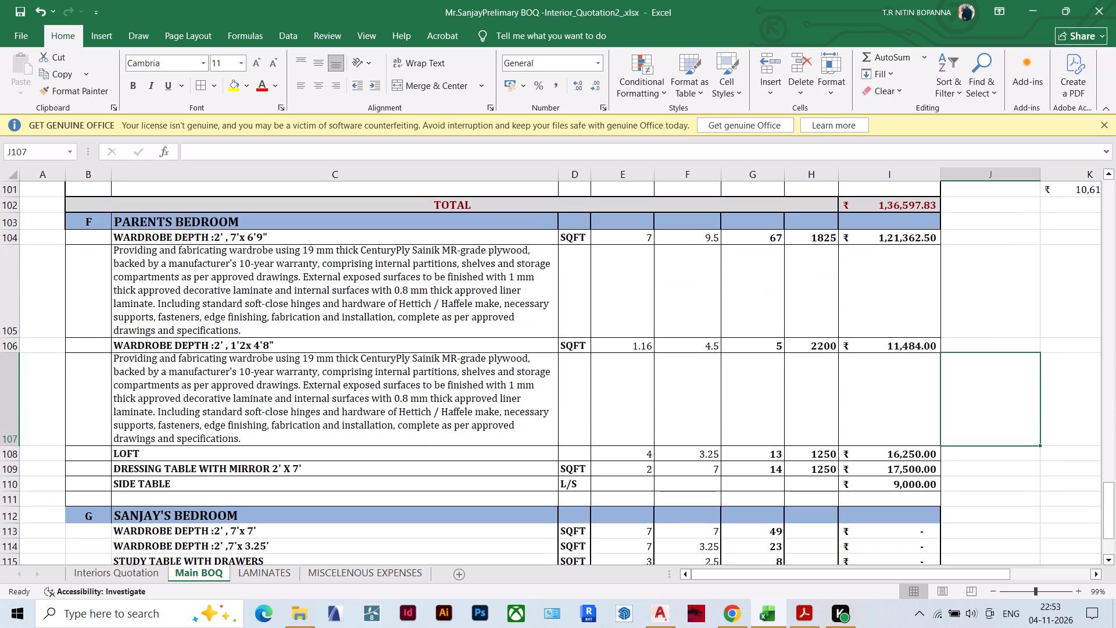
double_click(710, 348)
left_click_drag(713, 347, 726, 344)
type("67")
left_click(1027, 340)
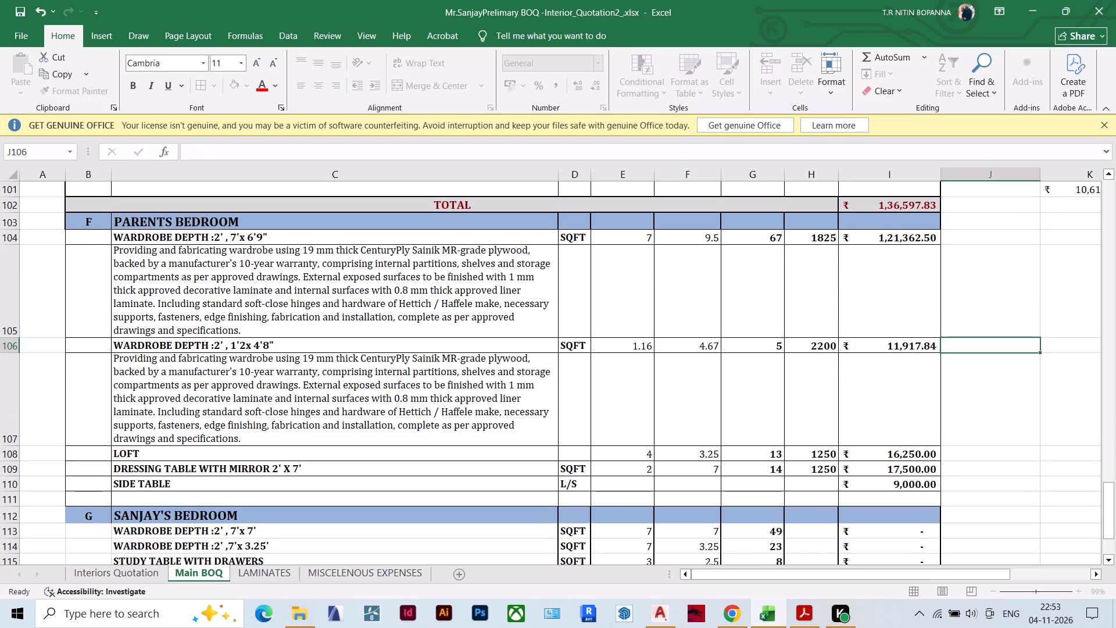
Inspect the quantity formula of the second Parents Bedroom wardrobe.
double_click(777, 344)
key("Escape")
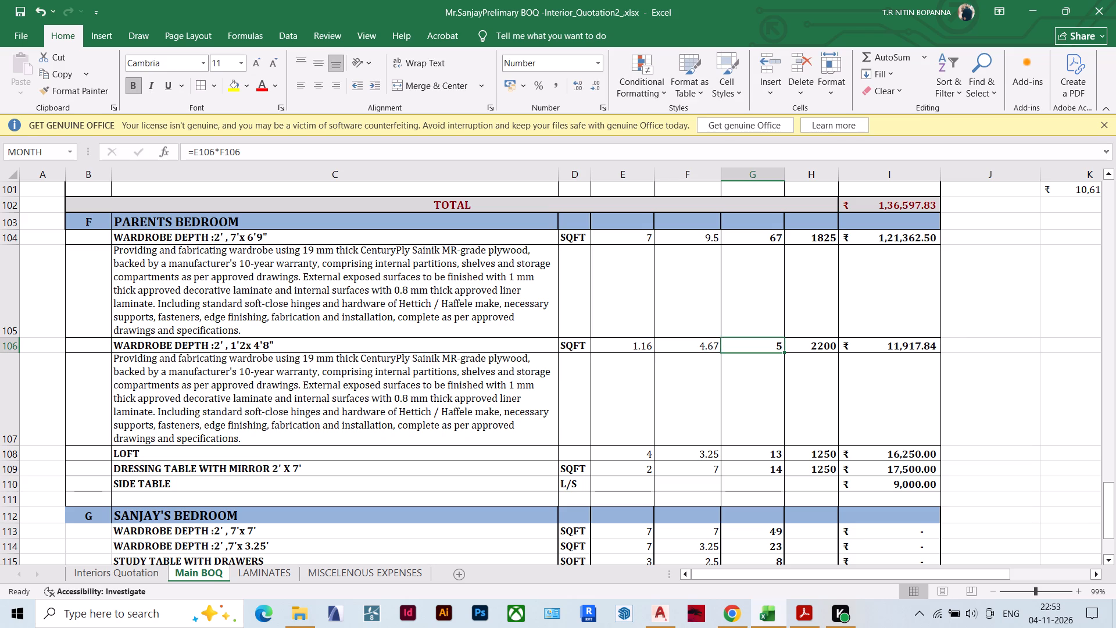
left_click(1021, 330)
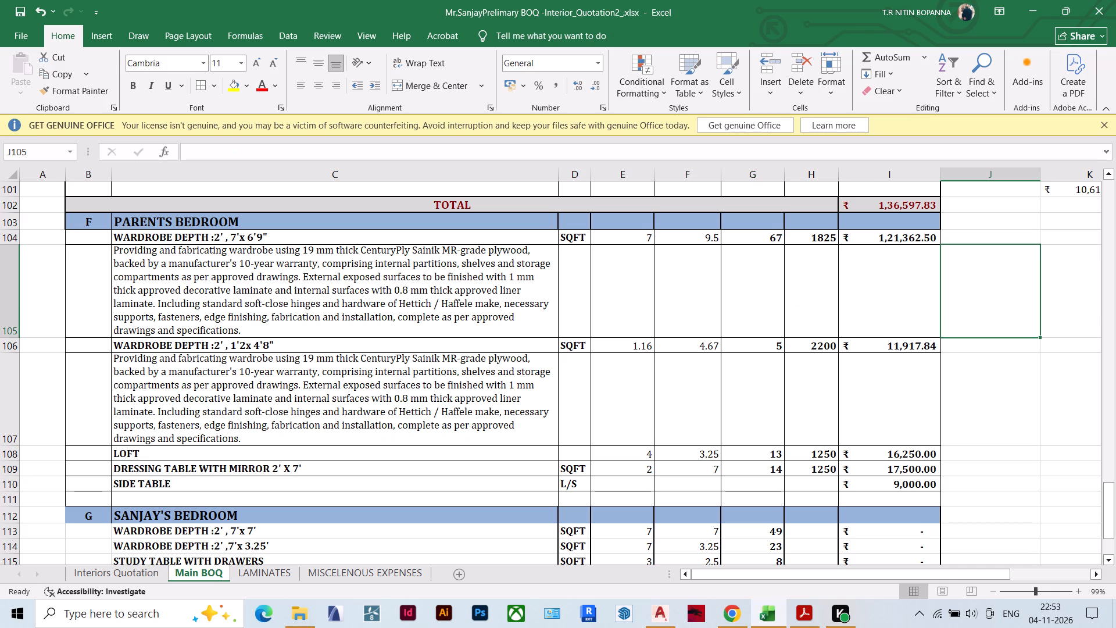
Add "SIDE STORAGE NEXT TO" at the start of the second Parents Bedroom wardrobe's title.
double_click(114, 342)
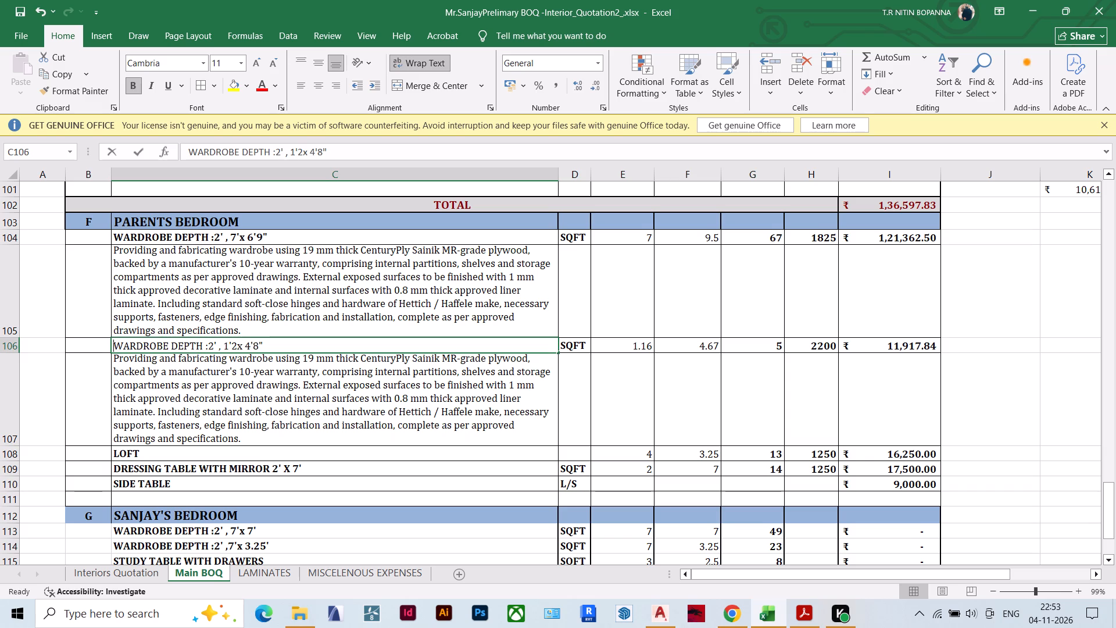
type("SIDE S")
type("TORAGE NEXT")
key("space")
key("space")
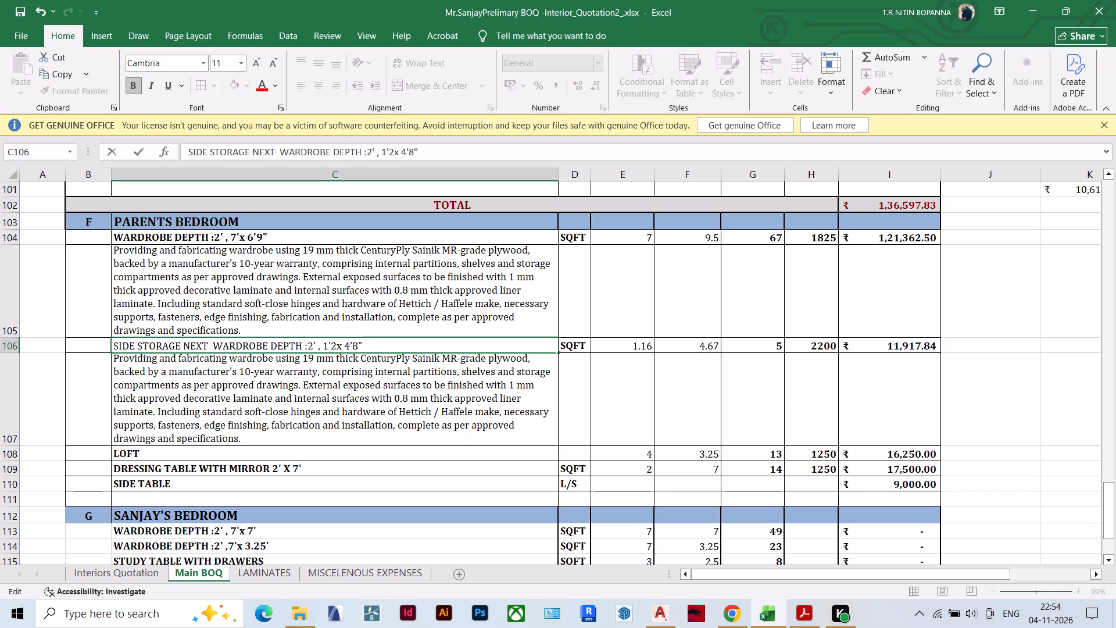
type("TO")
key("space")
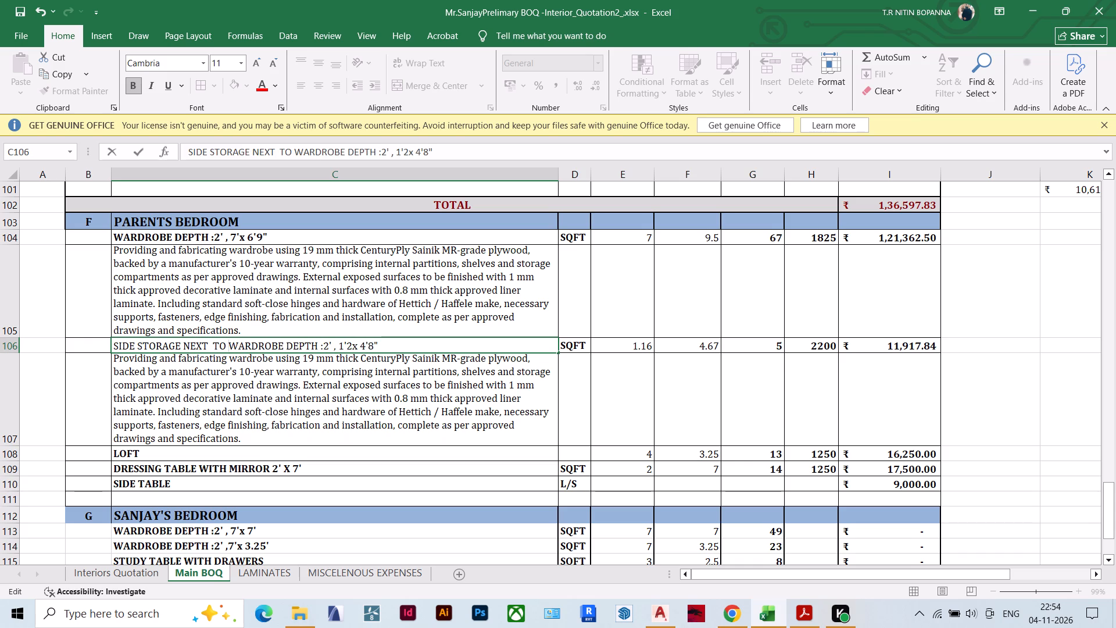
Change the depth in the Parents Bedroom side storage title to 24 INCH.
left_click(331, 346)
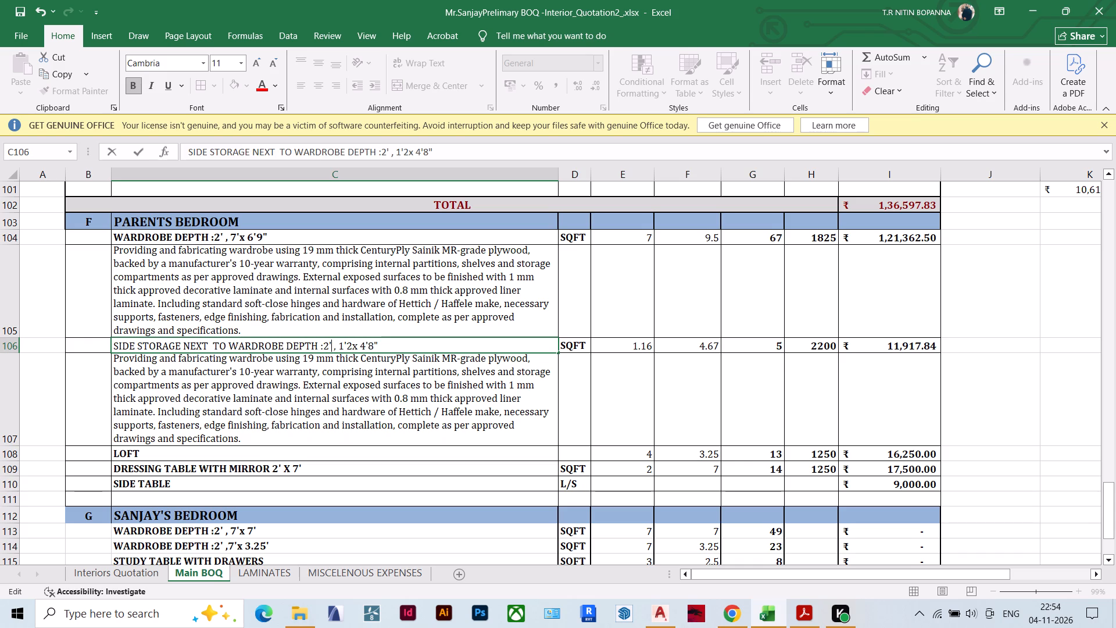
left_click(329, 345)
key("4")
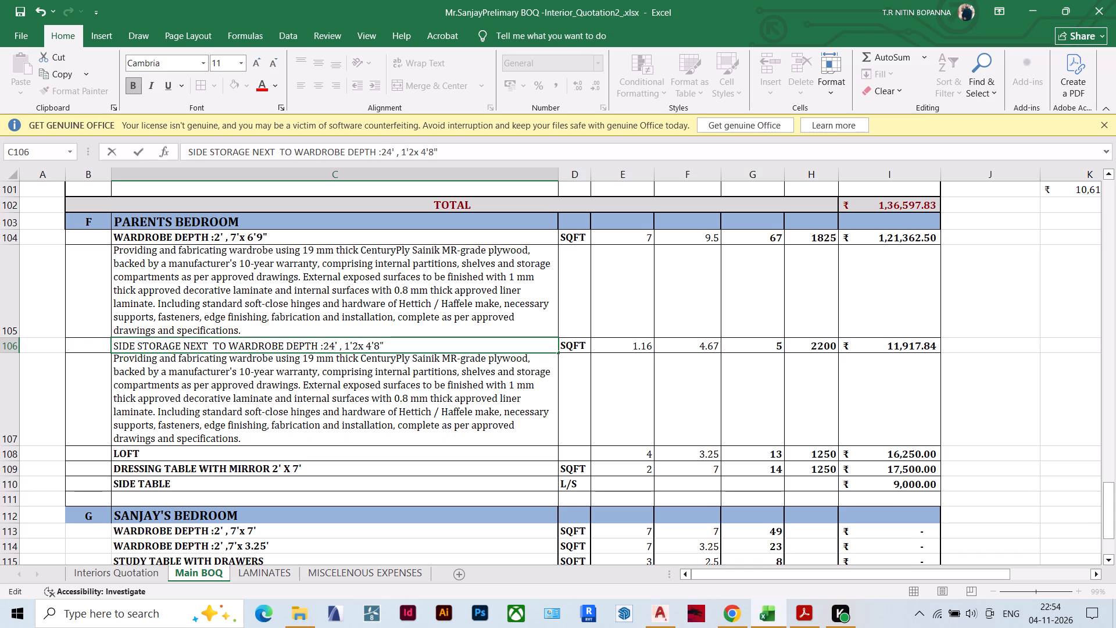
left_click(337, 348)
key("BackSpace")
key("space")
type("INCH")
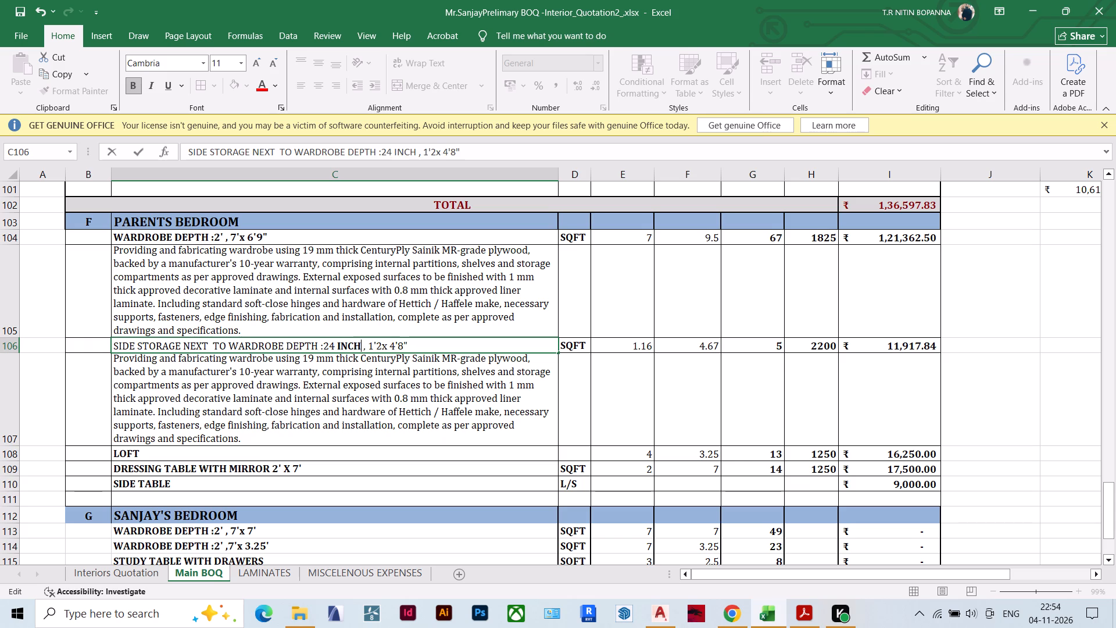
left_click(366, 392)
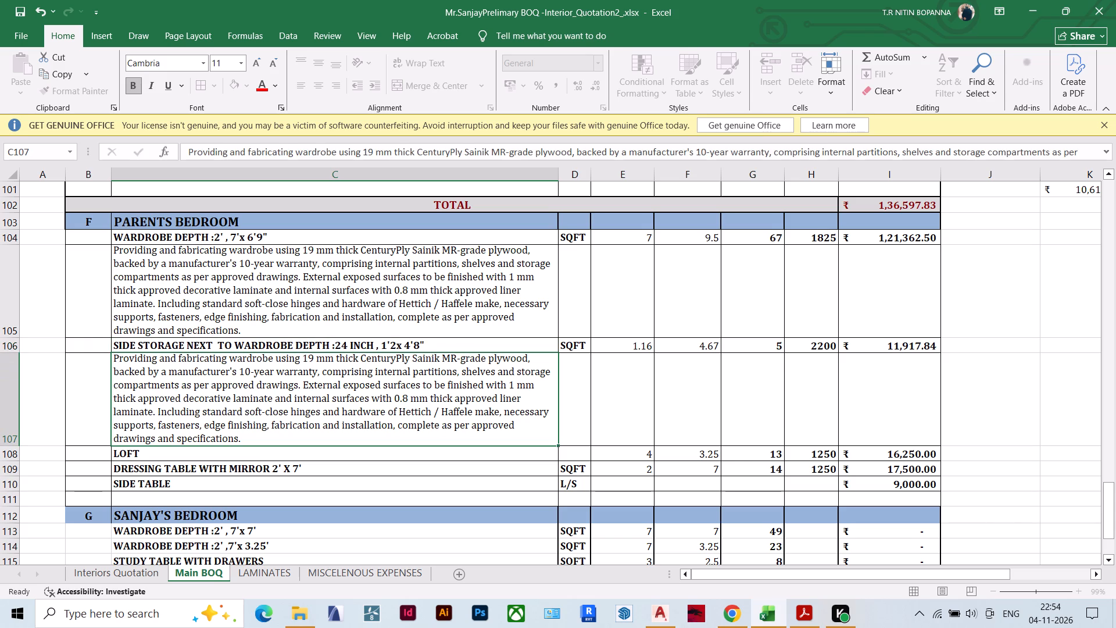
Change the depth in the first Parents Bedroom wardrobe's title to 24 INCH.
double_click(225, 242)
left_click(221, 237)
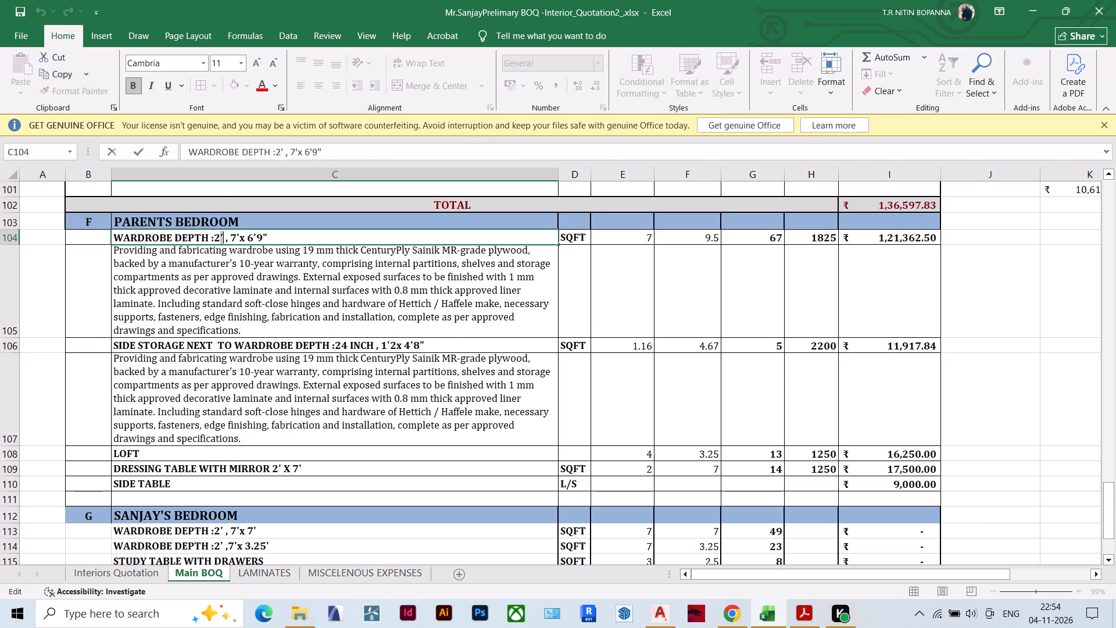
key("4")
key("space")
type("I")
type("NCH")
type("\"")
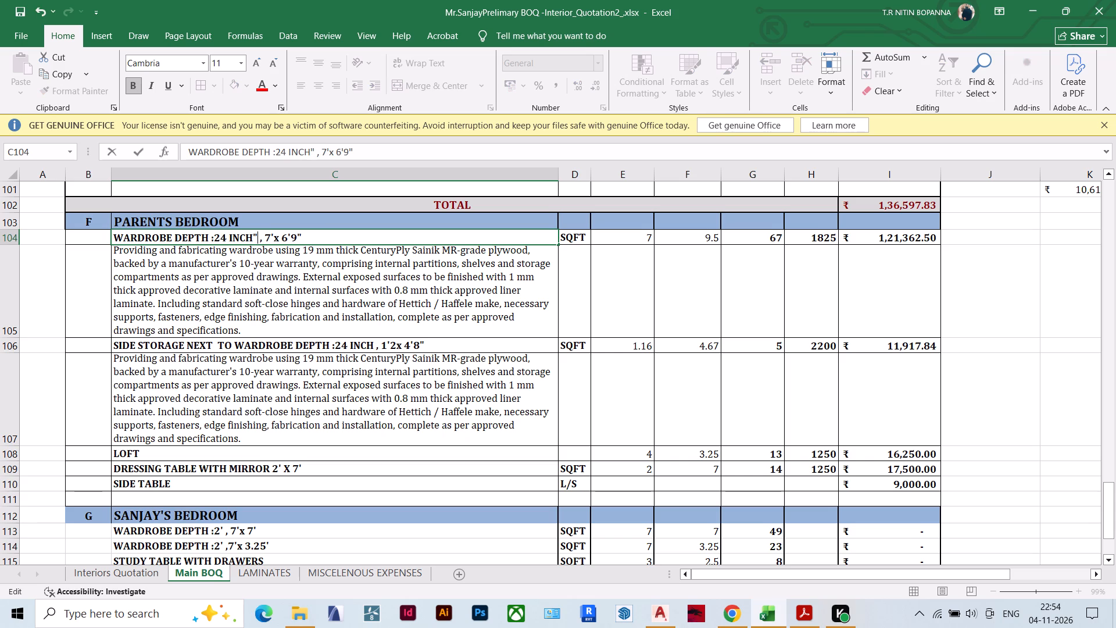
key("space")
key("BackSpace")
key("BackSpace")
key("BackSpace")
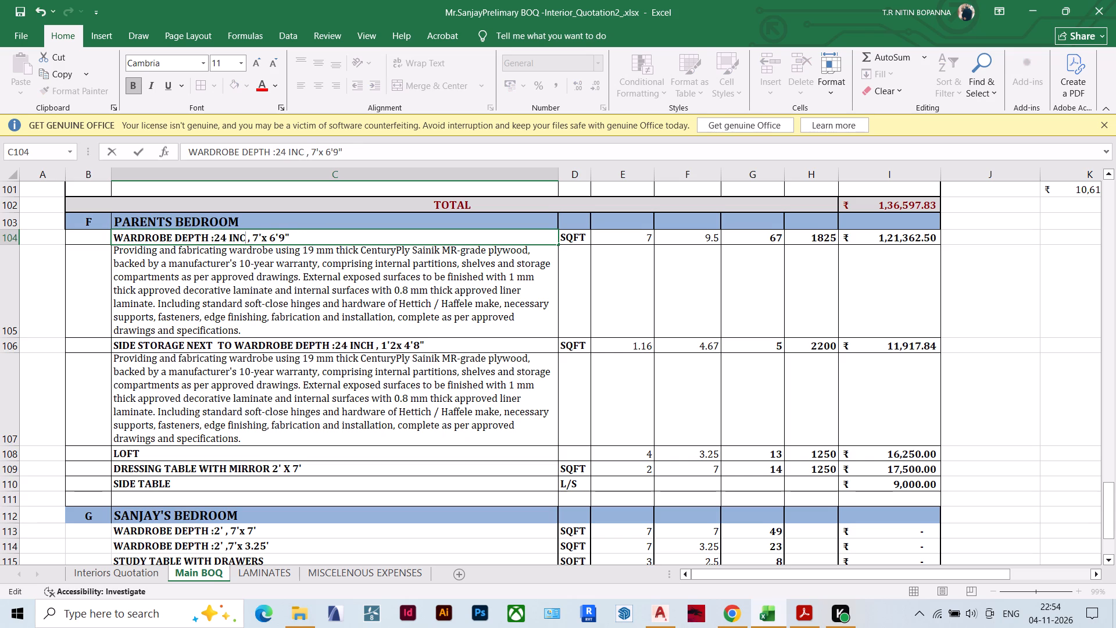
key("h")
left_click(264, 289)
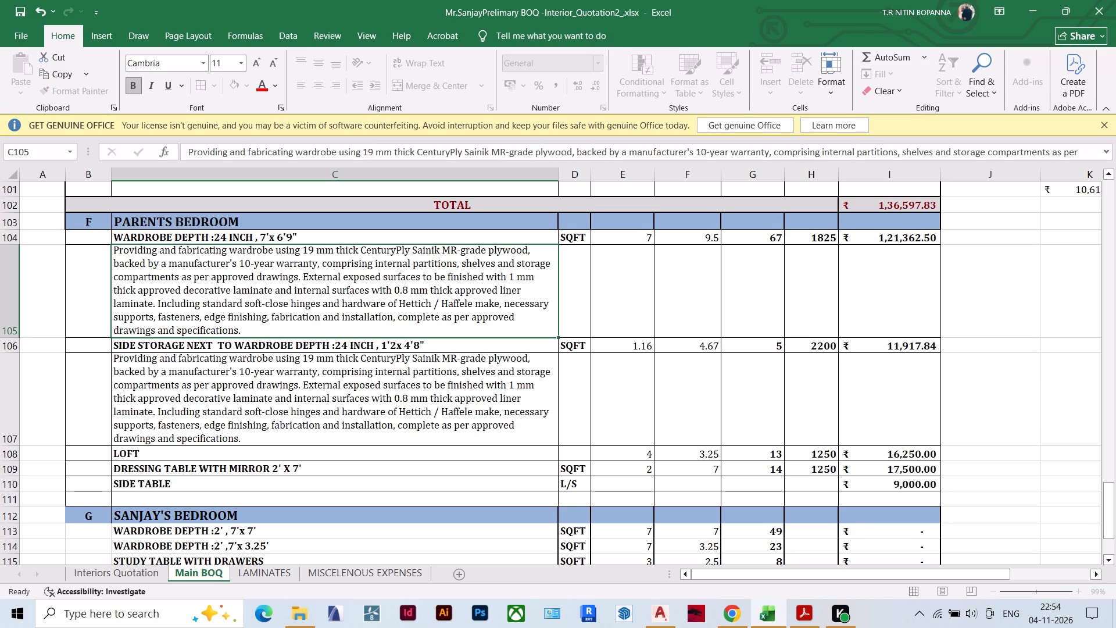
Insert a row below the Parents Bedroom LOFT and fill it with the overhead loft cabinet description copied from the 11'4"x 3'3'' loft item.
left_click(10, 466)
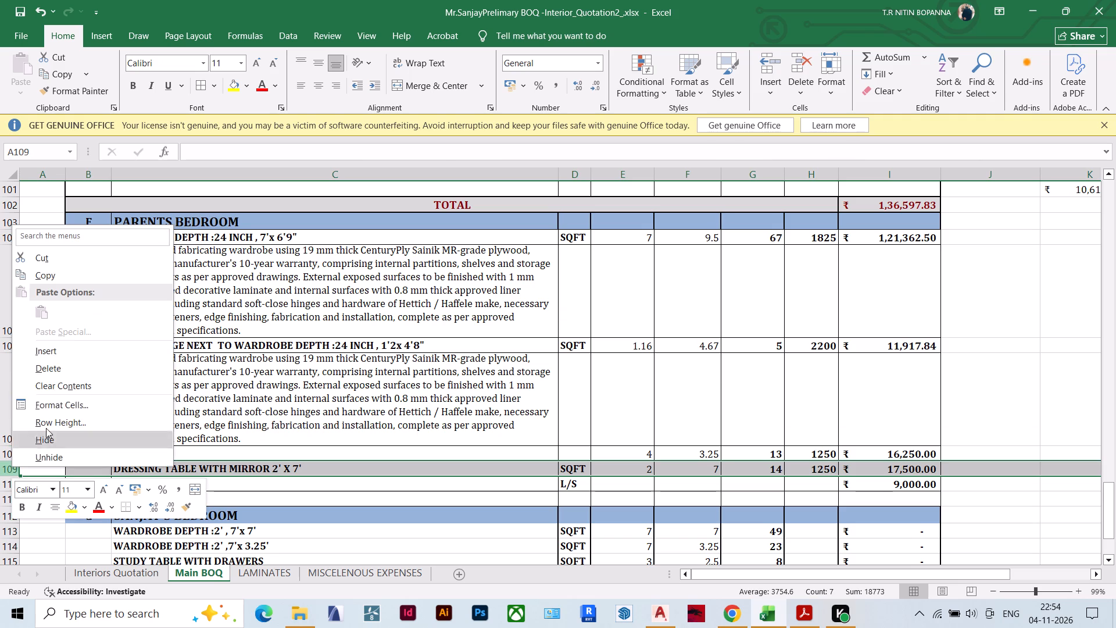
left_click(76, 349)
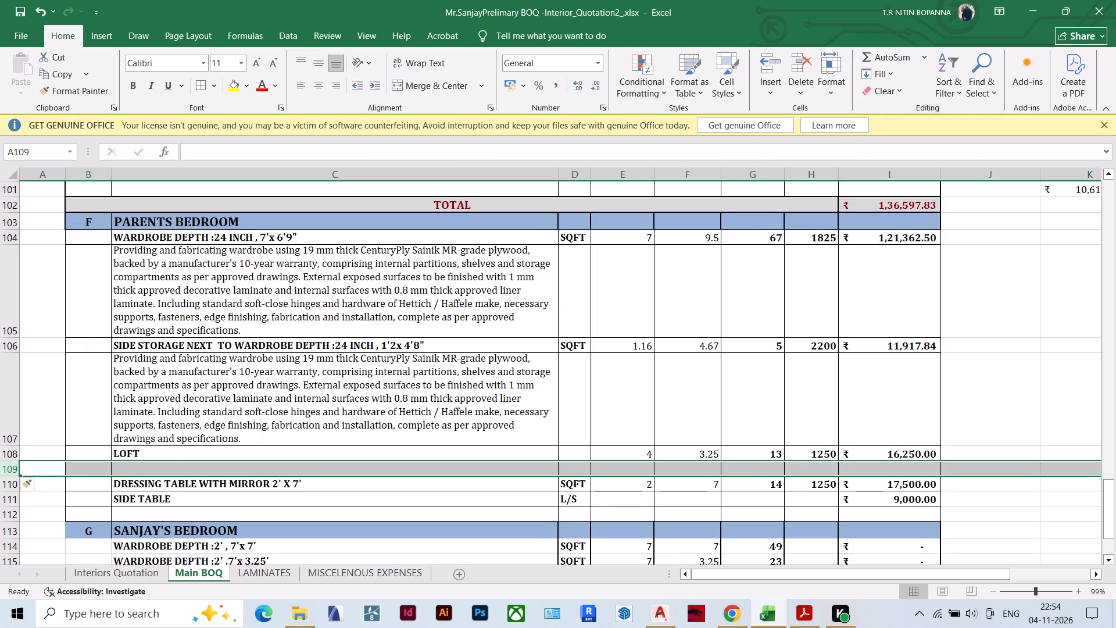
left_click(220, 470)
scroll(246, 435, "up", 3)
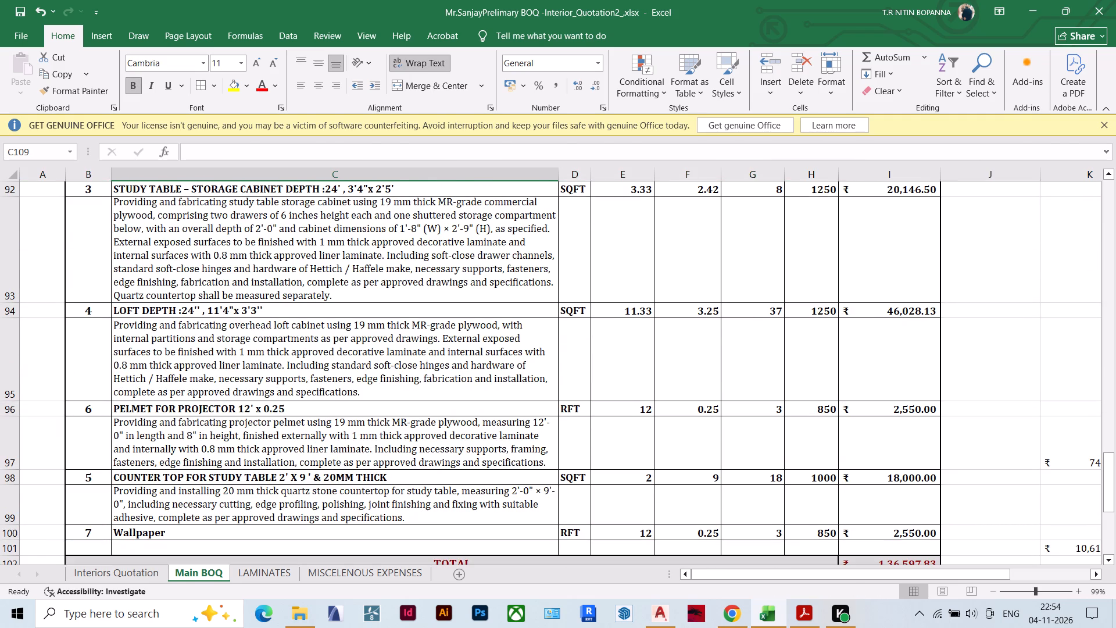
left_click(198, 369)
key("ctrl+c")
scroll(199, 369, "down", 1)
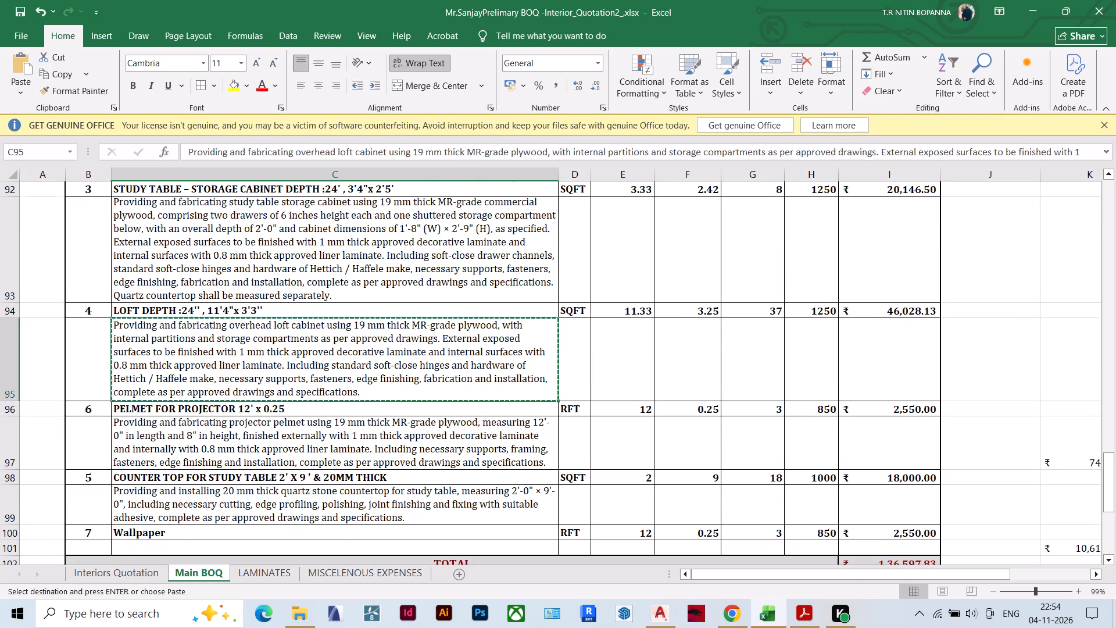
scroll(200, 369, "down", 2)
left_click(158, 470)
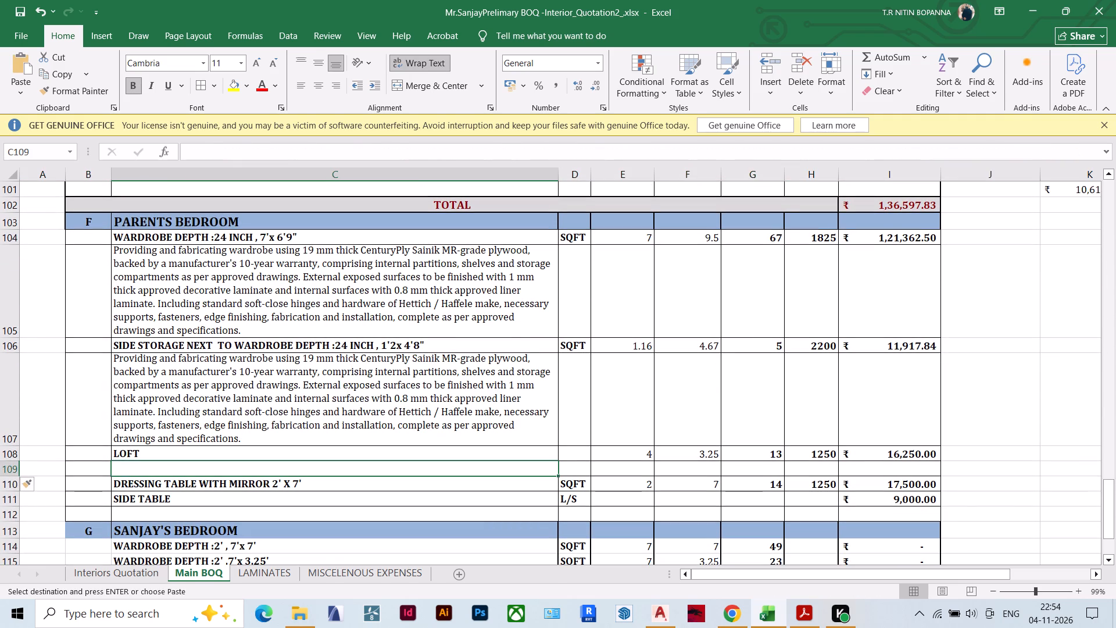
key("ctrl+v")
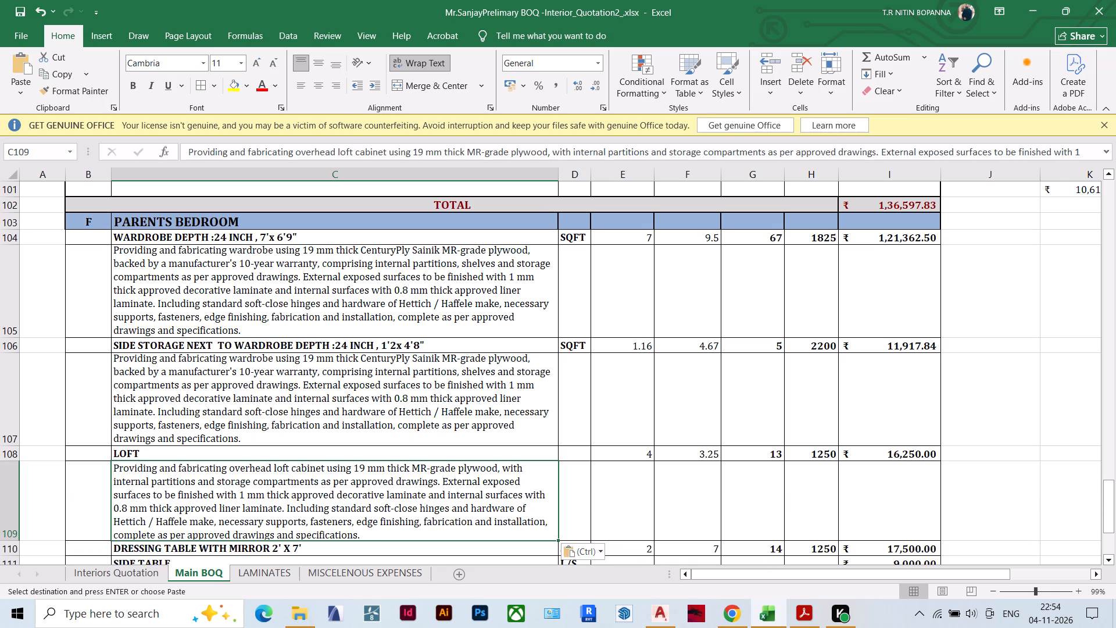
key("Escape")
Enter SQFT as the unit of the Parents Bedroom LOFT item.
left_click(297, 406)
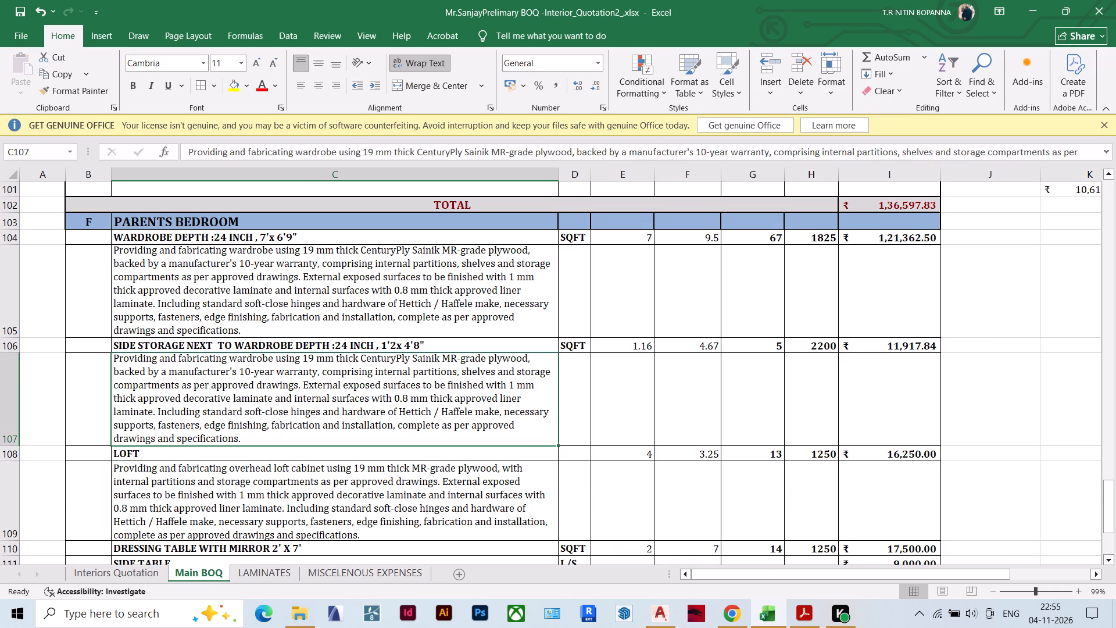
scroll(297, 406, "down", 1)
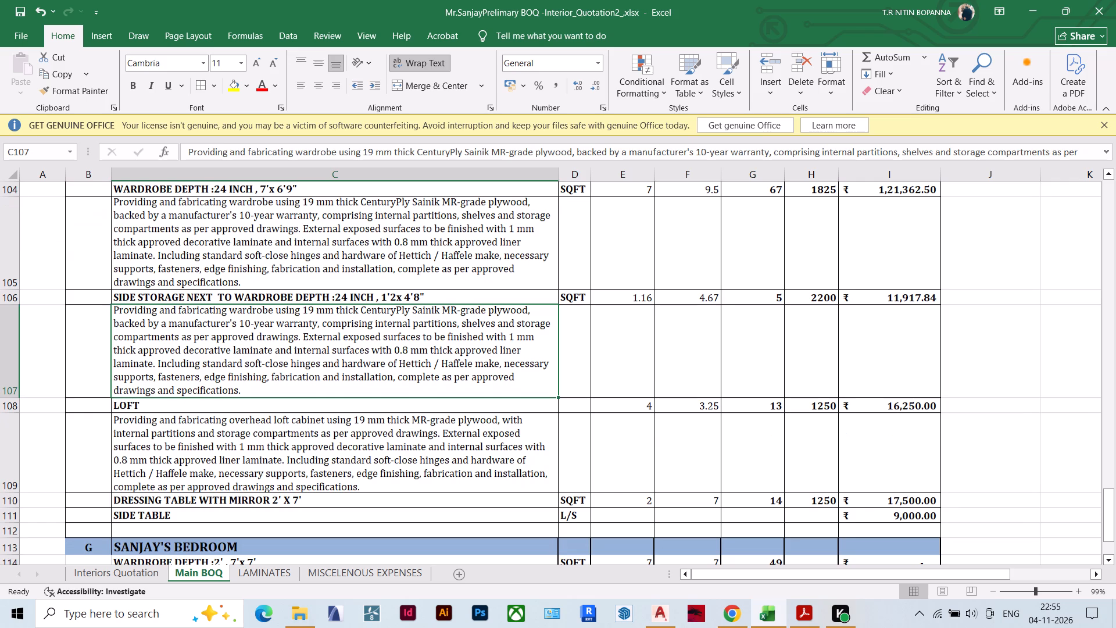
left_click(567, 406)
type("SQFT")
left_click(629, 454)
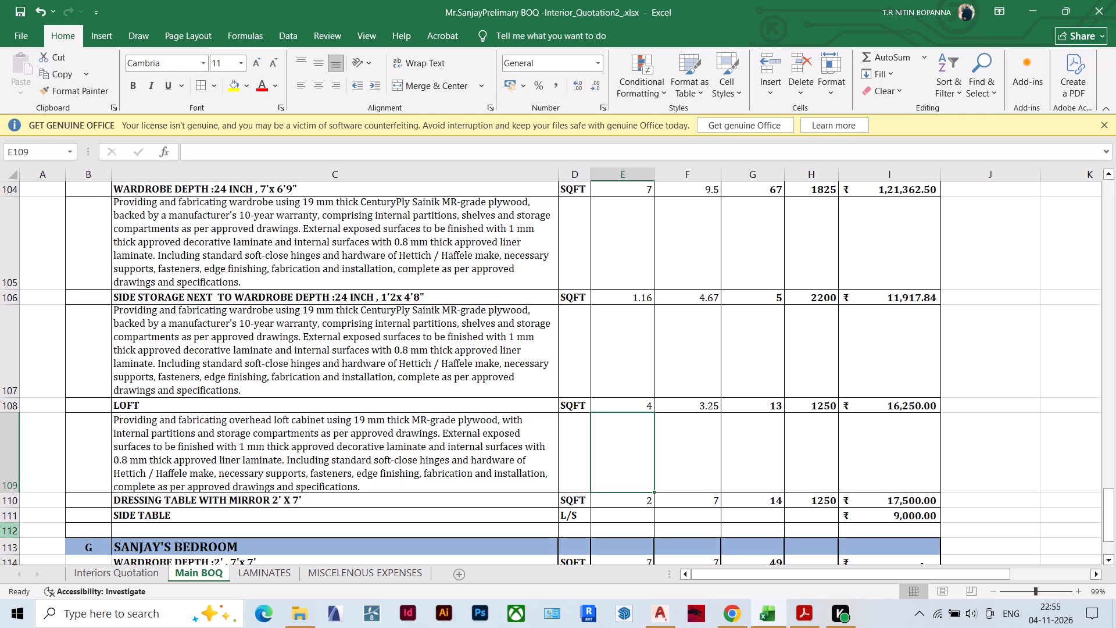
Insert a blank row between the Parents Bedroom dressing table with mirror and side table items.
left_click(12, 518)
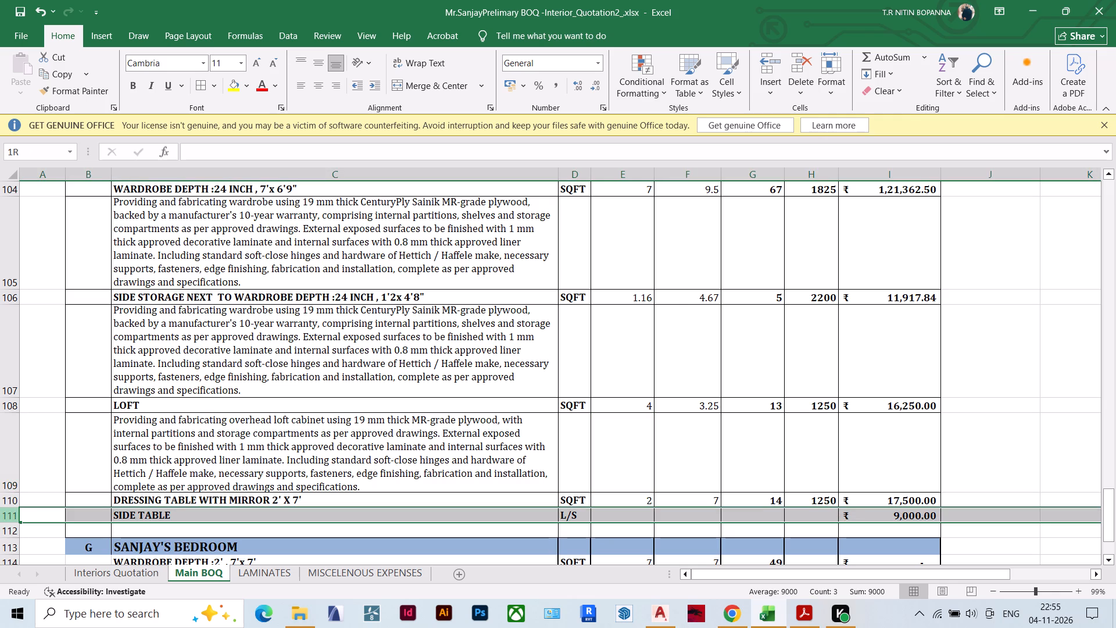
left_click(17, 529)
right_click(16, 530)
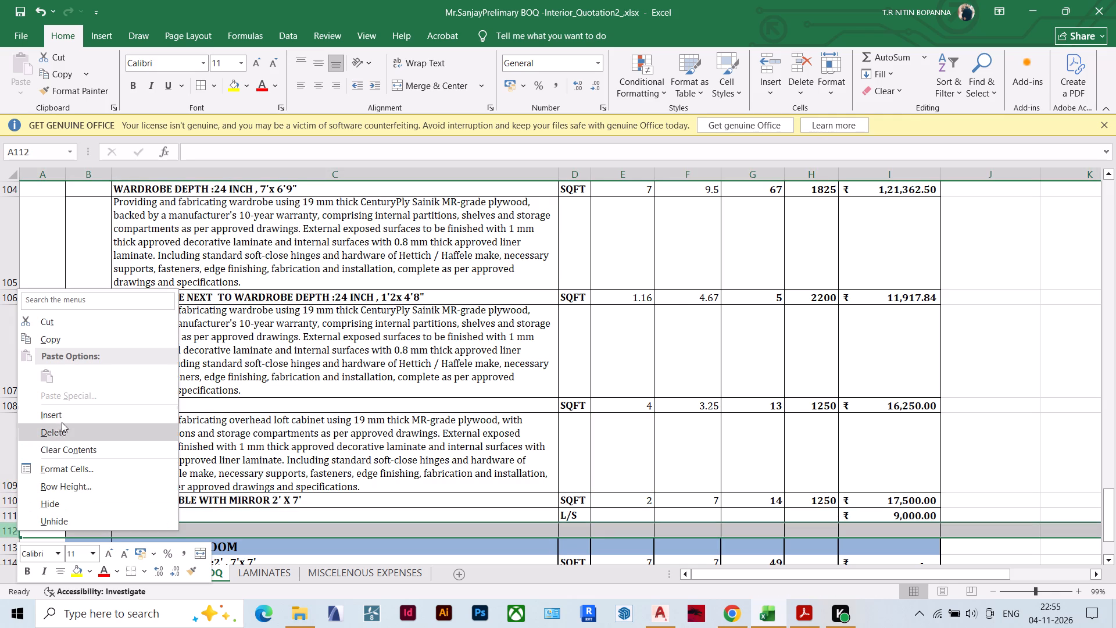
left_click(309, 510)
left_click(9, 513)
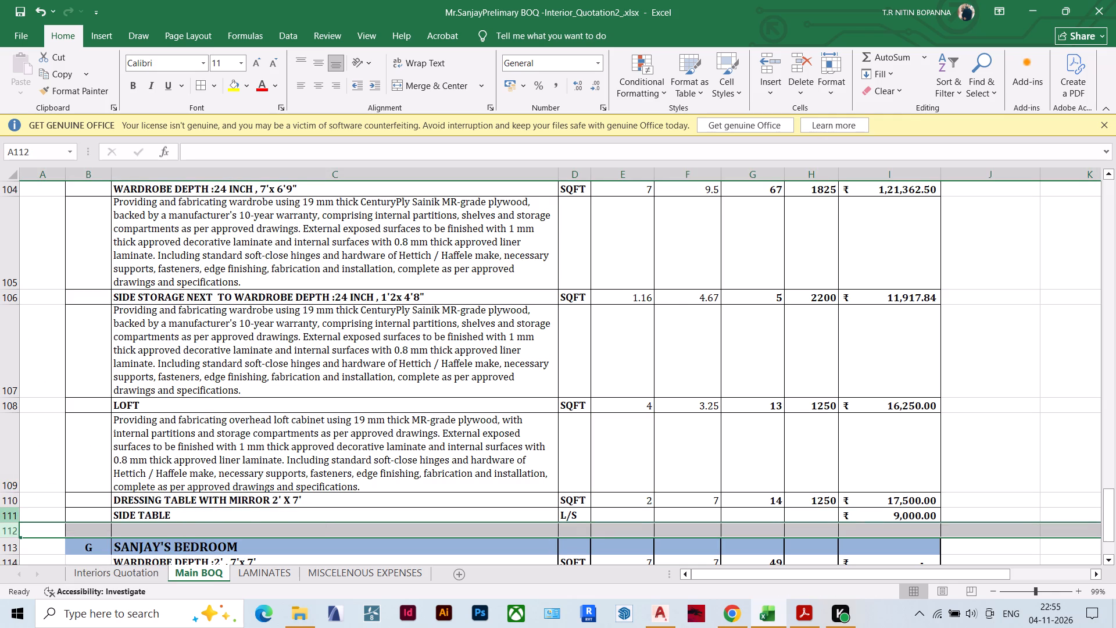
right_click(9, 514)
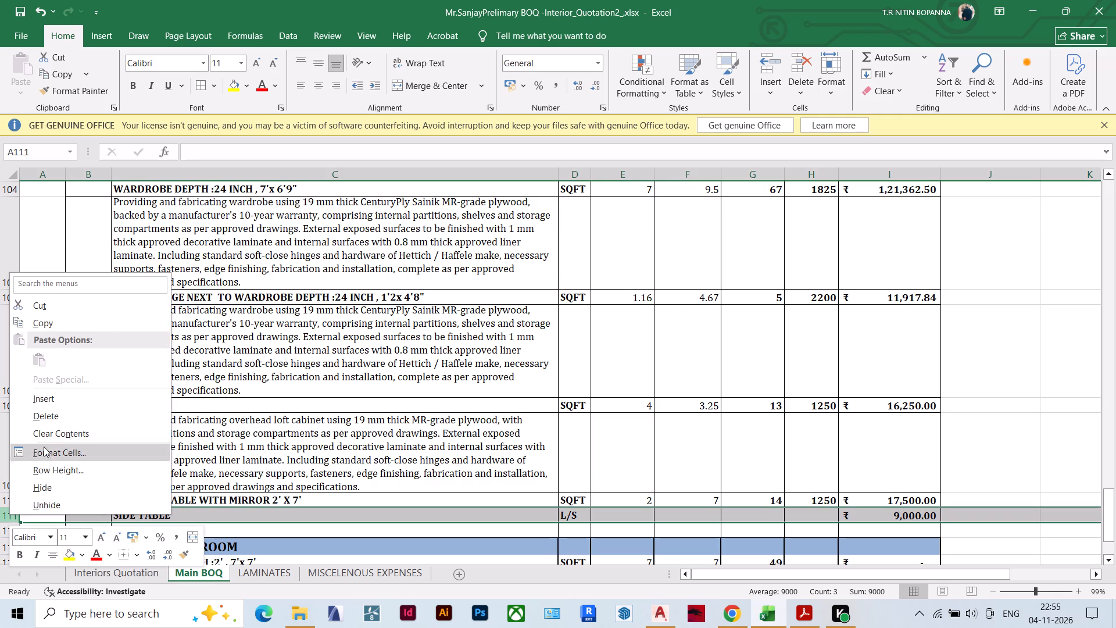
left_click(62, 402)
scroll(176, 456, "down", 1)
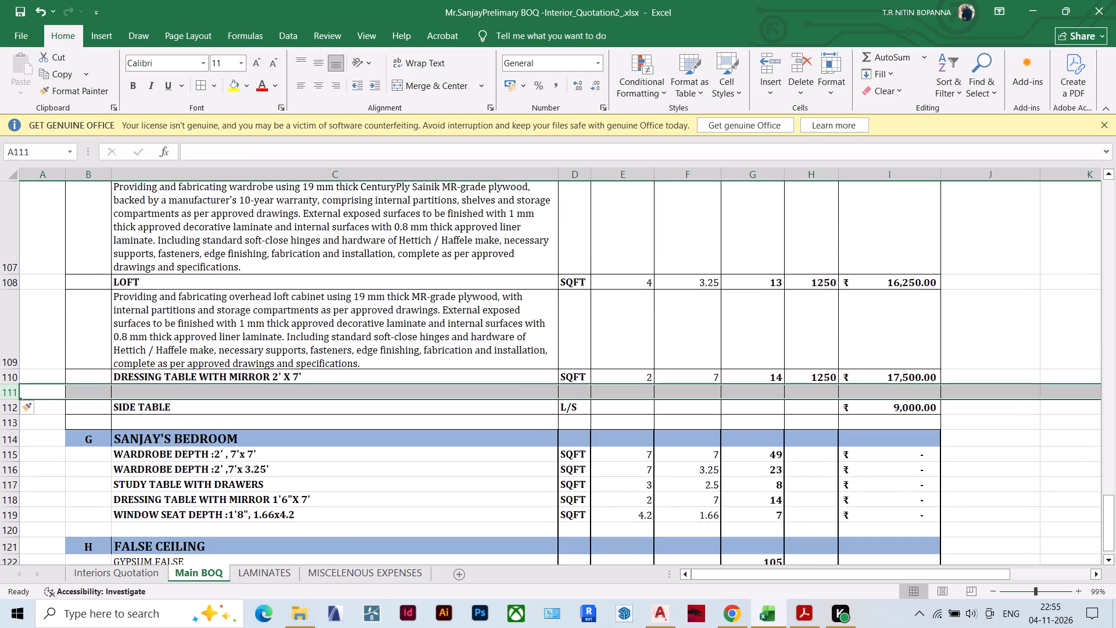
Switch to the Acrobat drawing set to check the side table on the Parents Room wardrobe sheet.
left_click(198, 412)
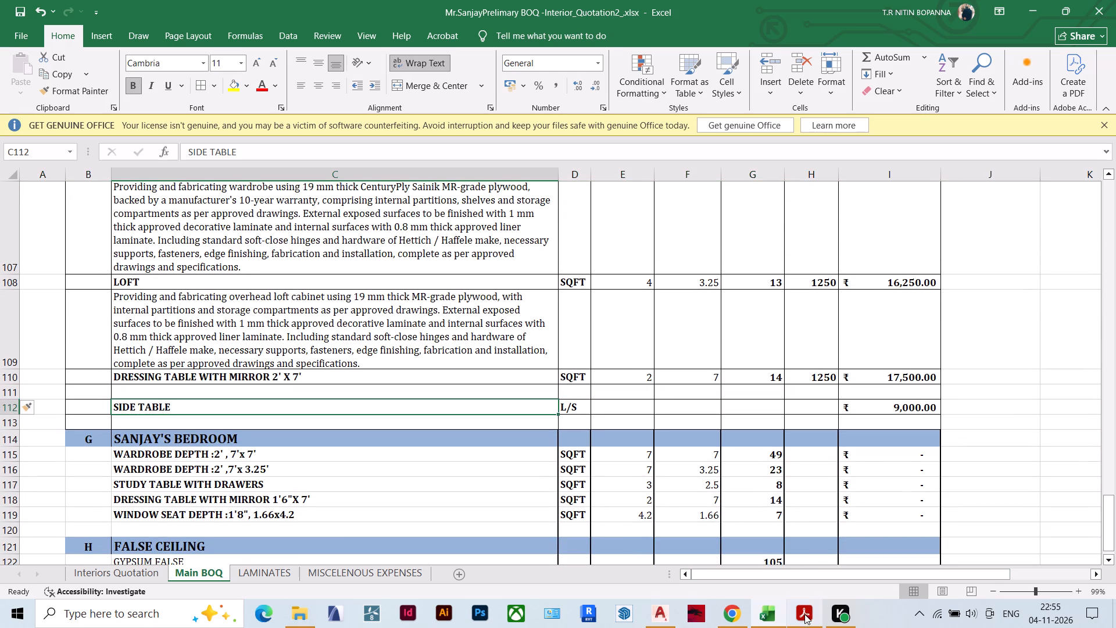
left_click(804, 616)
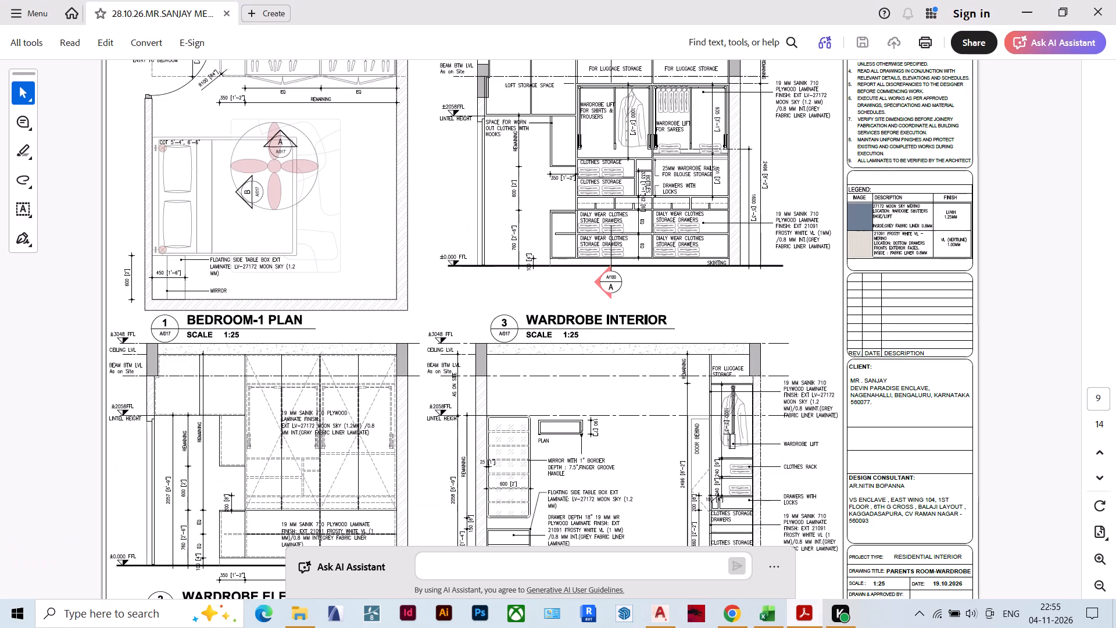
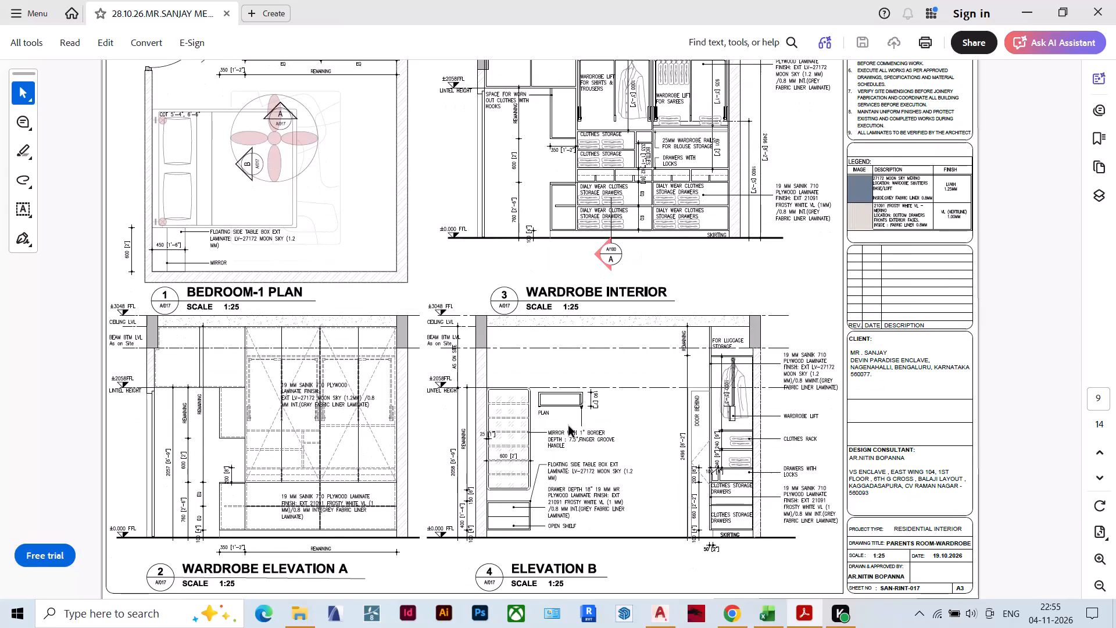
Switch from the PDF sheet to the AutoCAD floor plan drawing and find the mirror and side table elevation in Section AA.
scroll(568, 426, "down", 1)
scroll(568, 426, "up", 1)
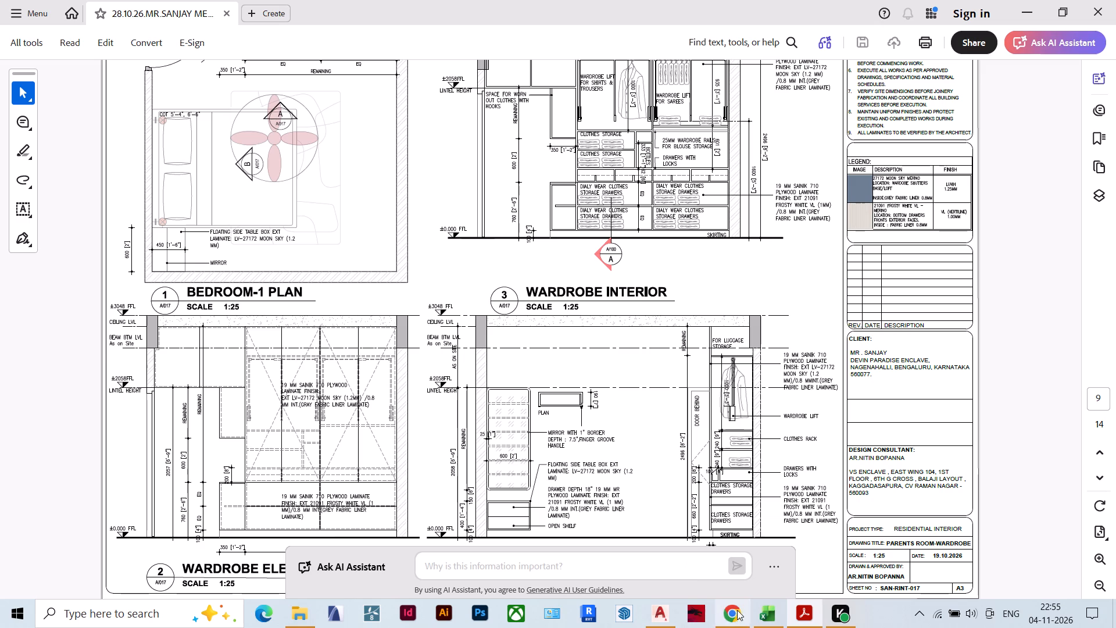
left_click(653, 611)
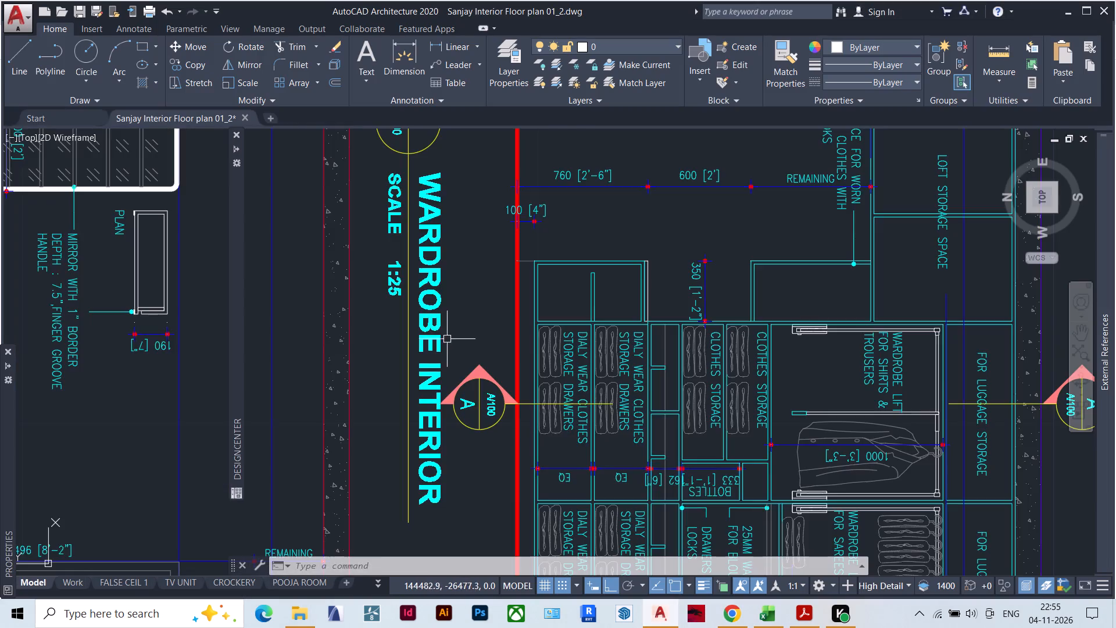
scroll(445, 338, "down", 4)
scroll(353, 311, "up", 3)
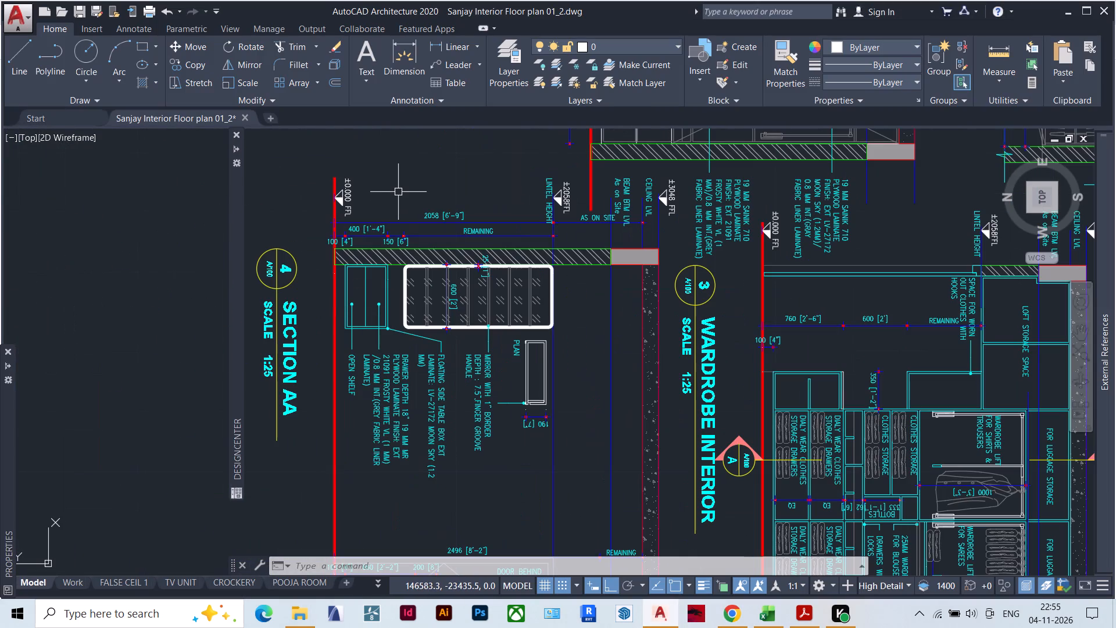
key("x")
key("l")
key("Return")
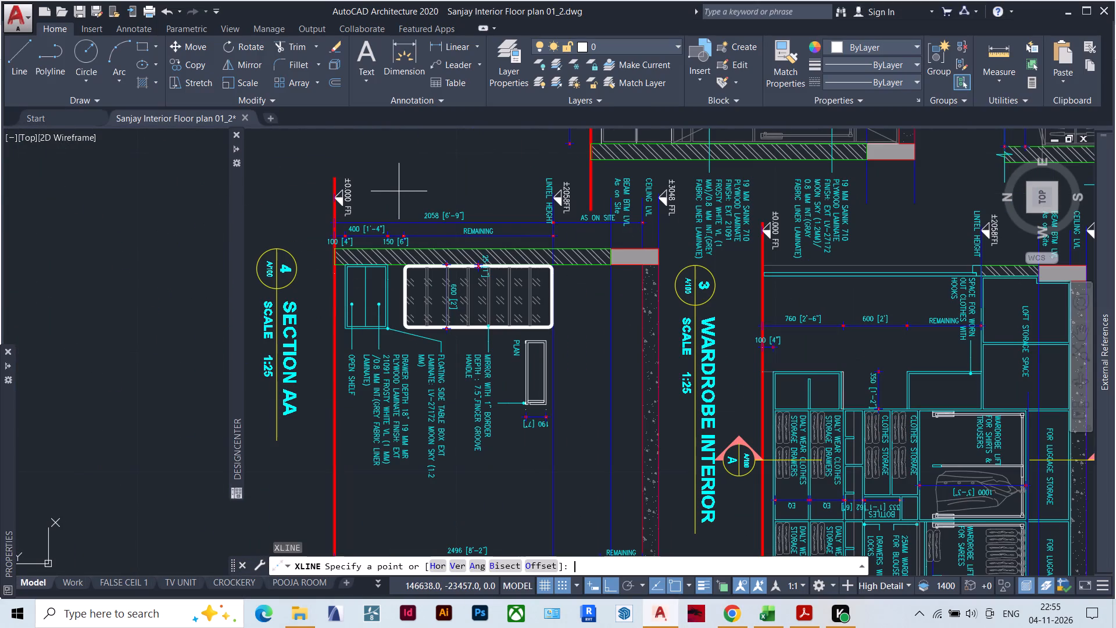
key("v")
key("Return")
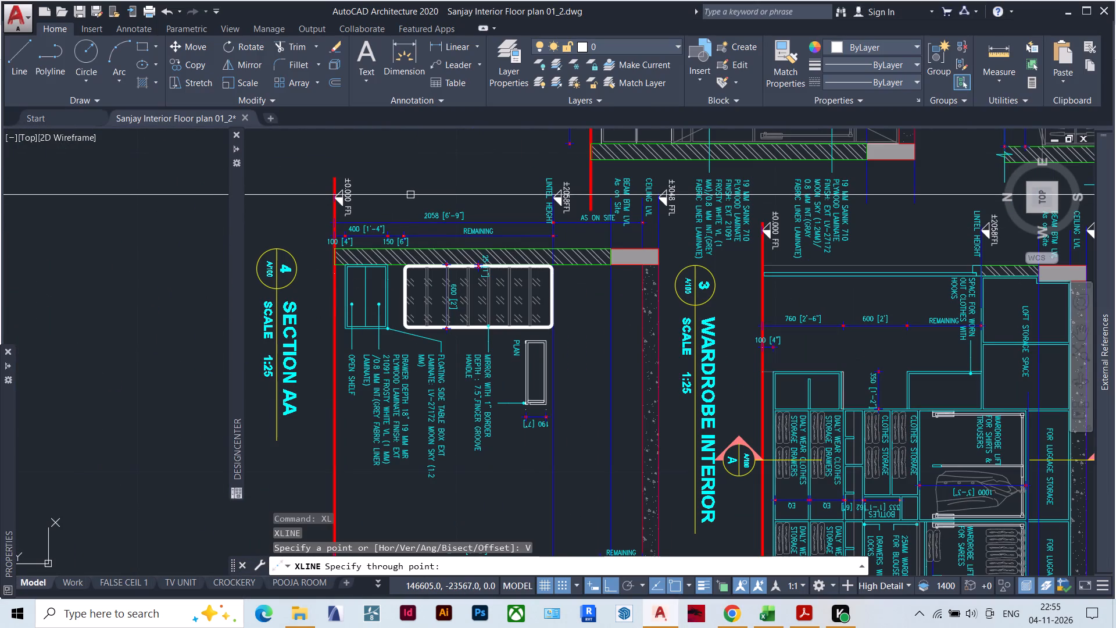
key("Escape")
Draw a horizontal construction line (XLINE) through the wall corner at the ±0.000 FFL floor line in Section AA.
type("XL")
key("Return")
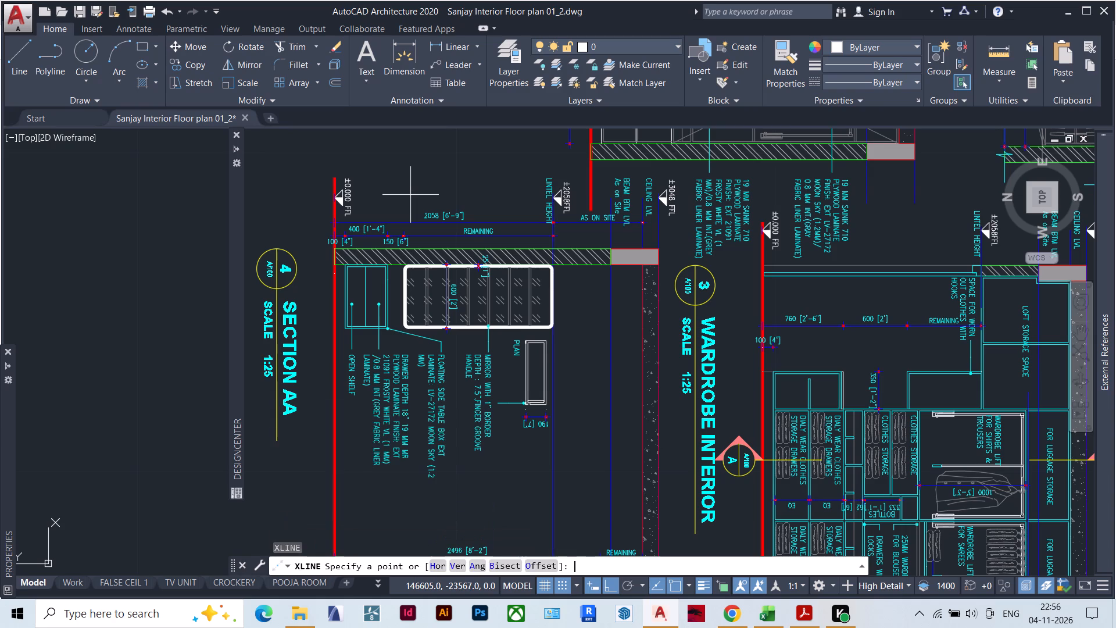
key("g")
key("BackSpace")
key("h")
key("Return")
scroll(345, 237, "up", 1)
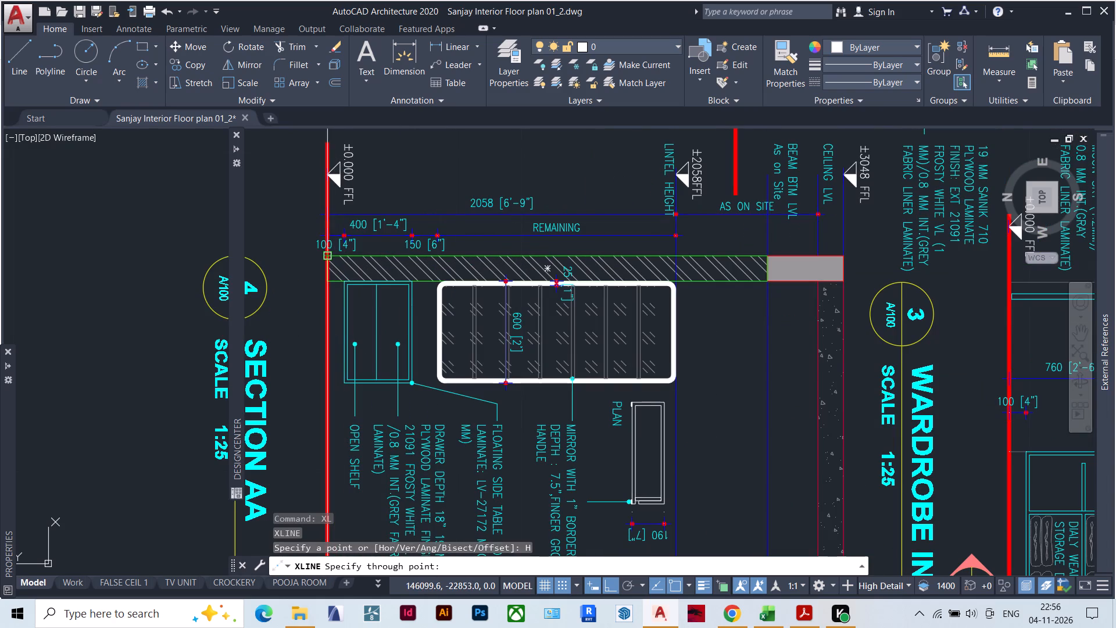
left_click(326, 258)
key("Escape")
Offset the floor-level construction line by 500 towards the ceiling.
left_click(327, 135)
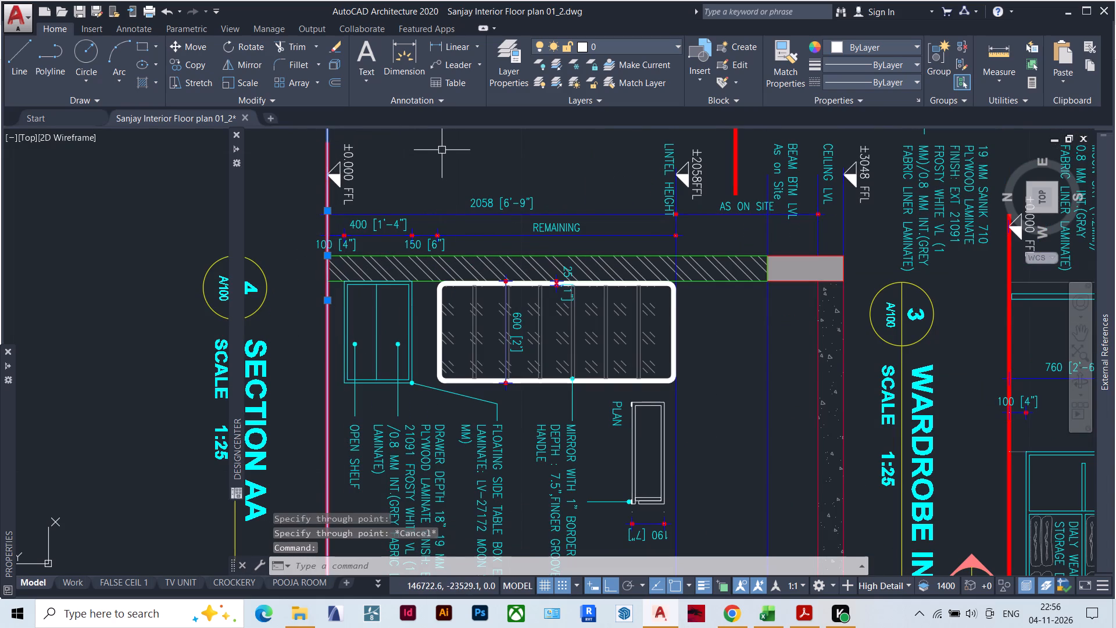
key("o")
key("Return")
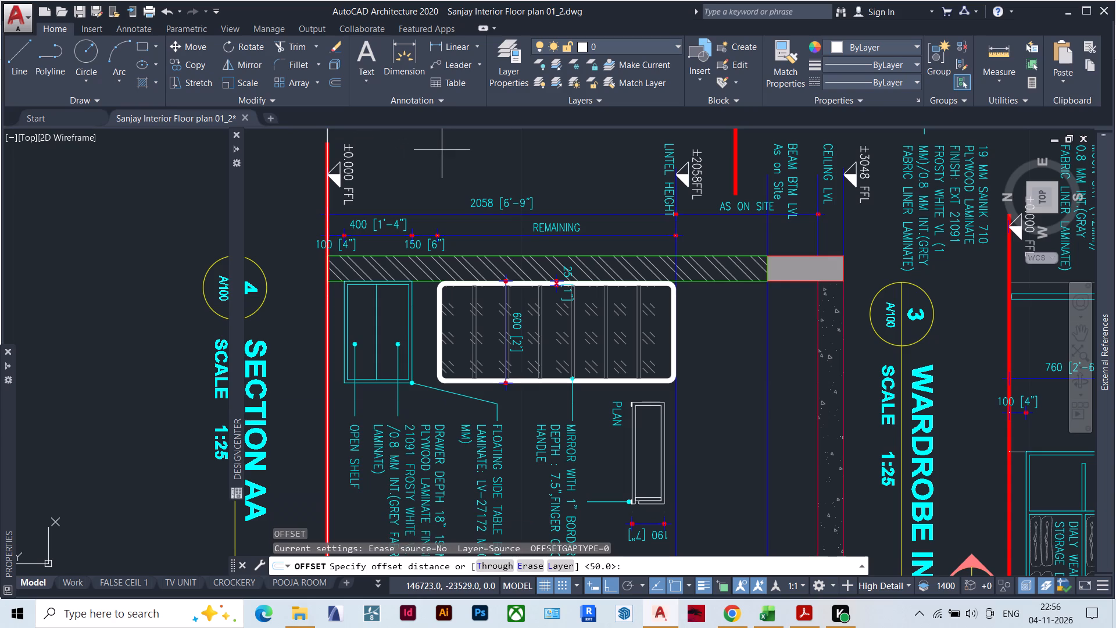
type("500")
key("Return")
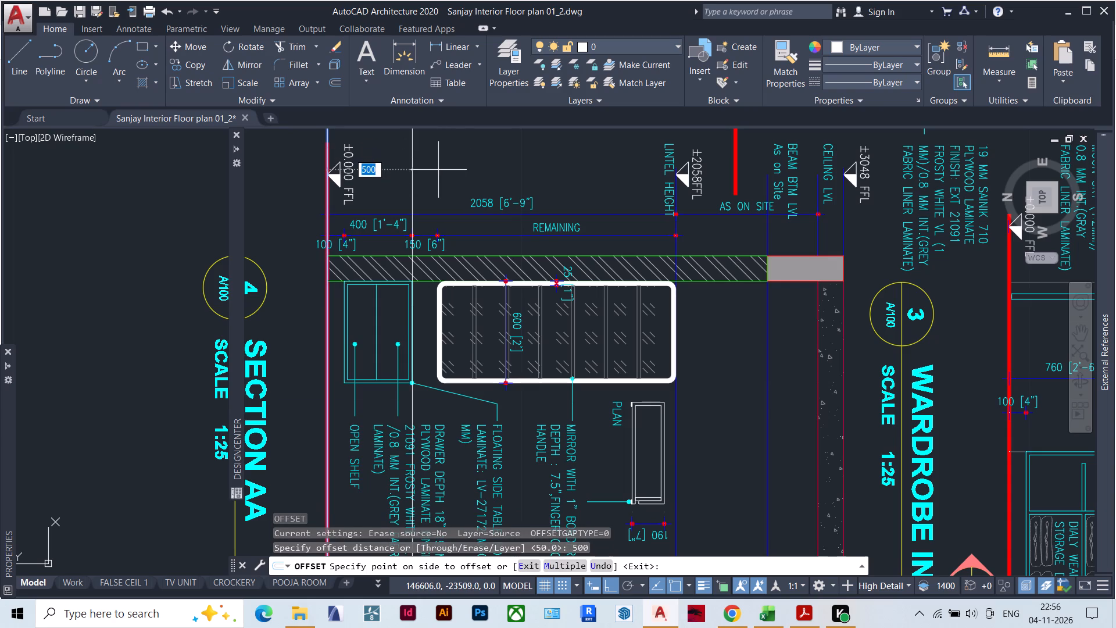
left_click(438, 170)
key("Escape")
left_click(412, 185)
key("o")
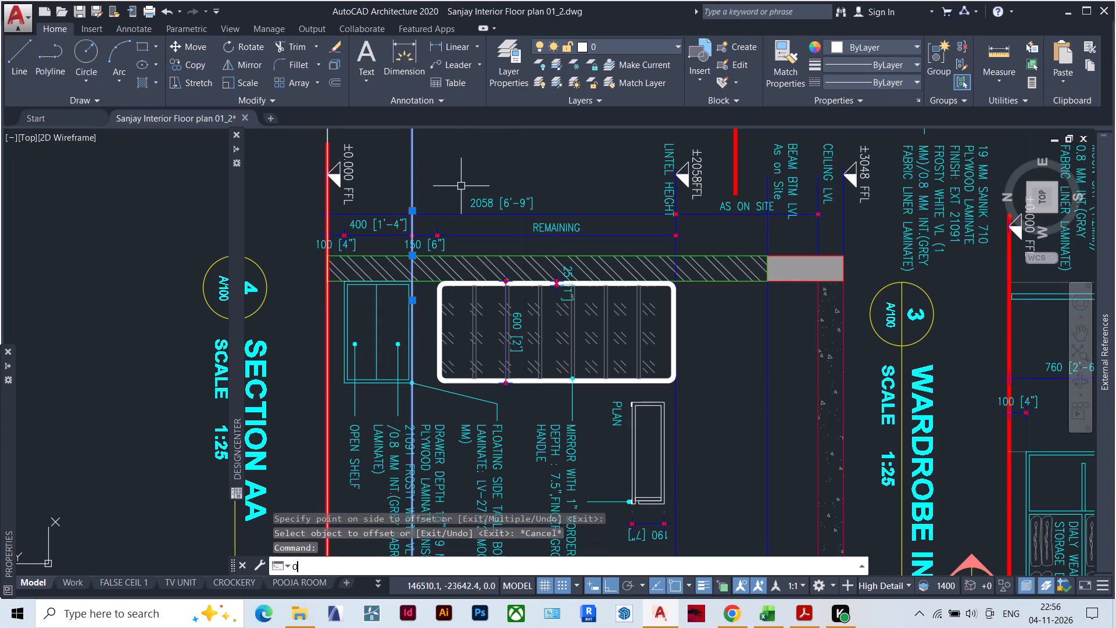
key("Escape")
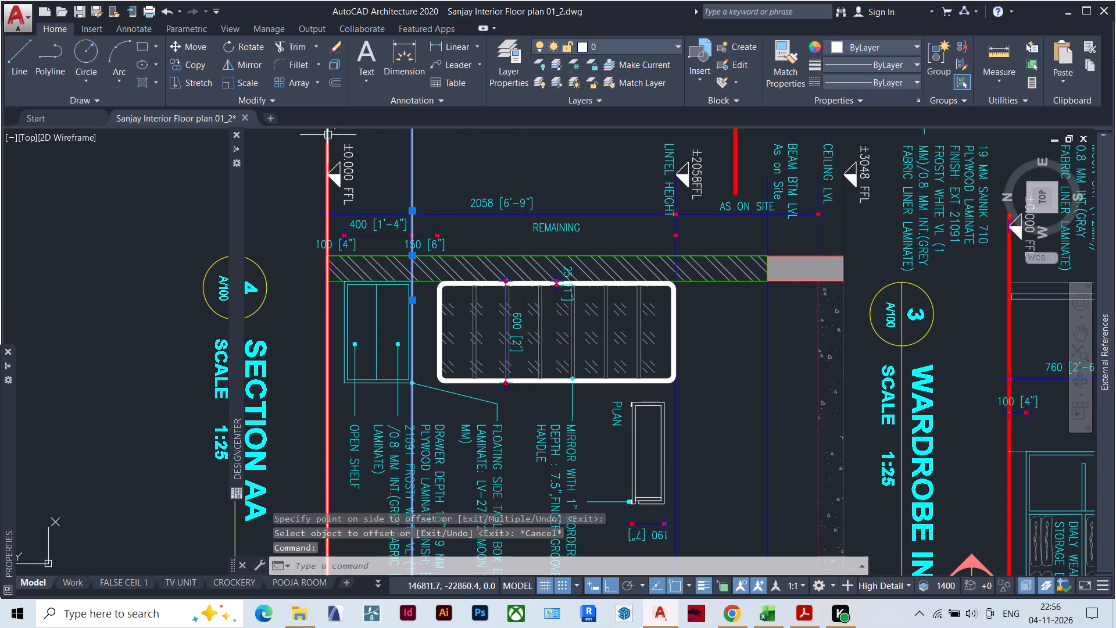
Offset the floor-level construction line by 900 towards the ceiling, across the mirror elevation.
left_click(328, 135)
key("o")
key("Return")
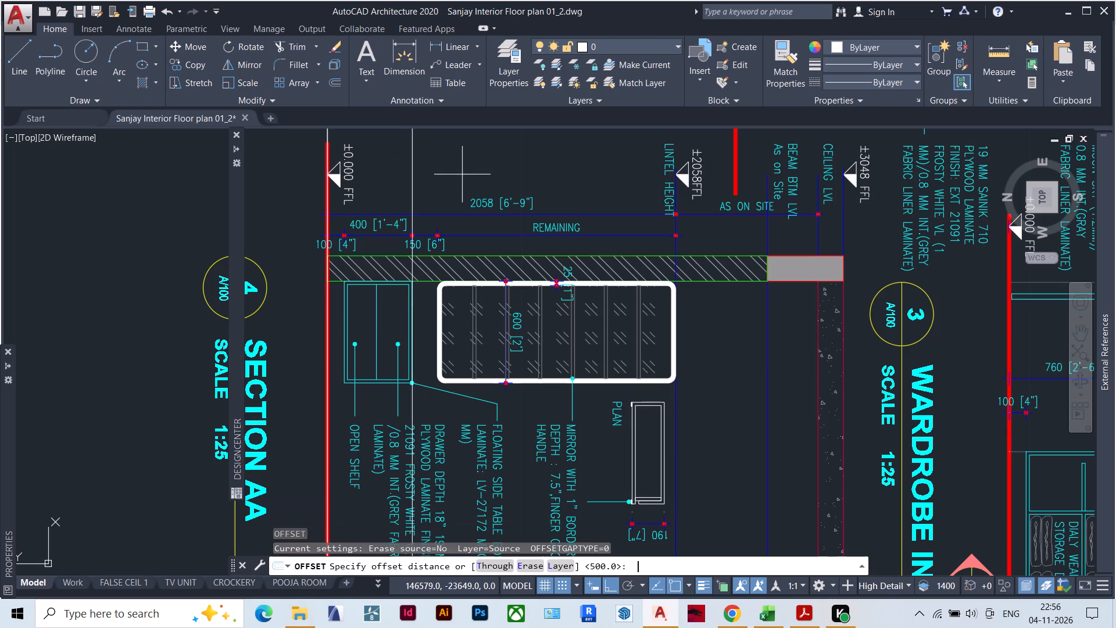
type("900")
key("Return")
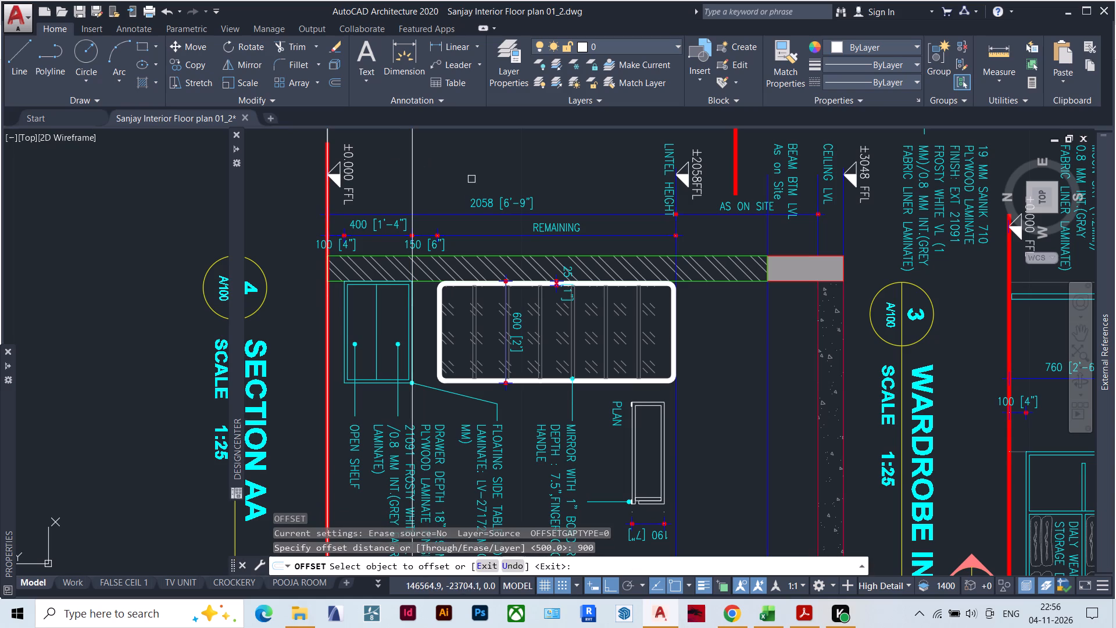
left_click(324, 136)
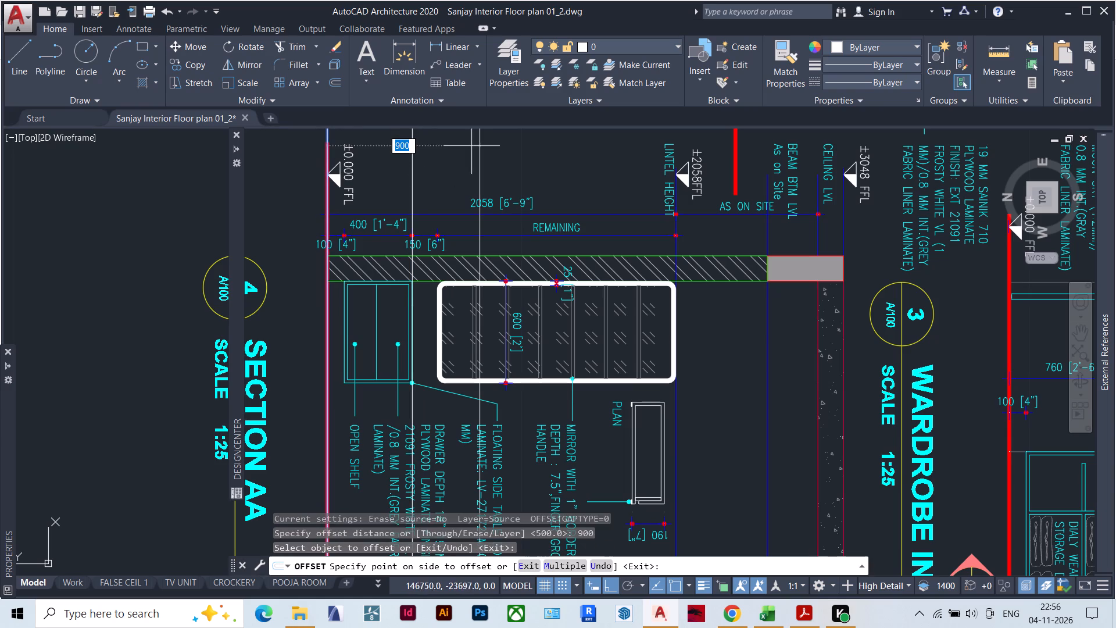
left_click(437, 166)
key("Escape")
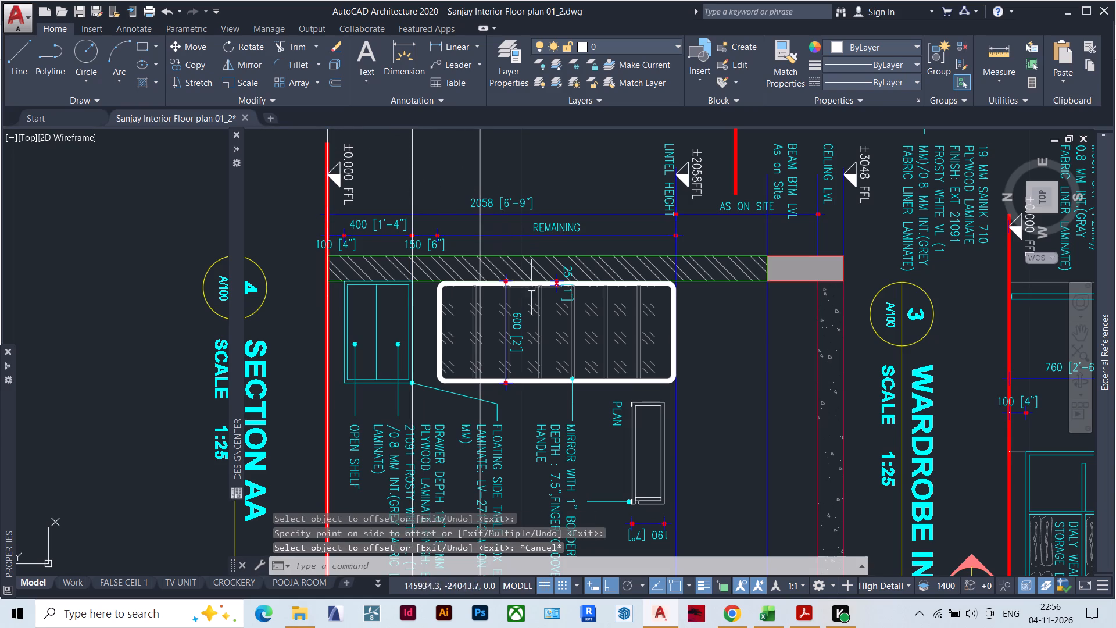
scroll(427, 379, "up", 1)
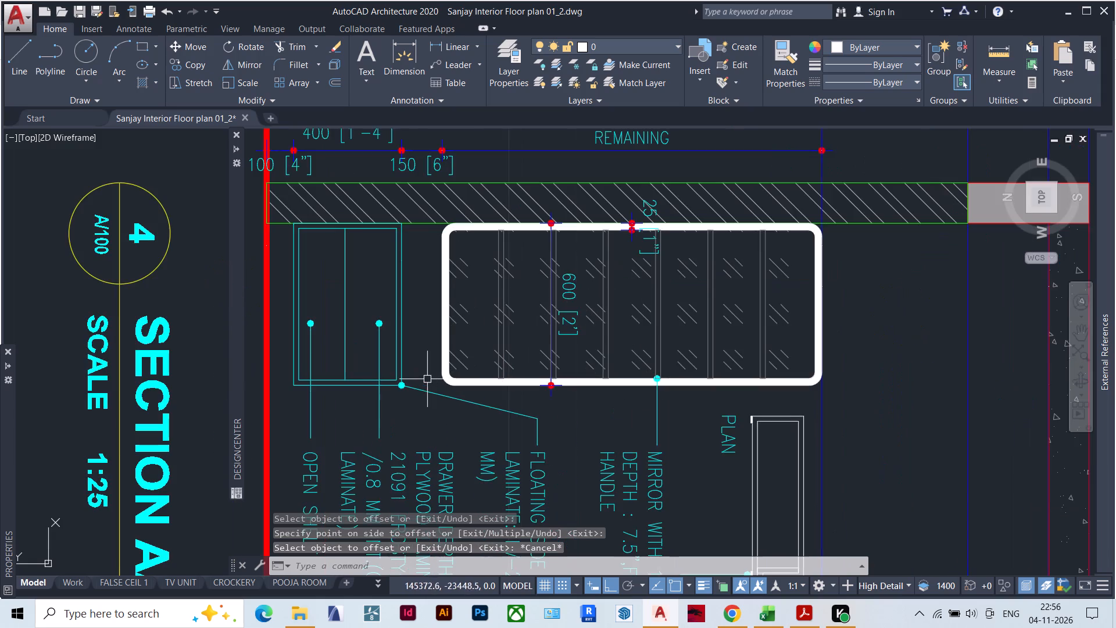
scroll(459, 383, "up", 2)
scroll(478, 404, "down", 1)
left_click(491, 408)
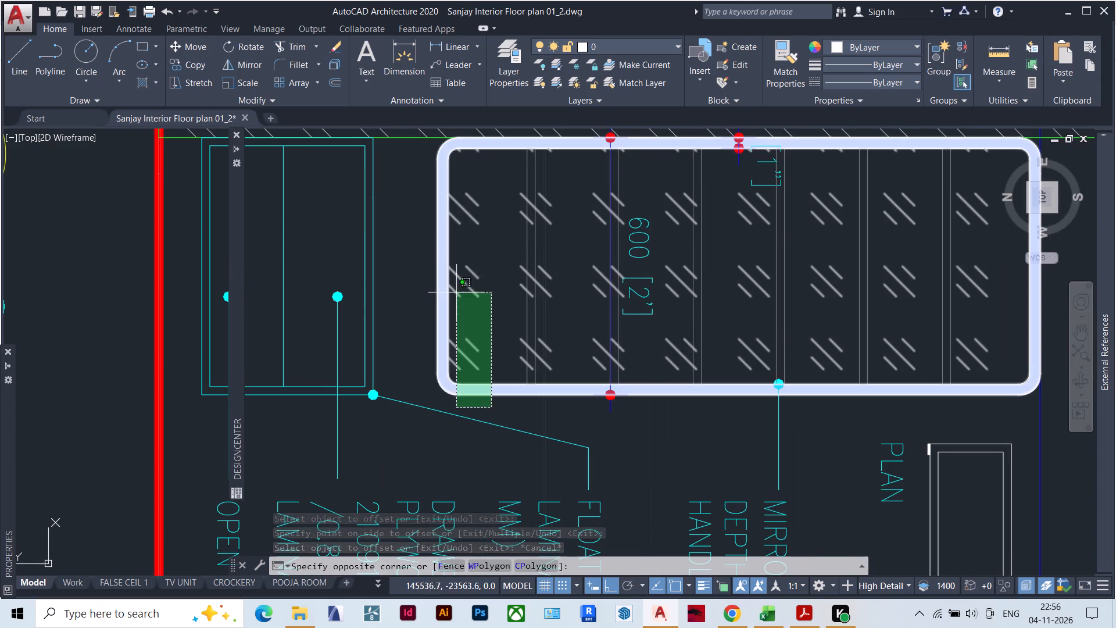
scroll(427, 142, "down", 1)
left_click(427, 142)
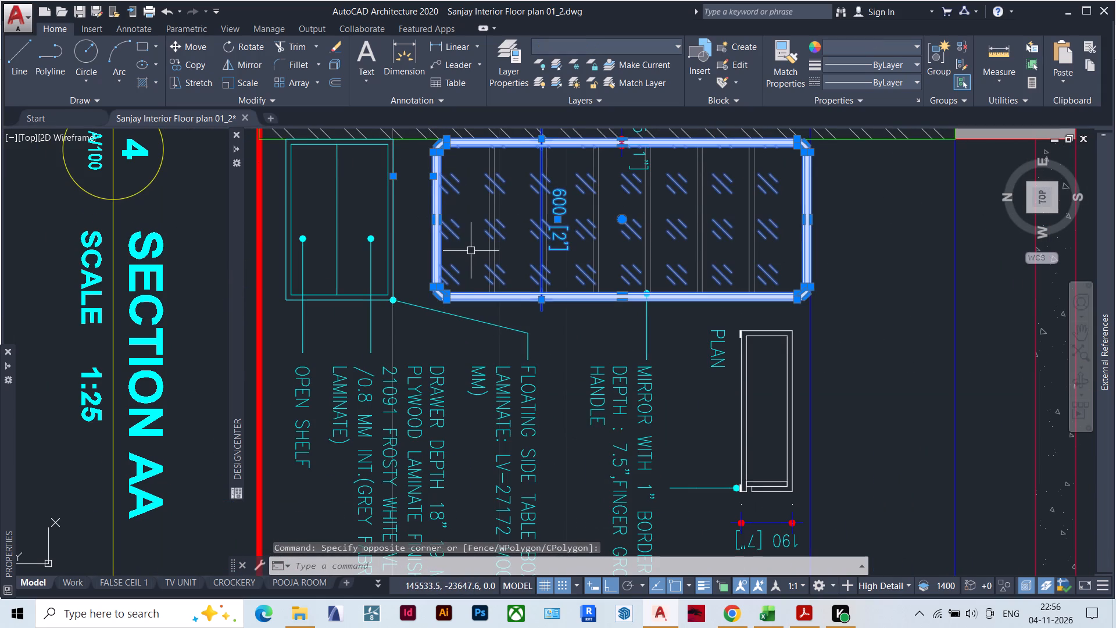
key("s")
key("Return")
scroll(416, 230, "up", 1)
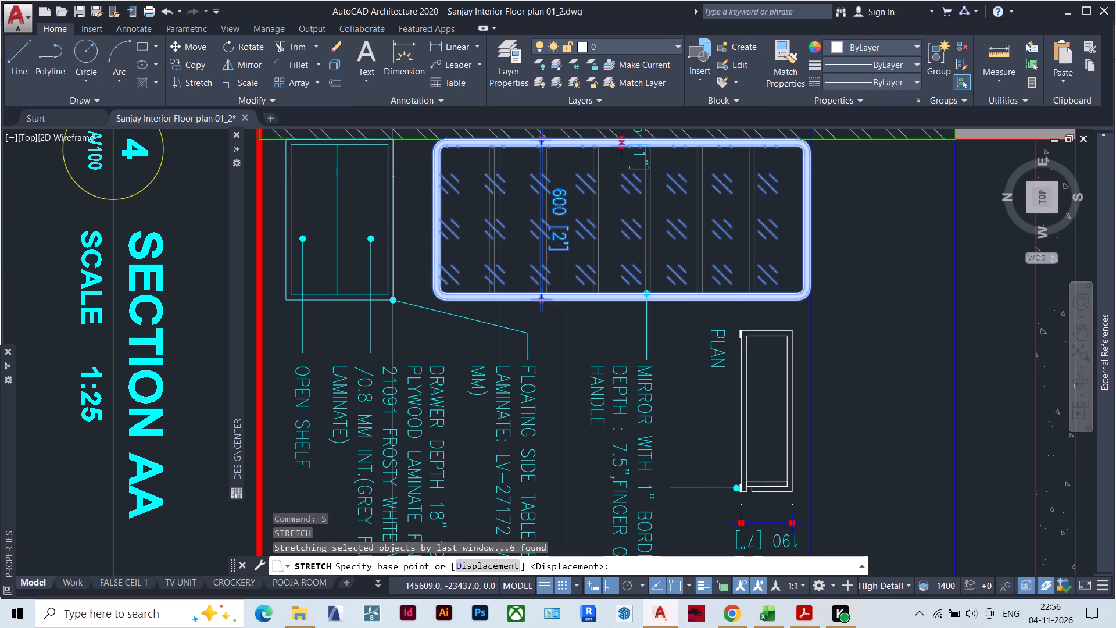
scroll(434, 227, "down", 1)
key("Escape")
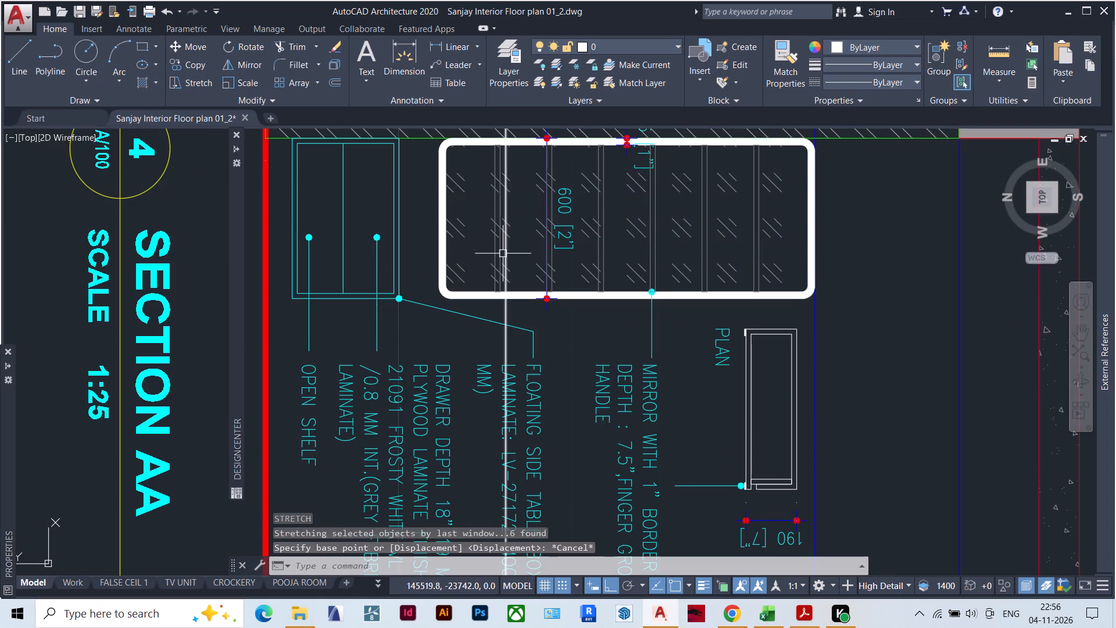
Delete the shelf line nearest the floor inside the mirror unit.
left_click(498, 246)
key("Delete")
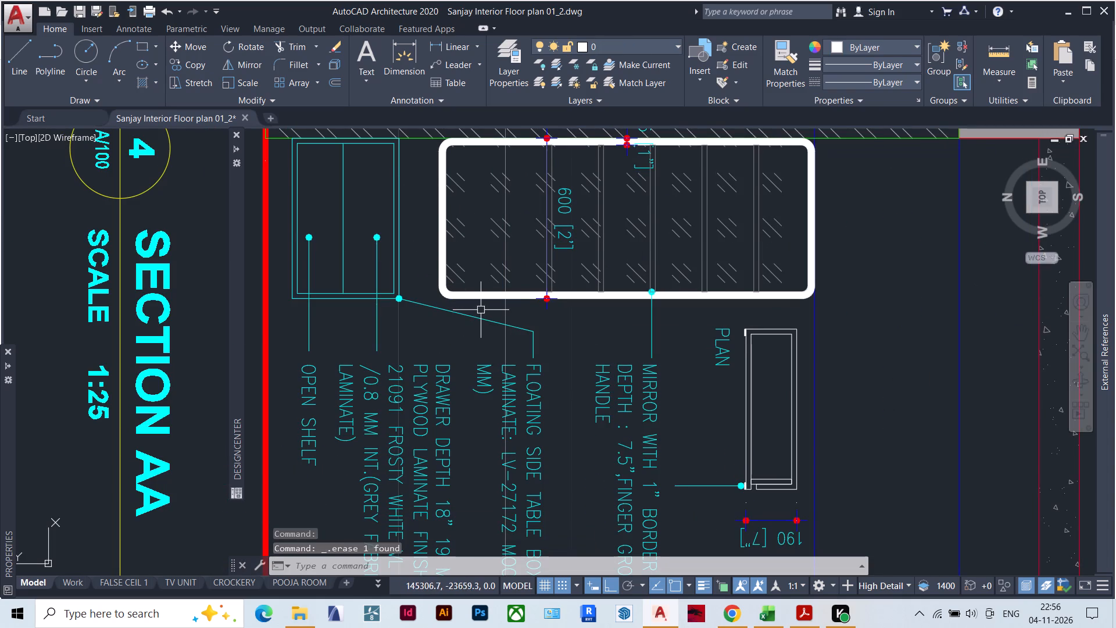
Stretch the floor-side edge of the mirror frame up to the 900 construction line, leaving the wall and 150 dimension out of the selection.
left_click_drag(465, 306, 455, 302)
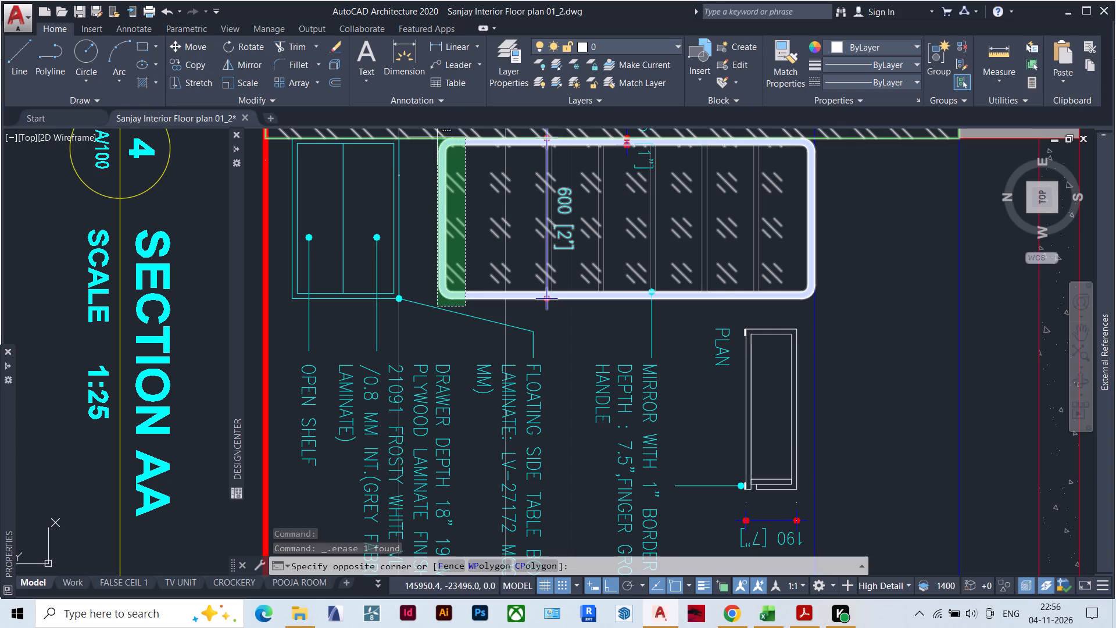
left_click(435, 132)
scroll(449, 229, "down", 2)
scroll(430, 191, "up", 1)
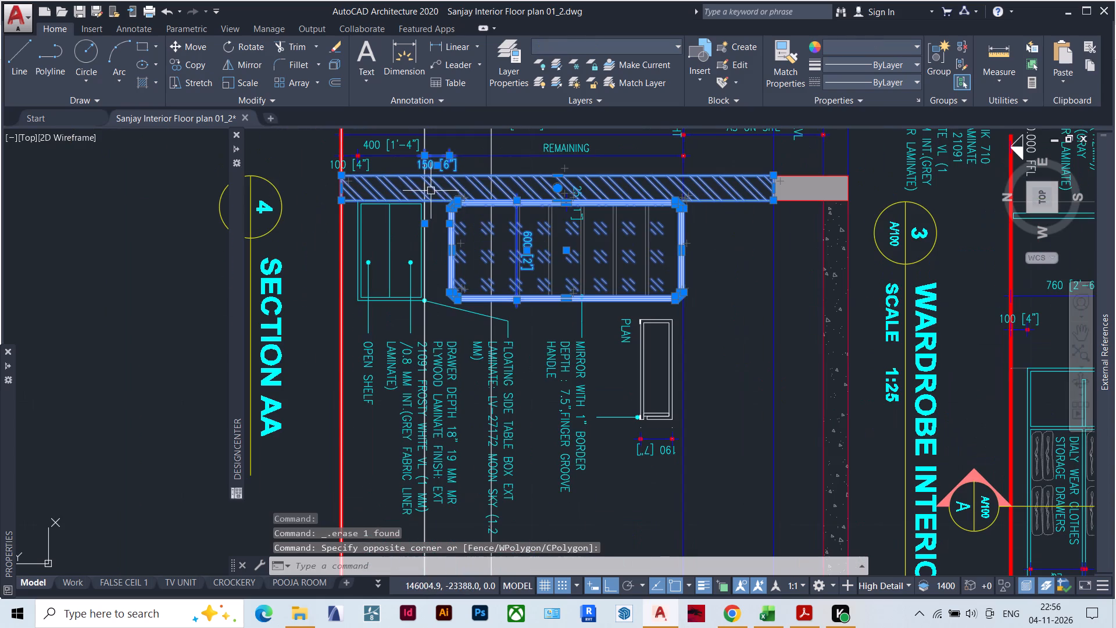
left_click(443, 212, "shift")
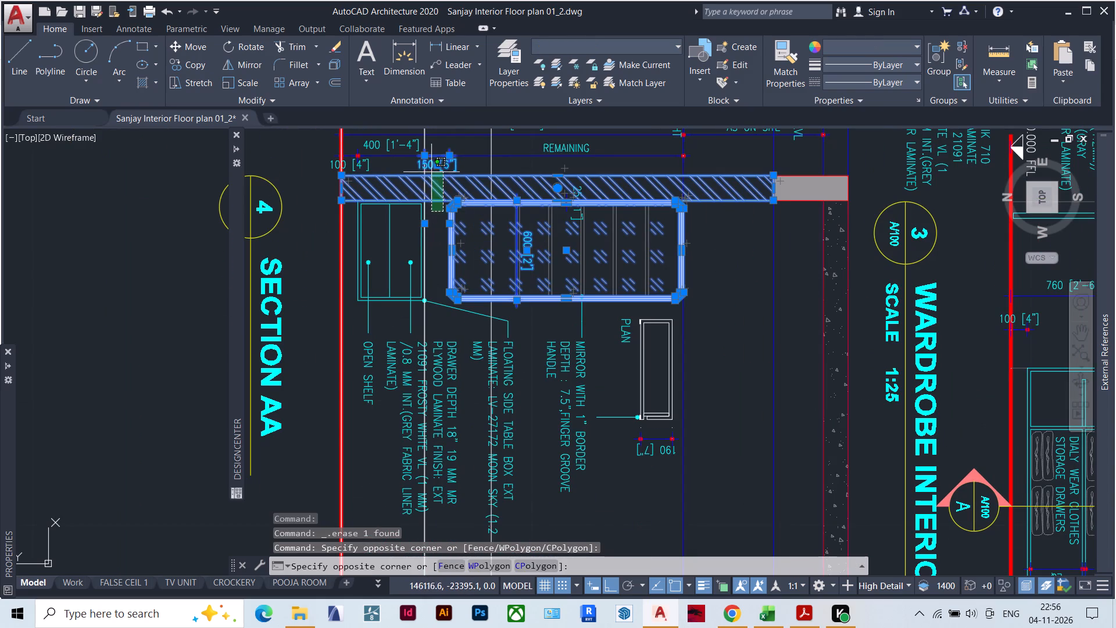
left_click(431, 171, "shift")
left_click(449, 167, "shift")
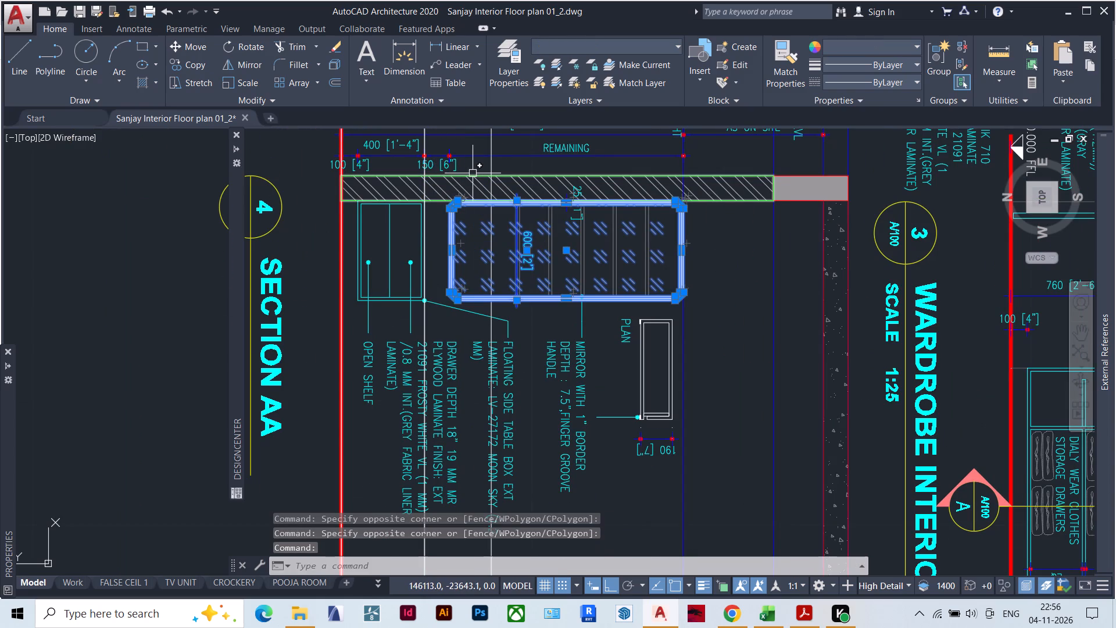
key("d")
key("BackSpace")
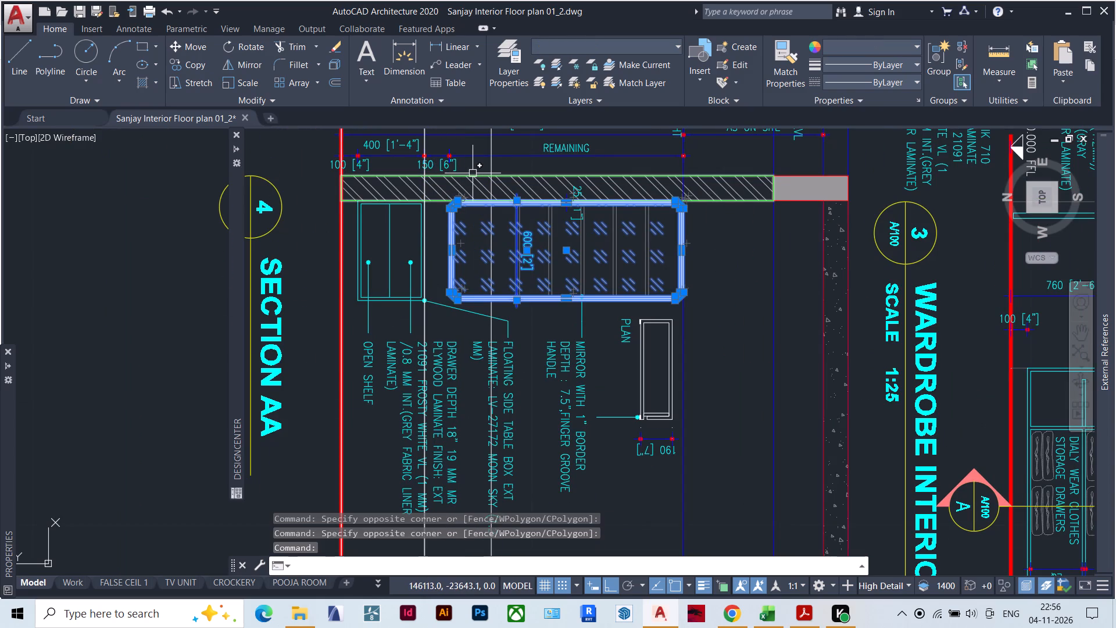
key("s")
key("Return")
scroll(442, 250, "up", 1)
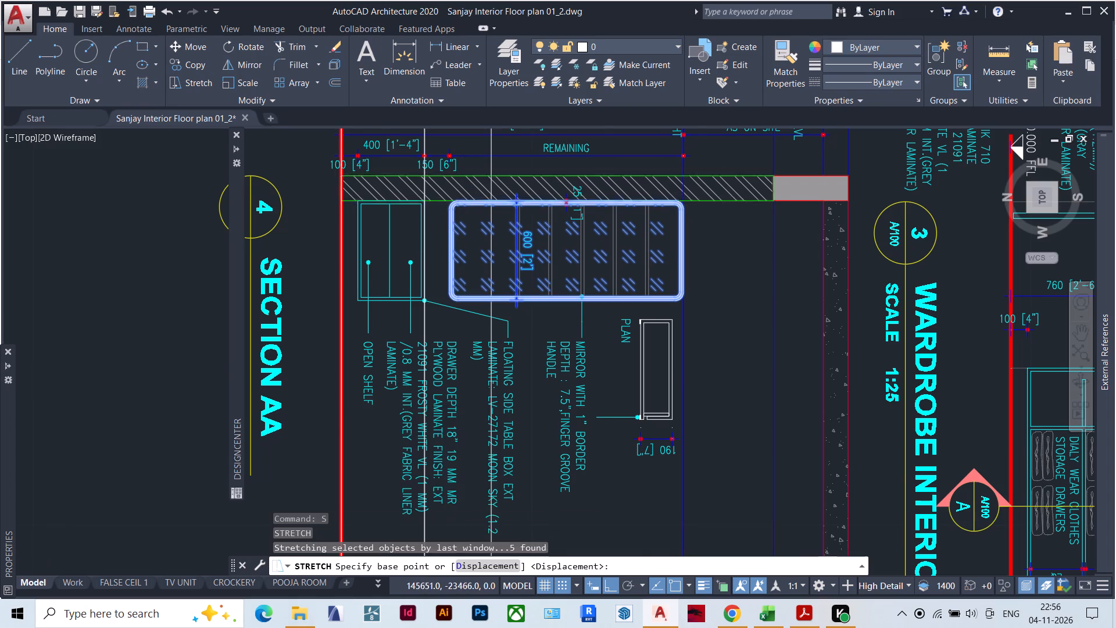
left_click(453, 248)
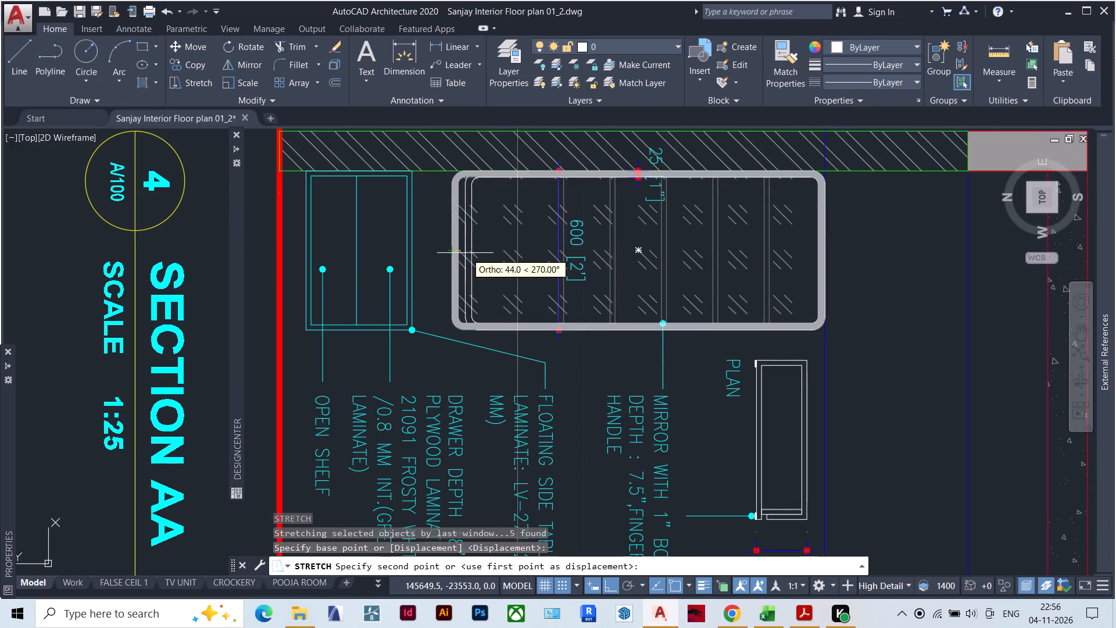
left_click(515, 248)
key("Escape")
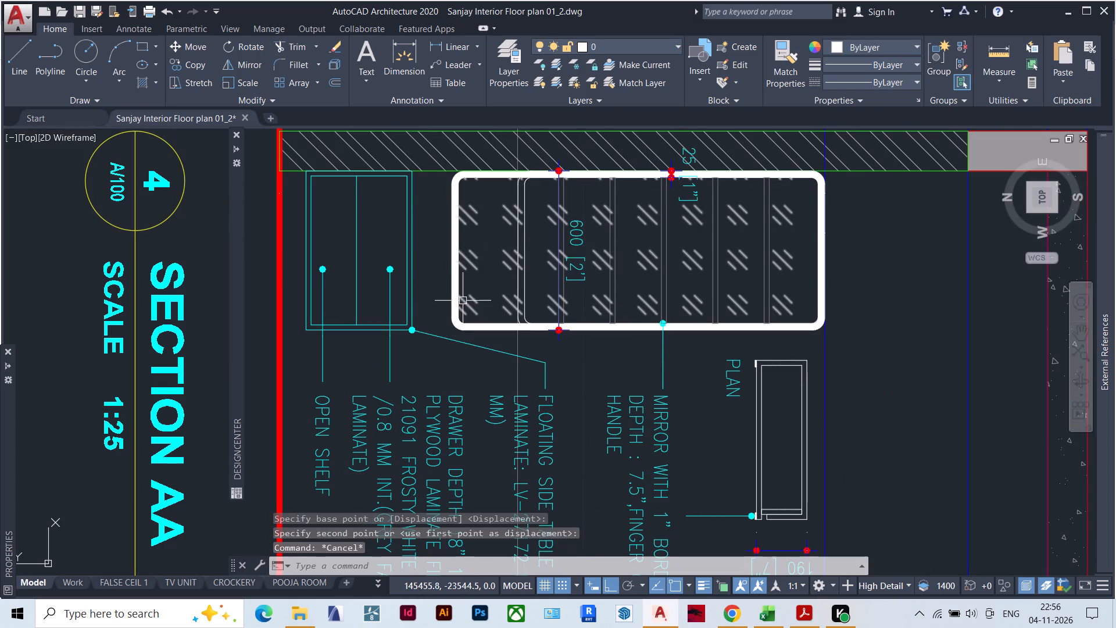
Delete the solid white hatch filling the mirror's border.
left_click(454, 298)
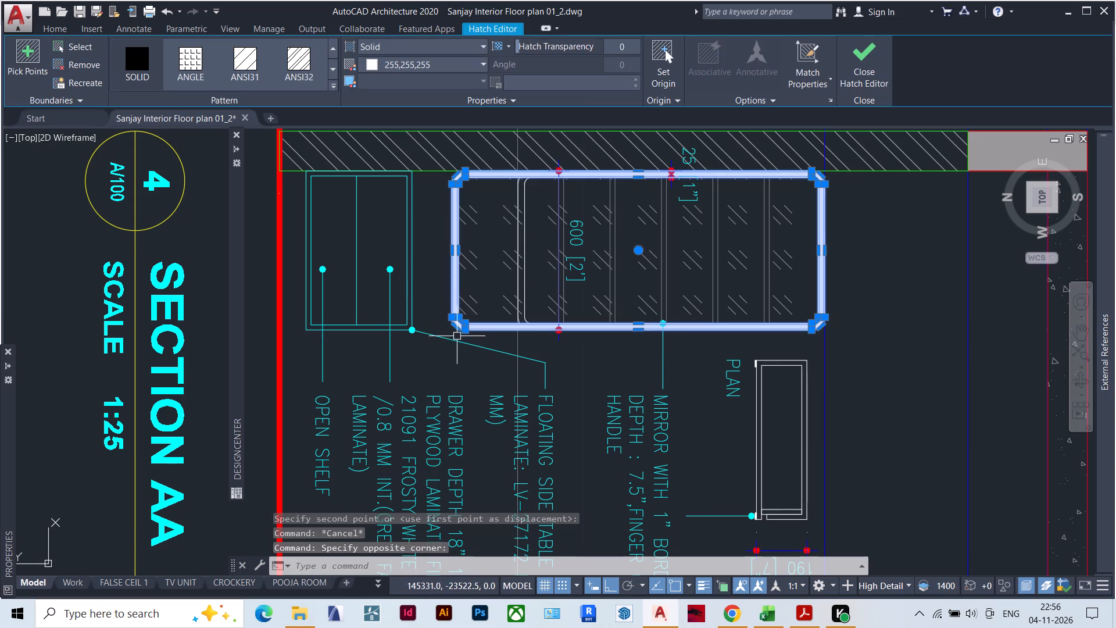
key("Delete")
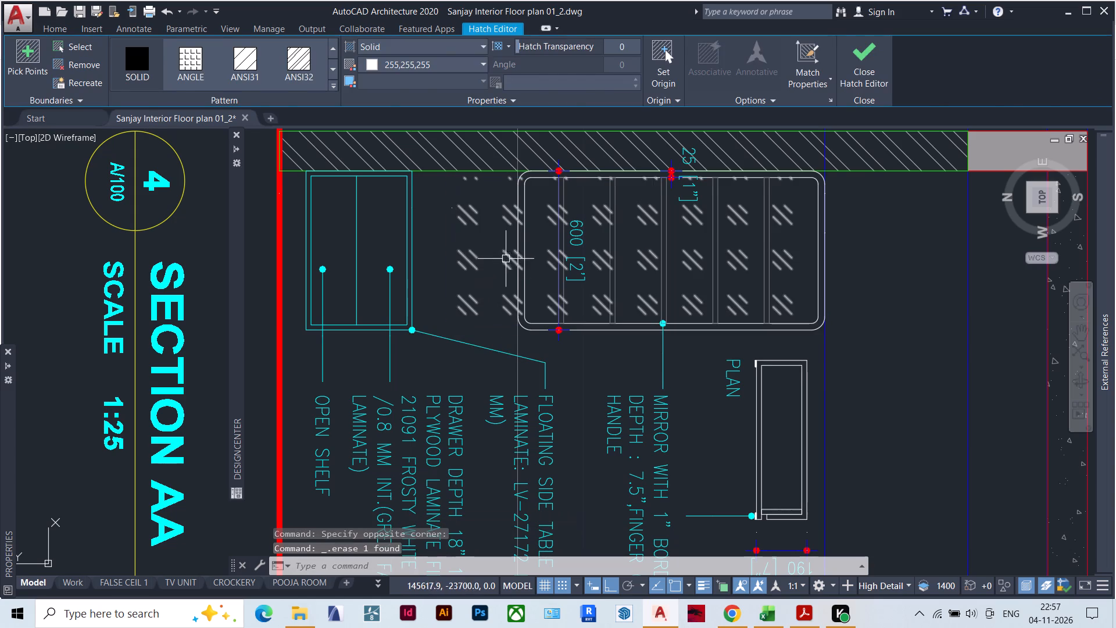
Trim the mirror hatch lines extending past the shortened frame's floor-side edge, using both mirror frame outlines as cutting edges.
left_click(525, 331)
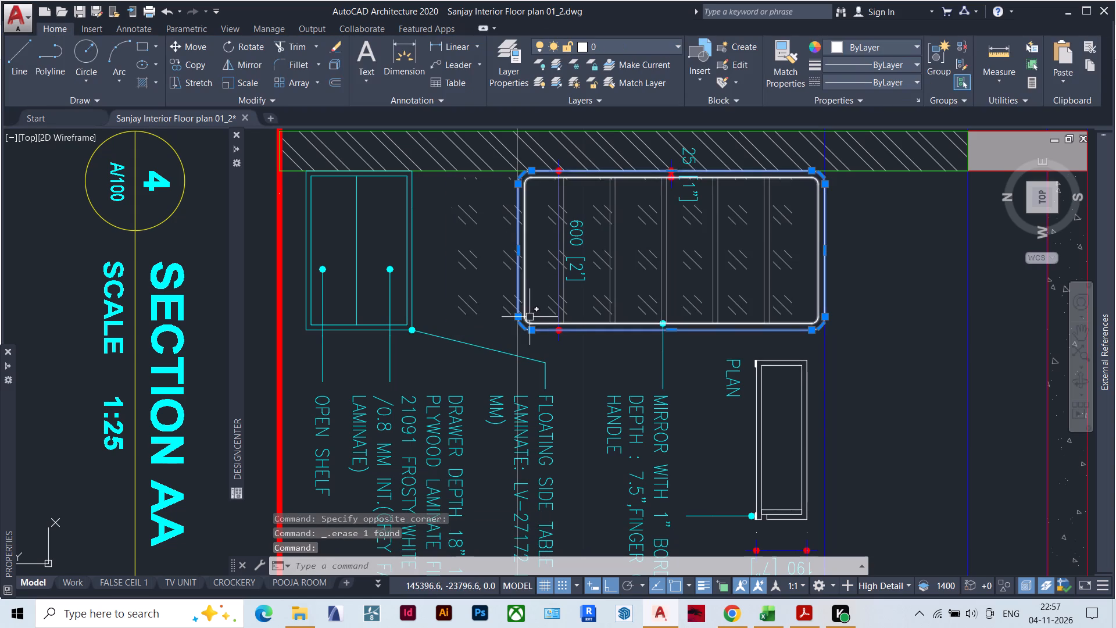
left_click(526, 316)
key("t")
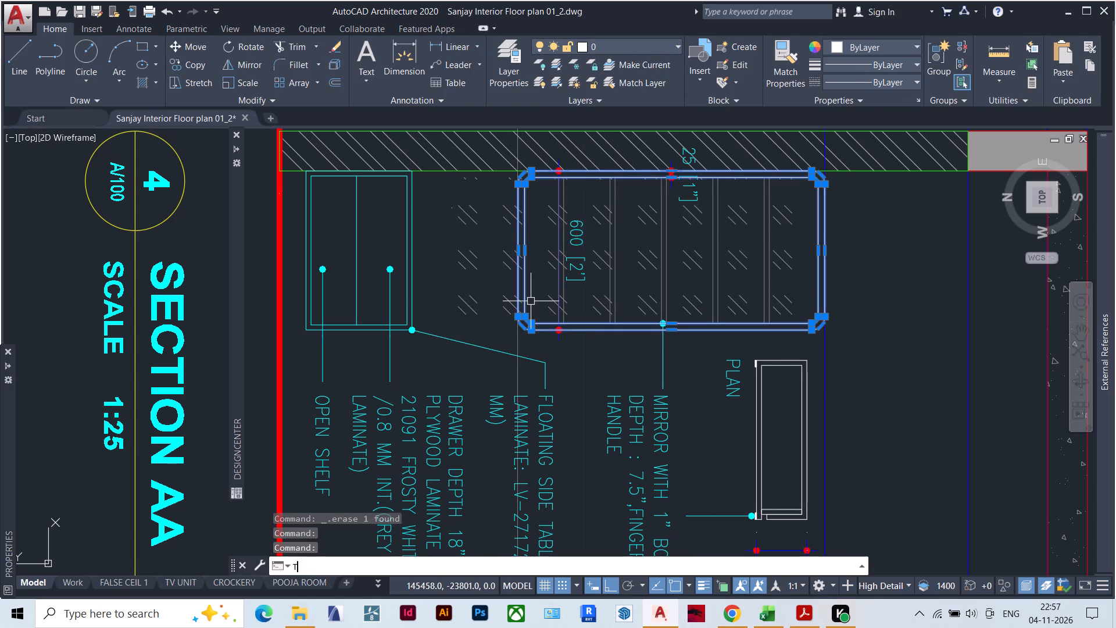
key("r")
key("Return")
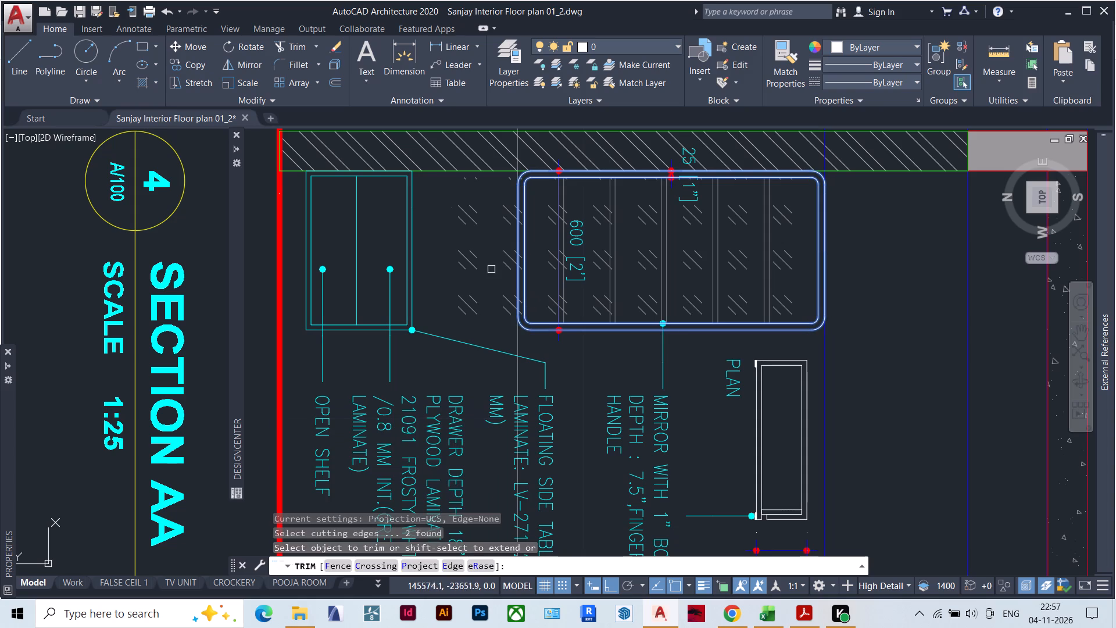
left_click(506, 257)
scroll(463, 269, "down", 1)
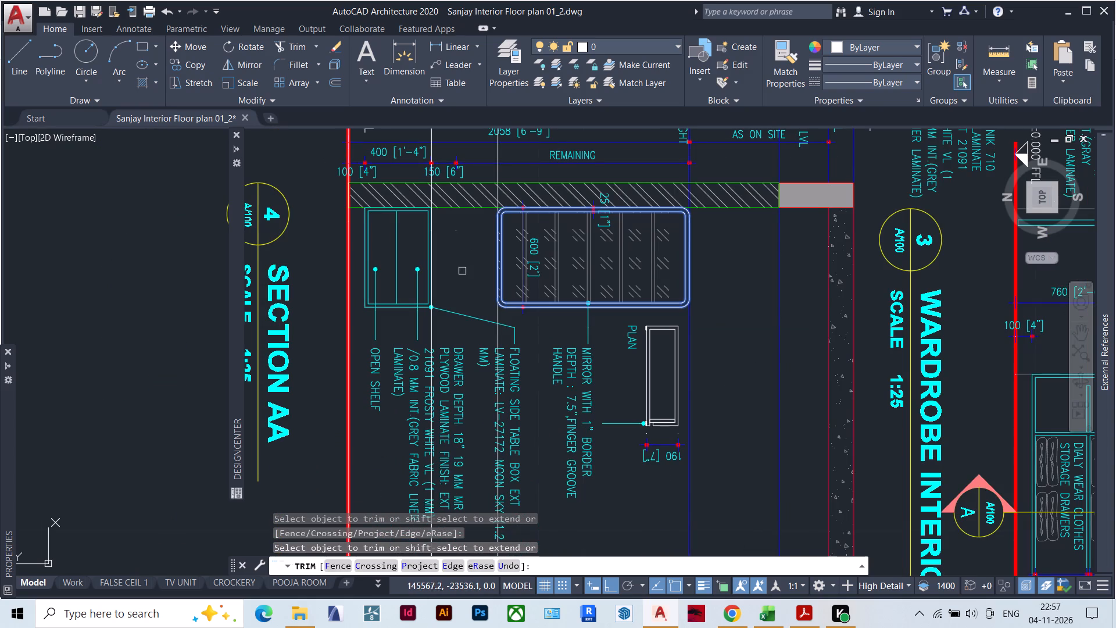
key("Escape")
scroll(463, 274, "down", 1)
scroll(540, 267, "up", 1)
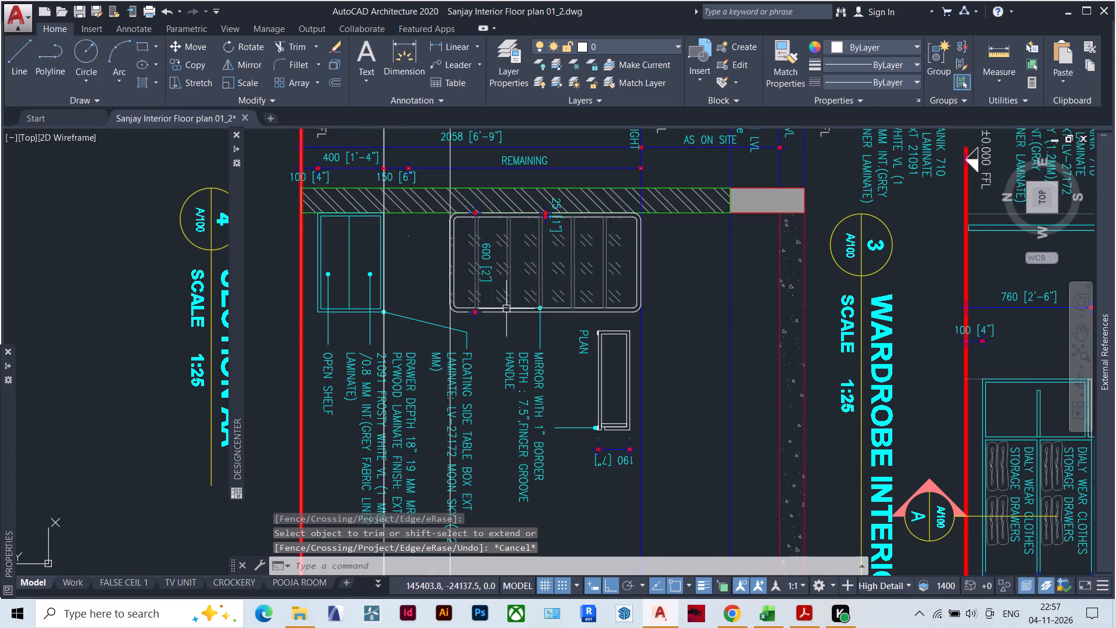
Measure the mirror's height between the frame's floor-side and lintel-side outer edges.
left_click(997, 82)
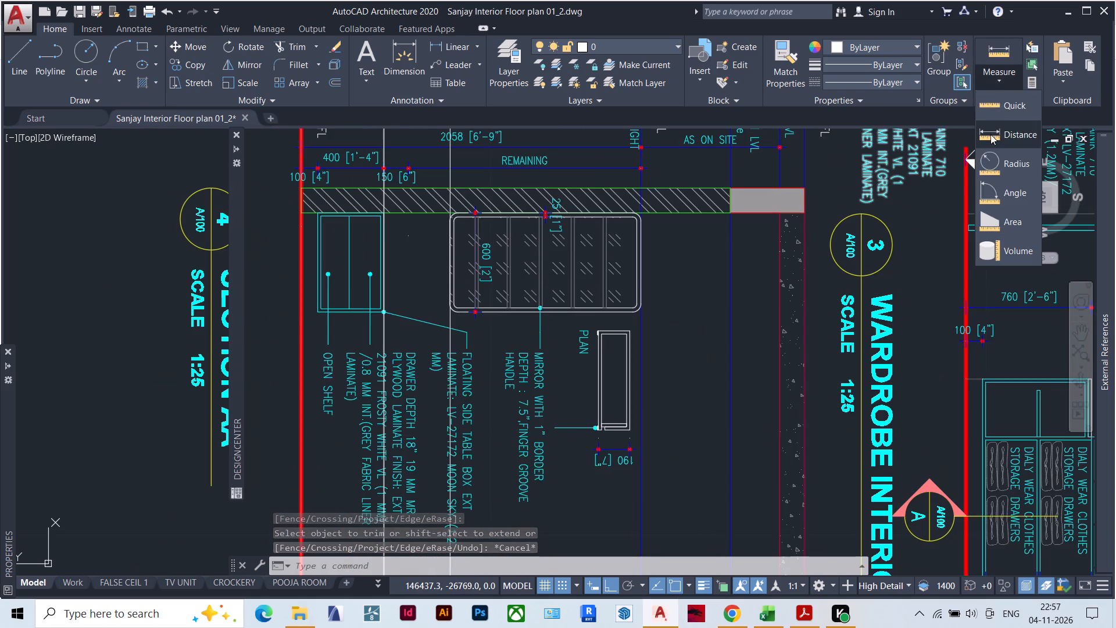
left_click(990, 134)
scroll(474, 219, "up", 1)
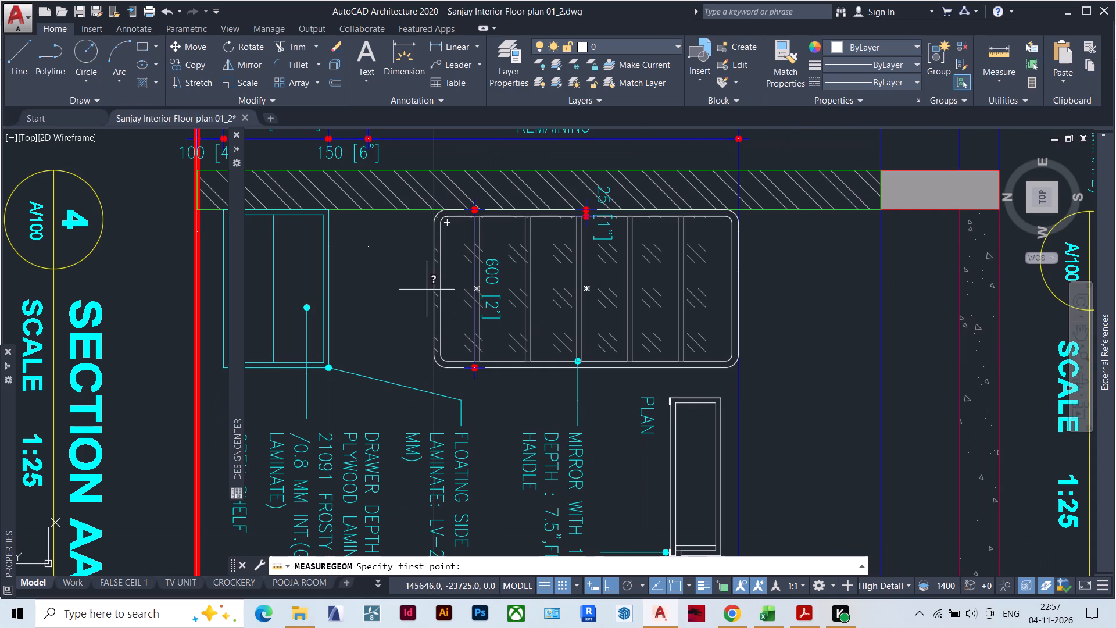
left_click(435, 290)
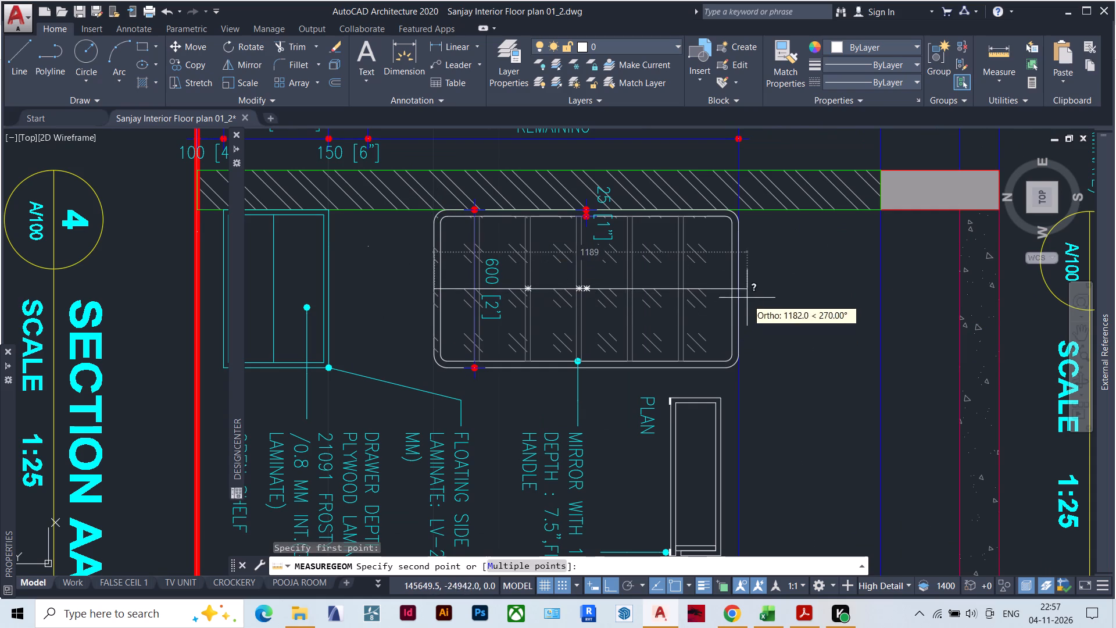
left_click(738, 285)
scroll(534, 270, "down", 1)
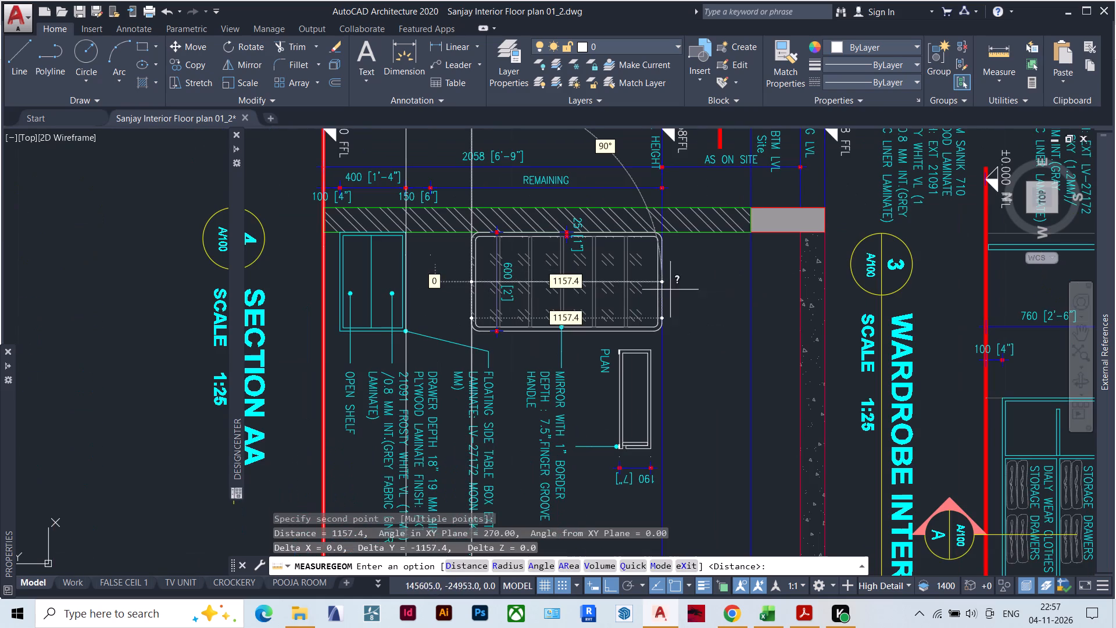
key("Escape")
Dimension the mirror's height between its floor-side and lintel-side edges, placing the dimension line beyond the 2058 dimension.
type("DIM")
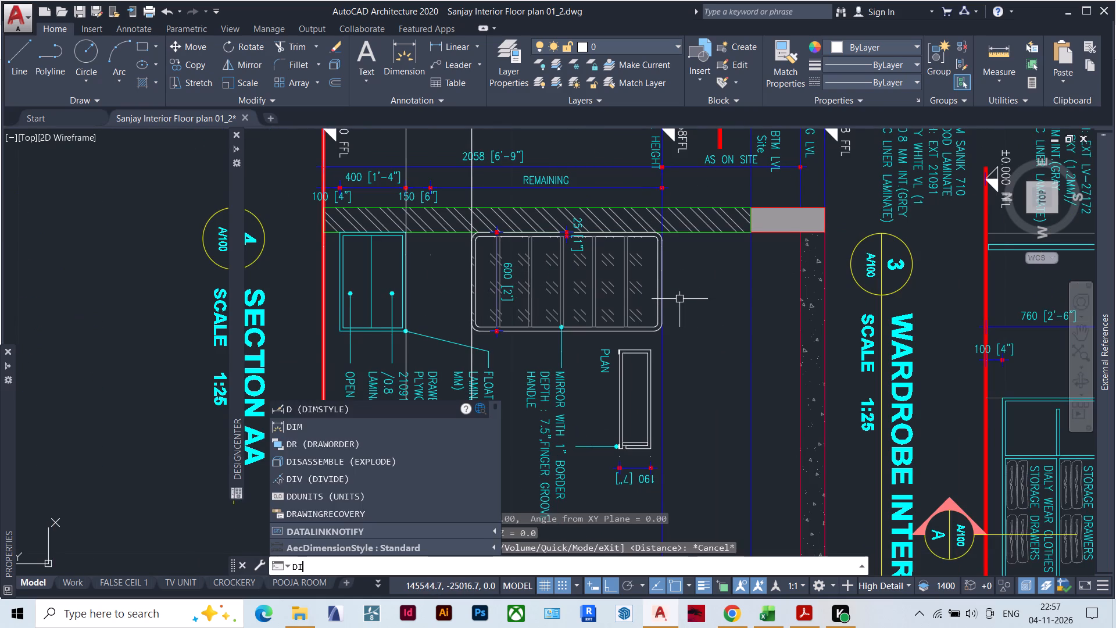
key("Return")
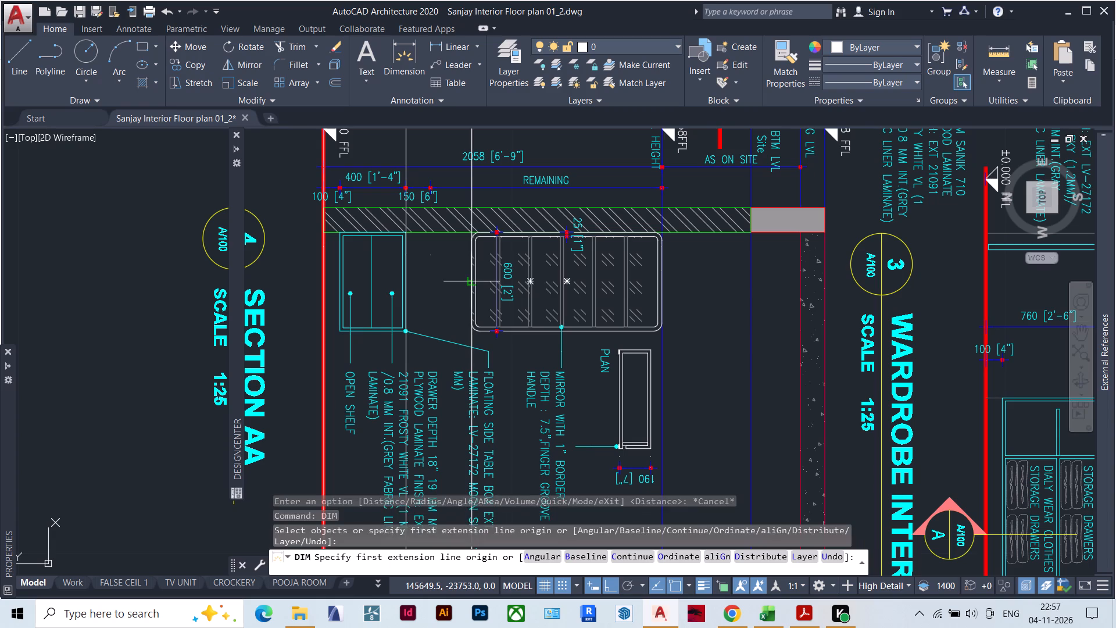
left_click(471, 280)
left_click(662, 279)
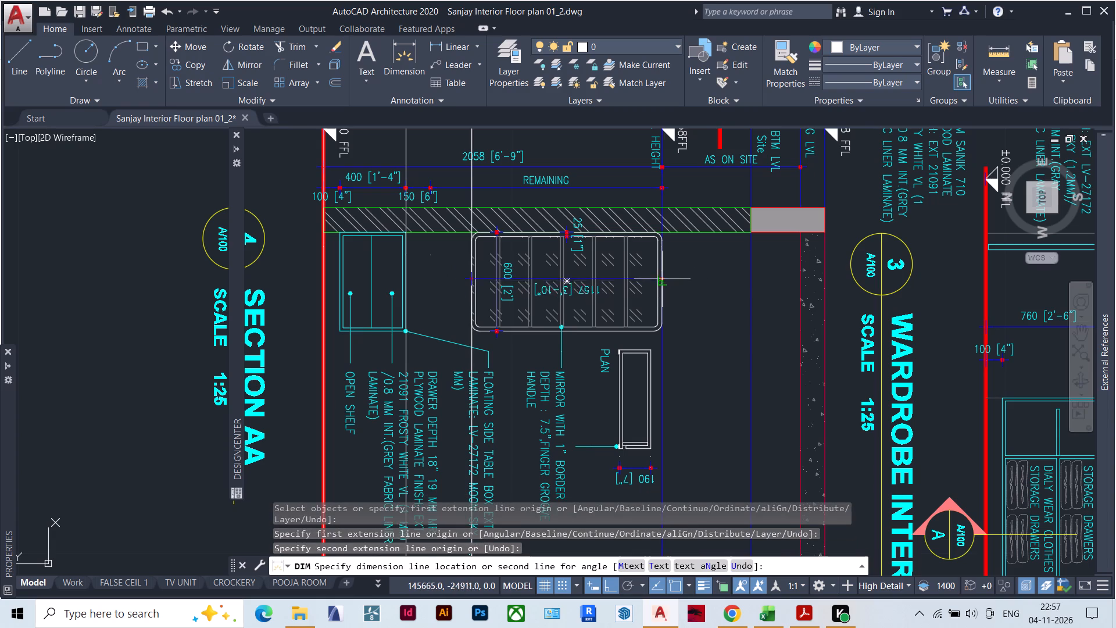
scroll(602, 316, "down", 2)
scroll(589, 209, "up", 3)
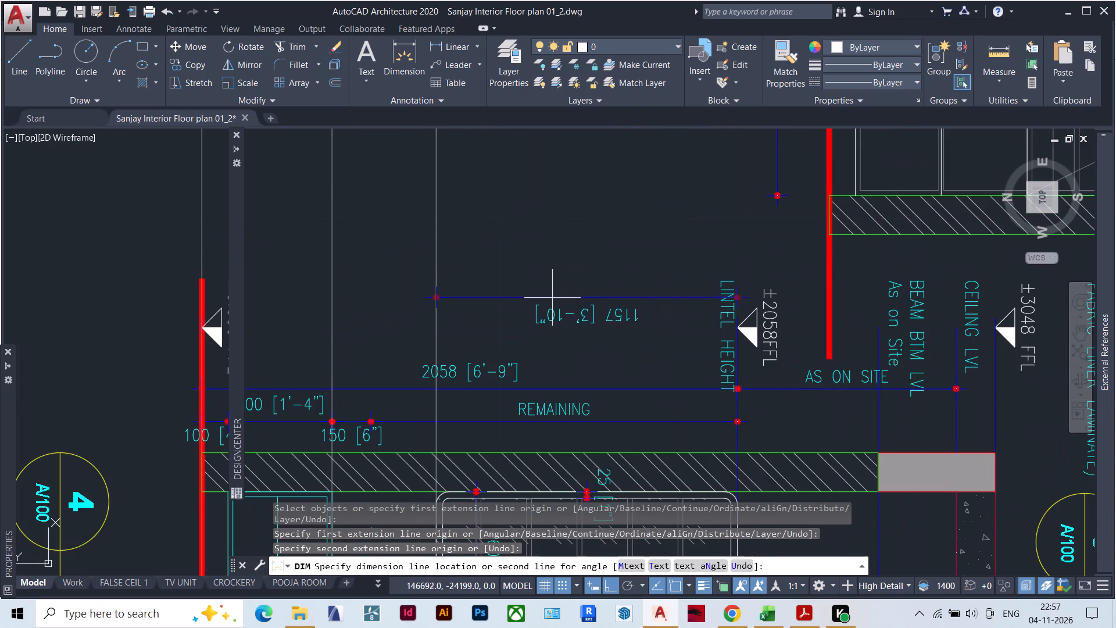
left_click(551, 294)
key("Escape")
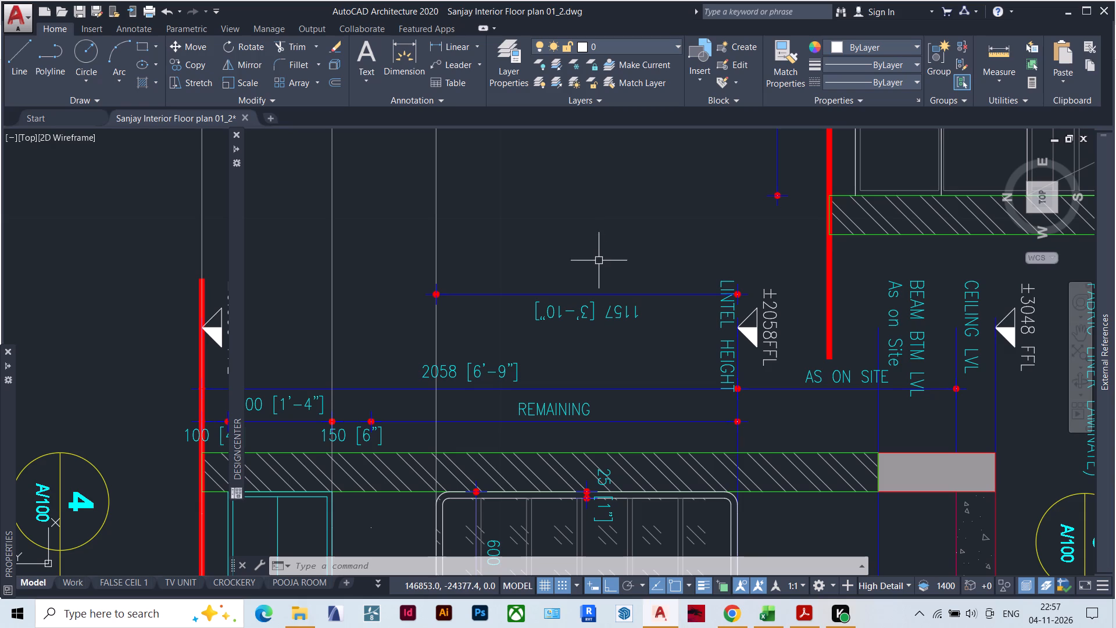
Move the new mirror height dimension line slightly farther away from the wall and the 2058 dimension.
left_click(589, 297)
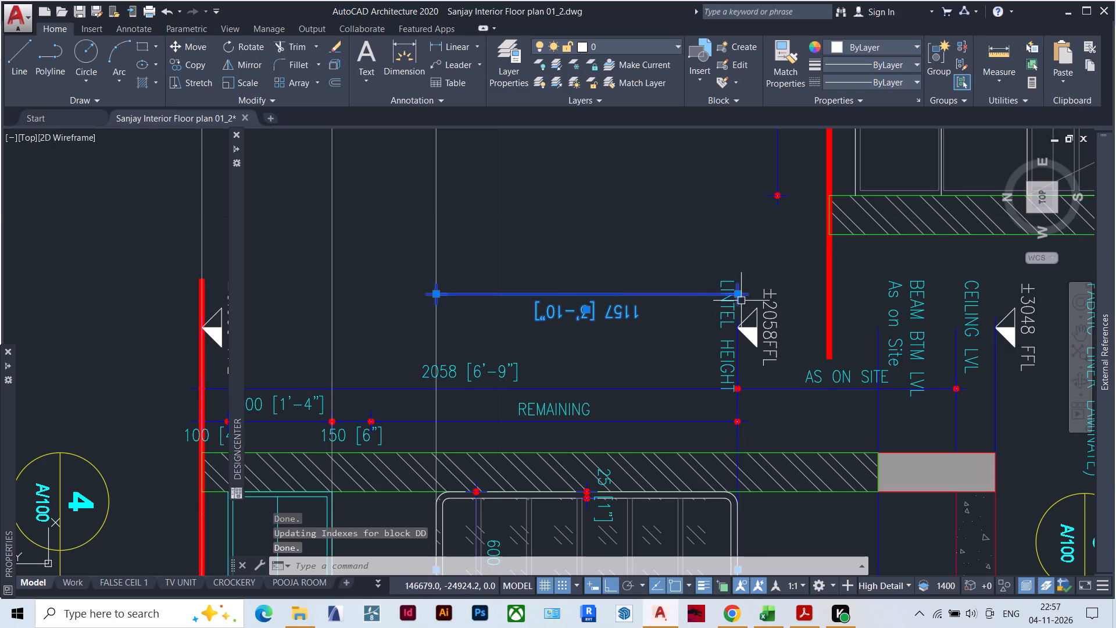
left_click(738, 294)
left_click(742, 269)
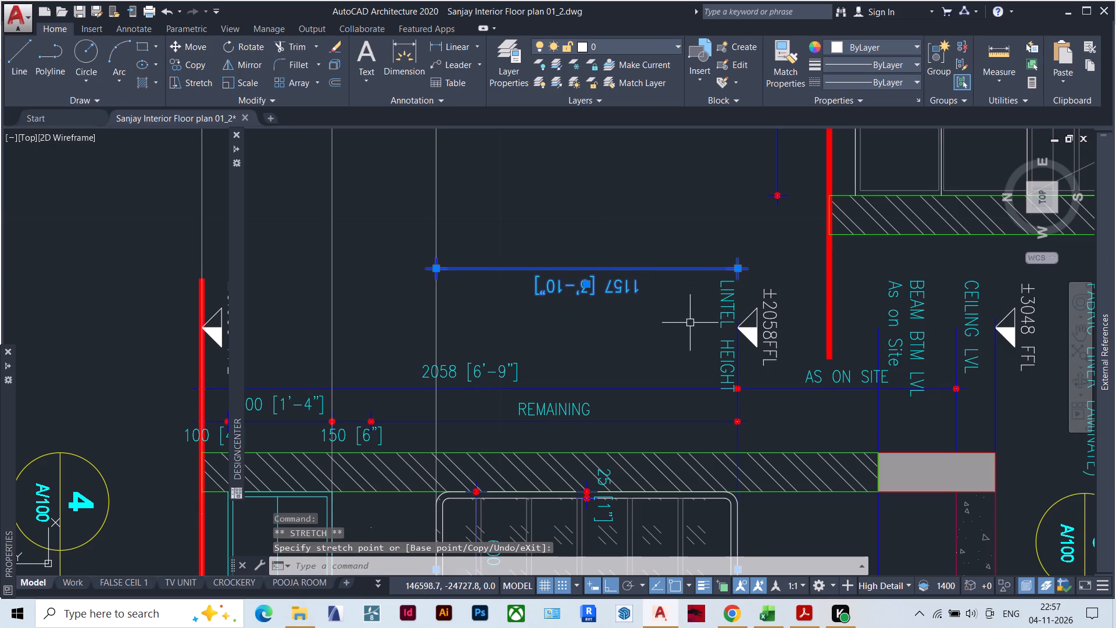
key("Escape")
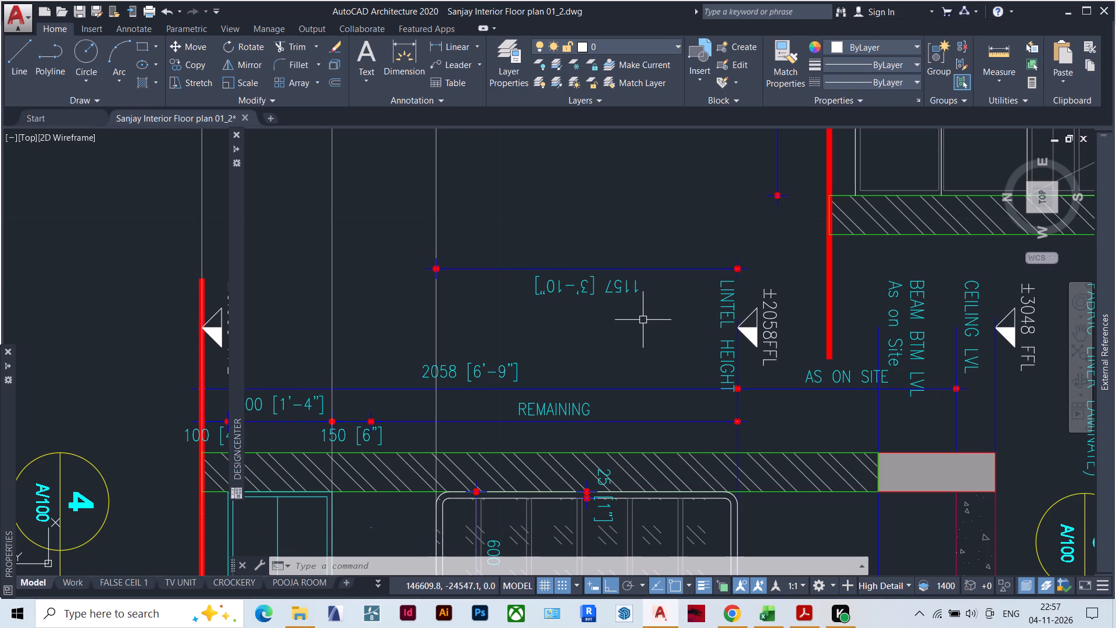
Switch to the BOQ workbook in Excel and change the size in the parents' room dressing table description to 2' X 3'10".
left_click(1069, 15)
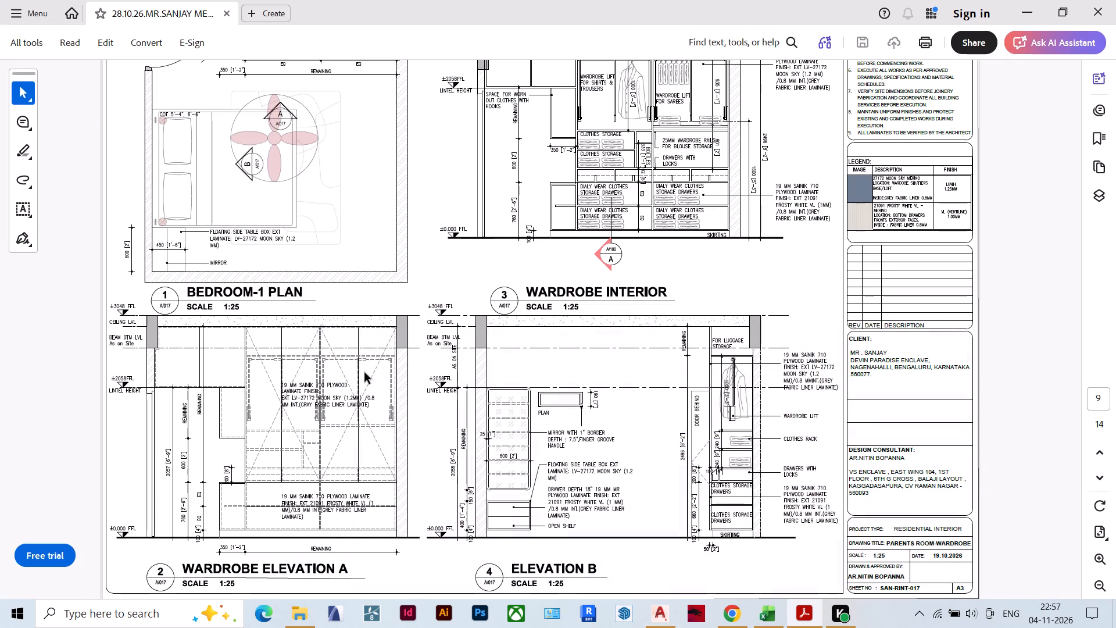
left_click(1026, 15)
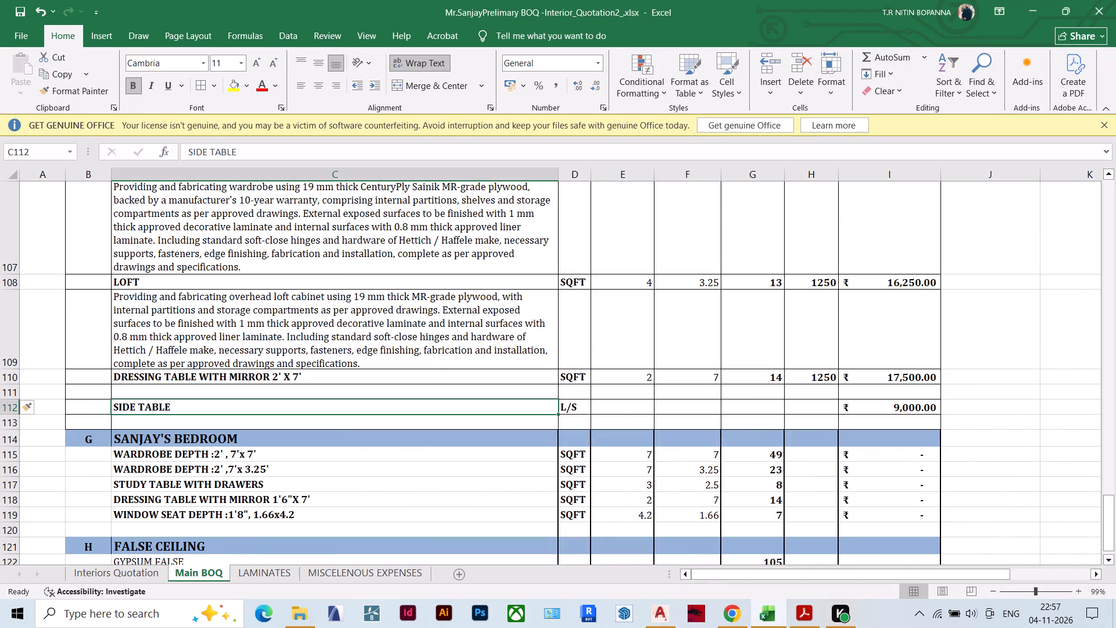
key("Escape")
double_click(301, 379)
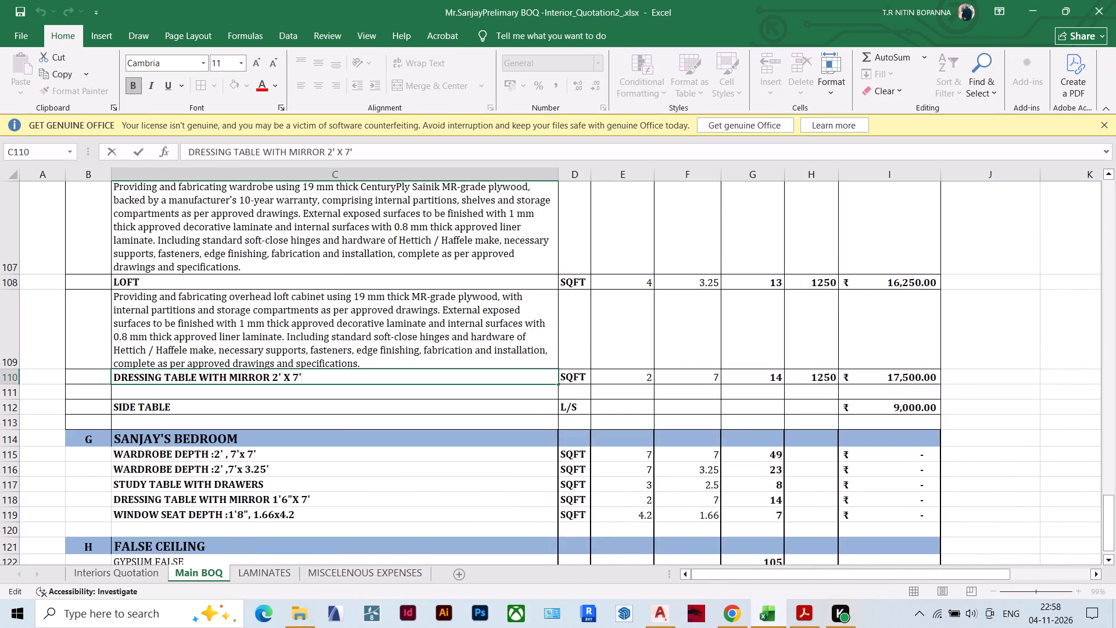
left_click(298, 379)
key("3")
left_click(313, 379)
key("1")
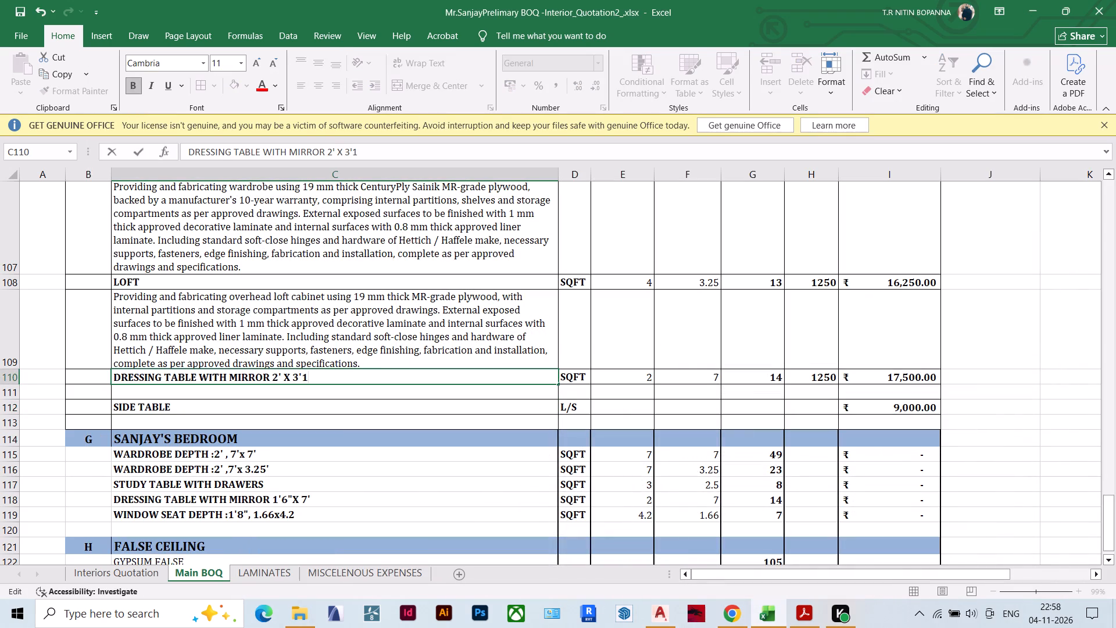
type("0\"")
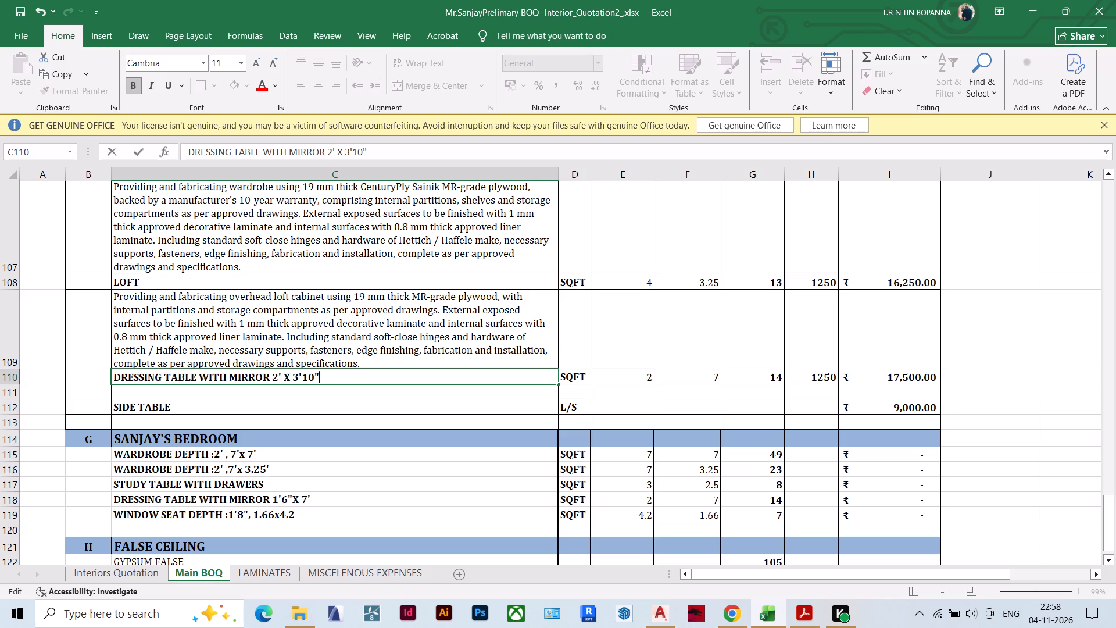
left_click(310, 401)
Reword the item in C110 by replacing "TABLE" with "STORGAE" and adding "PROFILE" before "MIRROR".
double_click(259, 377)
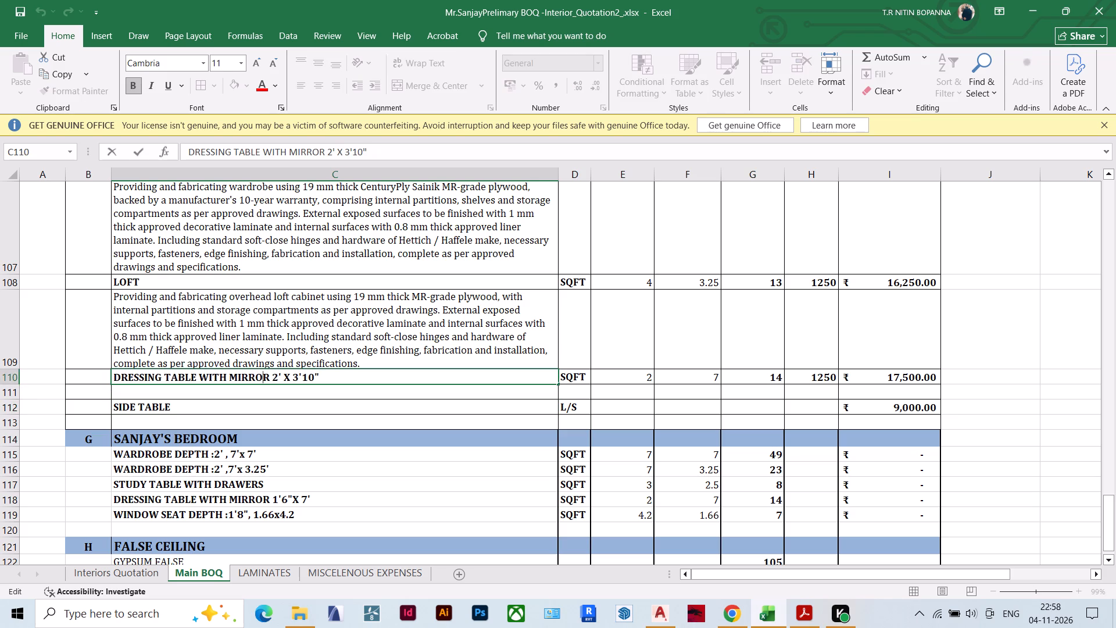
left_click_drag(197, 376, 166, 383)
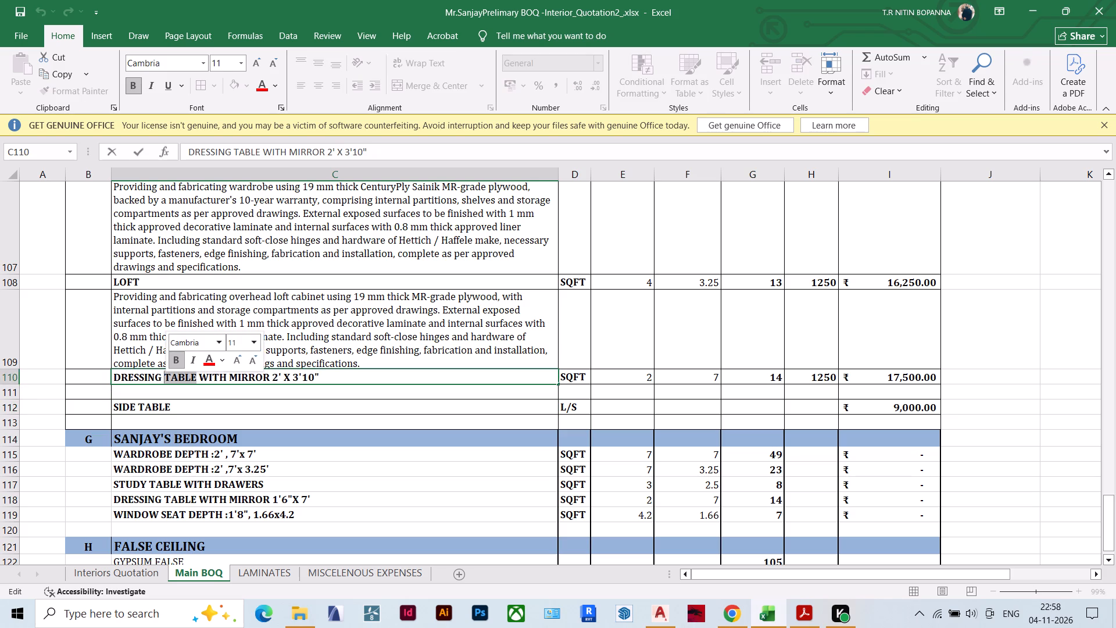
type("STORG")
type("AE")
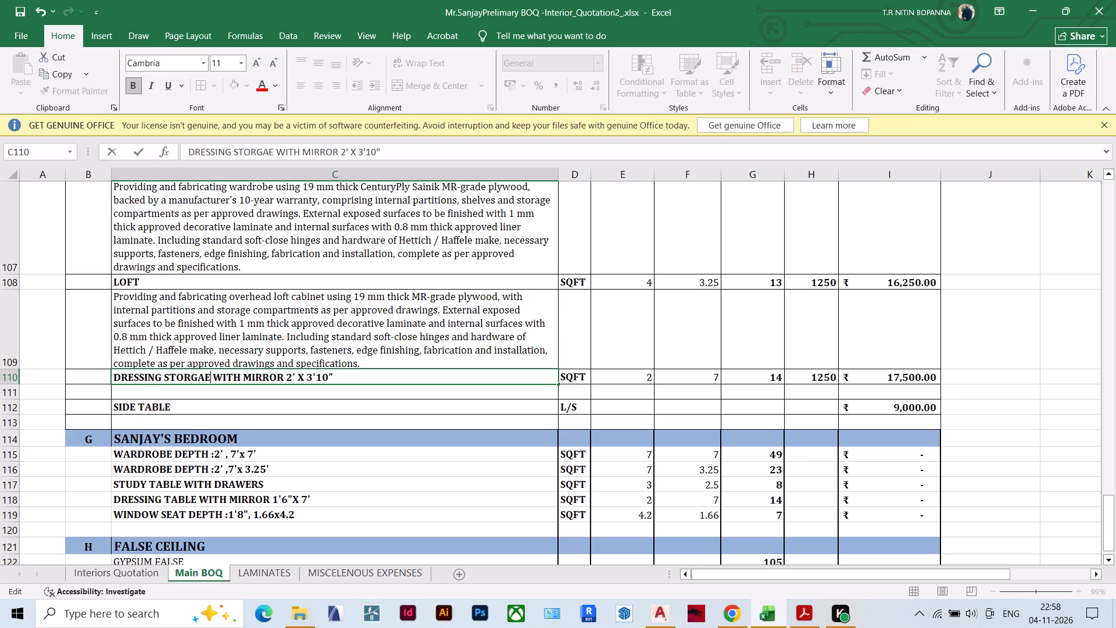
left_click(244, 376)
type("PROD")
key("BackSpace")
type("FILE")
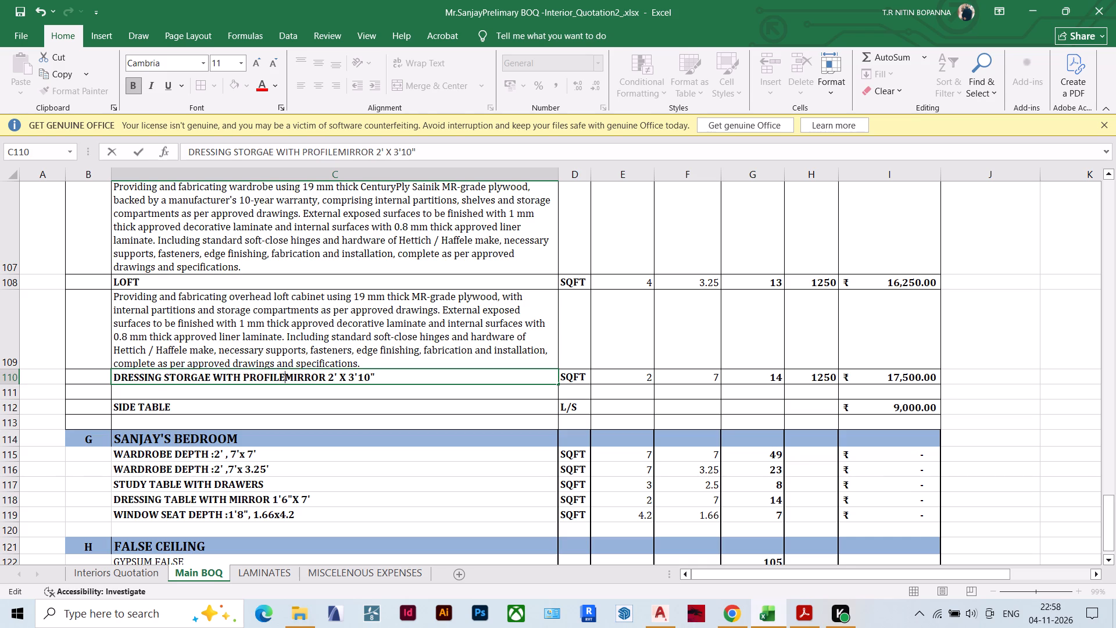
key("space")
left_click(349, 397)
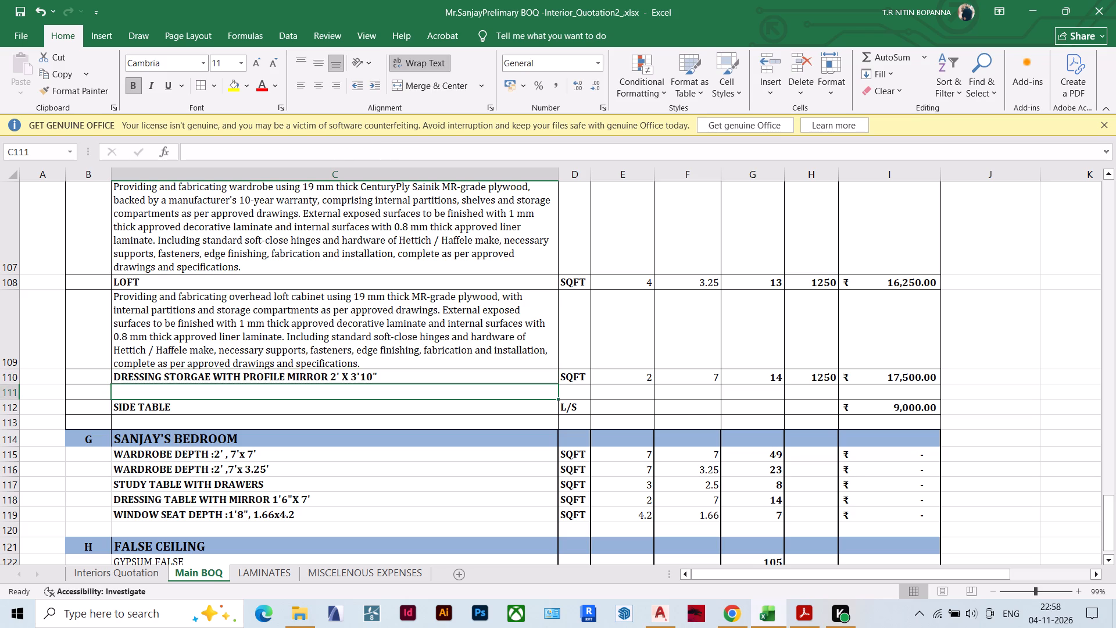
Add "DEPTH 7" . " before the 2' X 3'10" size in the C110 description, with a space after the period.
double_click(338, 376)
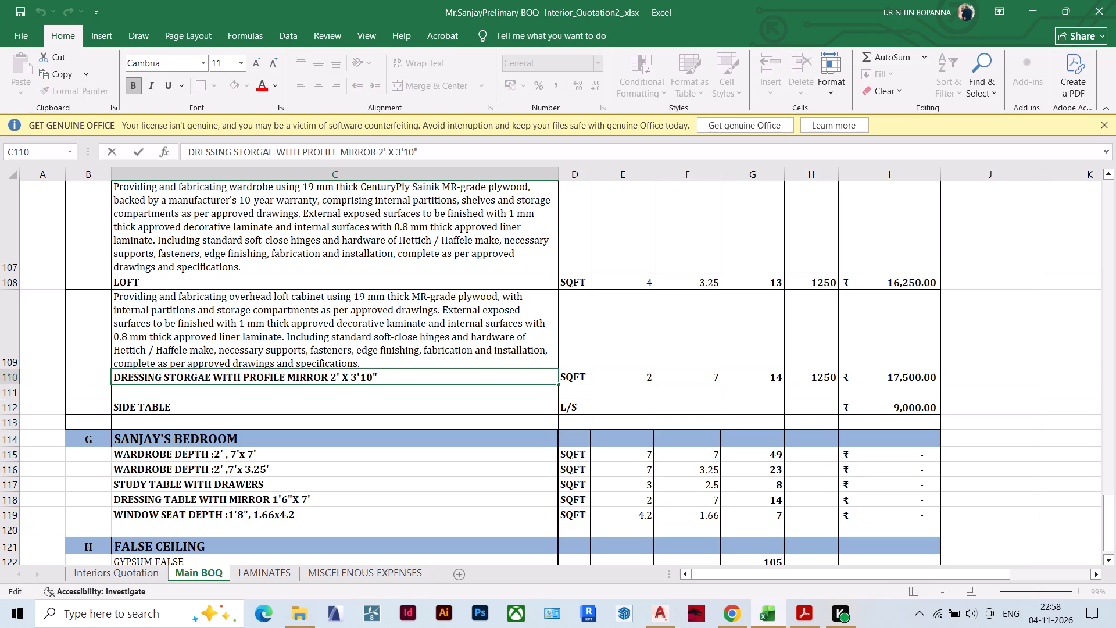
left_click(332, 377)
type("DEPTH 7")
key("shift+quotedbl")
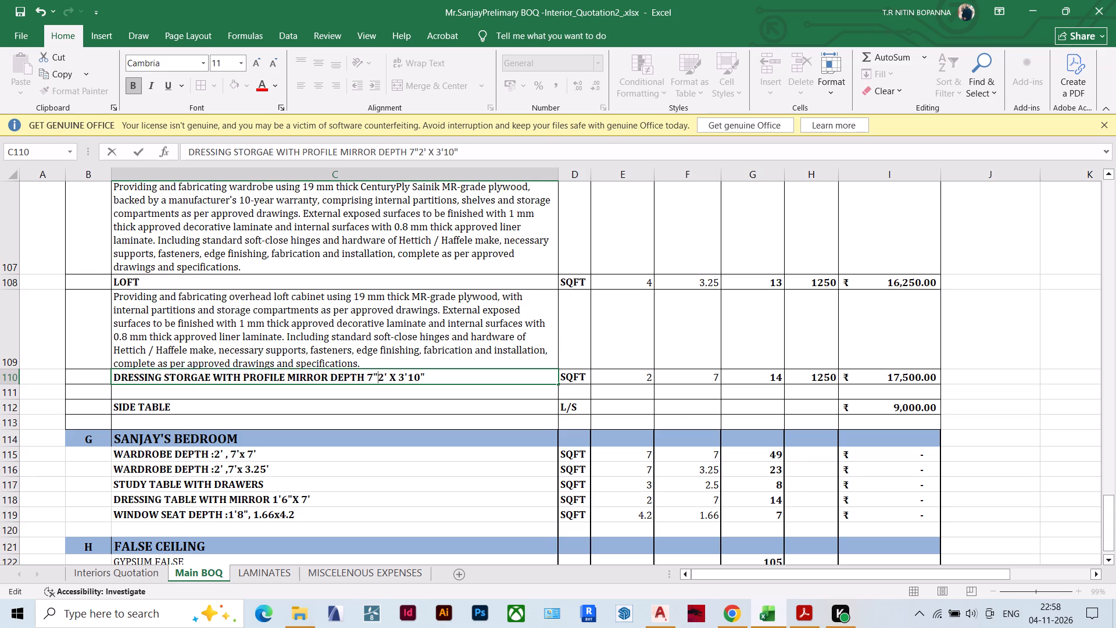
key("space")
key("period")
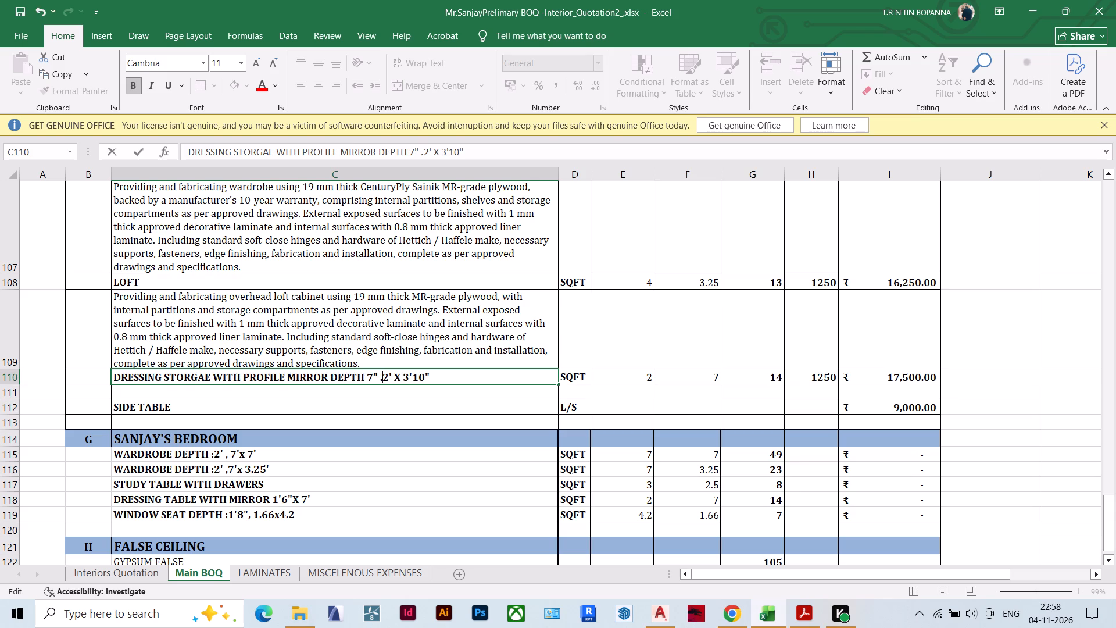
left_click(396, 407)
left_click(365, 376)
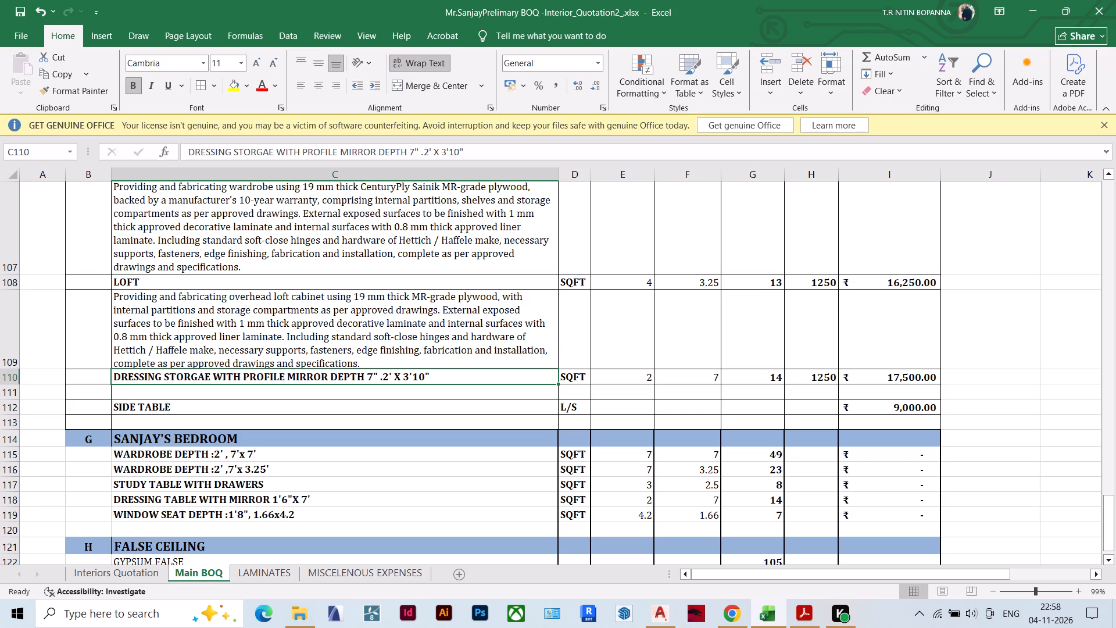
double_click(385, 376)
key("space")
left_click(438, 414)
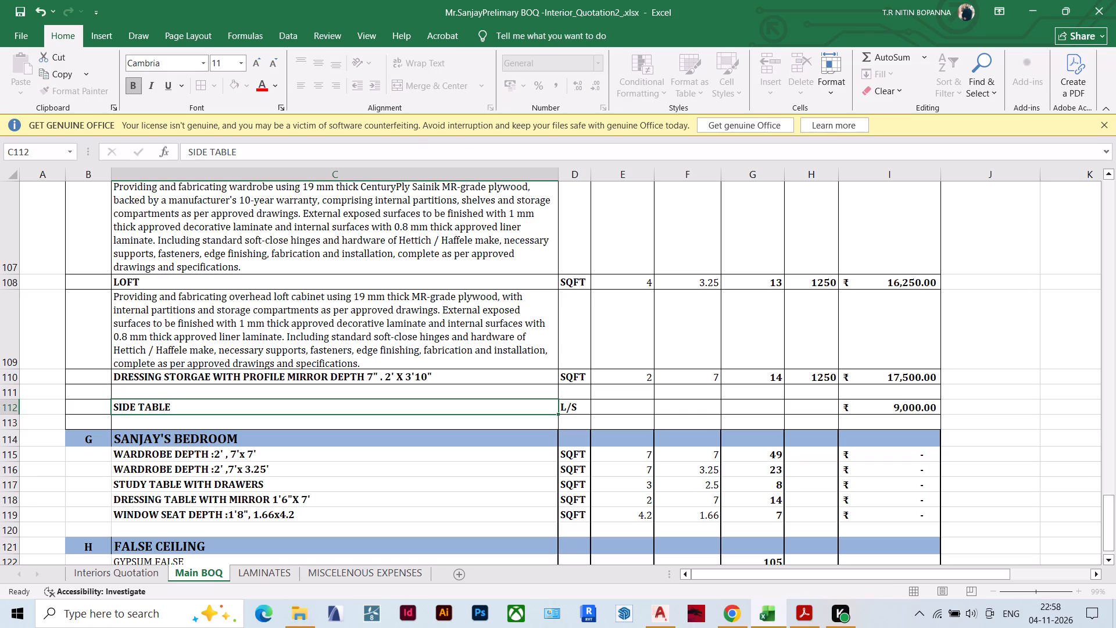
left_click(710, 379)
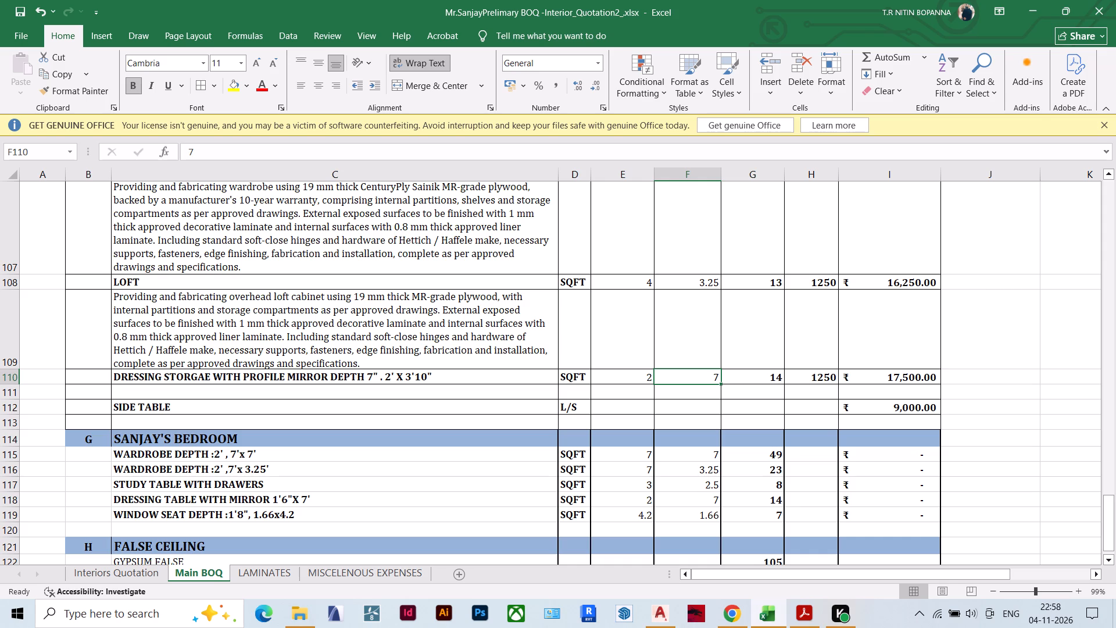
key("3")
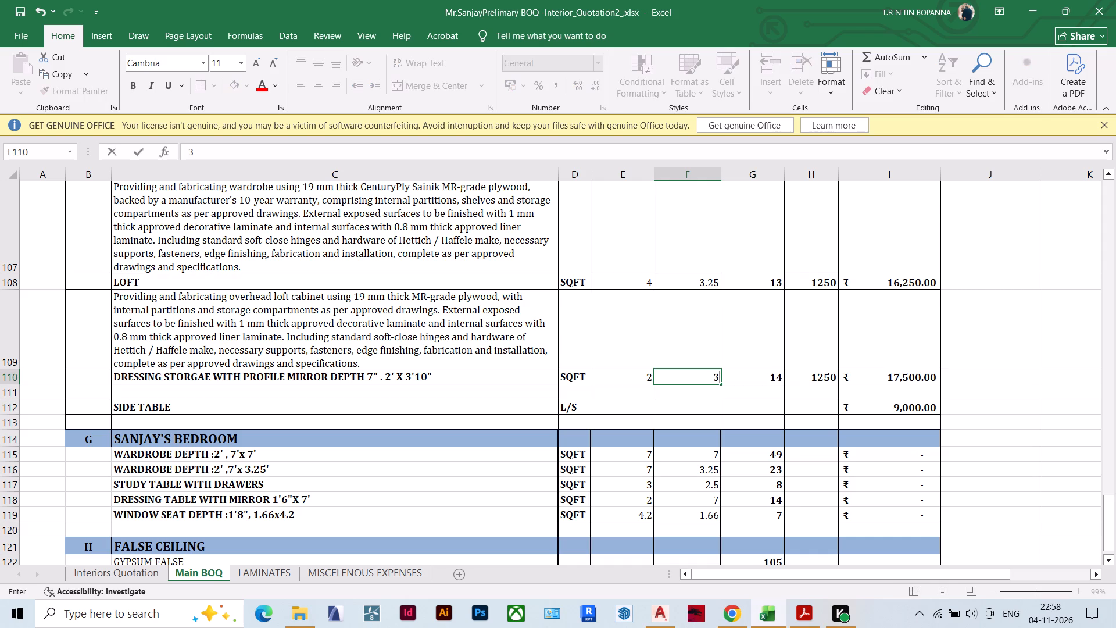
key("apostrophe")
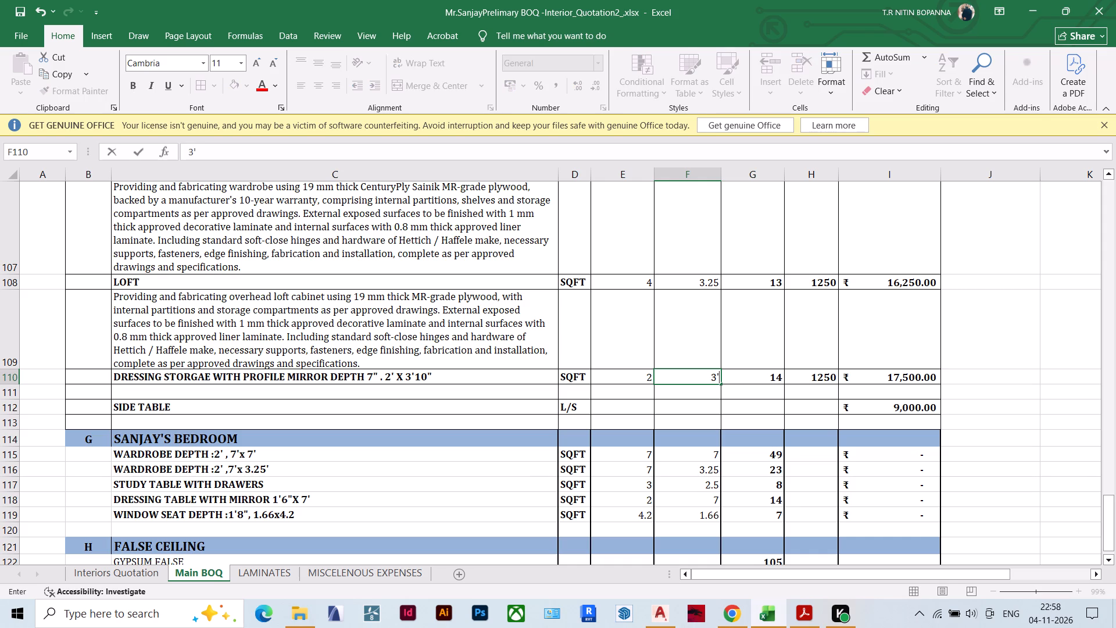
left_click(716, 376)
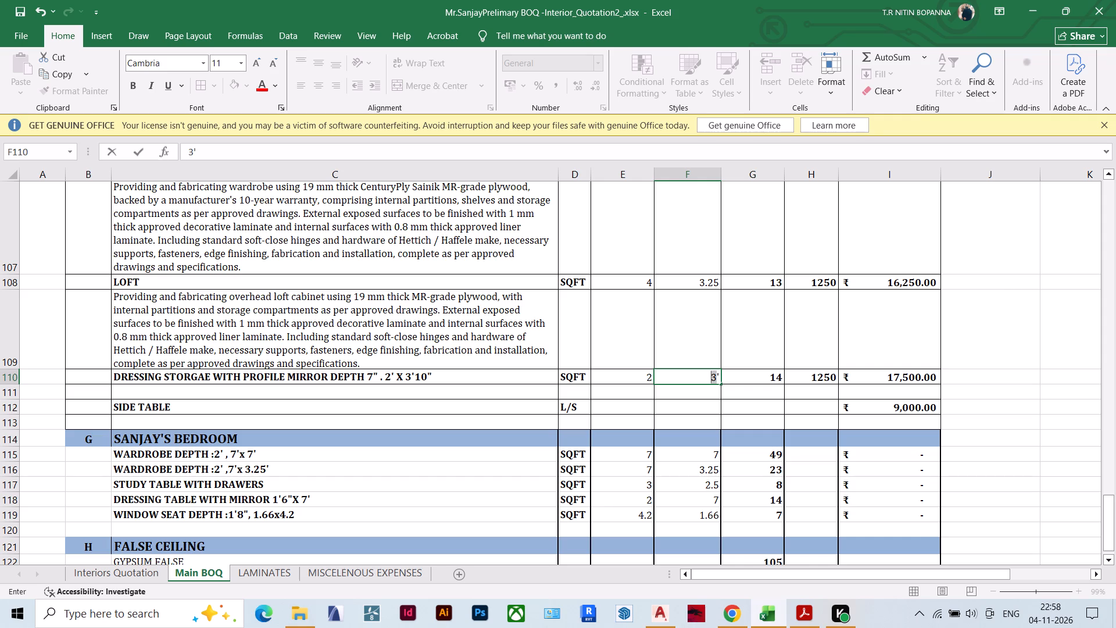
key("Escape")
Set the dressing storage height in F110 to 3.83, using the Inch to Feet table for the conversion.
left_click(709, 379)
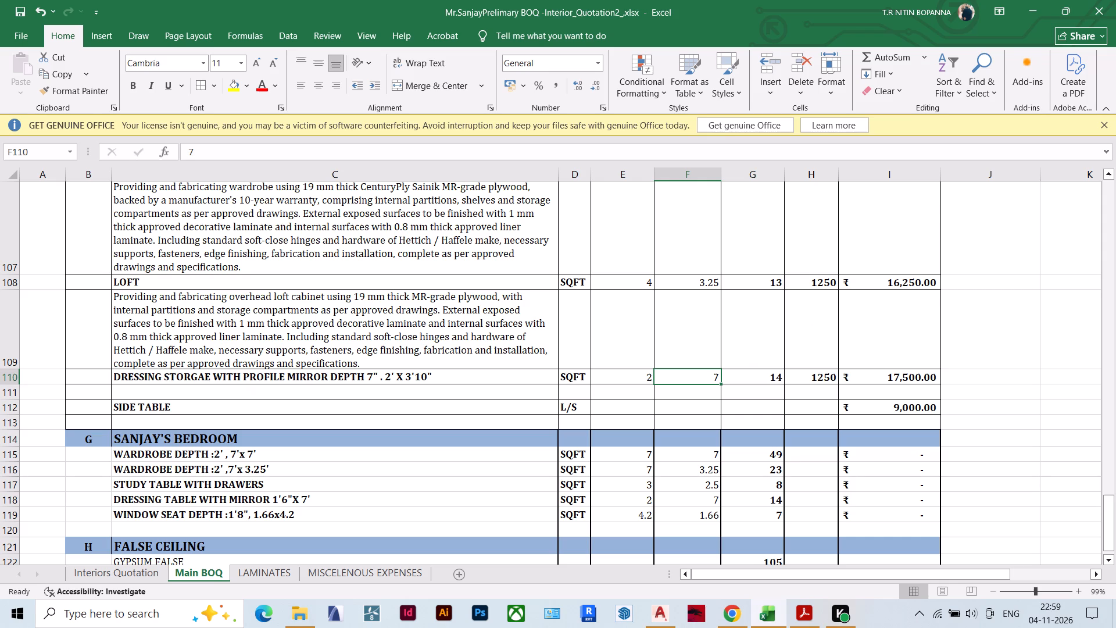
scroll(949, 380, "up", 7)
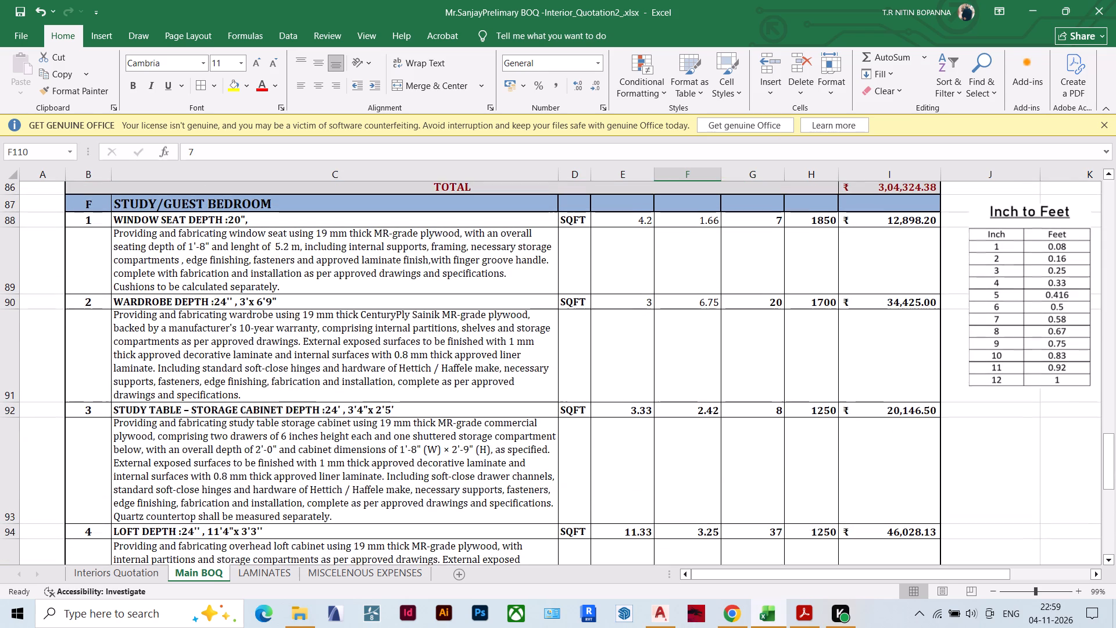
scroll(946, 380, "down", 5)
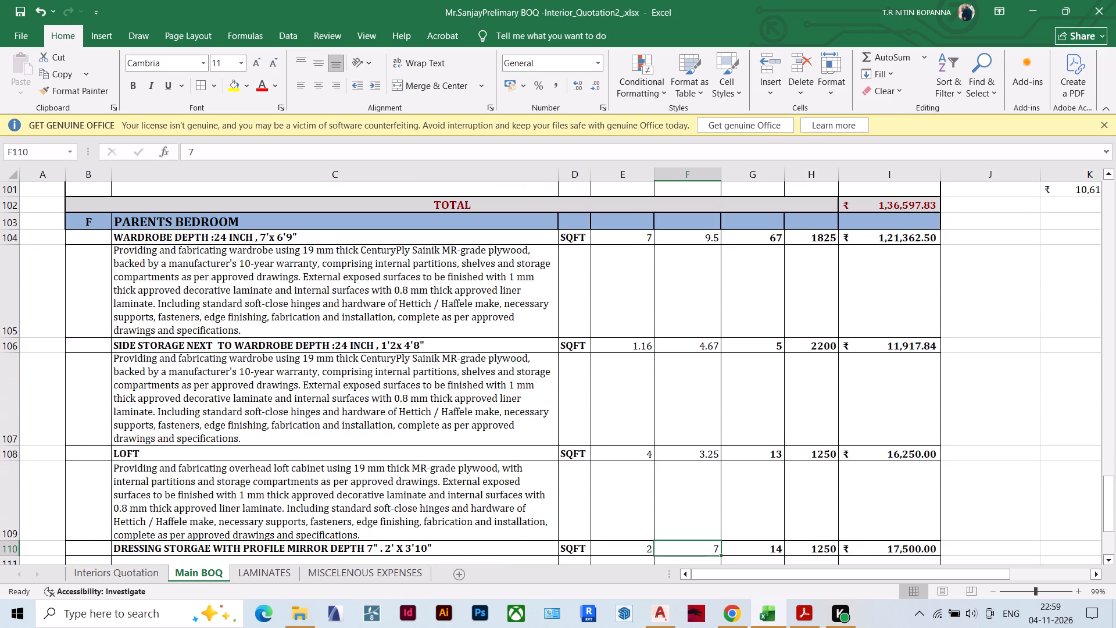
scroll(945, 380, "down", 1)
key("3")
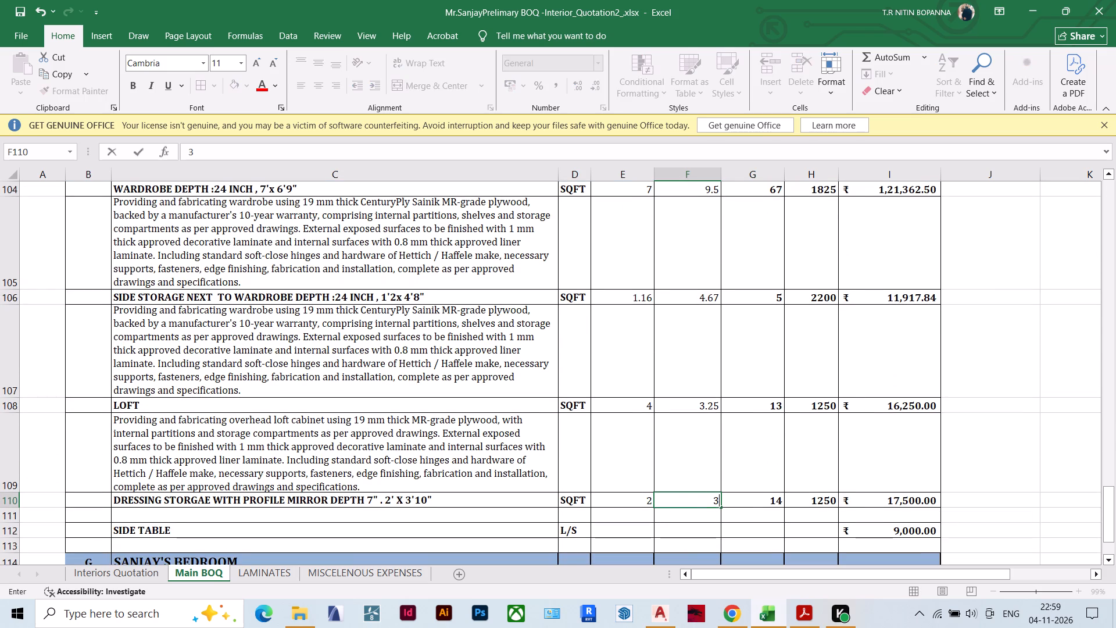
key("period")
key("1")
key("0")
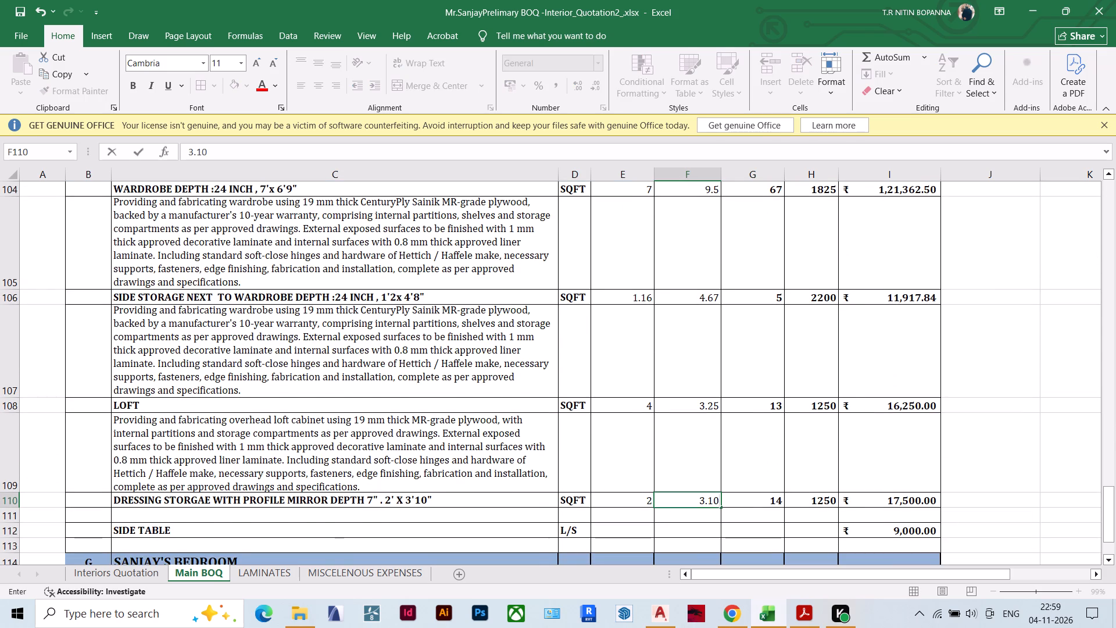
scroll(994, 431, "up", 1)
scroll(993, 428, "down", 2)
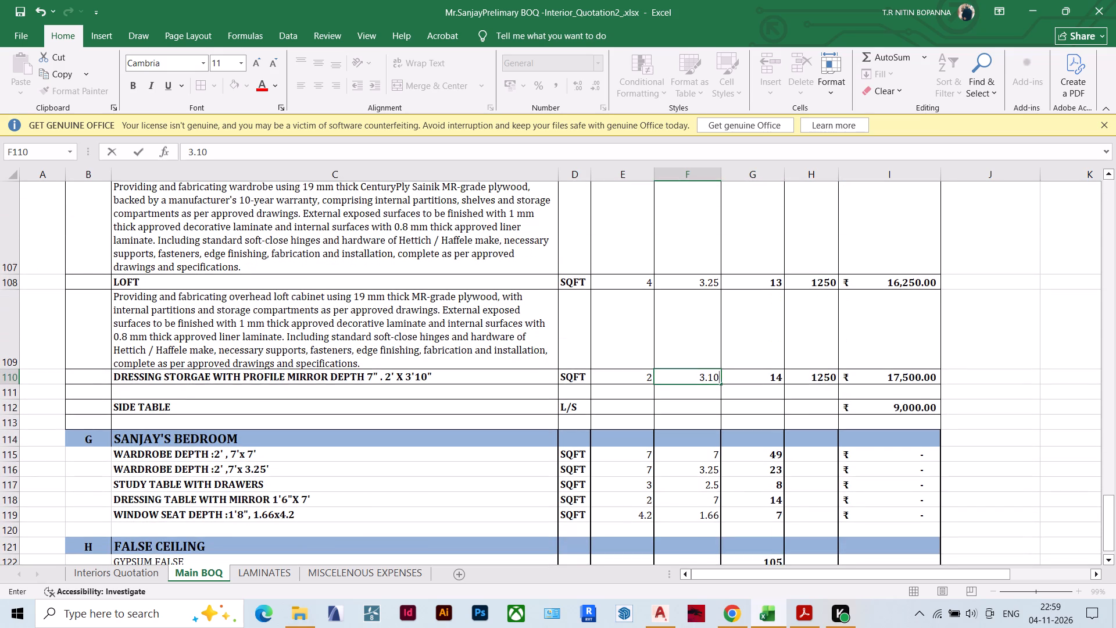
left_click_drag(709, 379, 717, 382)
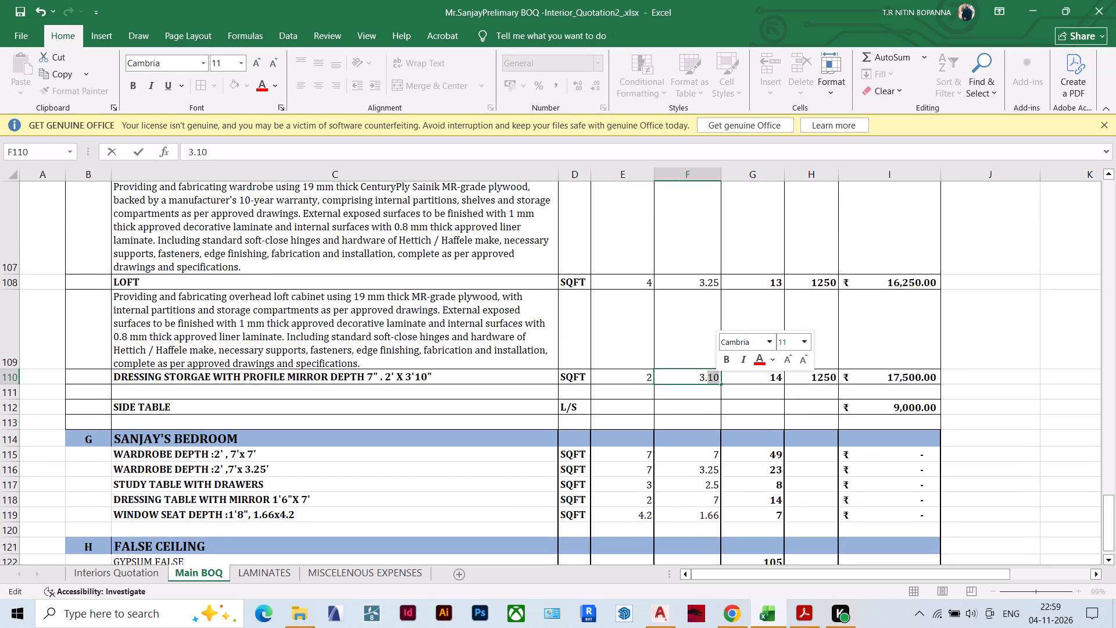
key("8")
key("3")
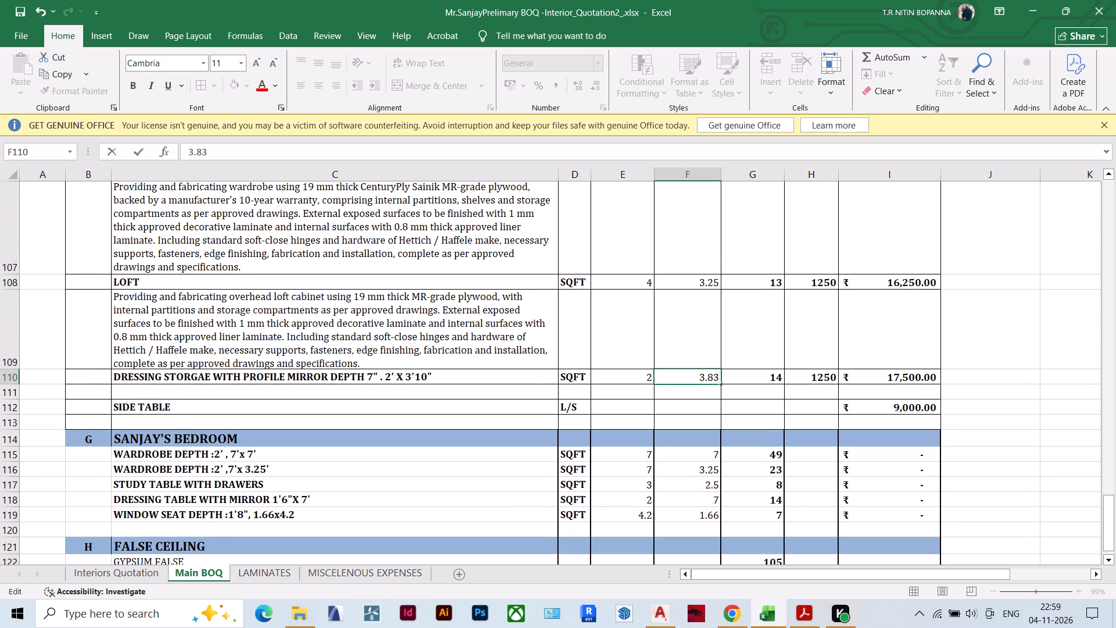
left_click(991, 411)
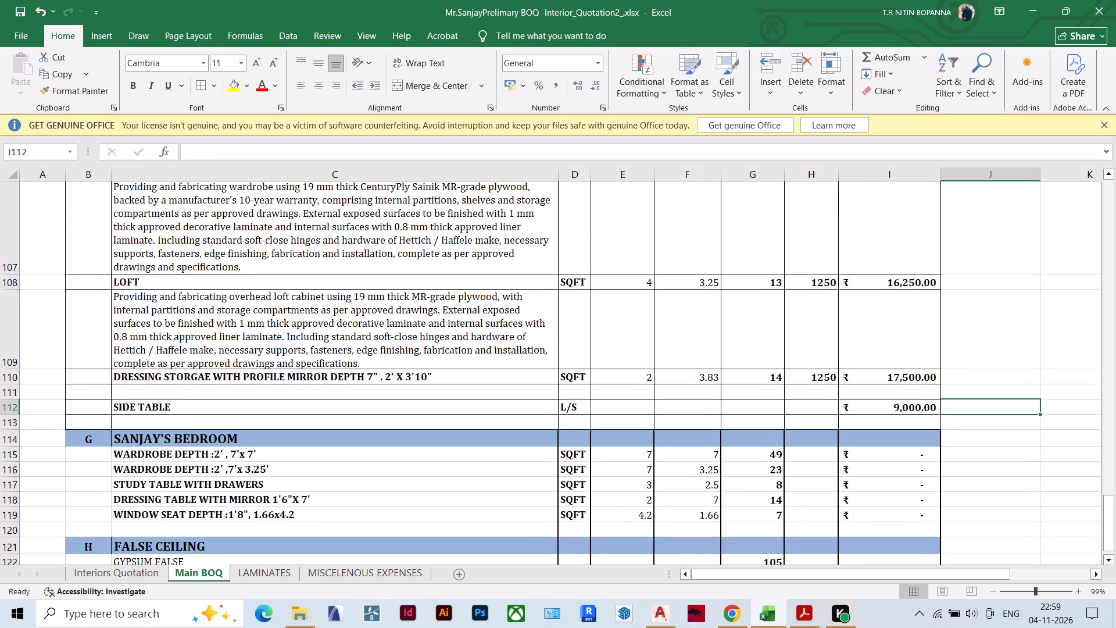
Check how the dressing storage quantity in G110 and amount in I110 are calculated.
double_click(755, 375)
key("Escape")
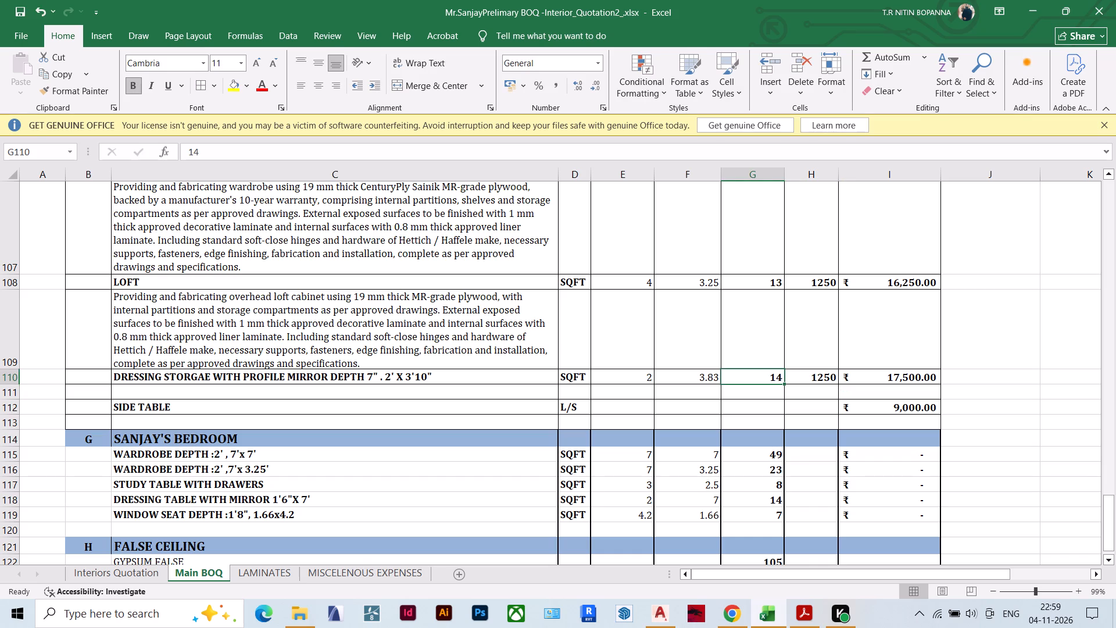
double_click(879, 379)
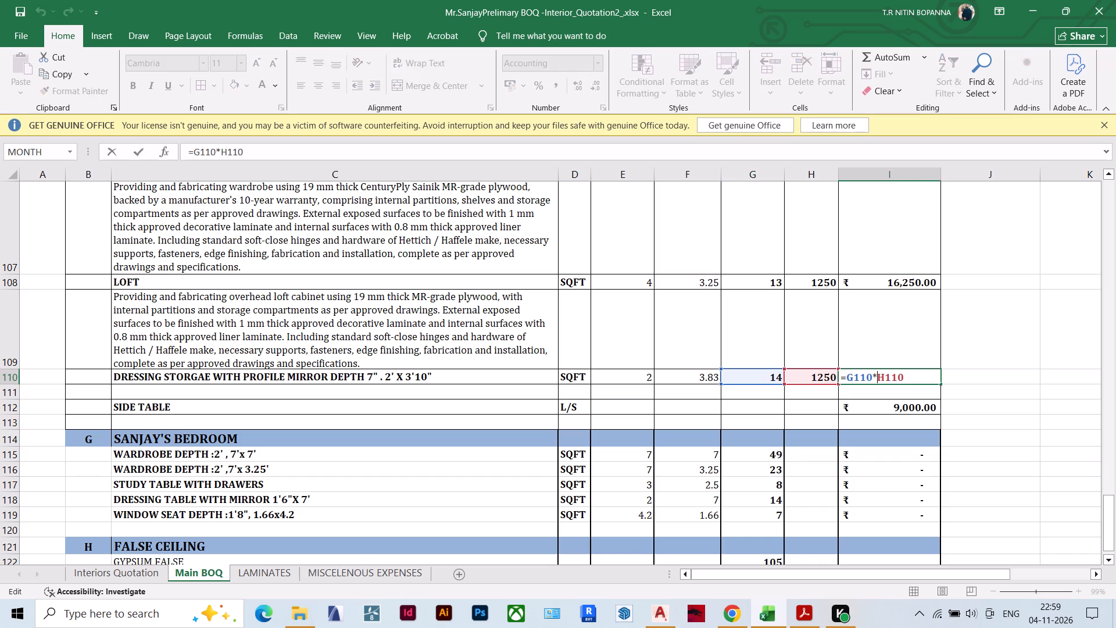
key("Escape")
left_click(1004, 397)
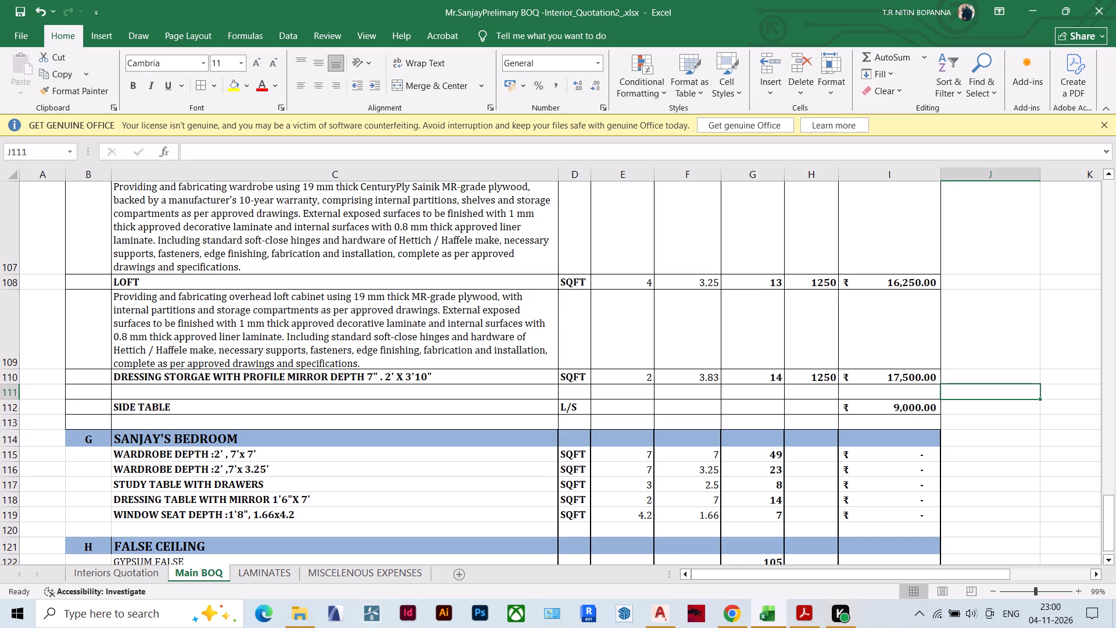
Correct the misspelled word "STORGAE" to "STORAGE" in the C110 dressing item description.
double_click(202, 379)
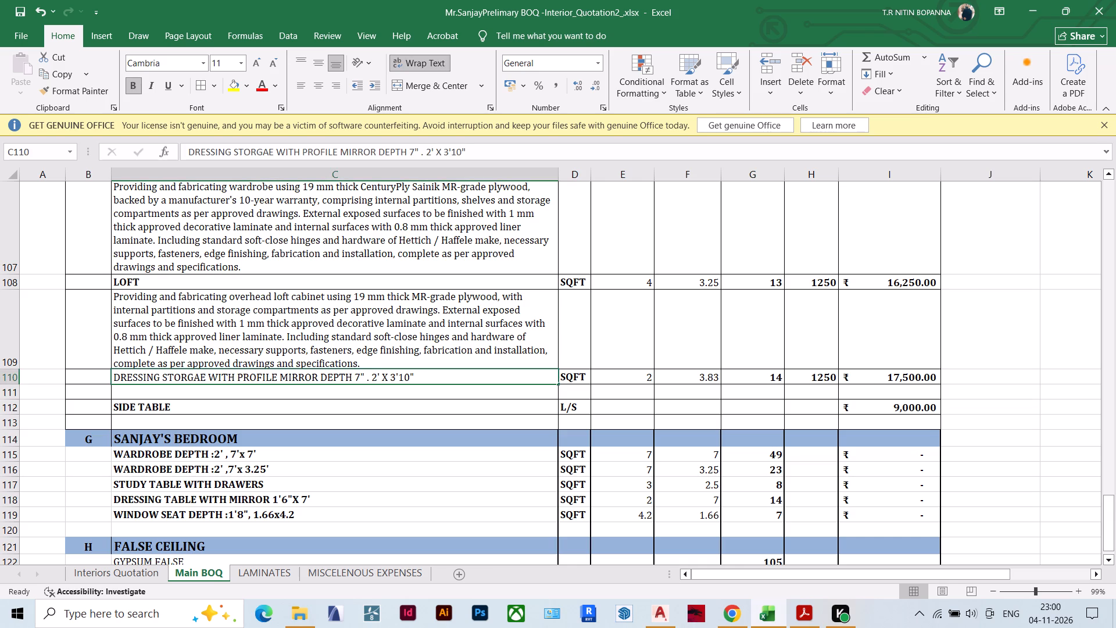
left_click_drag(201, 378, 189, 377)
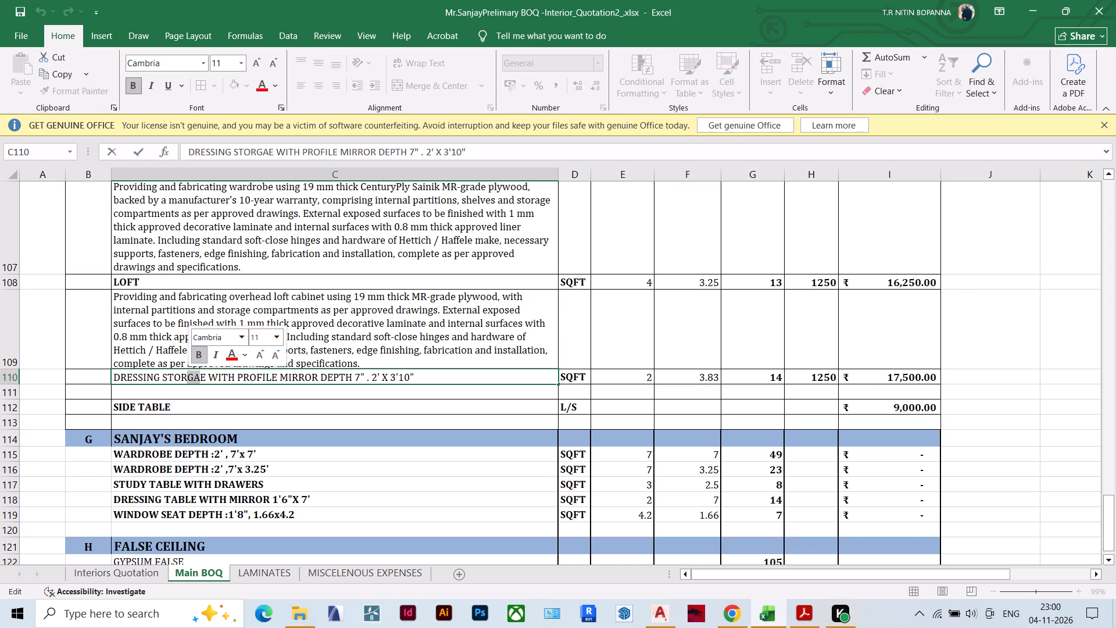
type("AGE")
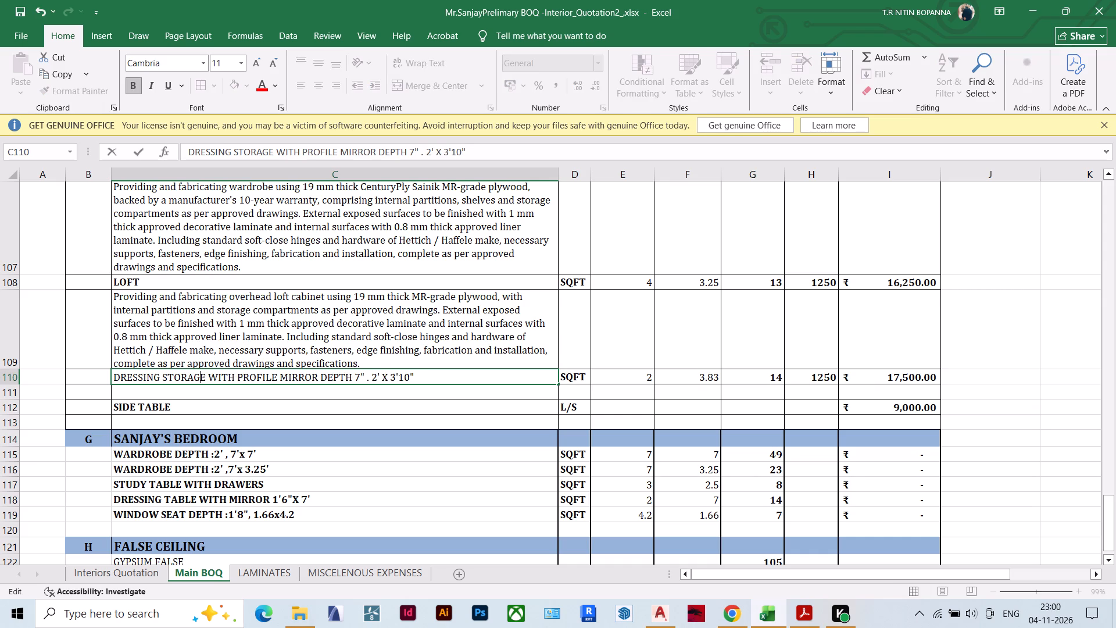
left_click(210, 380)
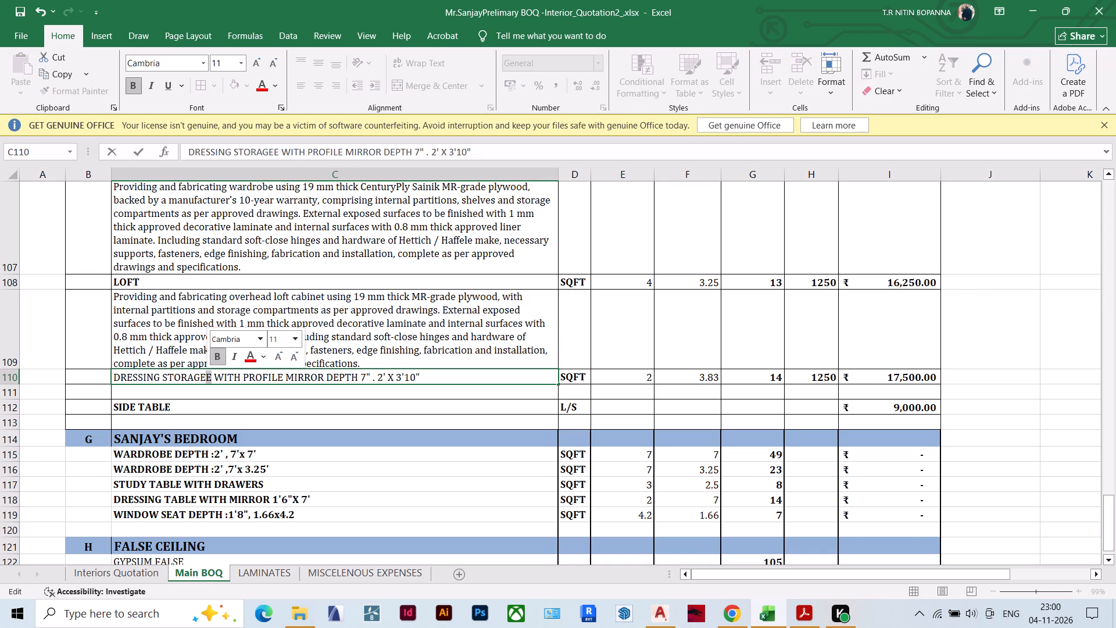
key("BackSpace")
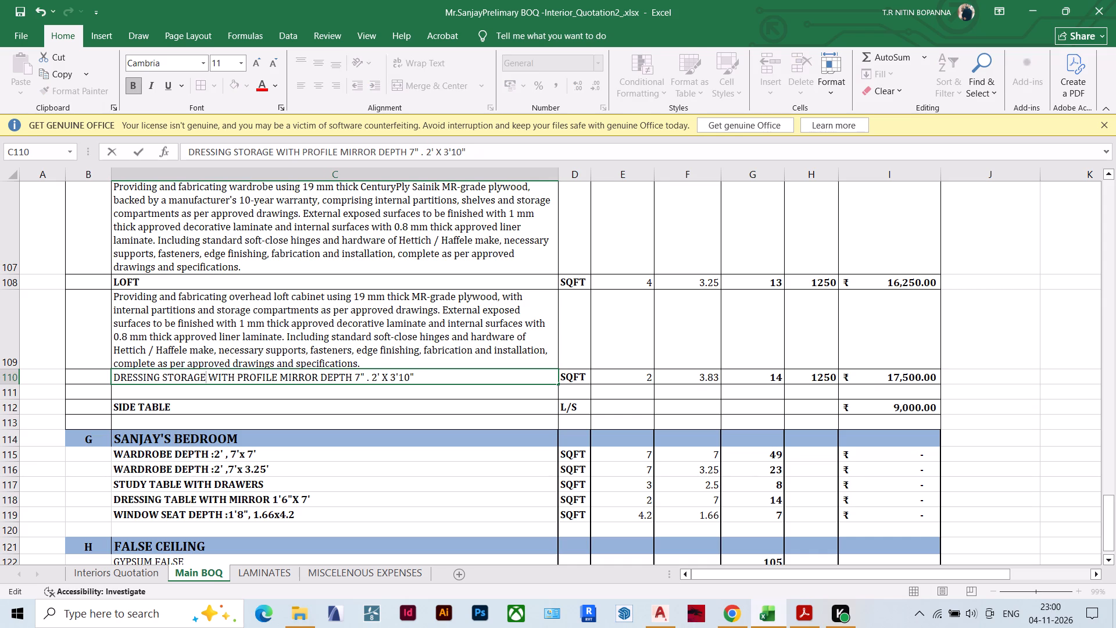
left_click(1018, 422)
Copy the study/guest bedroom total from I102 into I113, below the parents' bedroom items.
scroll(944, 429, "up", 3)
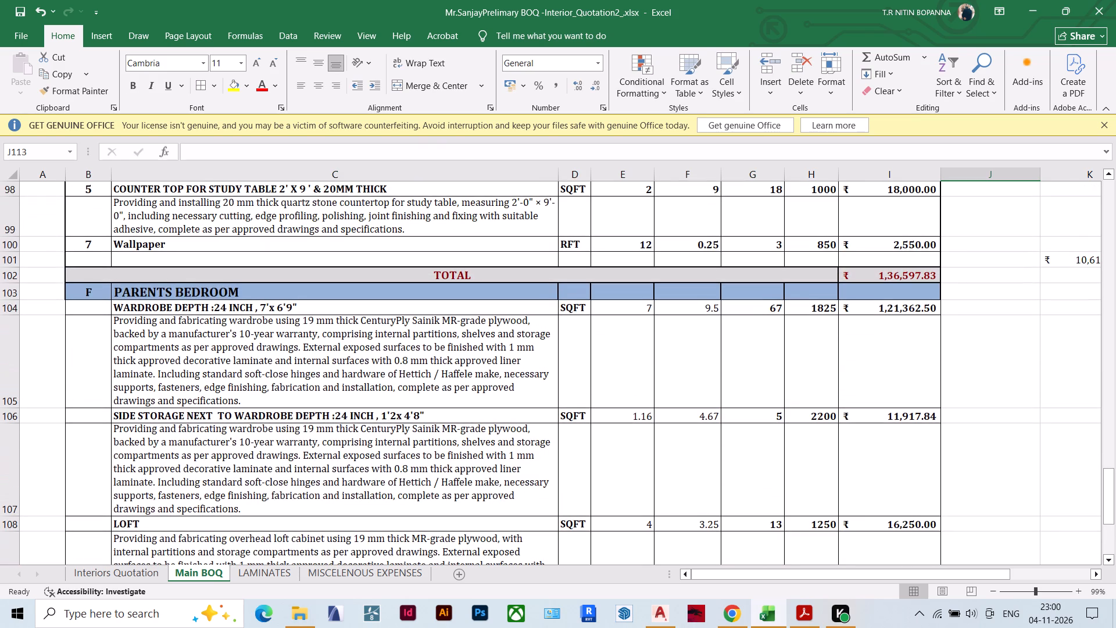
left_click(876, 275)
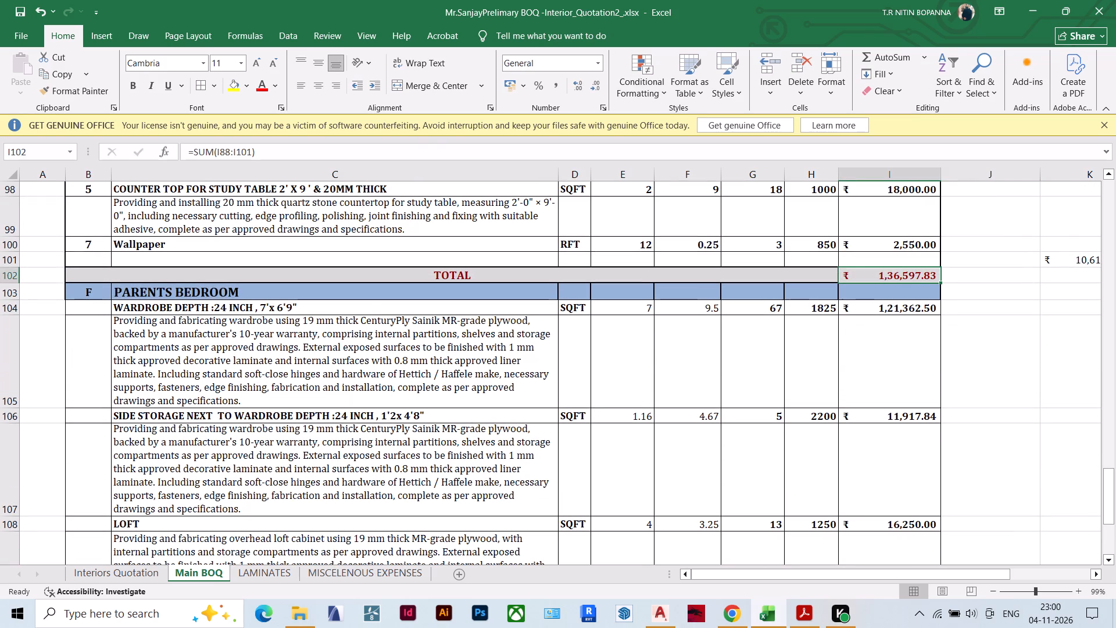
key("ctrl+c")
scroll(838, 358, "down", 3)
left_click(888, 423)
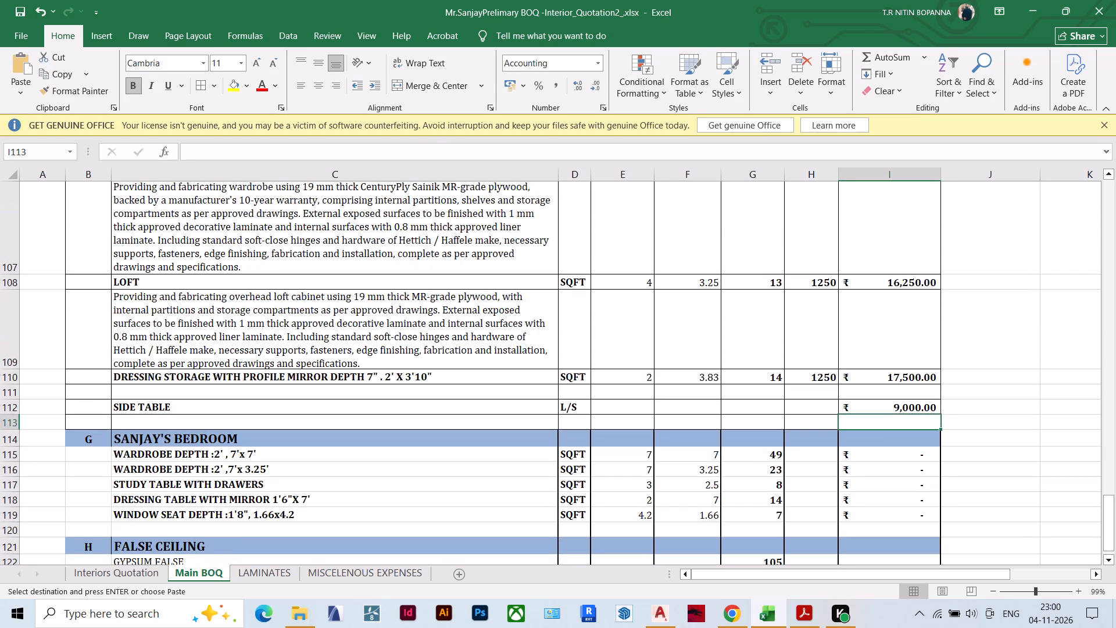
key("ctrl+v")
key("Escape")
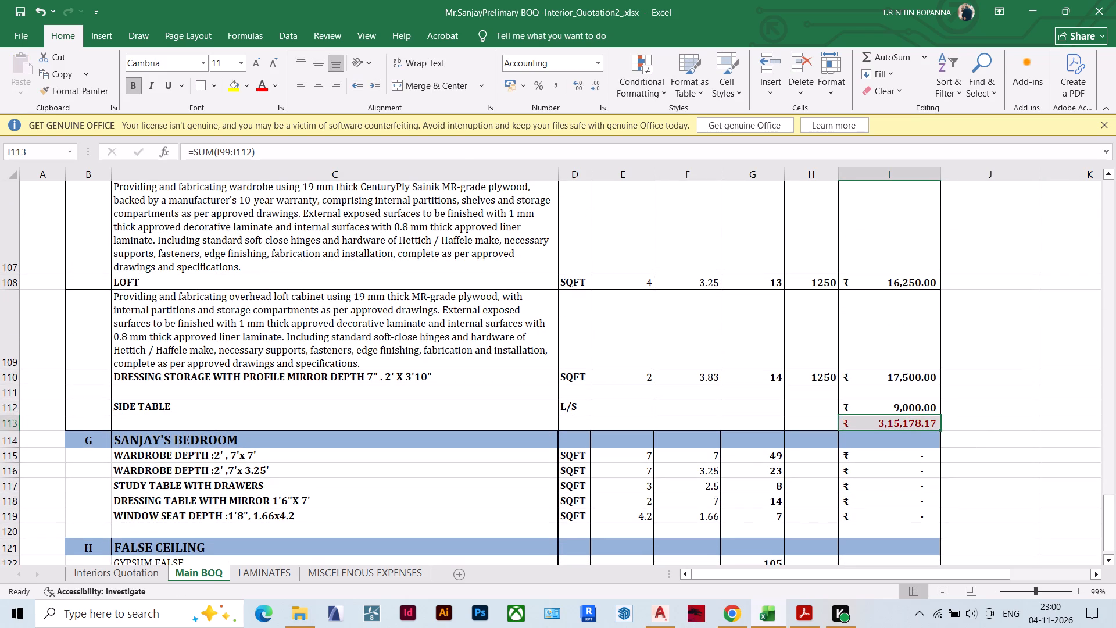
Change the sum range in I113 to I104:I112 so it totals only the parents' bedroom amounts.
double_click(893, 423)
scroll(931, 411, "up", 2)
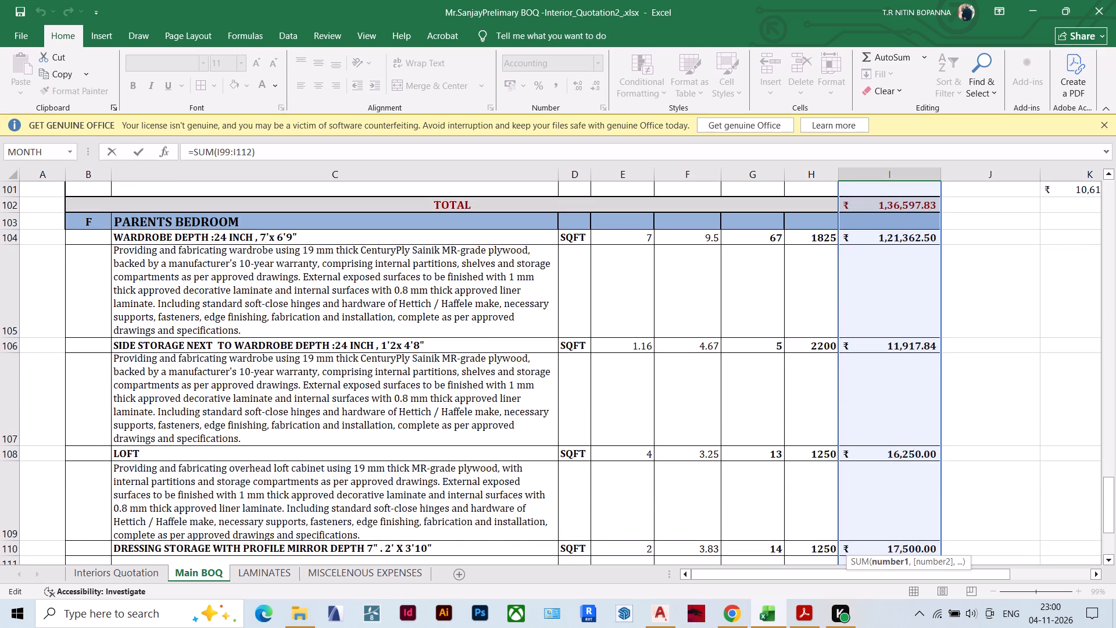
scroll(944, 234, "up", 2)
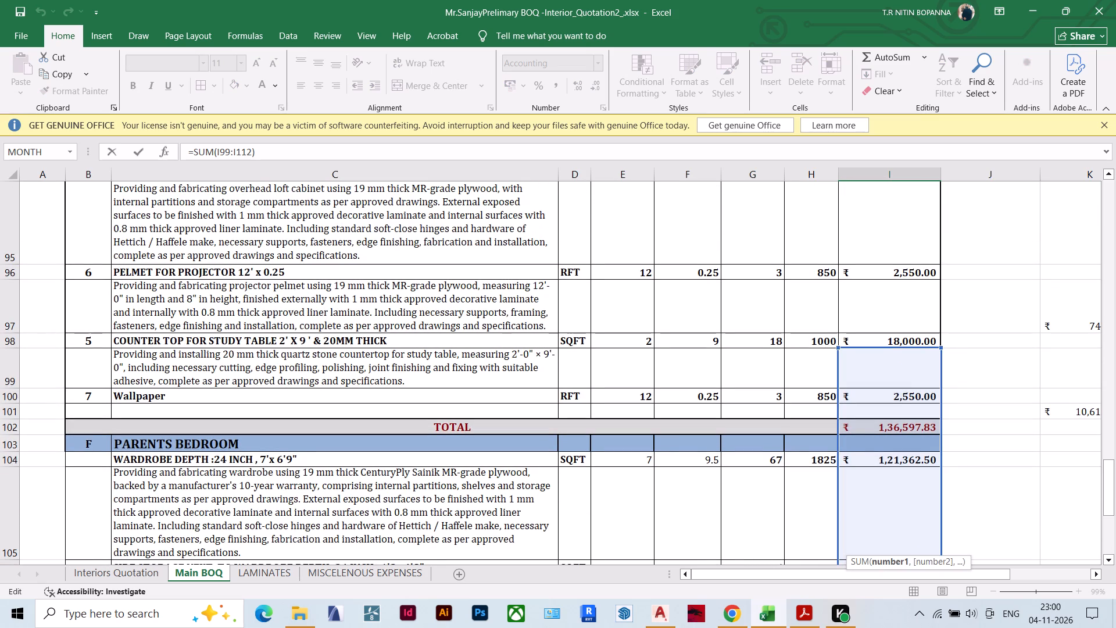
left_click_drag(938, 348, 927, 458)
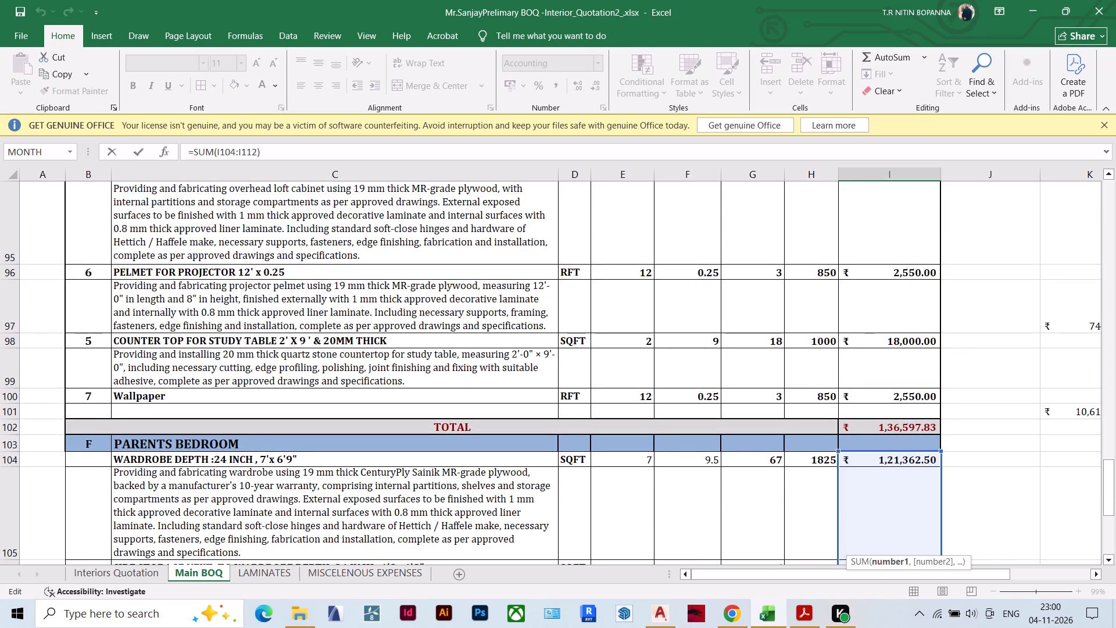
left_click_drag(927, 458, 927, 457)
key("Return")
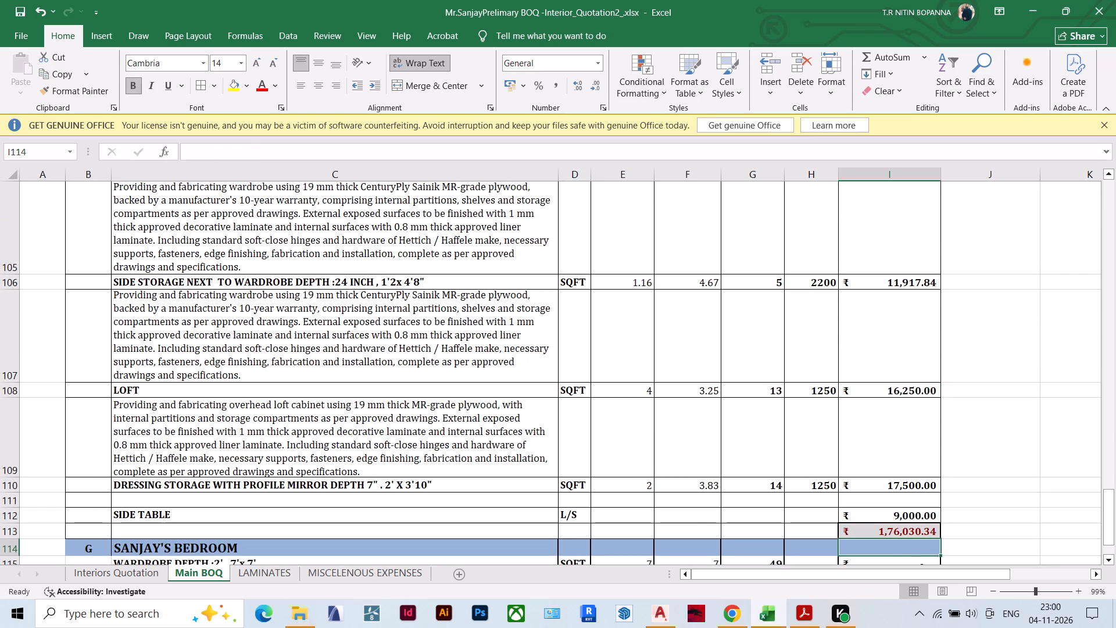
left_click(993, 431)
Make the dressing storage dimensions in E110:F110 bold.
scroll(983, 427, "down", 1)
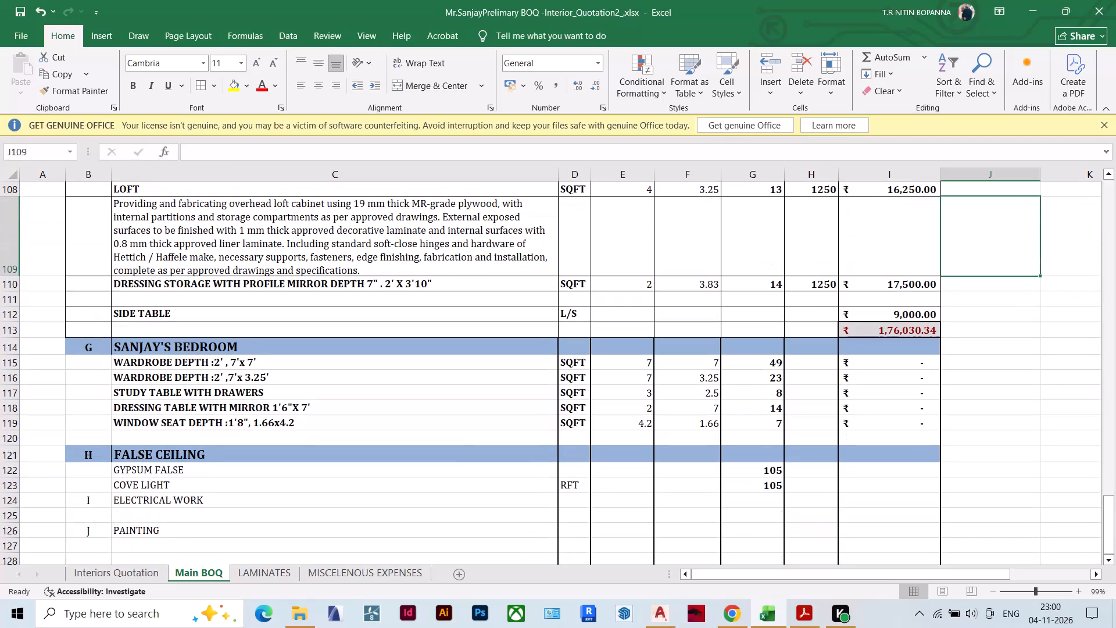
left_click(1001, 364)
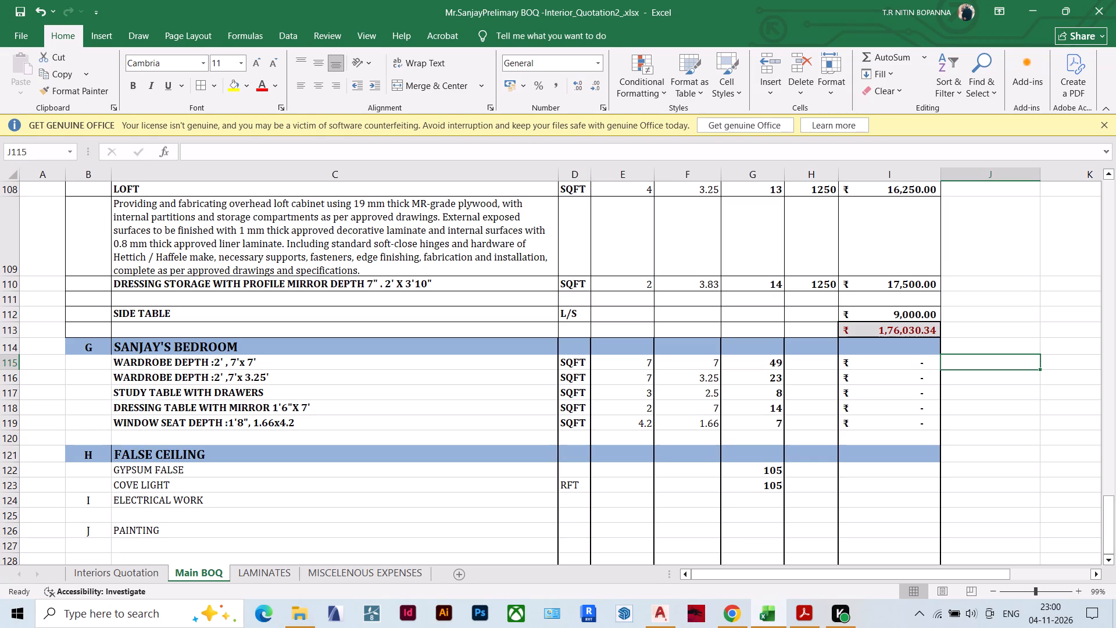
left_click(249, 287)
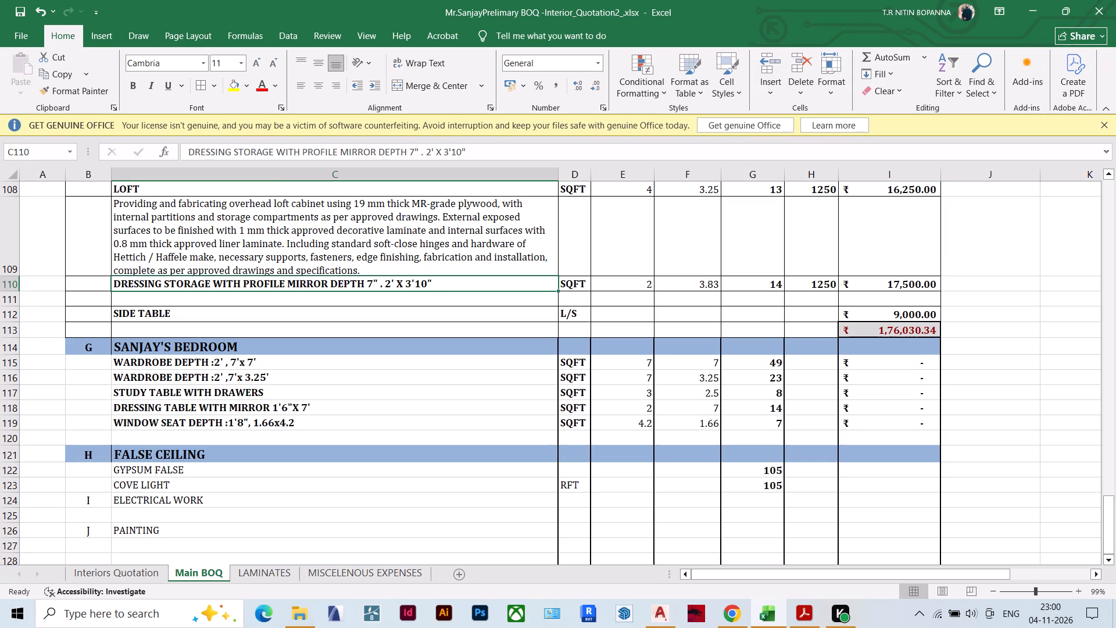
left_click_drag(625, 291, 697, 287)
left_click(129, 84)
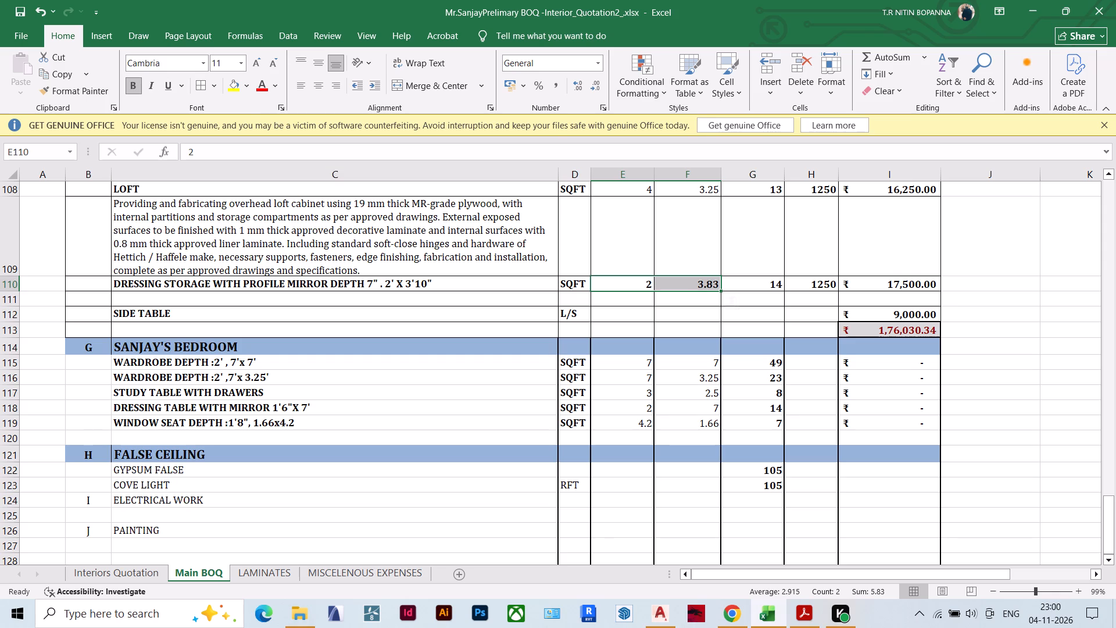
Make the loft, side storage and wardrobe dimensions bold in E108:F108, E106:F106 and E104:F104.
left_click_drag(636, 189, 709, 197)
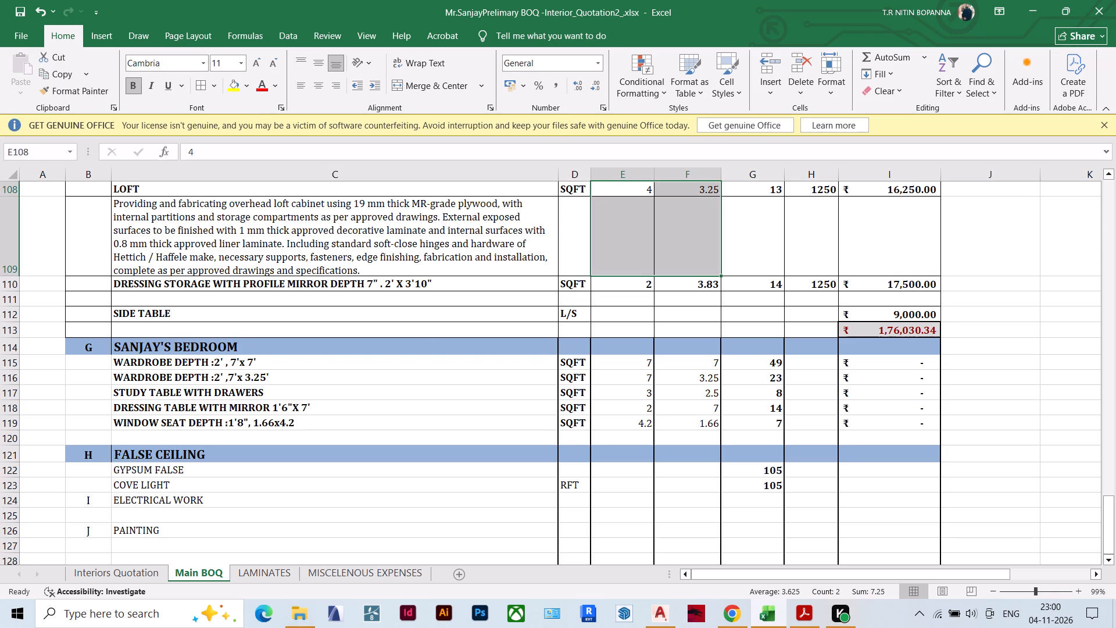
scroll(691, 230, "up", 1)
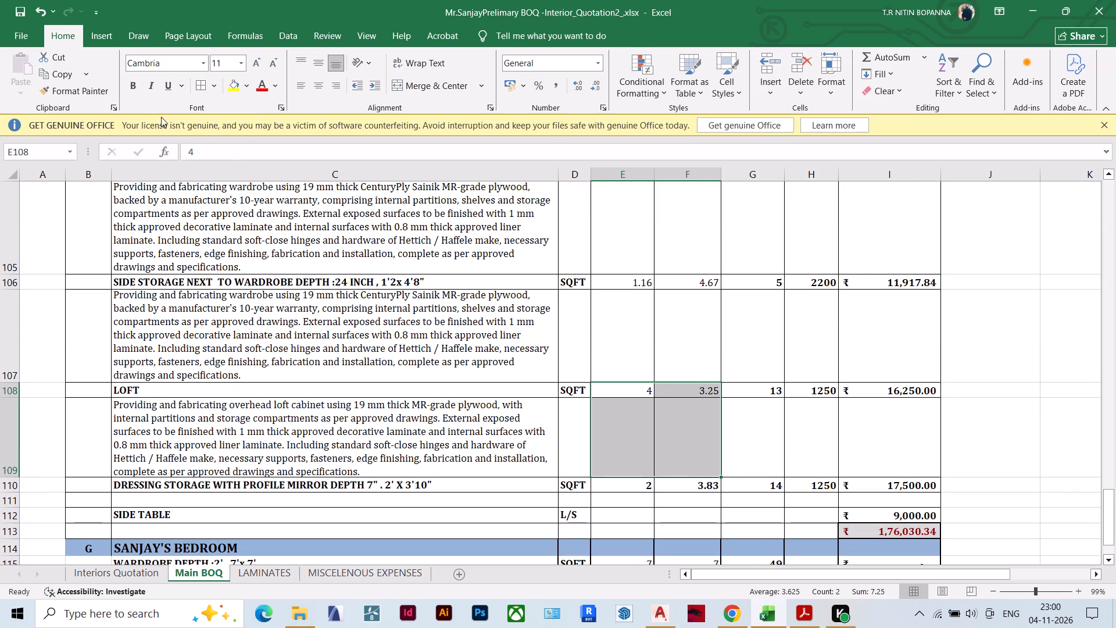
left_click(635, 395)
left_click_drag(627, 390, 661, 391)
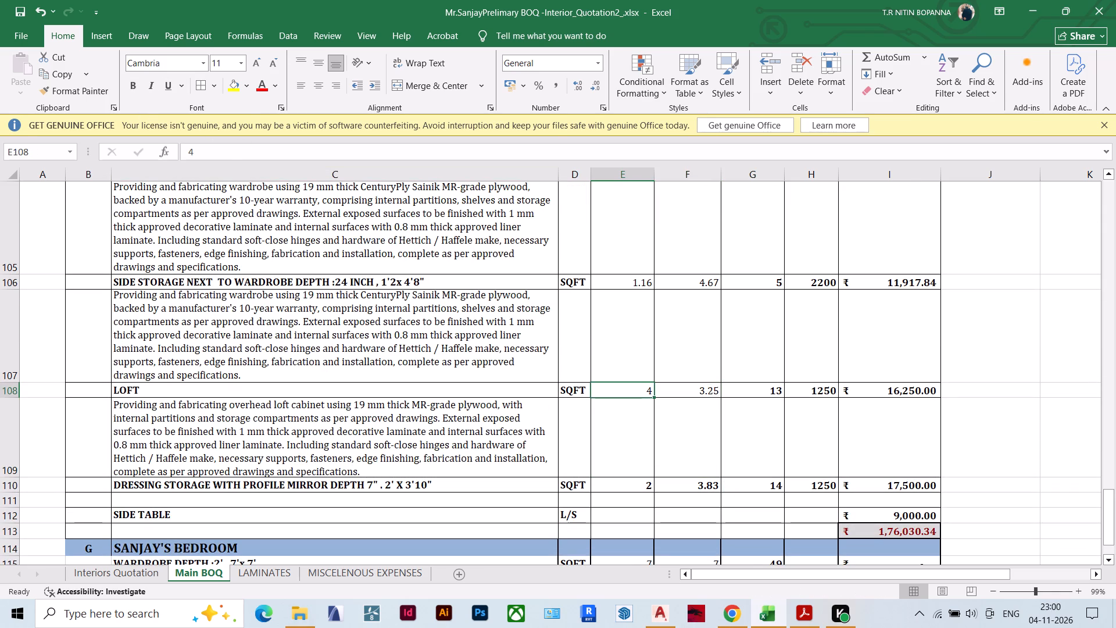
left_click_drag(661, 391, 679, 391)
left_click(133, 91)
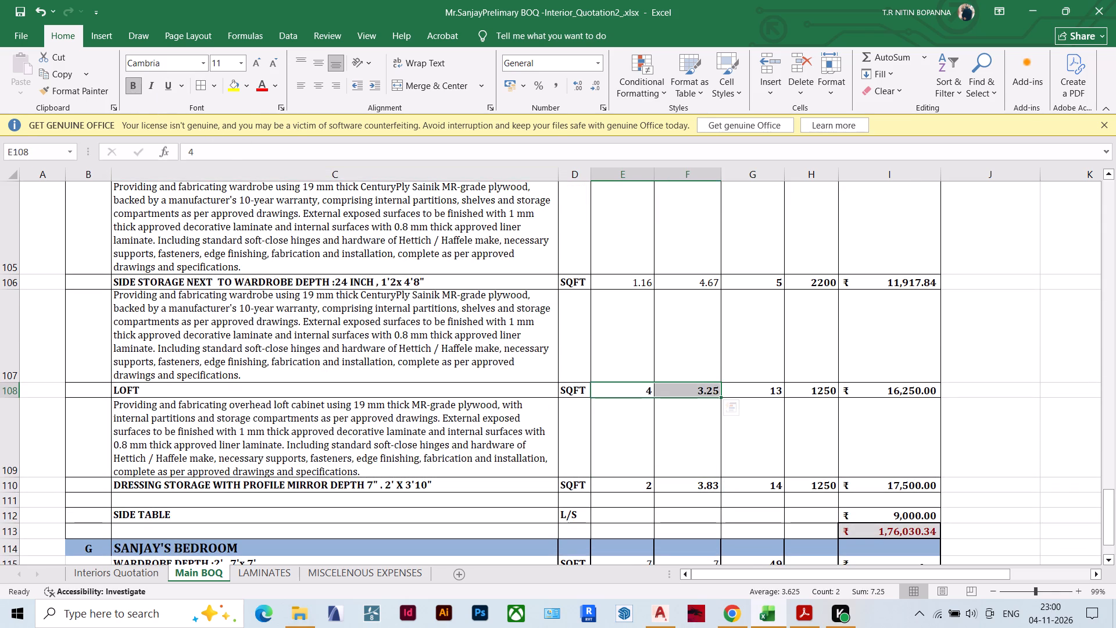
left_click_drag(625, 283, 701, 286)
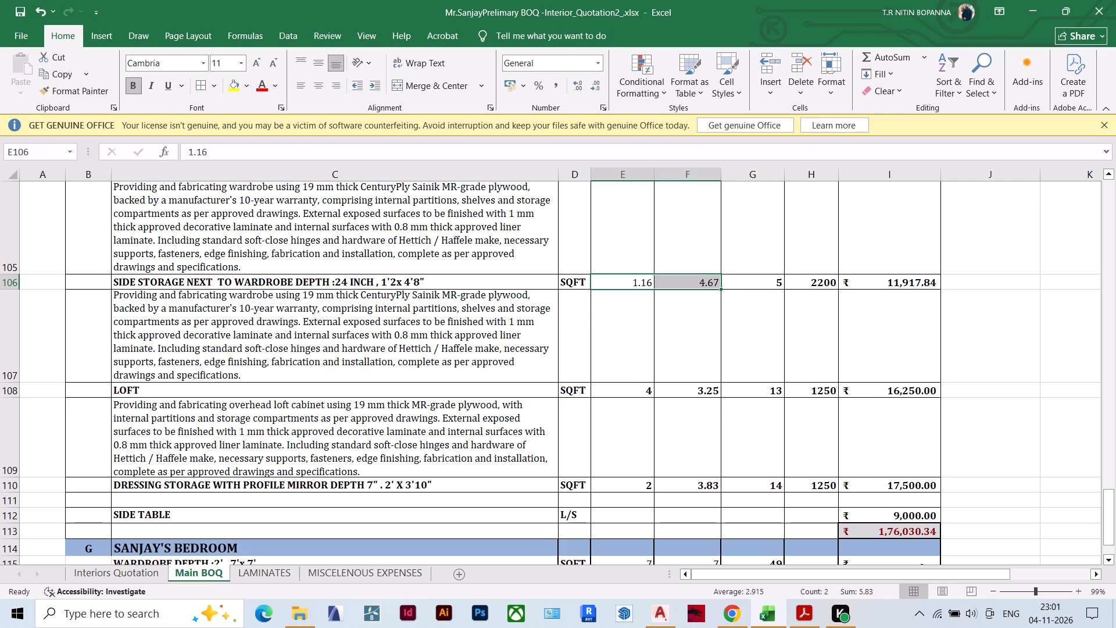
left_click(130, 85)
scroll(628, 328, "up", 1)
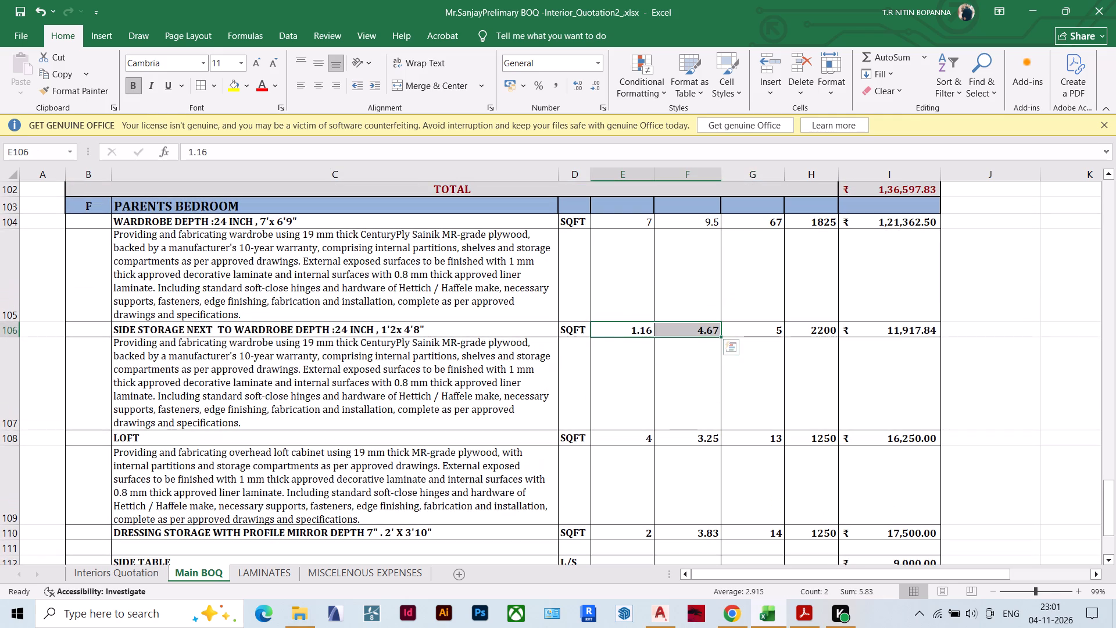
left_click_drag(635, 222, 681, 224)
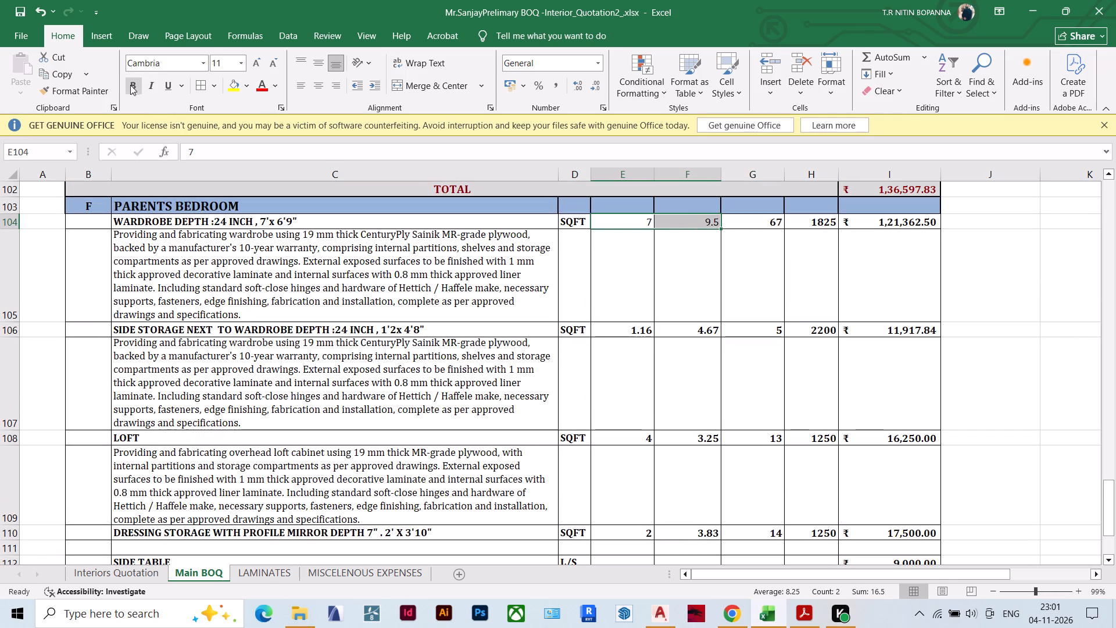
left_click(128, 84)
Number the parents' bedroom wardrobe, side storage and loft items 1, 2 and 3 in B104, B106 and B108.
scroll(474, 322, "down", 1)
left_click(581, 513)
scroll(609, 495, "down", 1)
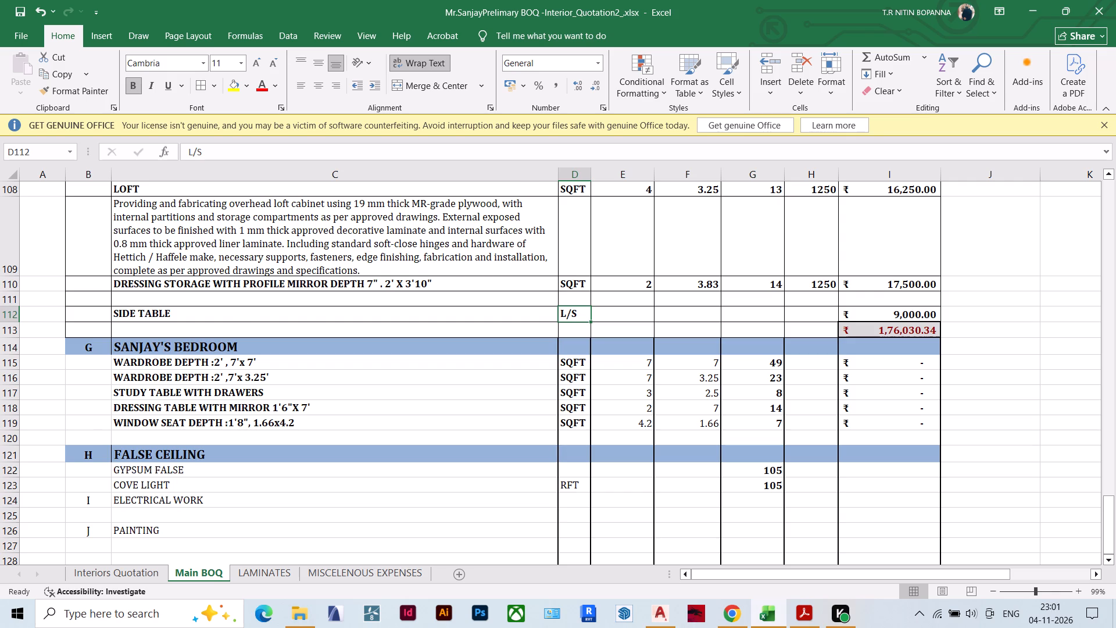
scroll(126, 318, "up", 1)
scroll(110, 420, "up", 1)
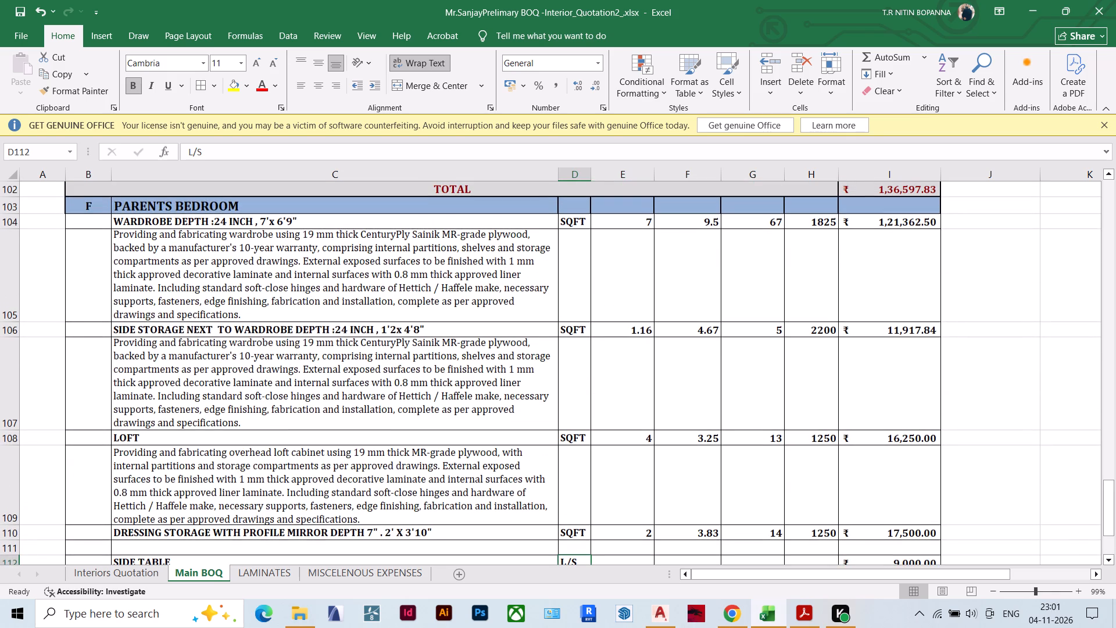
left_click(100, 223)
key("1")
scroll(121, 334, "up", 1)
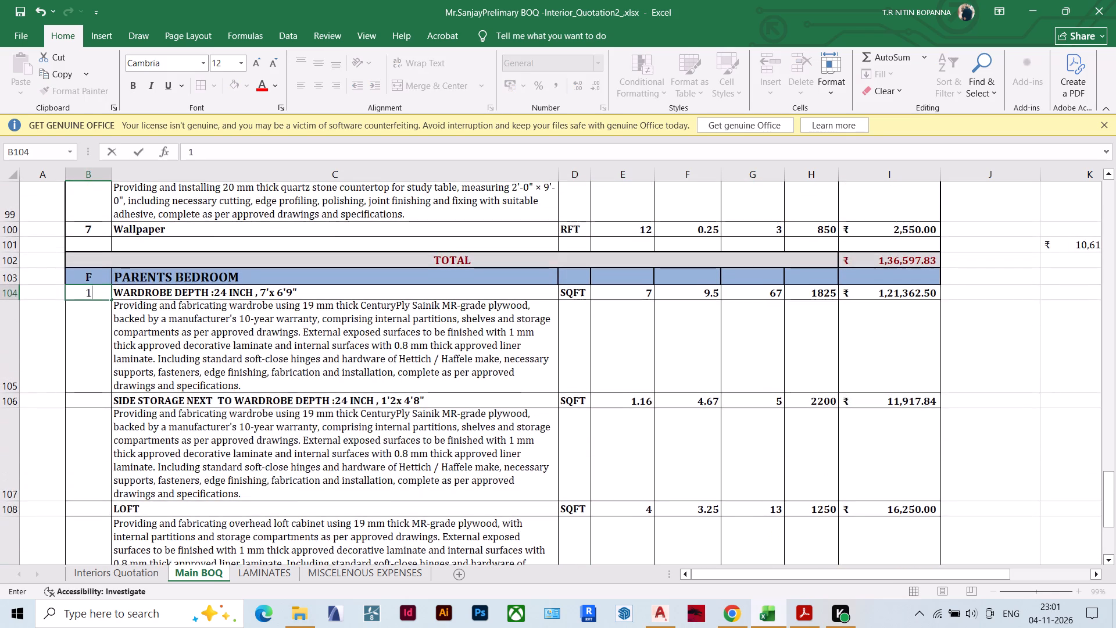
scroll(121, 334, "down", 1)
left_click(90, 329)
key("2")
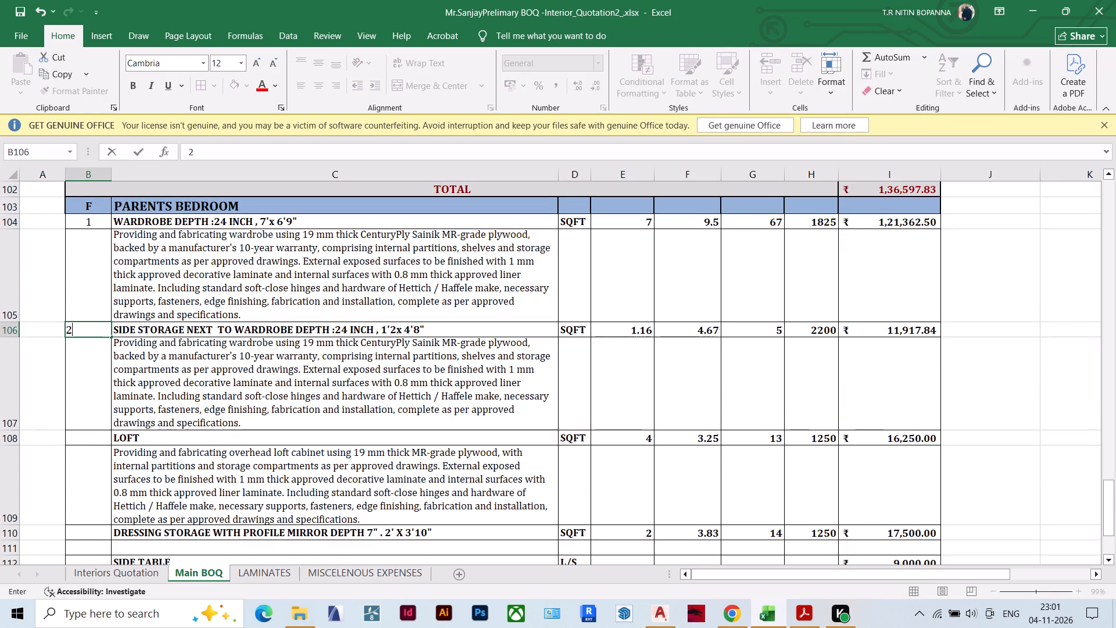
left_click(102, 440)
key("3")
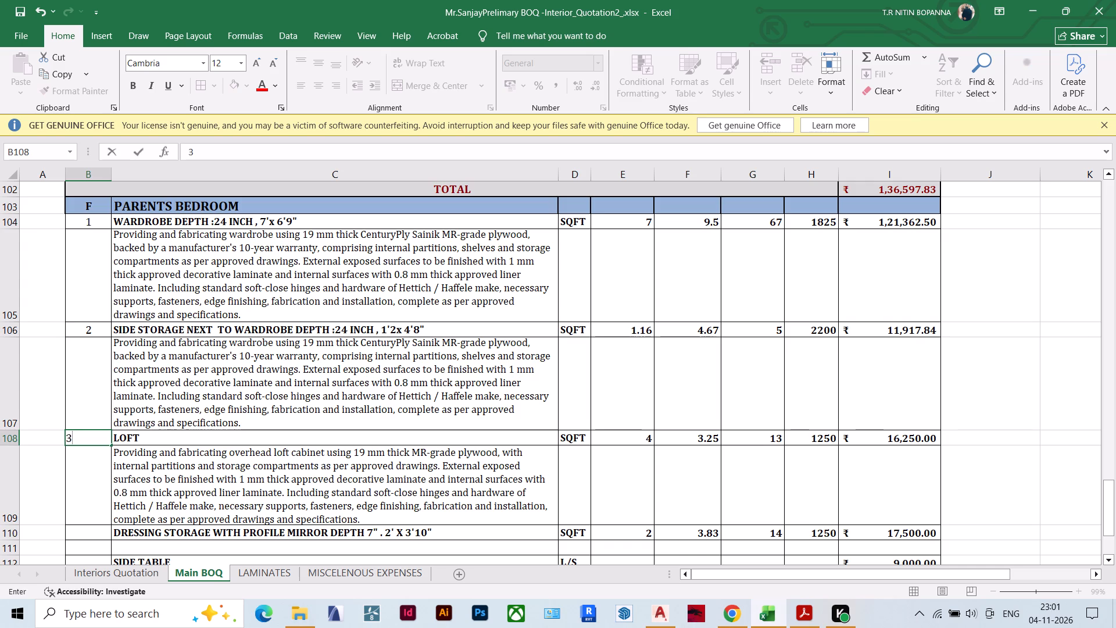
left_click(91, 491)
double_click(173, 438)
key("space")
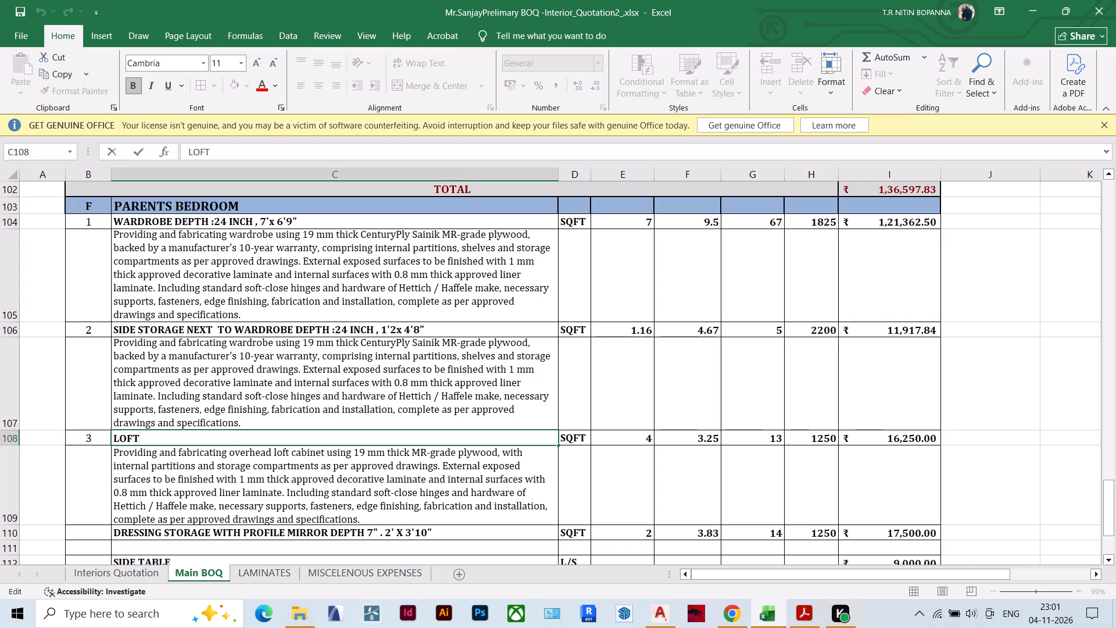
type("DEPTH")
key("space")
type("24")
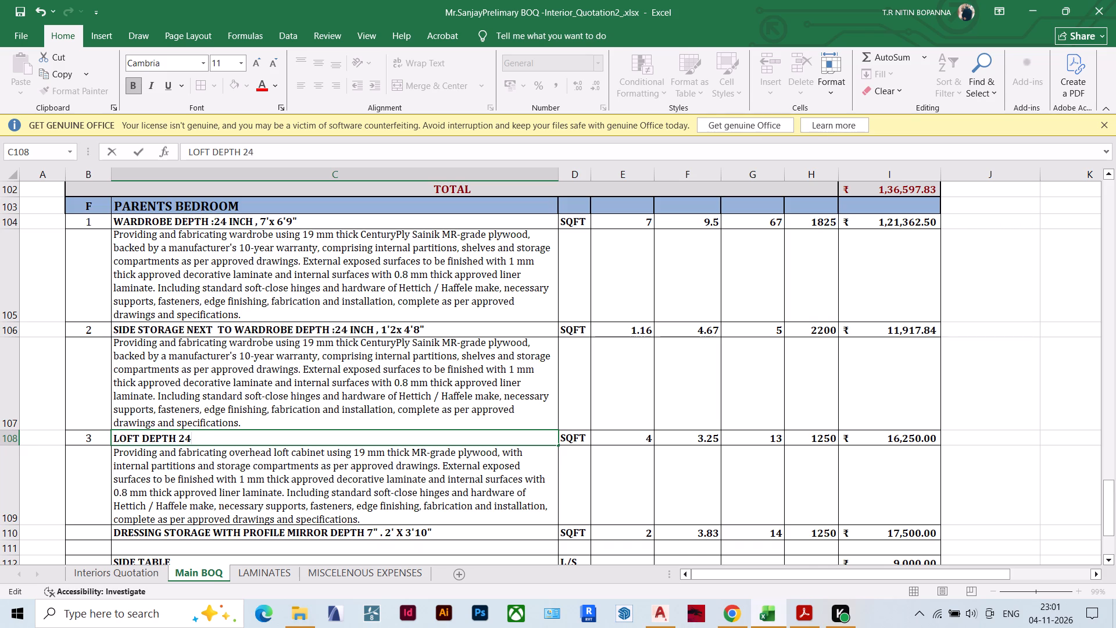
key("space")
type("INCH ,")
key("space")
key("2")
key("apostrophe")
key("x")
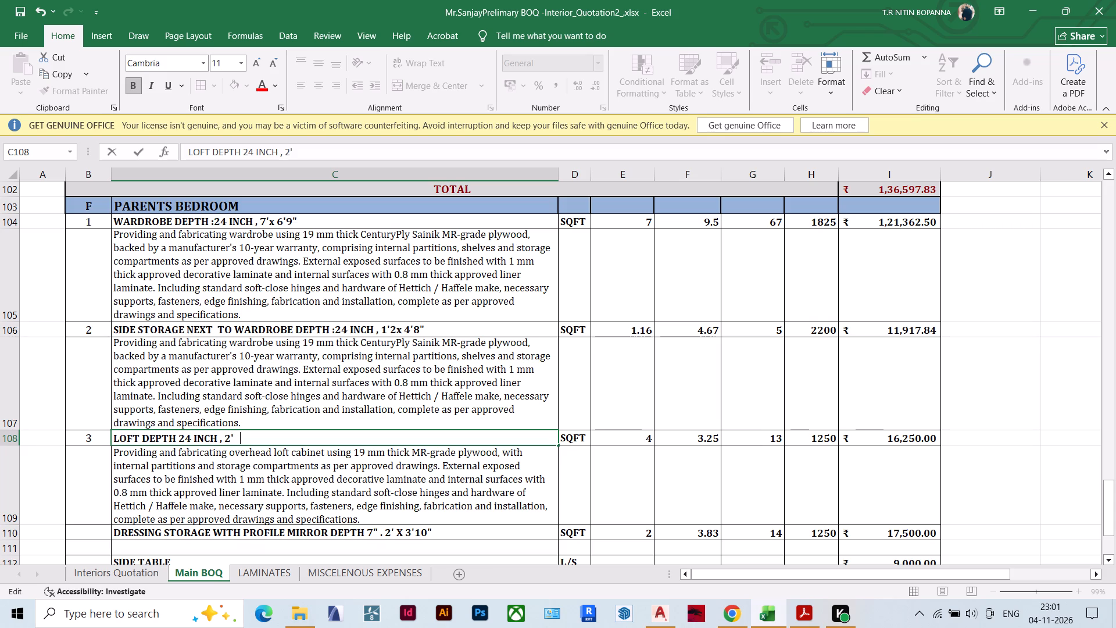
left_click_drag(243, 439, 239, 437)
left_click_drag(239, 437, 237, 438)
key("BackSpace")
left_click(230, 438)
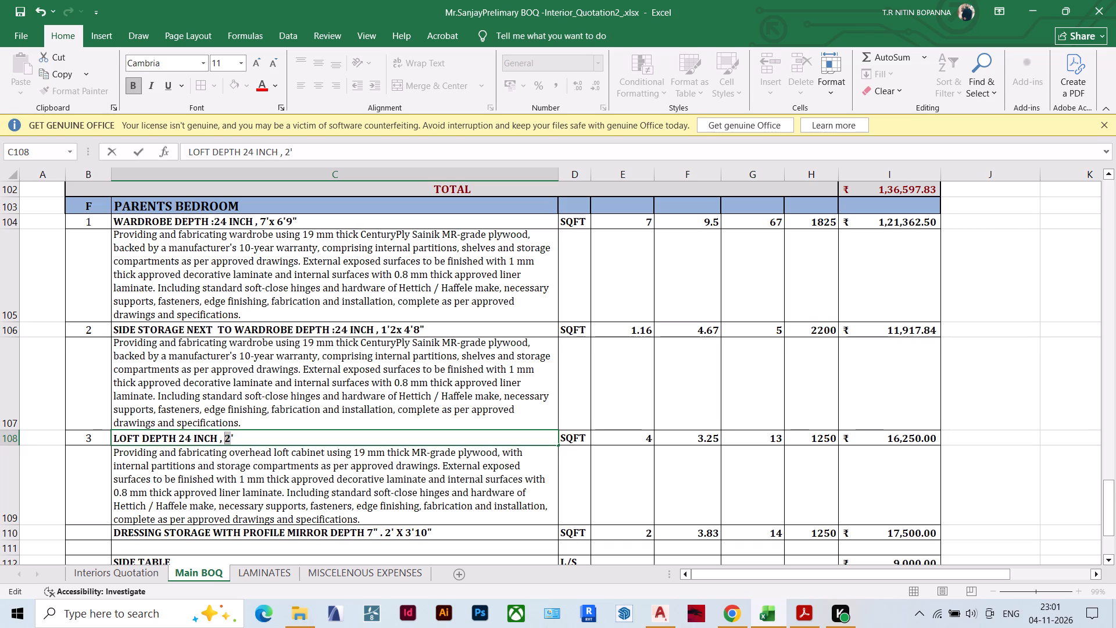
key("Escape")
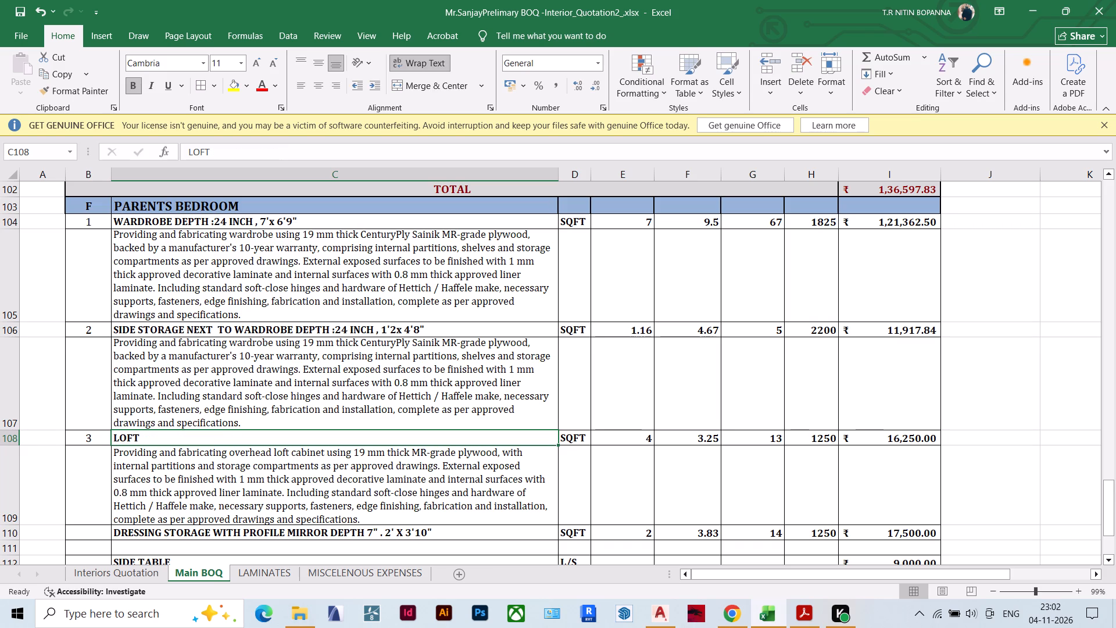
Undo and restore the loft's item number 3 in B108, and apply bold to it.
key("ctrl+z")
key("ctrl+y")
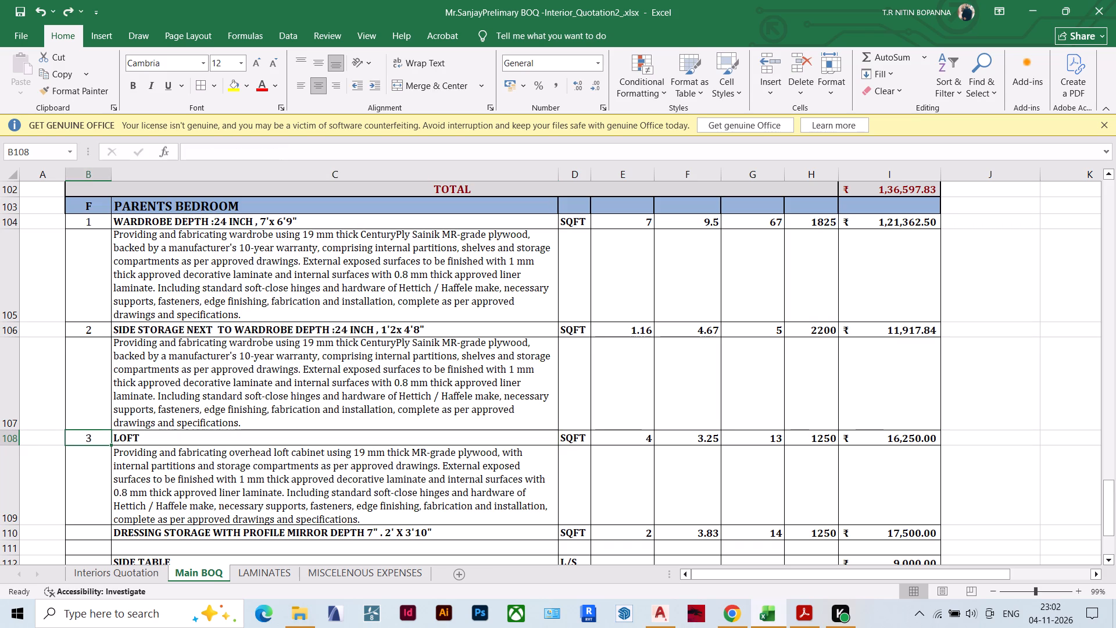
key("ctrl+y")
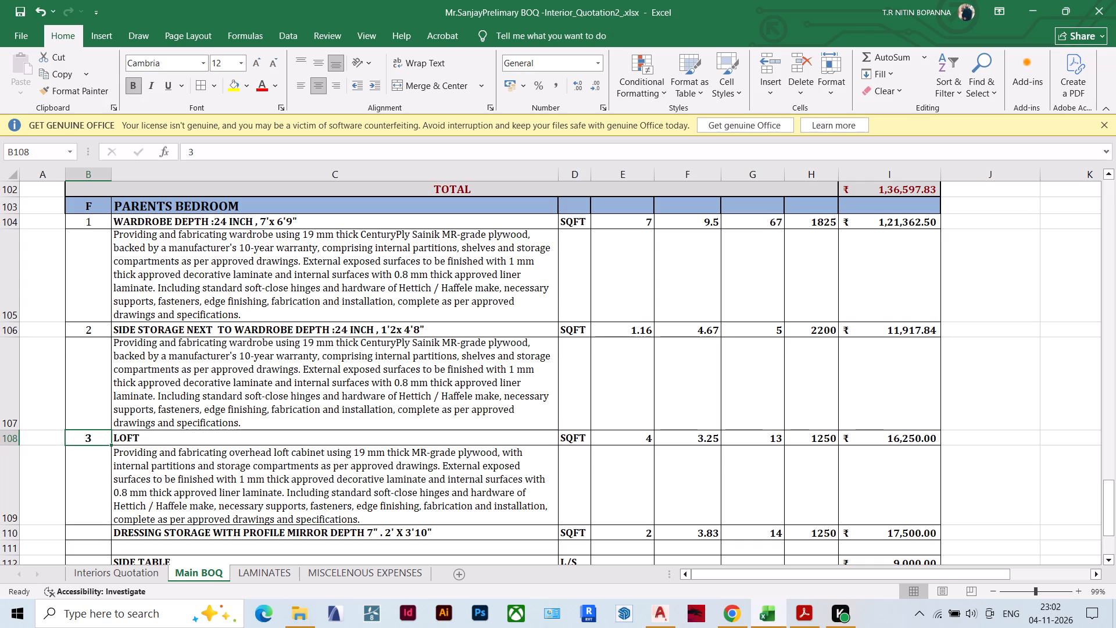
Extend the loft description in C108 to read "LOFT DEPTH 24 INCH ,".
double_click(166, 443)
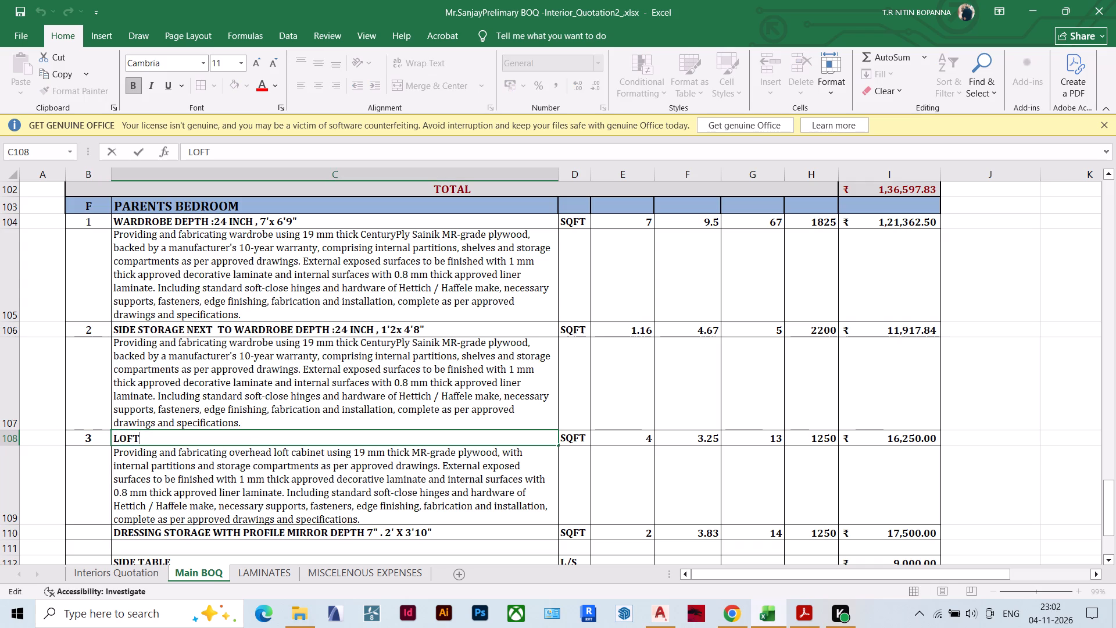
key("ctrl+y")
key("ctrl+y")
key("space")
type("DE")
type("PTH")
key("space")
type("24 INCH")
left_click(206, 487)
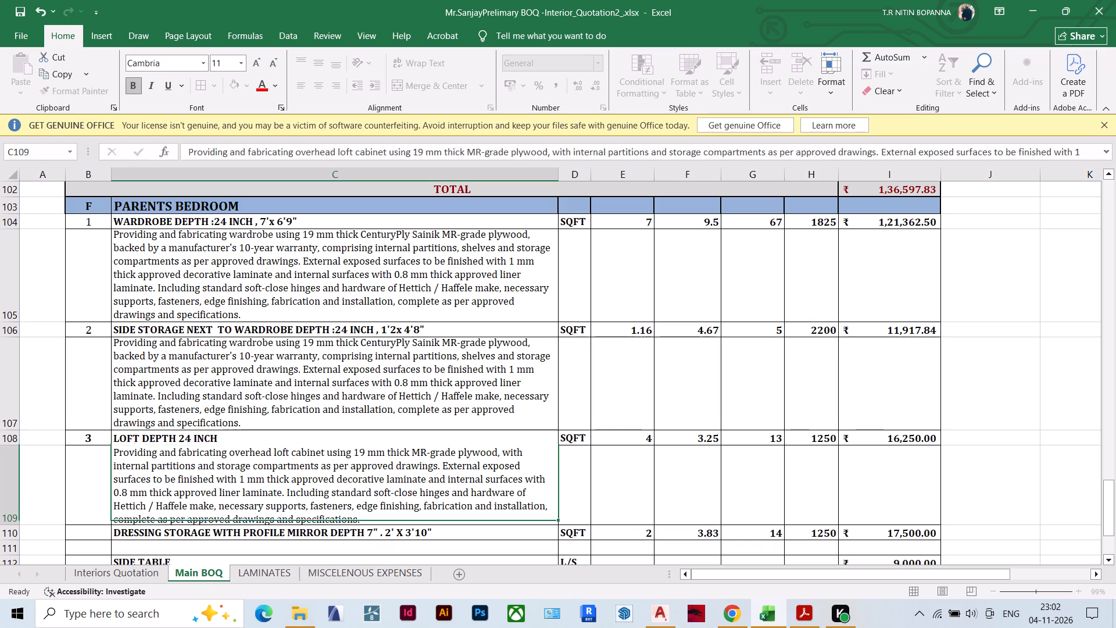
left_click(248, 443)
double_click(242, 441)
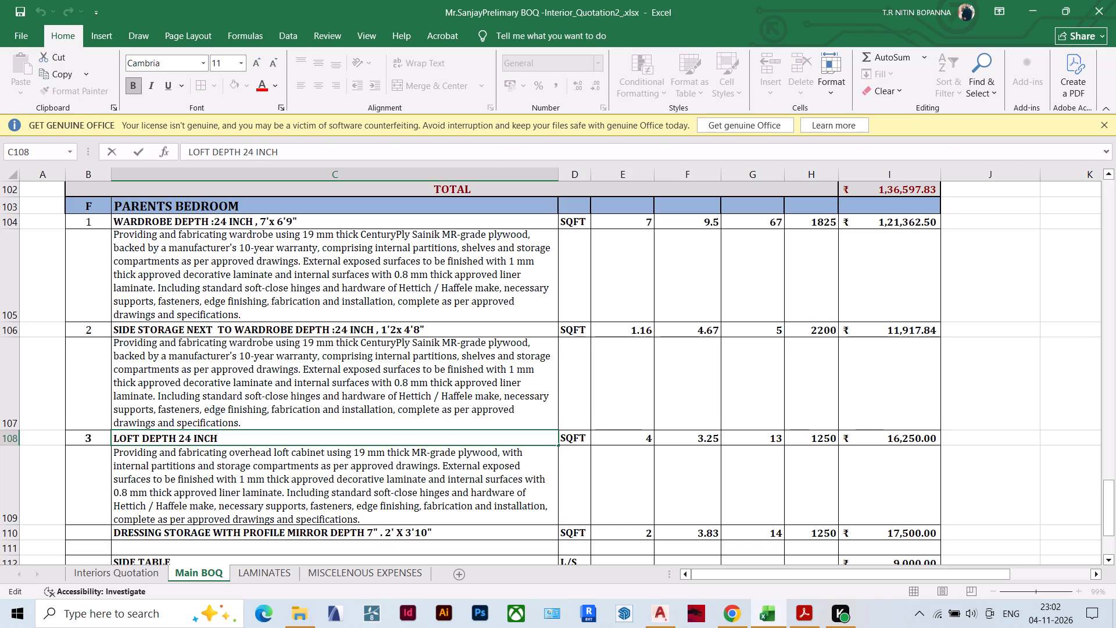
key("space")
type(",")
key("space")
left_click(1051, 448)
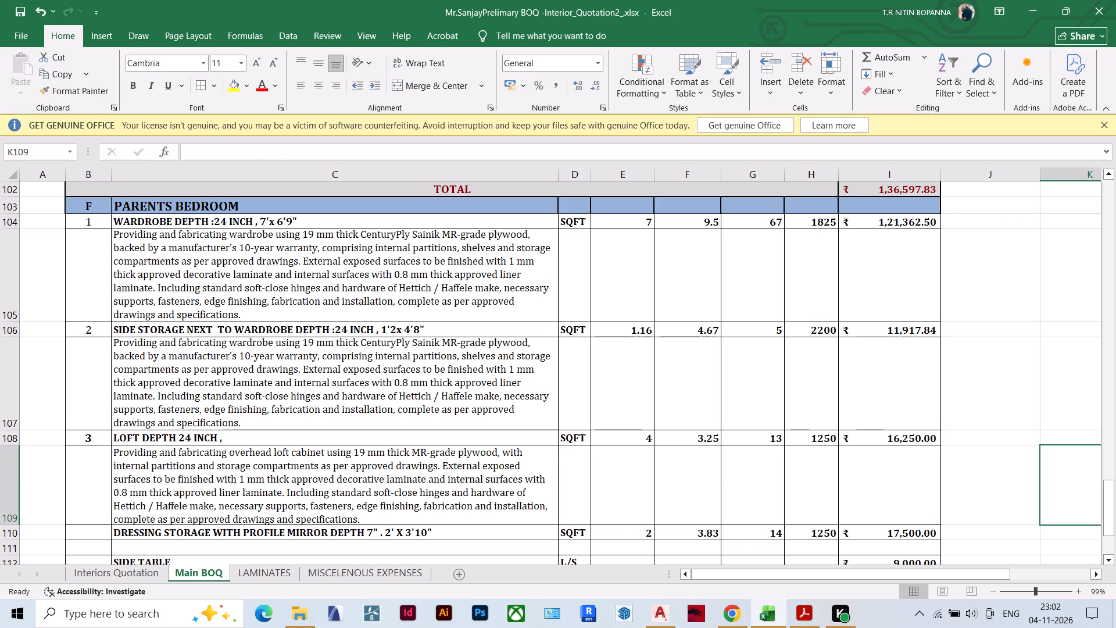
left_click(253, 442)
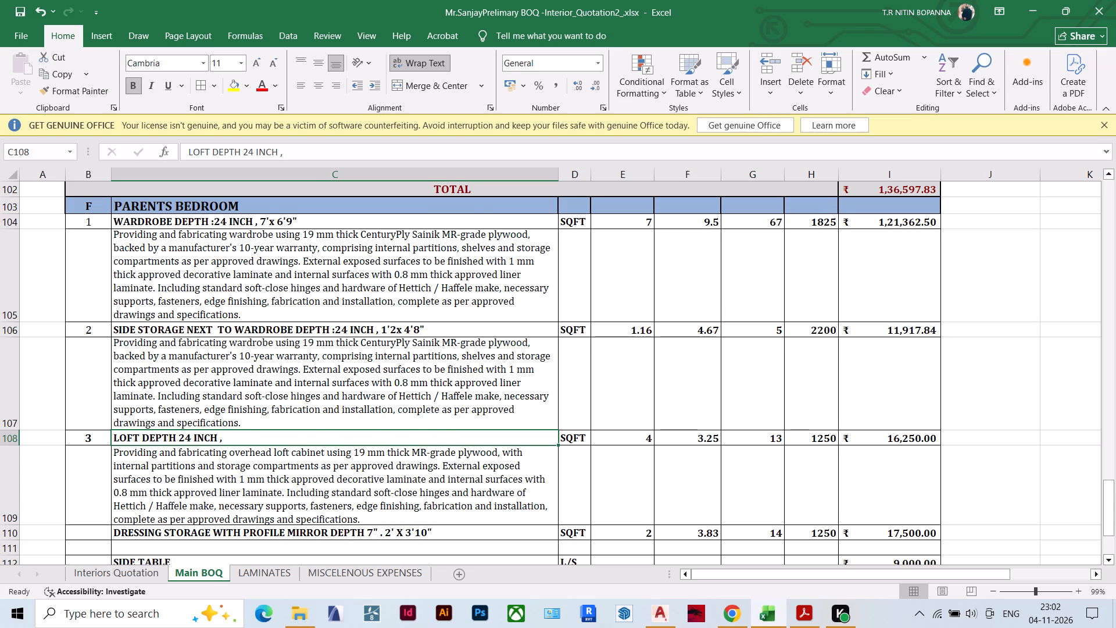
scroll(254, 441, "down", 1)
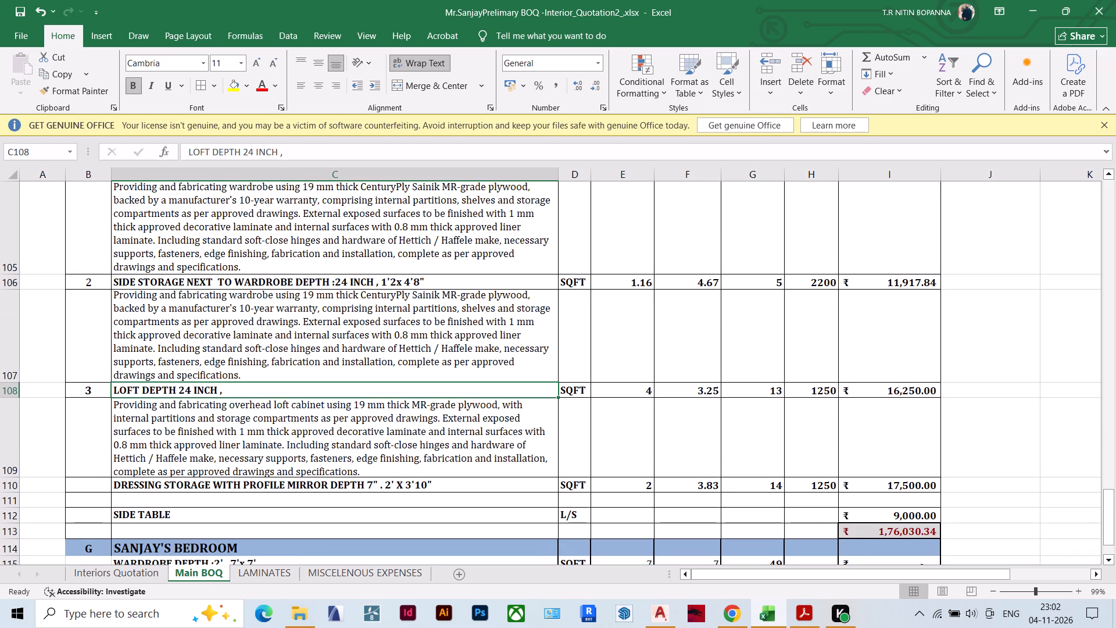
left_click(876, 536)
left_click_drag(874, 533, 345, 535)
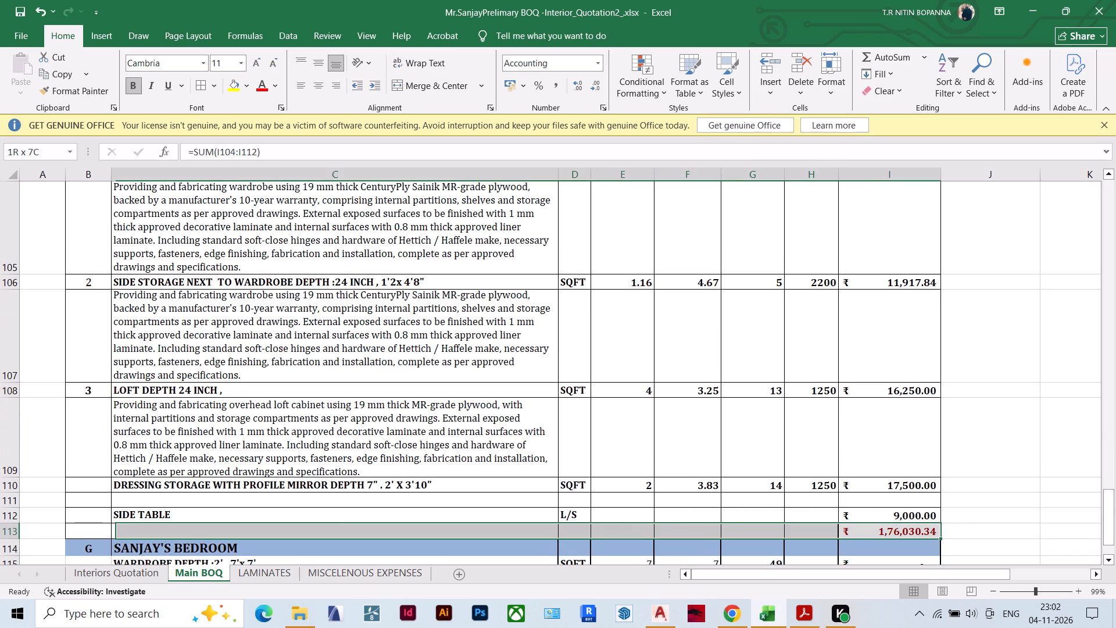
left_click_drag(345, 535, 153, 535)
Save the BOQ workbook.
left_click(500, 518)
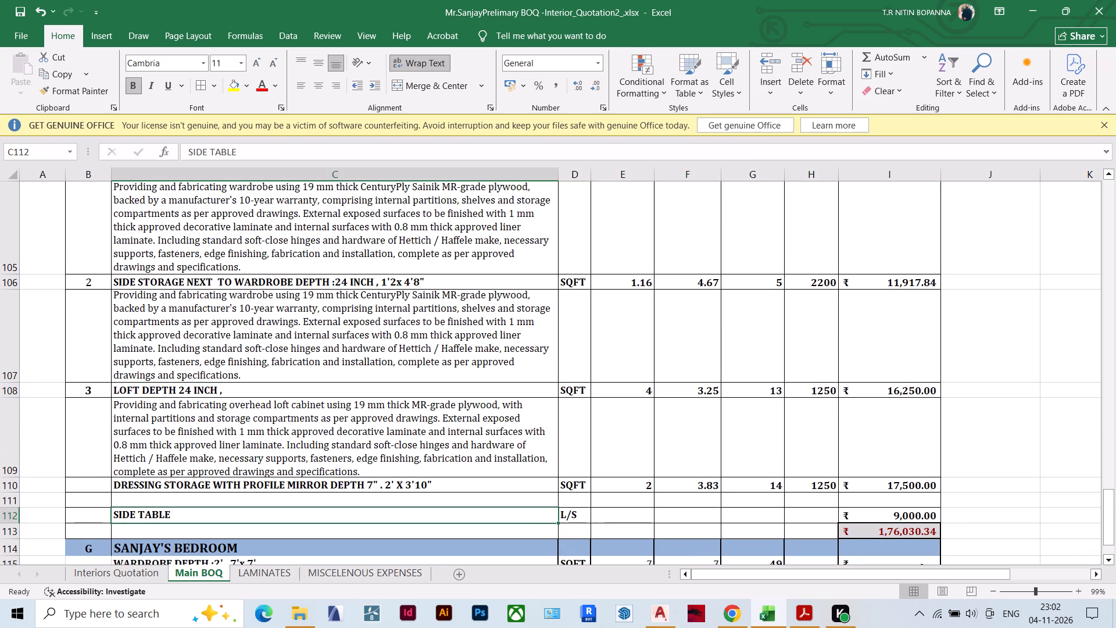
key("ctrl+s")
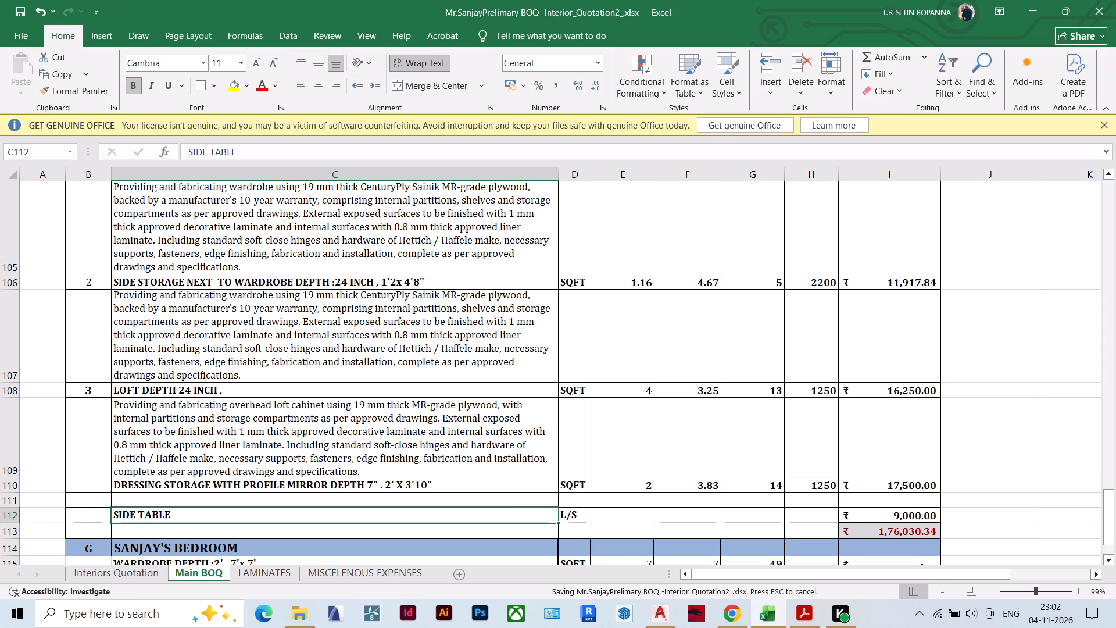
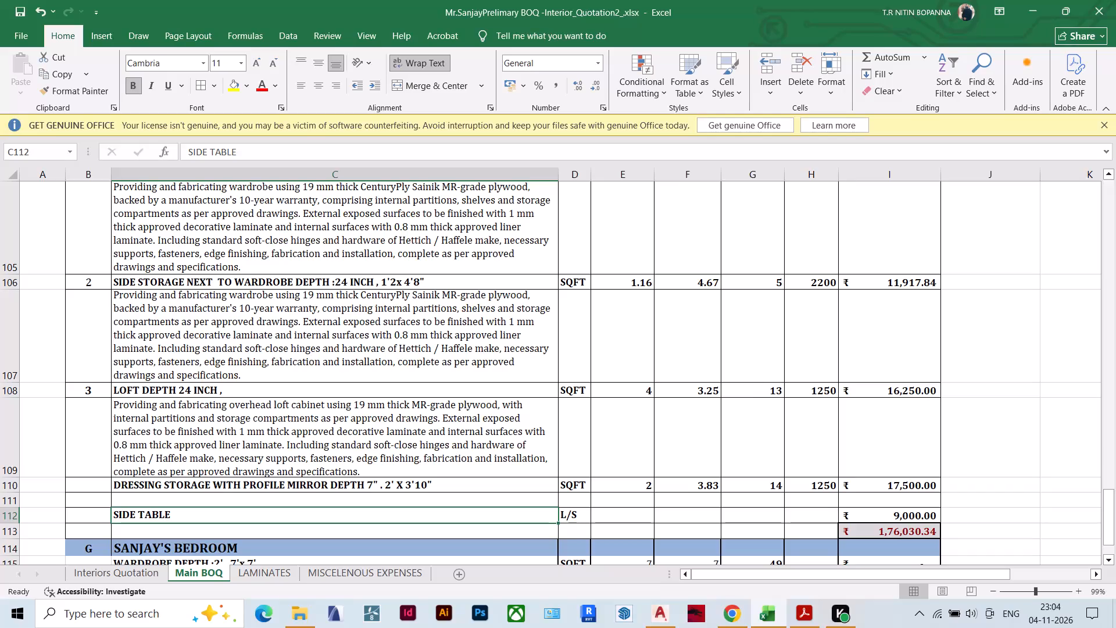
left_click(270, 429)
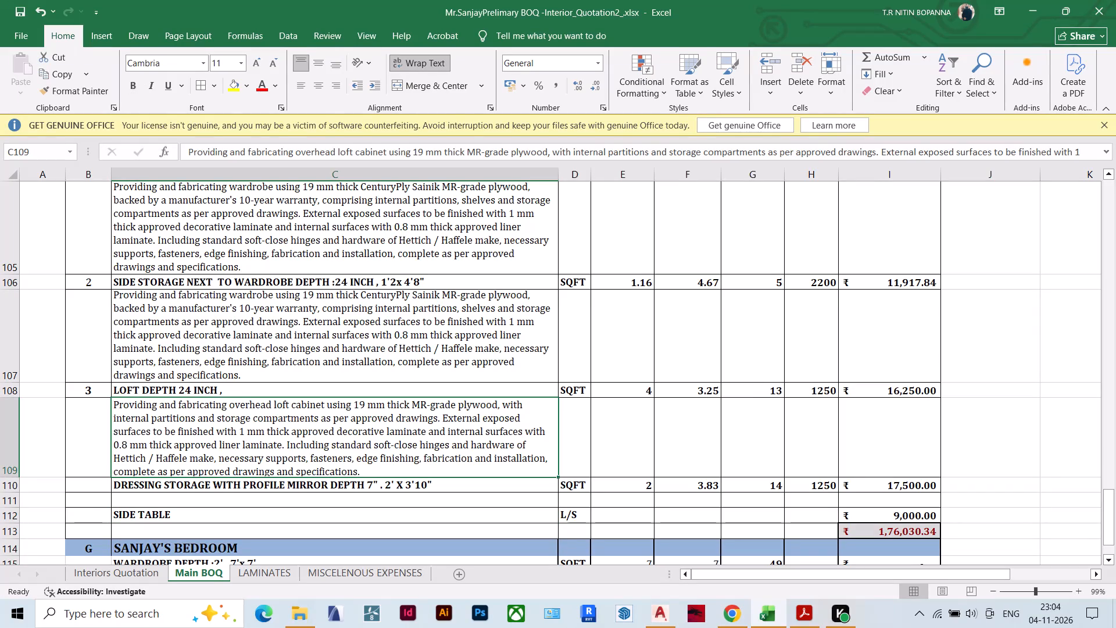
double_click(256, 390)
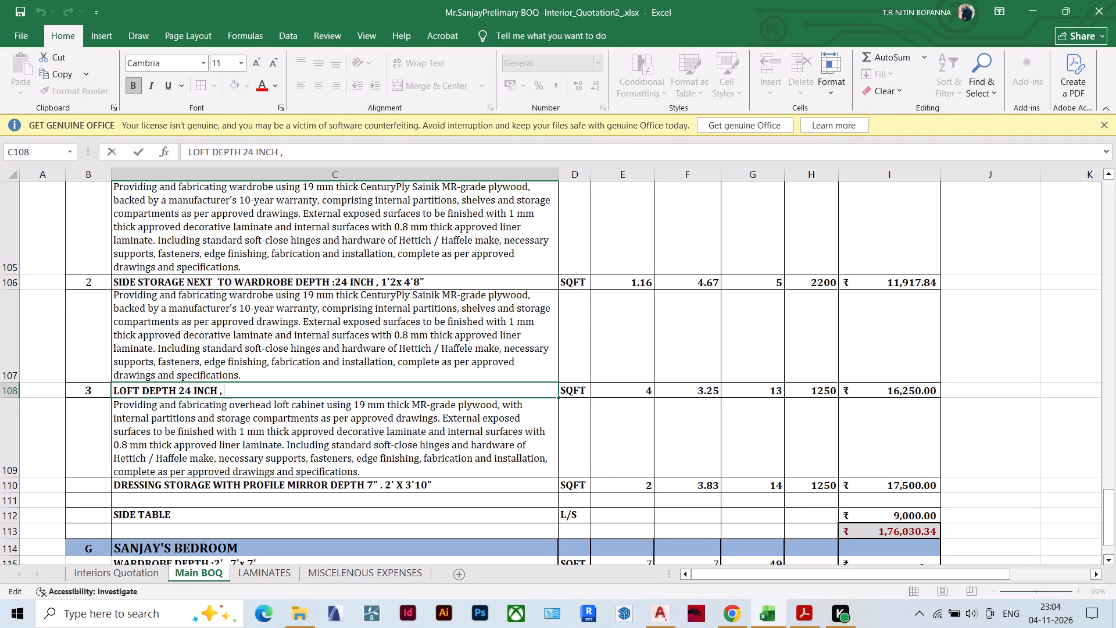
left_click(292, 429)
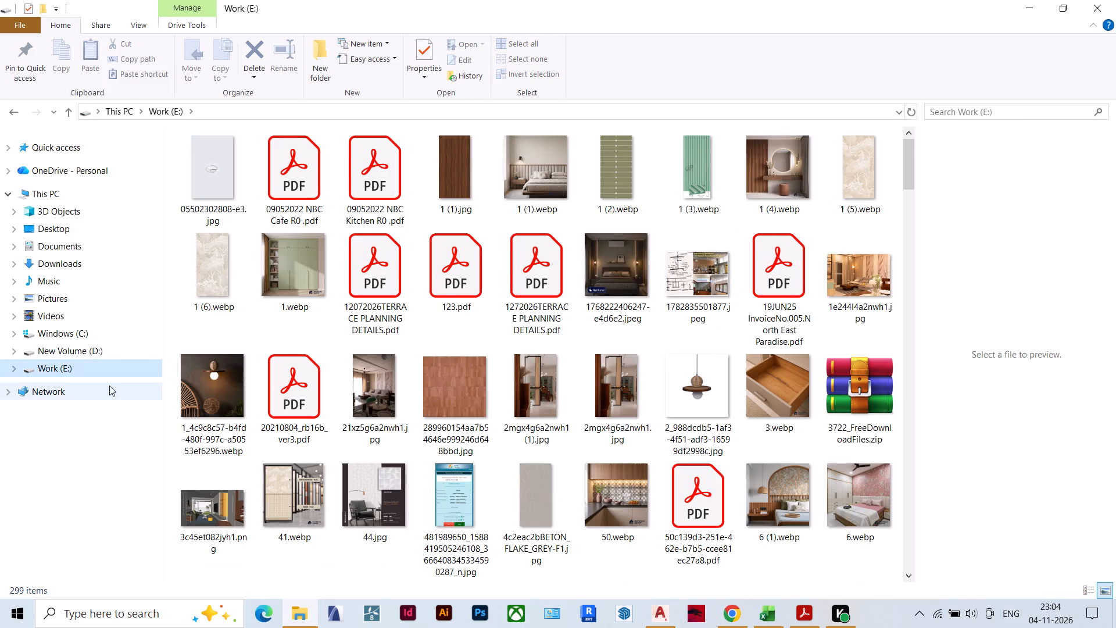
Look through the Mr.Sanjay's Interior project folders on Work (E:), plus Documents and Downloads, for the interior presentation PDF.
scroll(385, 414, "down", 2)
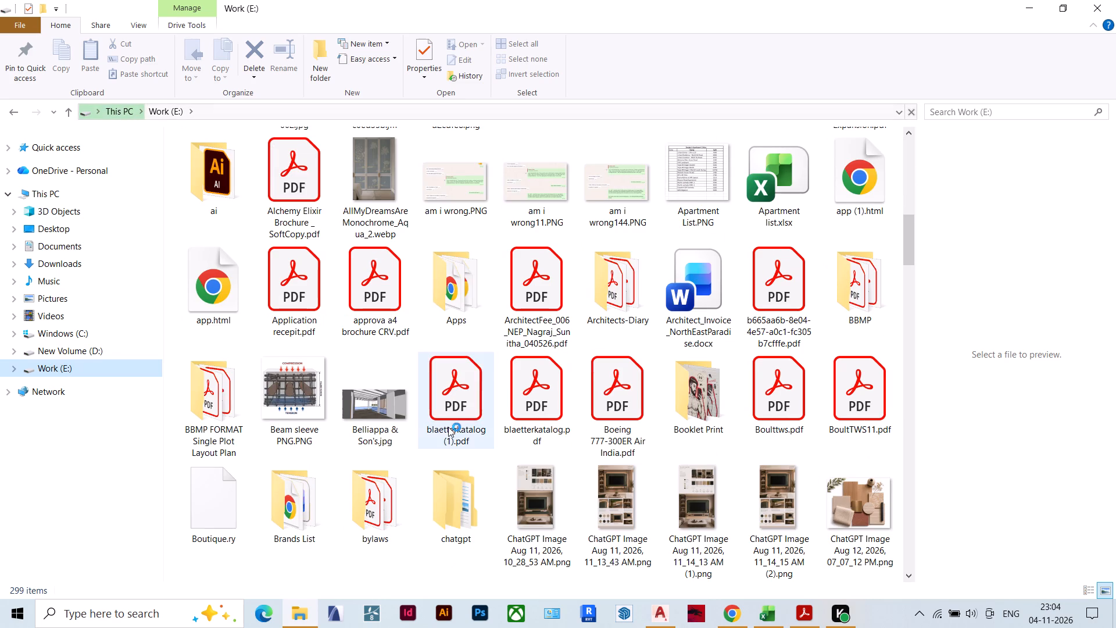
scroll(500, 430, "up", 6)
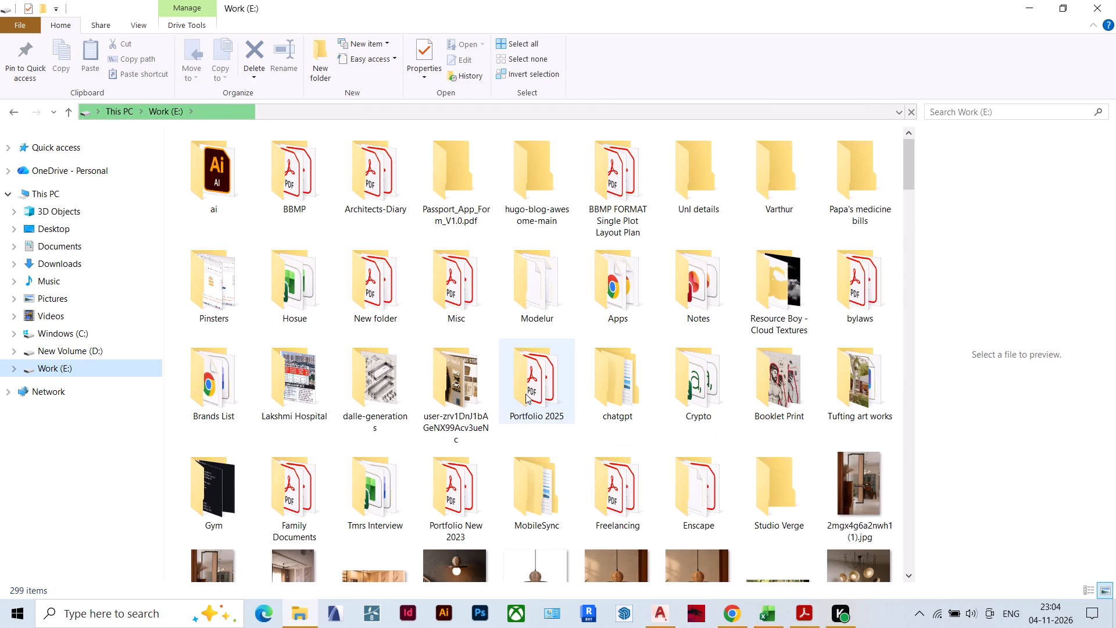
double_click(632, 502)
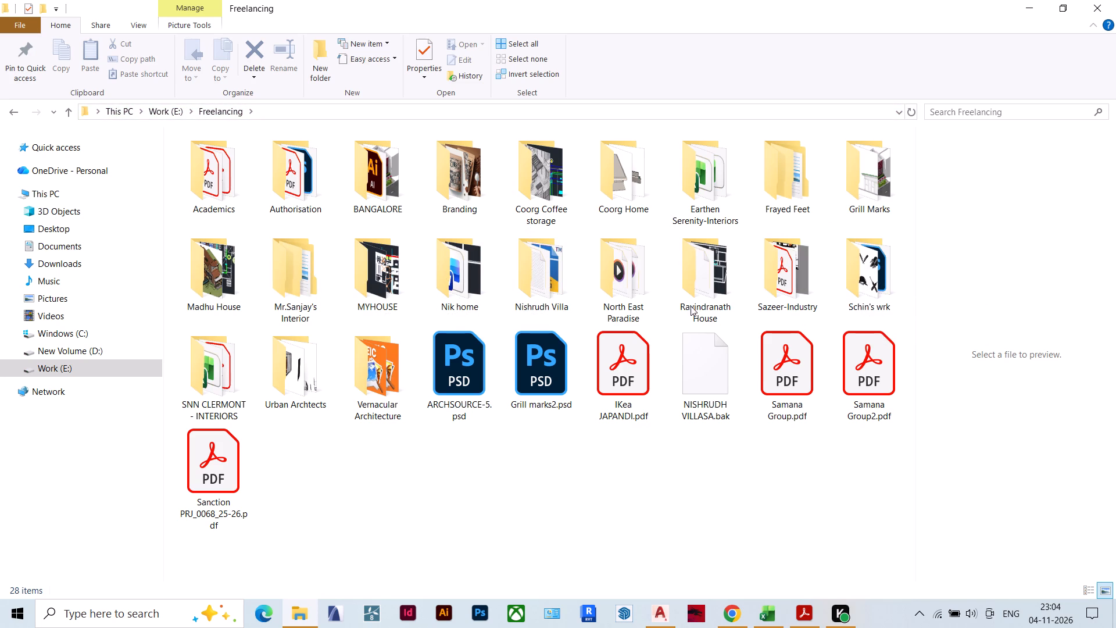
double_click(309, 294)
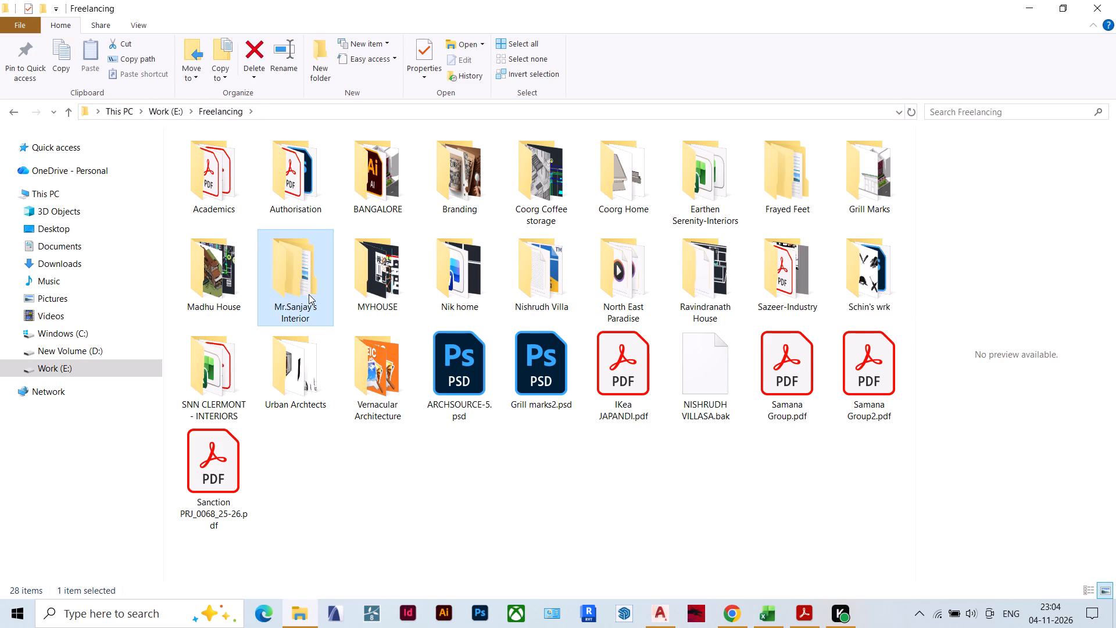
double_click(266, 159)
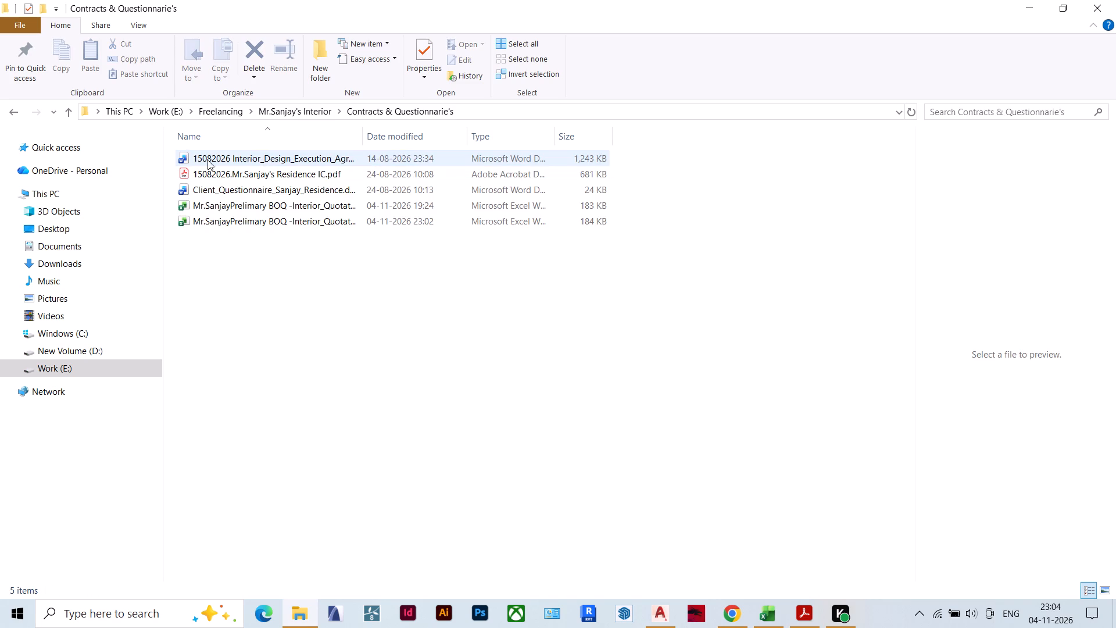
left_click(7, 111)
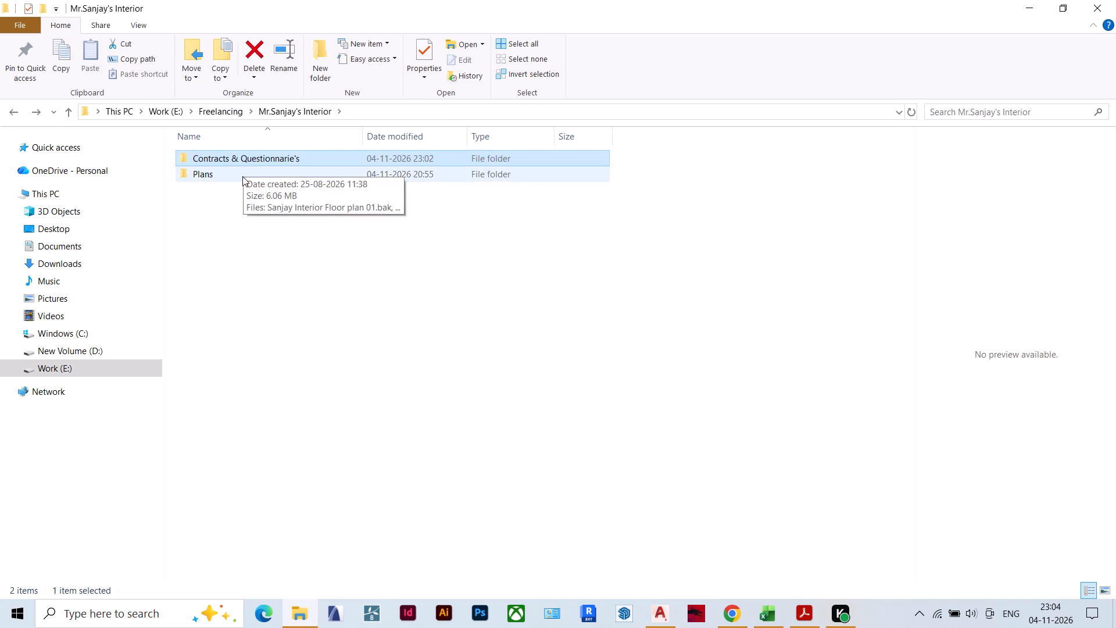
double_click(242, 176)
left_click(15, 116)
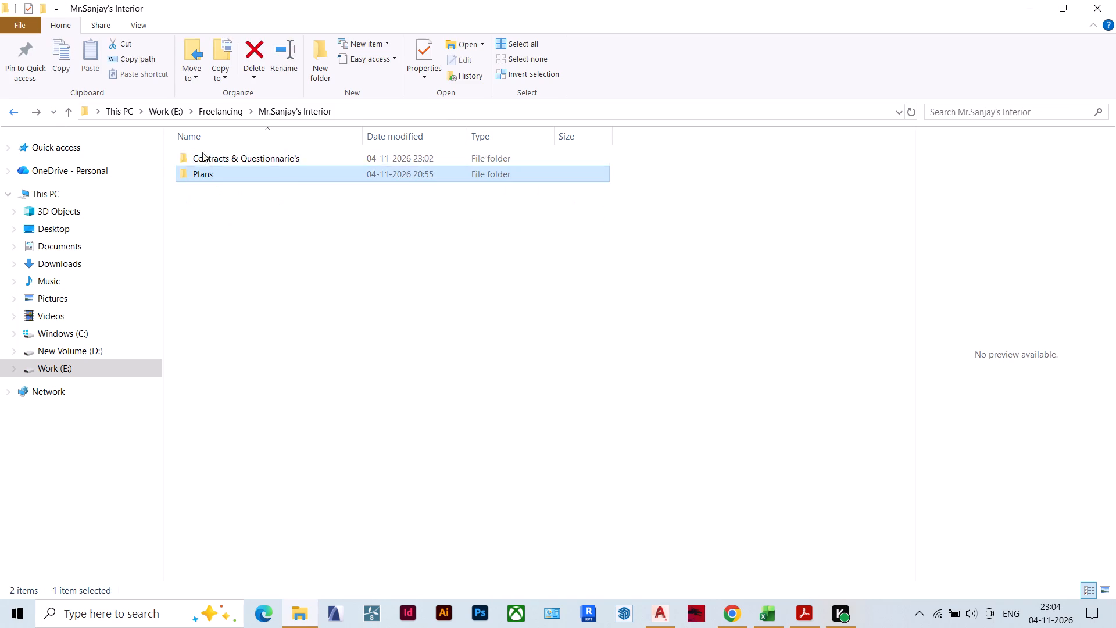
double_click(215, 155)
left_click(233, 174)
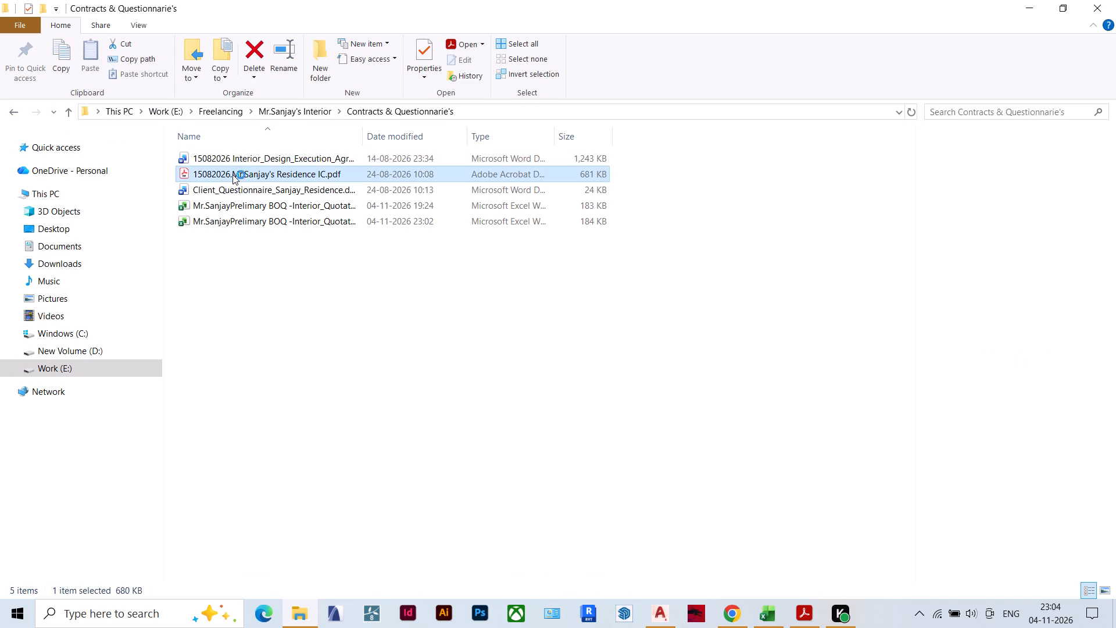
left_click(13, 112)
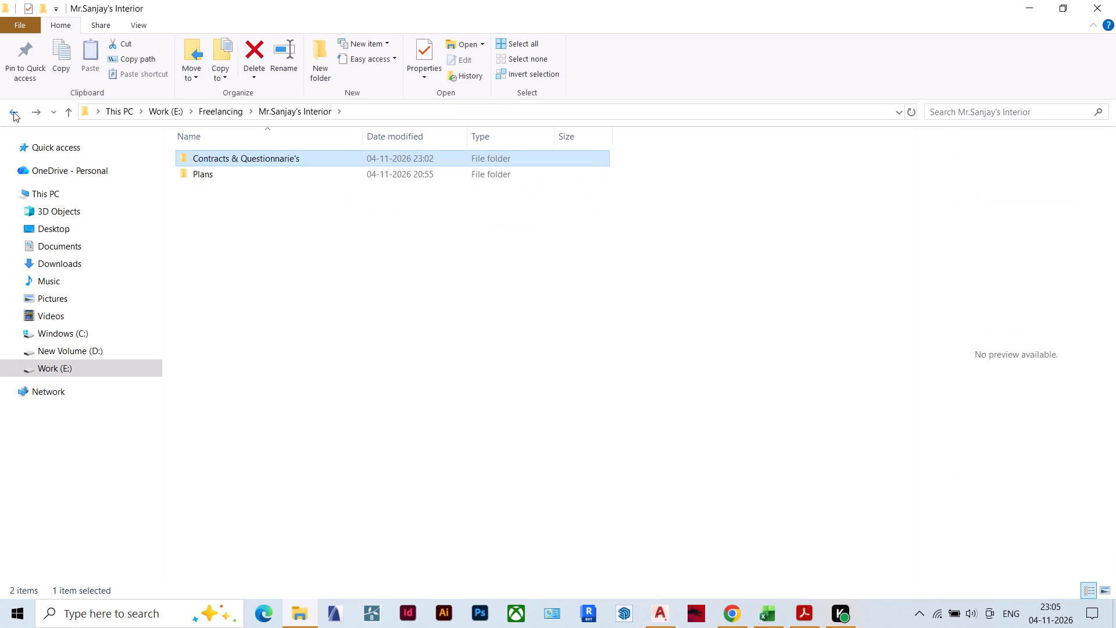
left_click(13, 112)
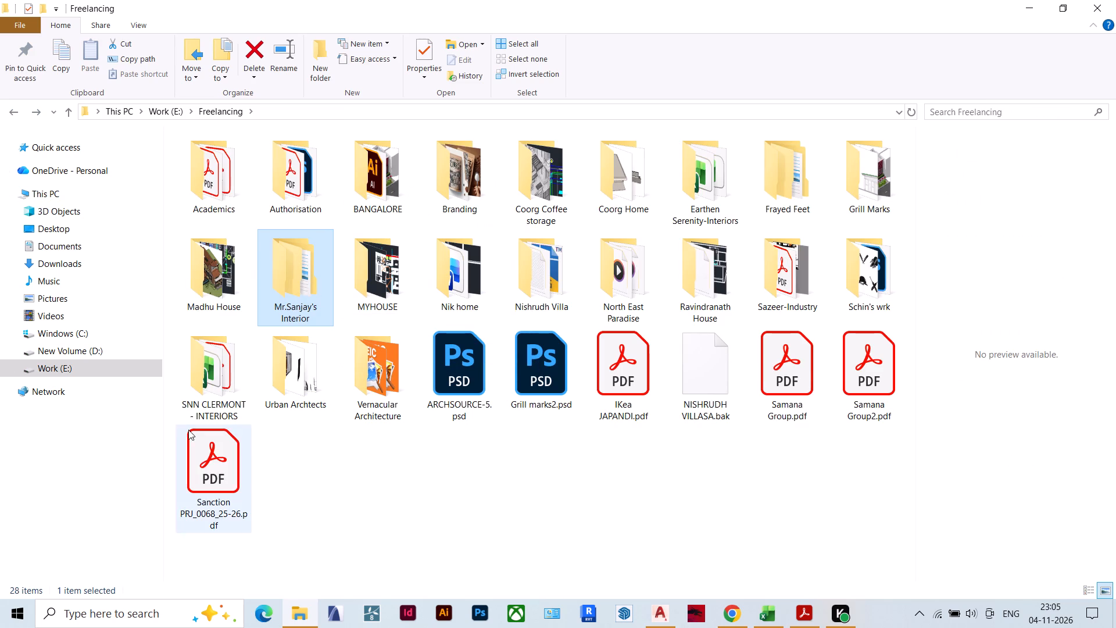
left_click(70, 249)
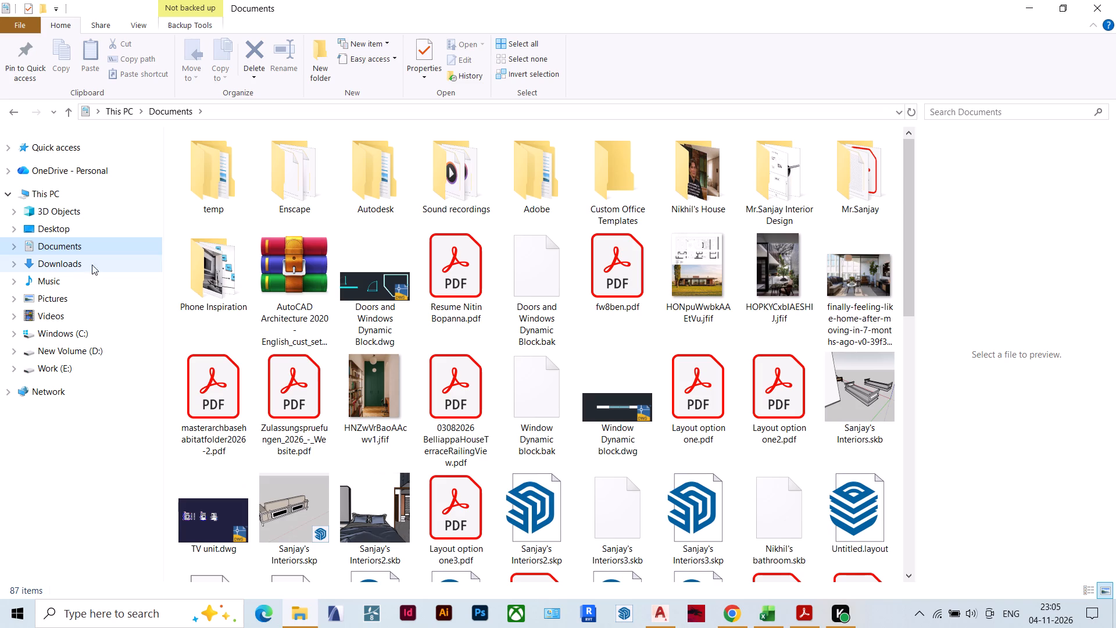
scroll(362, 339, "down", 1)
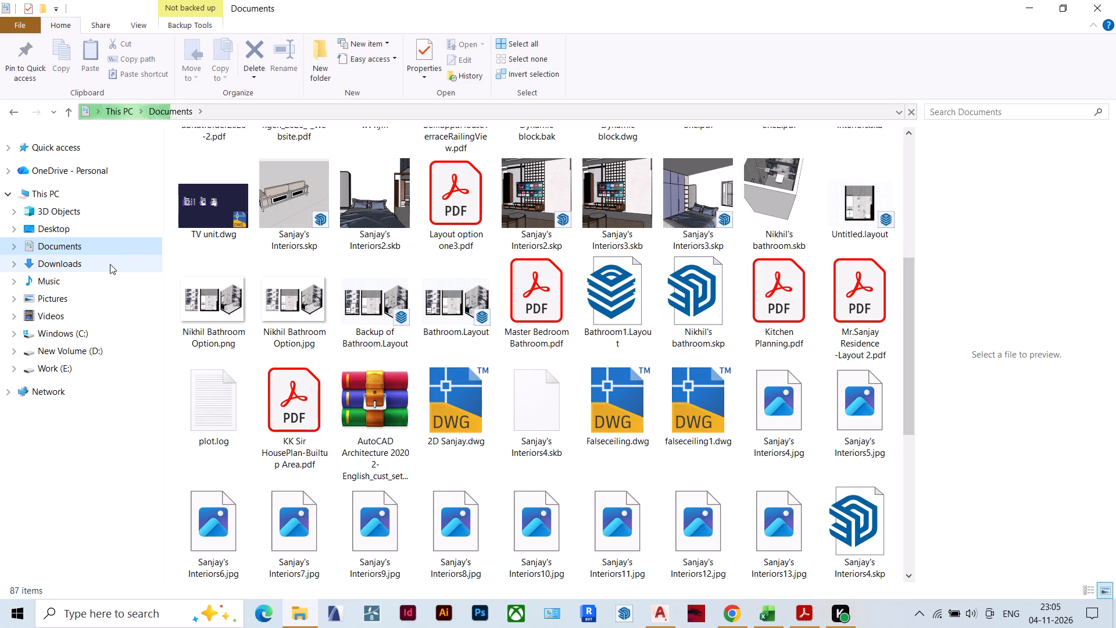
scroll(494, 279, "down", 2)
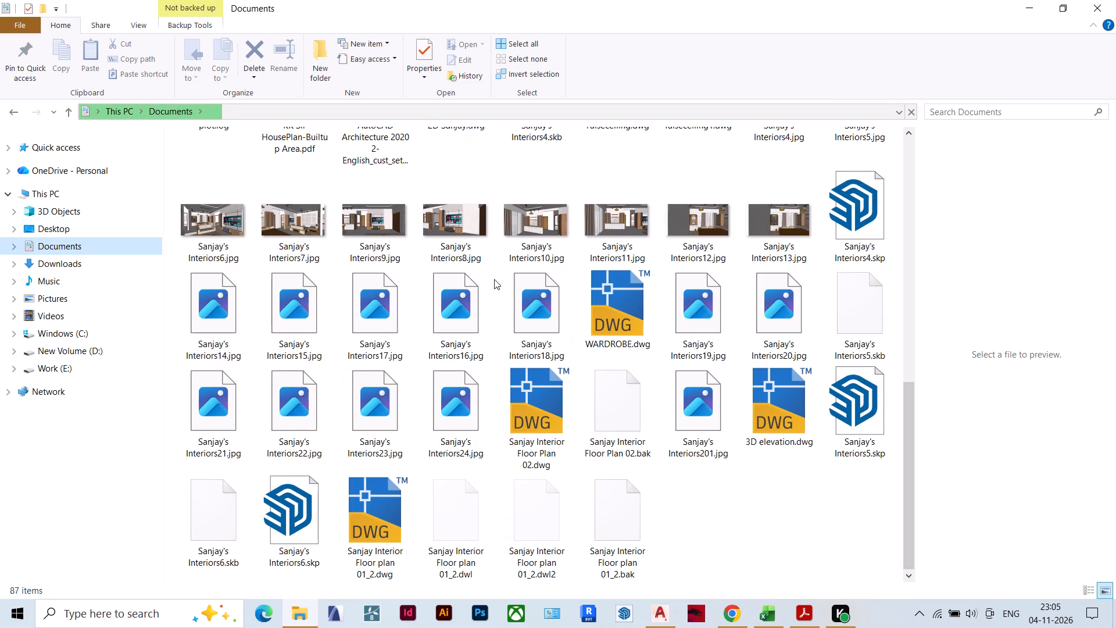
left_click(107, 263)
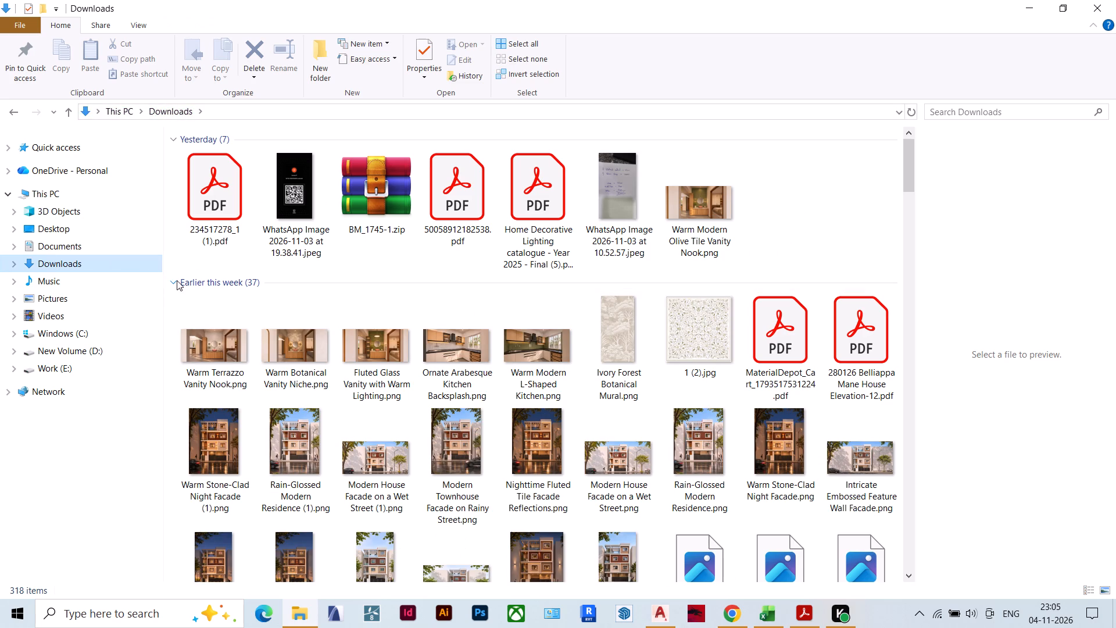
Open "Mr.Sanjay's Interior Presentation 01-Review001.pdf" from the recent files.
left_click(92, 144)
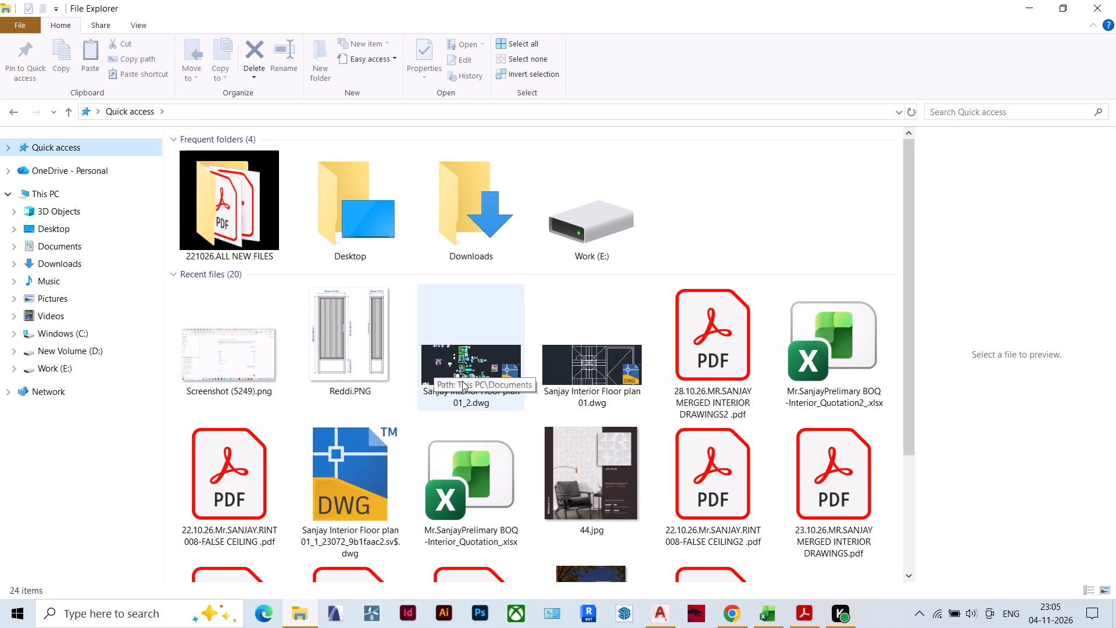
scroll(765, 508, "down", 1)
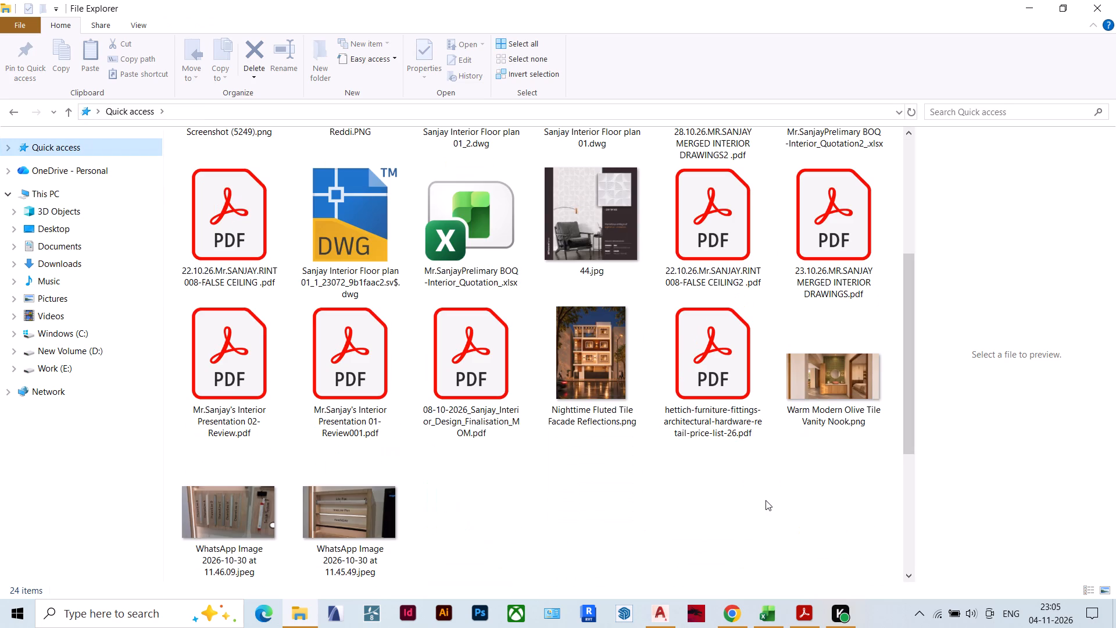
double_click(350, 403)
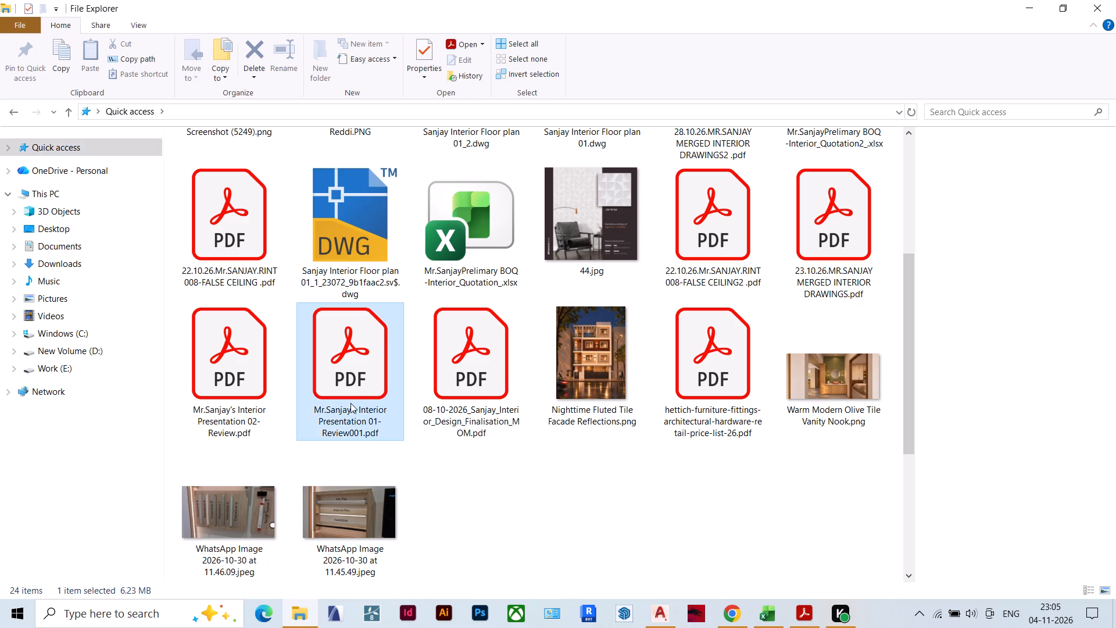
Look through the presentation's material and mood board sheets, examining the Parents' Bedroom and Master Bedroom pages.
scroll(405, 351, "down", 2)
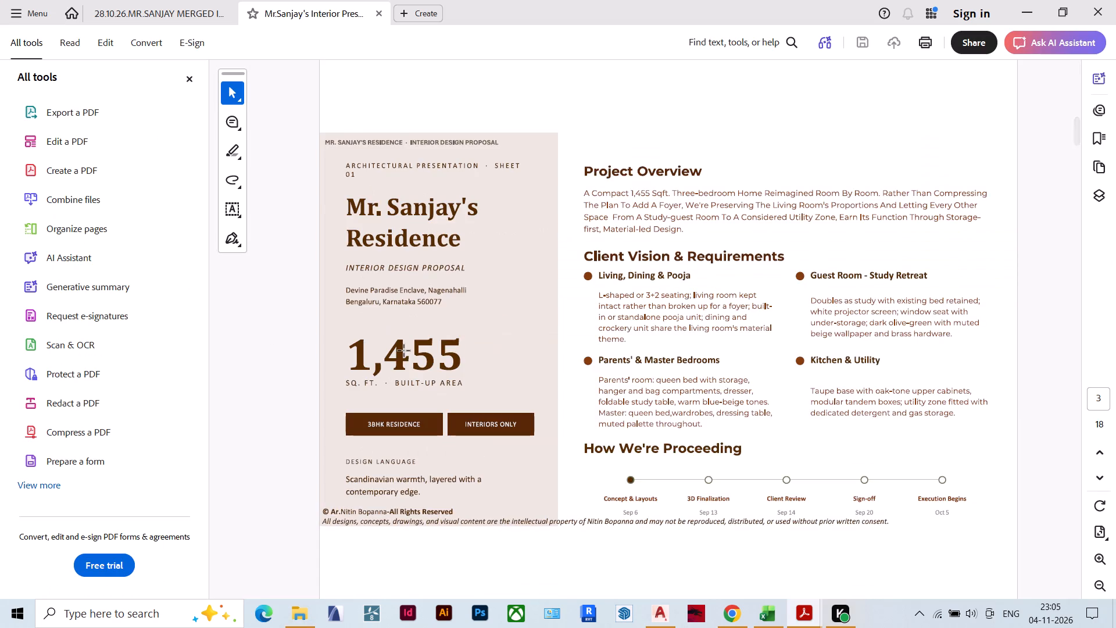
scroll(405, 351, "down", 6)
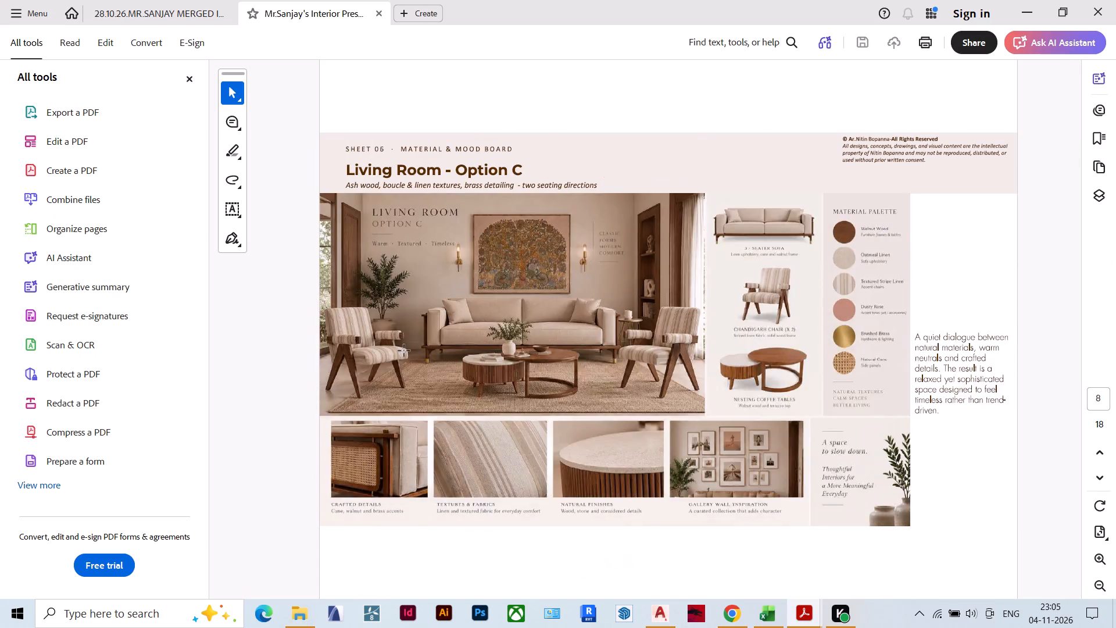
scroll(405, 351, "down", 3)
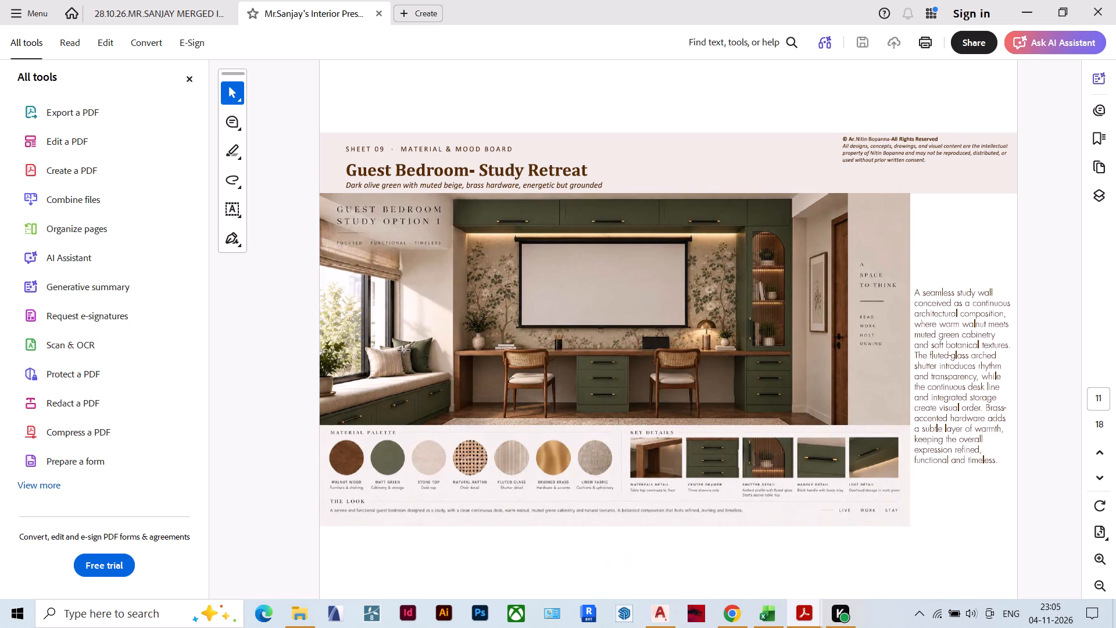
scroll(405, 351, "down", 1)
scroll(405, 351, "up", 1)
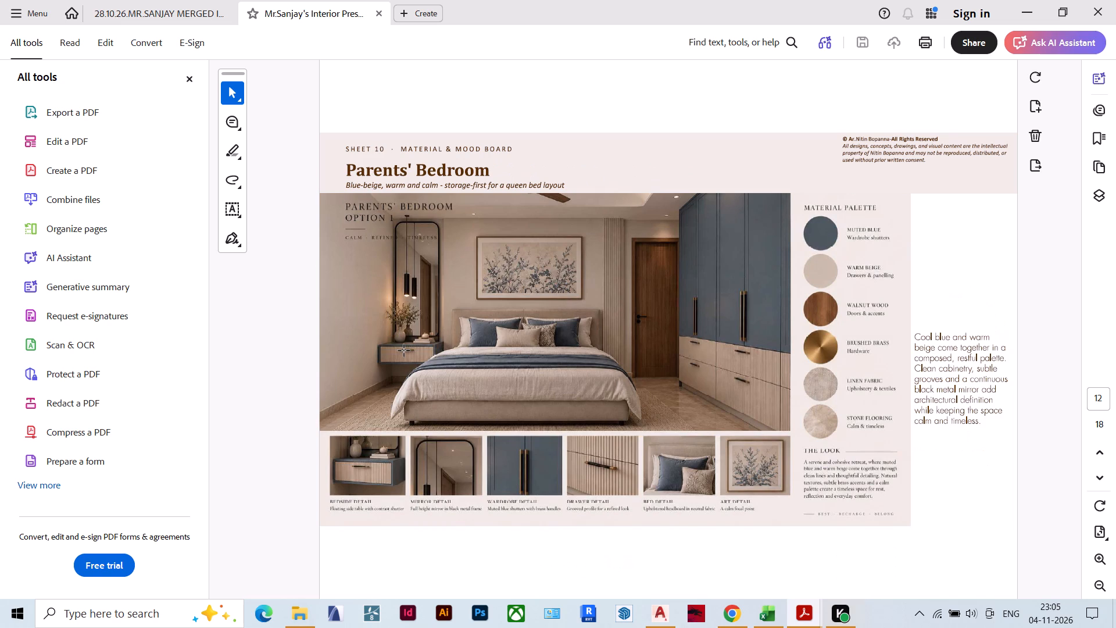
scroll(405, 351, "down", 2)
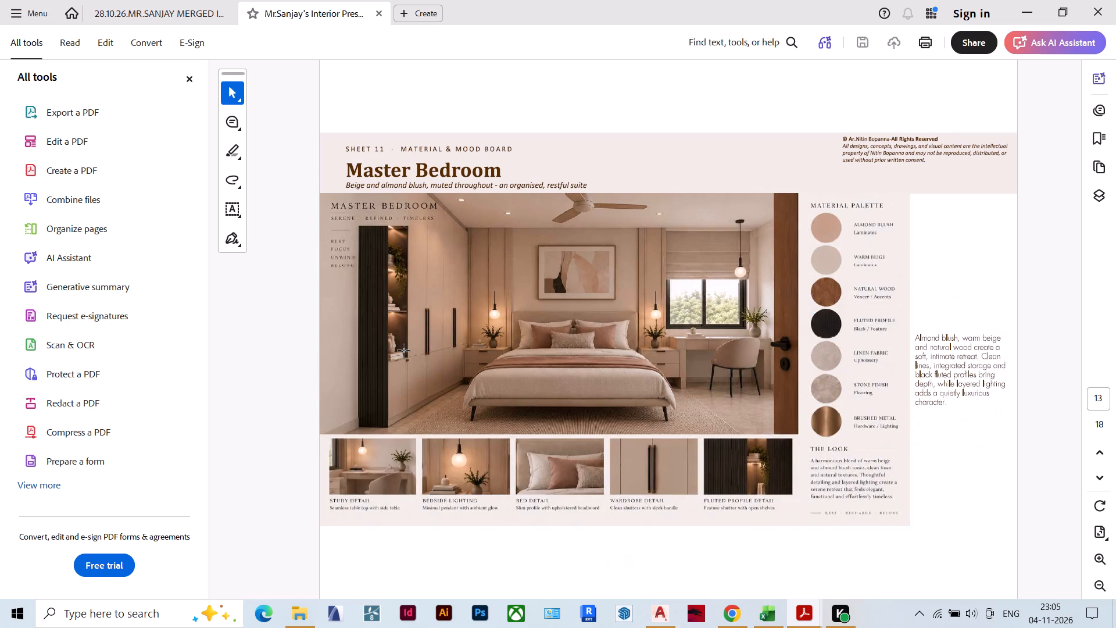
scroll(405, 351, "down", 2)
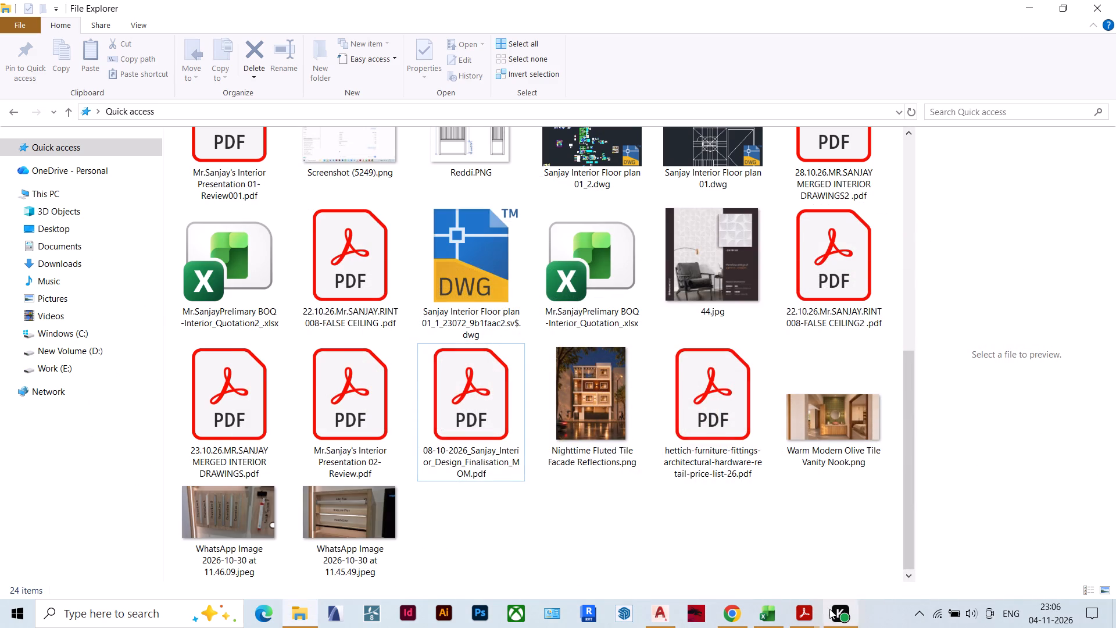
left_click(667, 613)
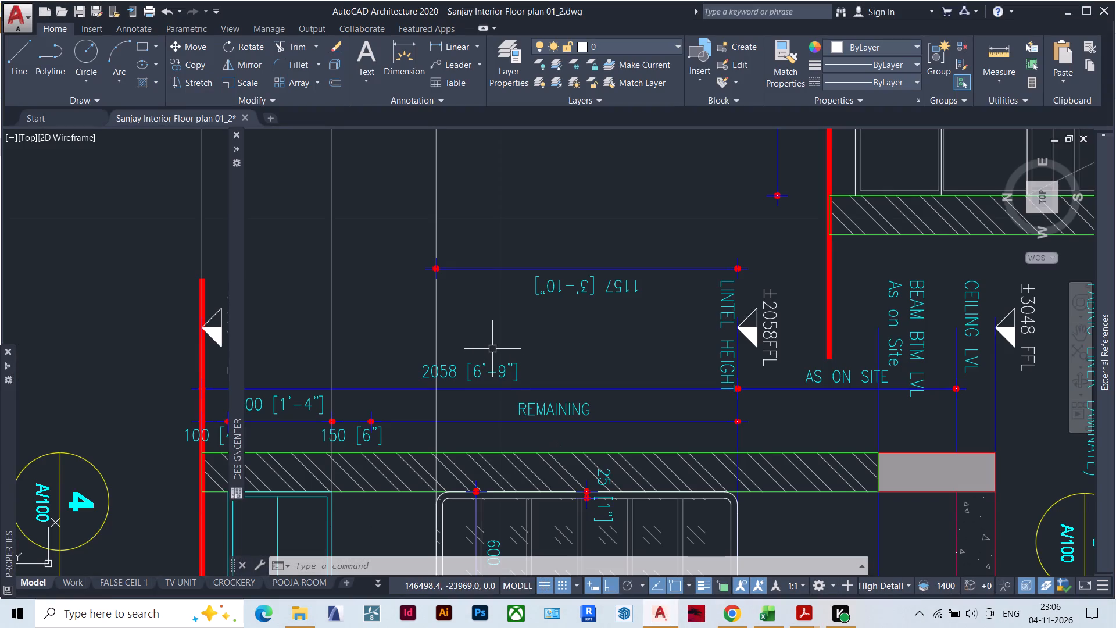
scroll(508, 365, "down", 2)
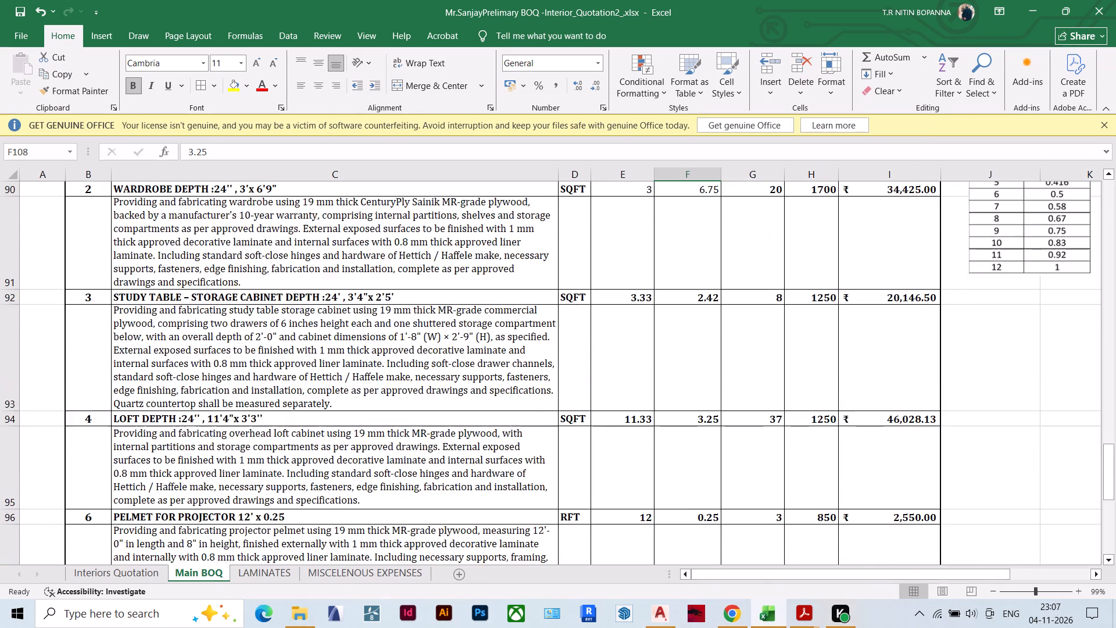
scroll(865, 306, "down", 2)
scroll(566, 406, "down", 2)
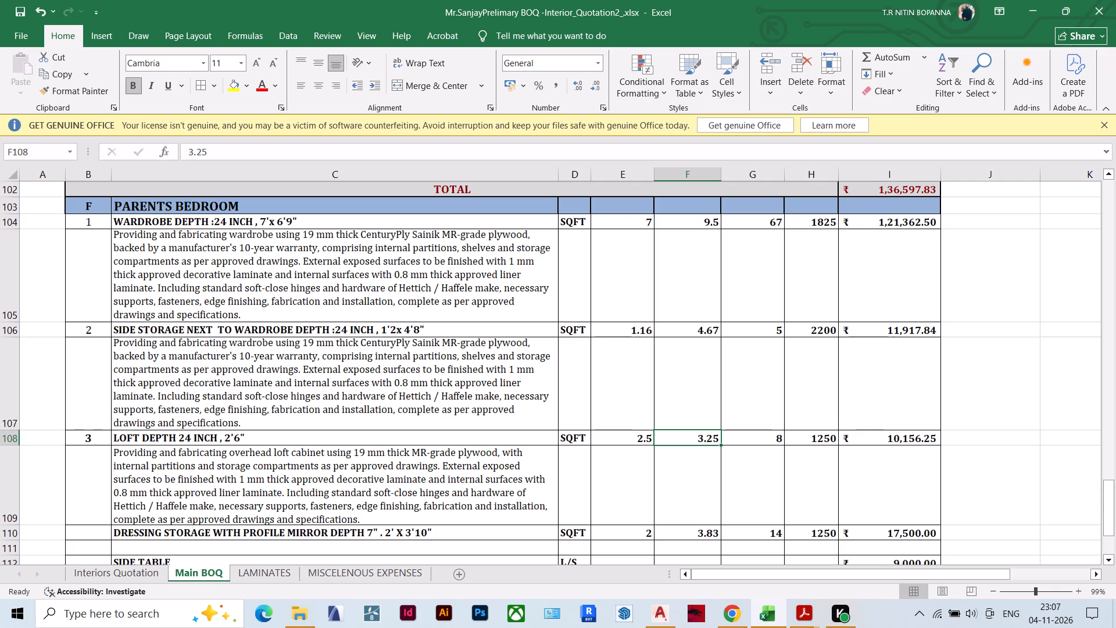
scroll(591, 367, "down", 1)
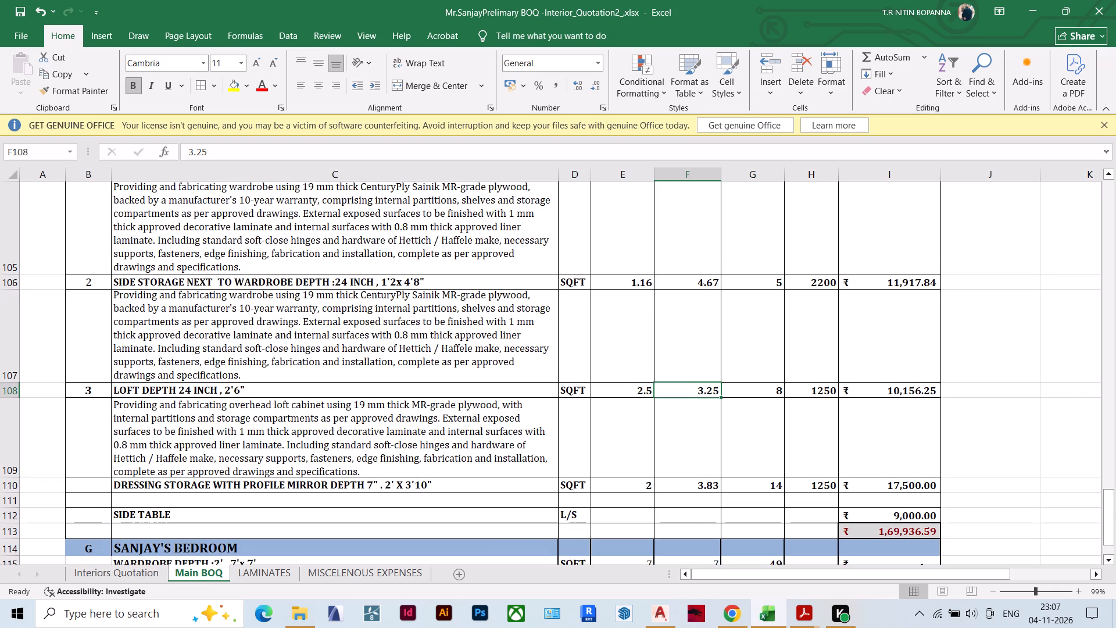
scroll(591, 367, "down", 1)
scroll(591, 367, "up", 1)
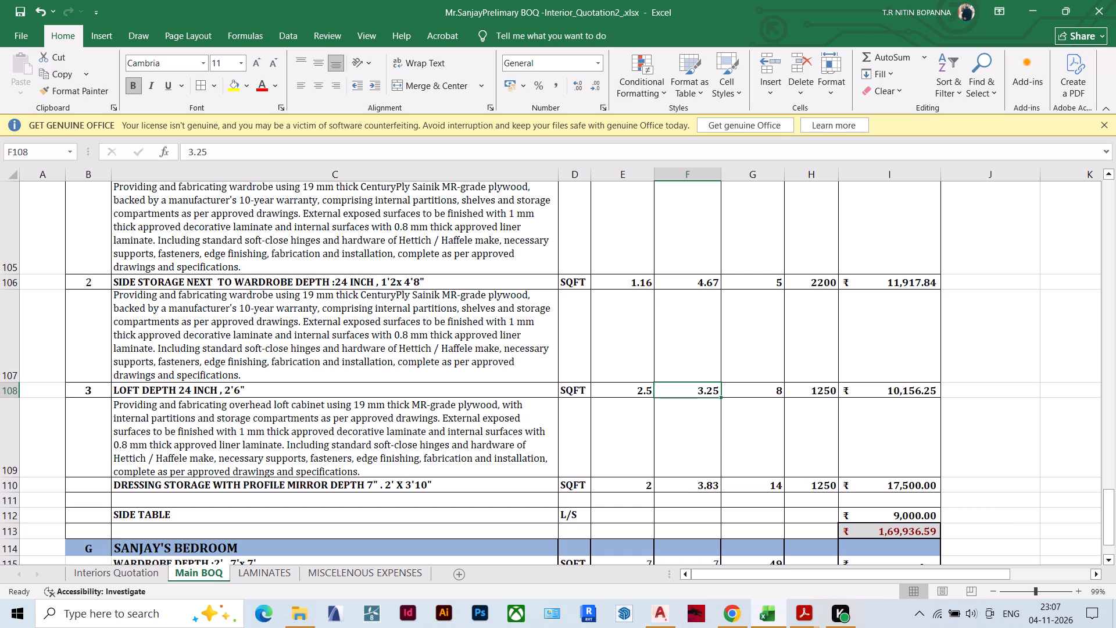
Complete the parents' bedroom loft title with the second dimension so the size reads 2'6" x 3'3".
left_click(692, 435)
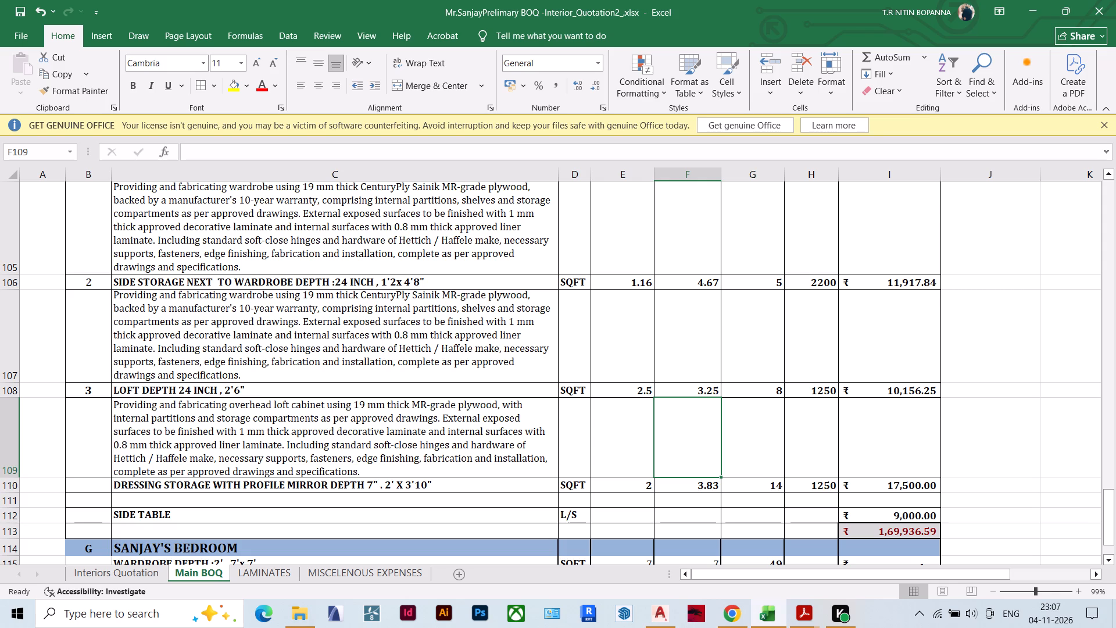
double_click(282, 391)
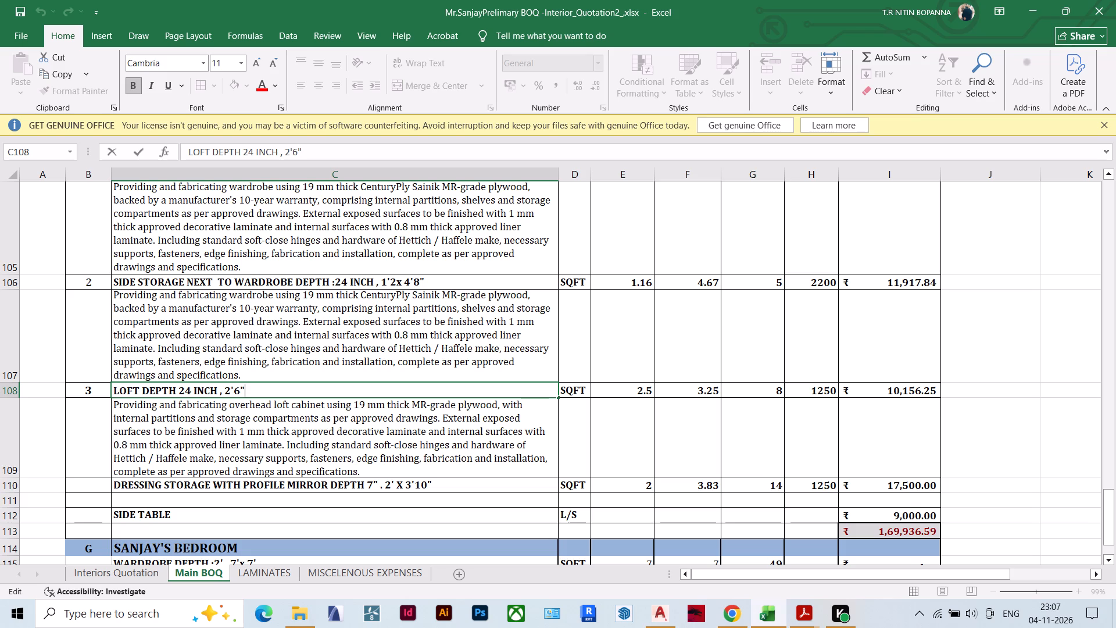
key("x")
left_click_drag(259, 392, 246, 393)
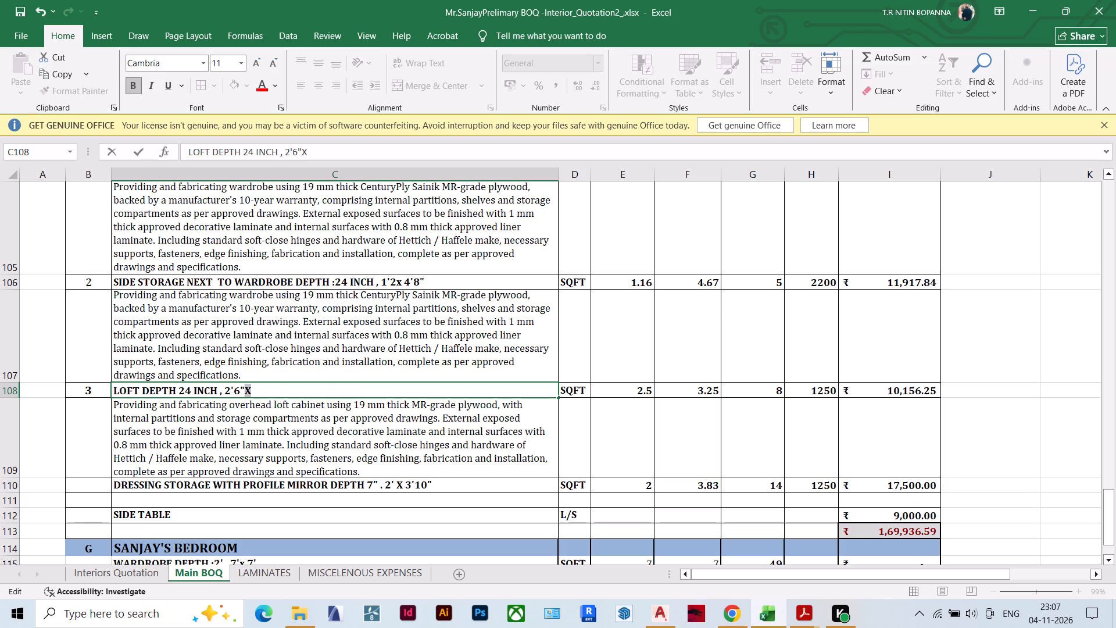
key("x")
left_click(243, 392)
key("space")
left_click(264, 391)
key("space")
left_click(998, 416)
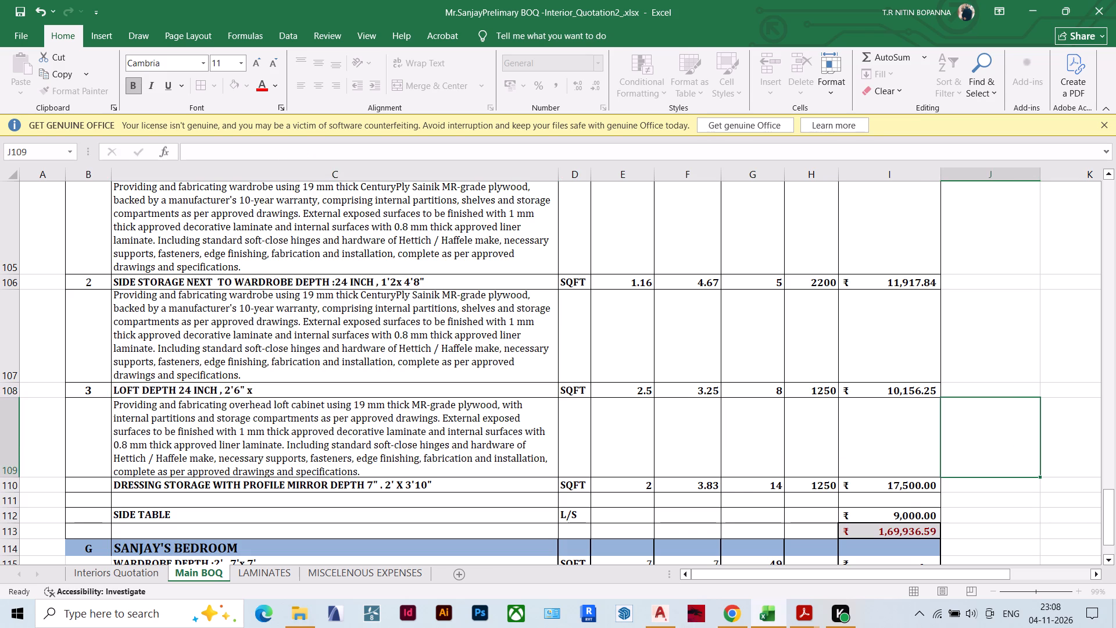
double_click(325, 391)
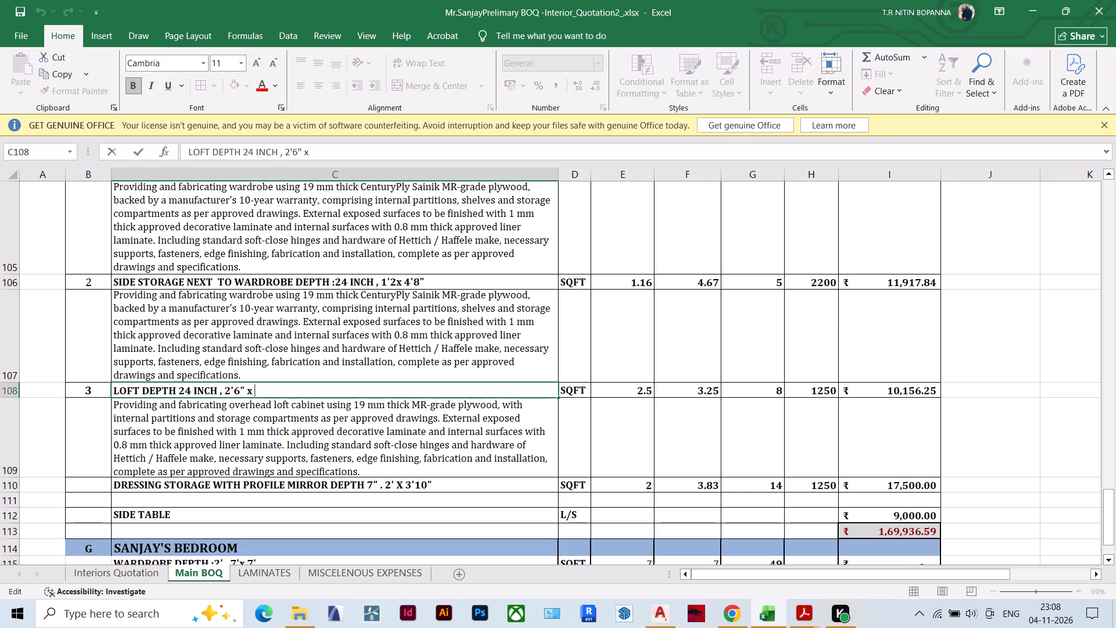
key("3")
key("apostrophe")
key("3")
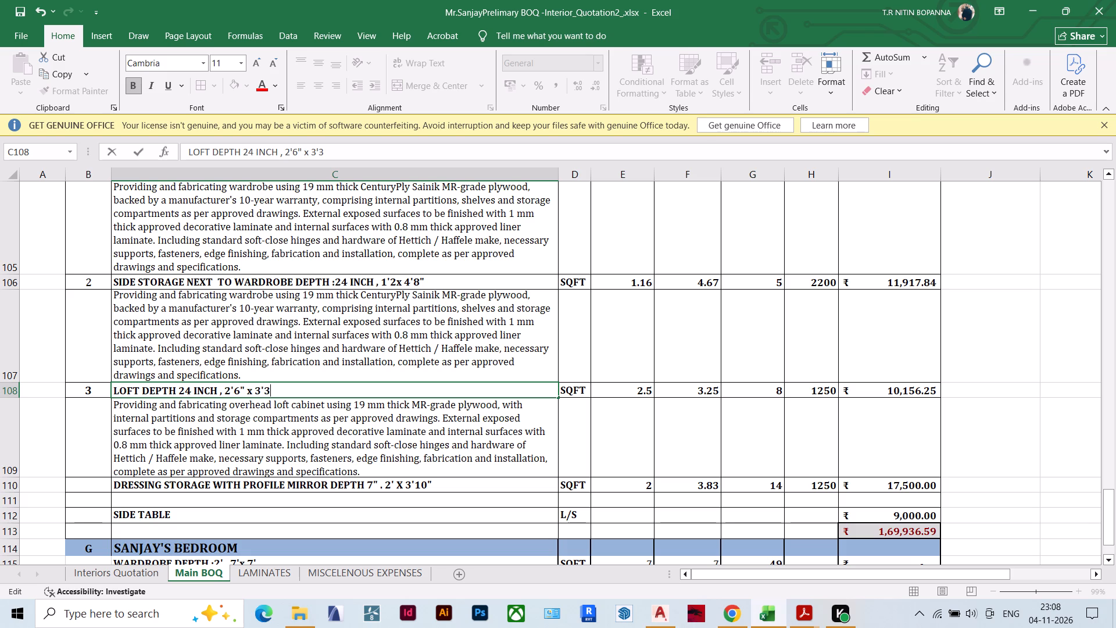
key("shift+quotedbl")
left_click(442, 441)
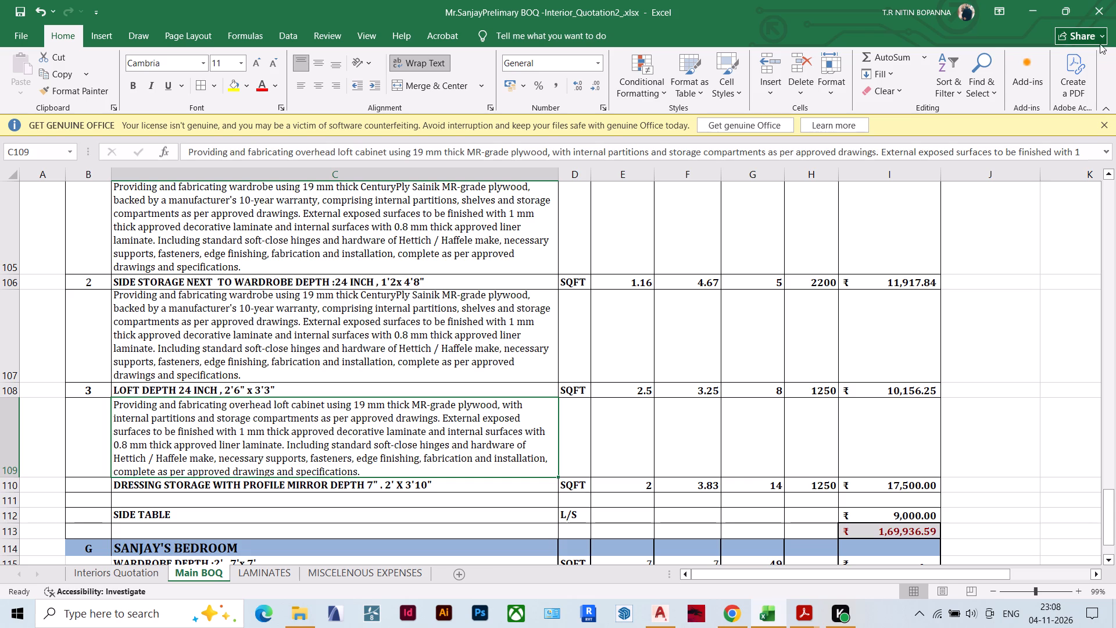
left_click(380, 421)
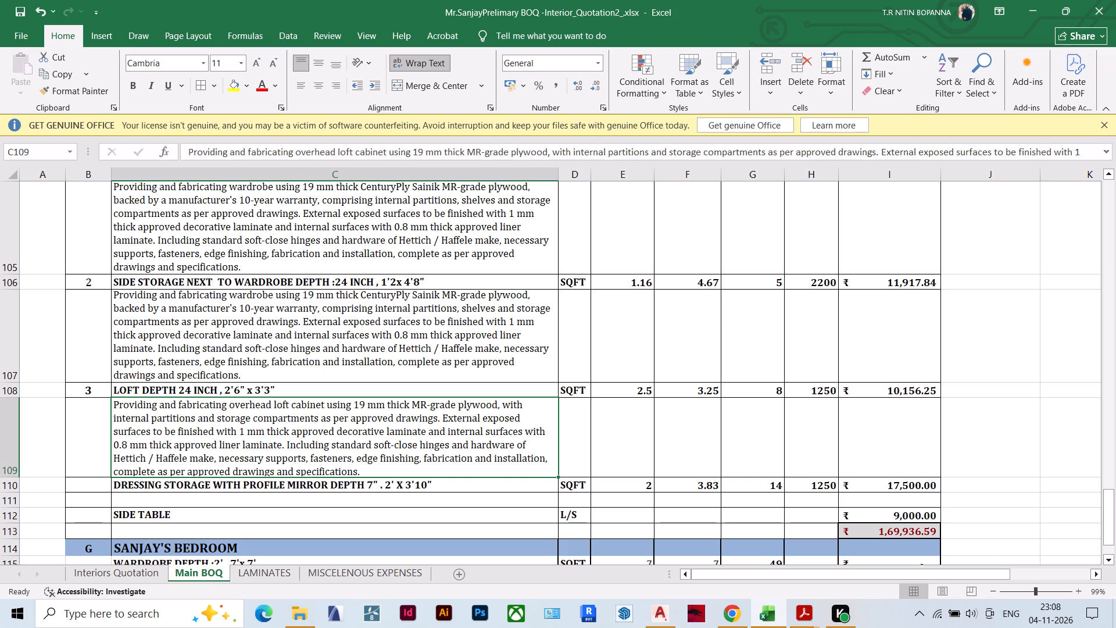
left_click(736, 406)
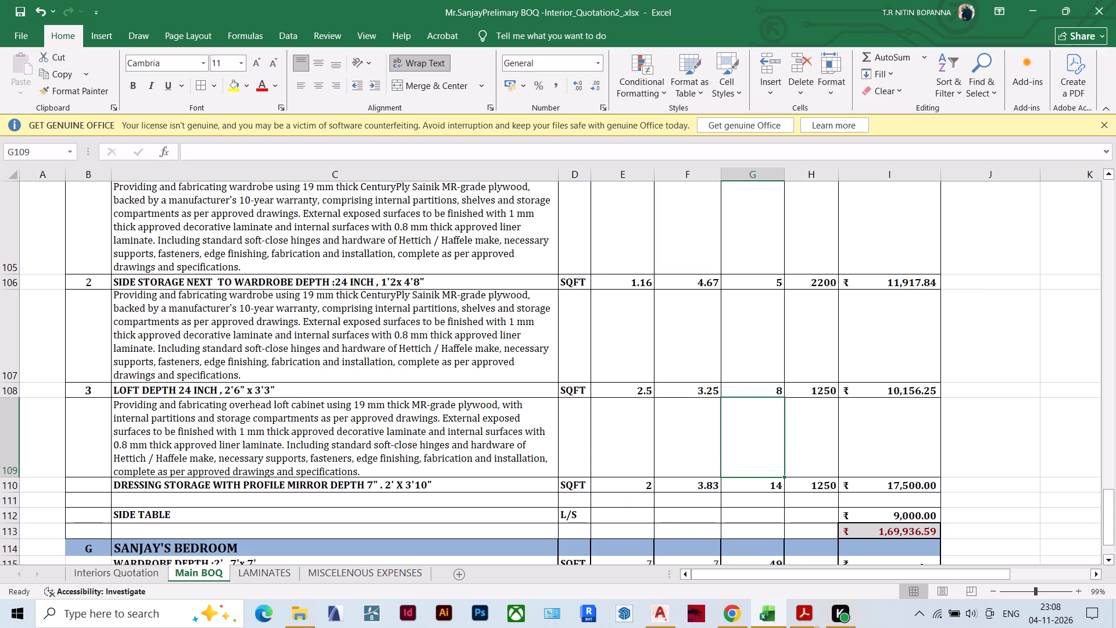
scroll(671, 322, "down", 1)
scroll(671, 322, "up", 1)
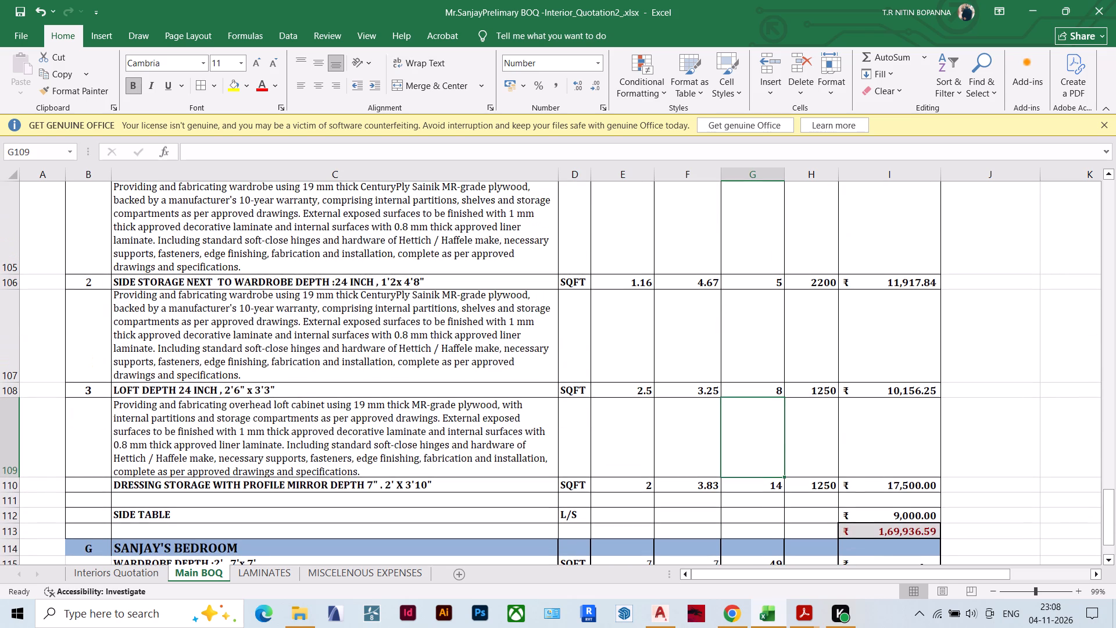
scroll(471, 359, "down", 1)
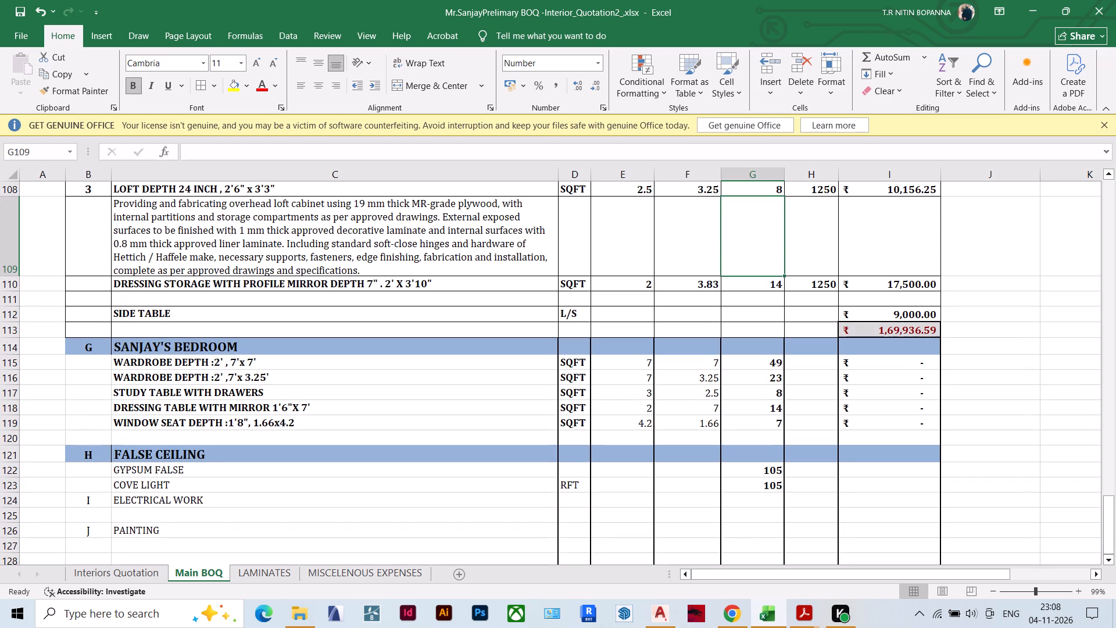
left_click(298, 283)
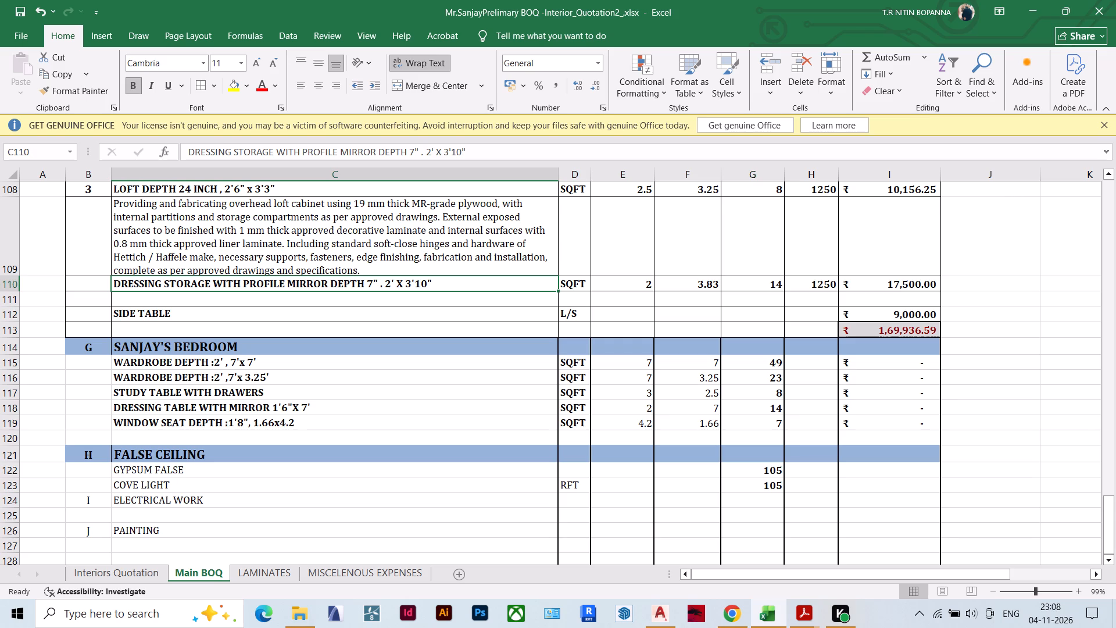
key("ctrl+c")
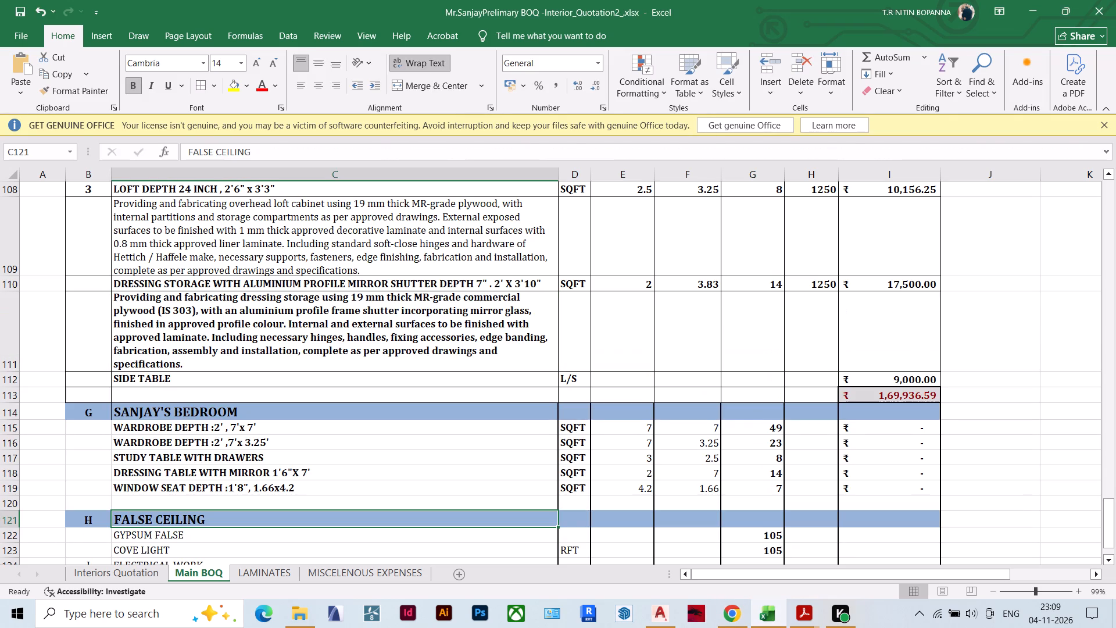
Remove the bold formatting from the dressing storage specification paragraph.
left_click(226, 314)
left_click(134, 91)
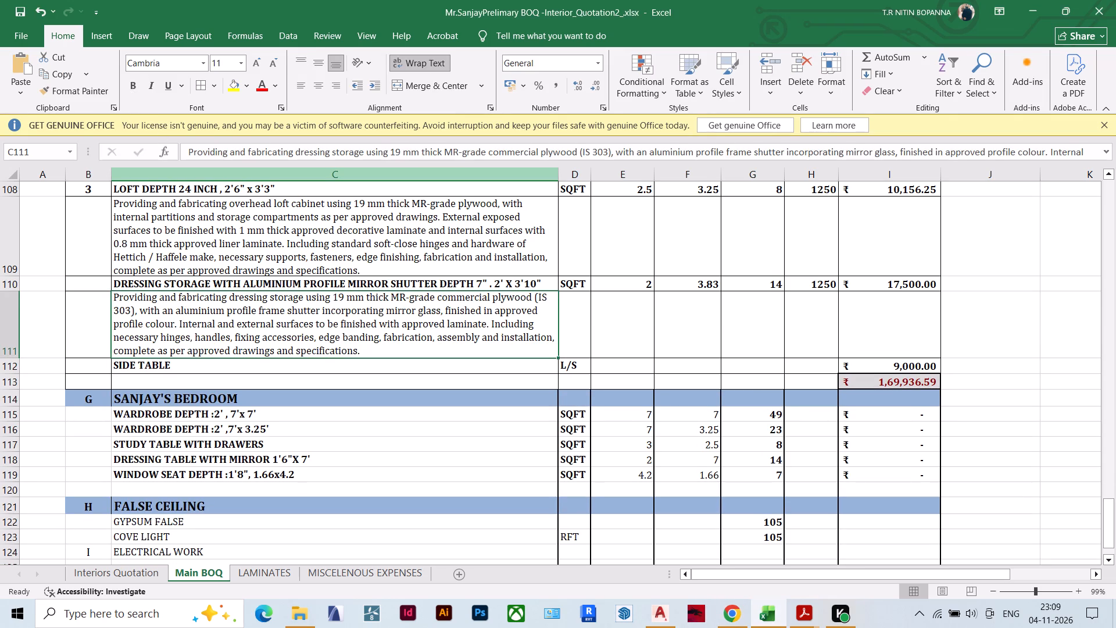
left_click(468, 384)
Append "To Provide Profile light inside the cabinet." to the end of the dressing storage specification.
left_click(364, 345)
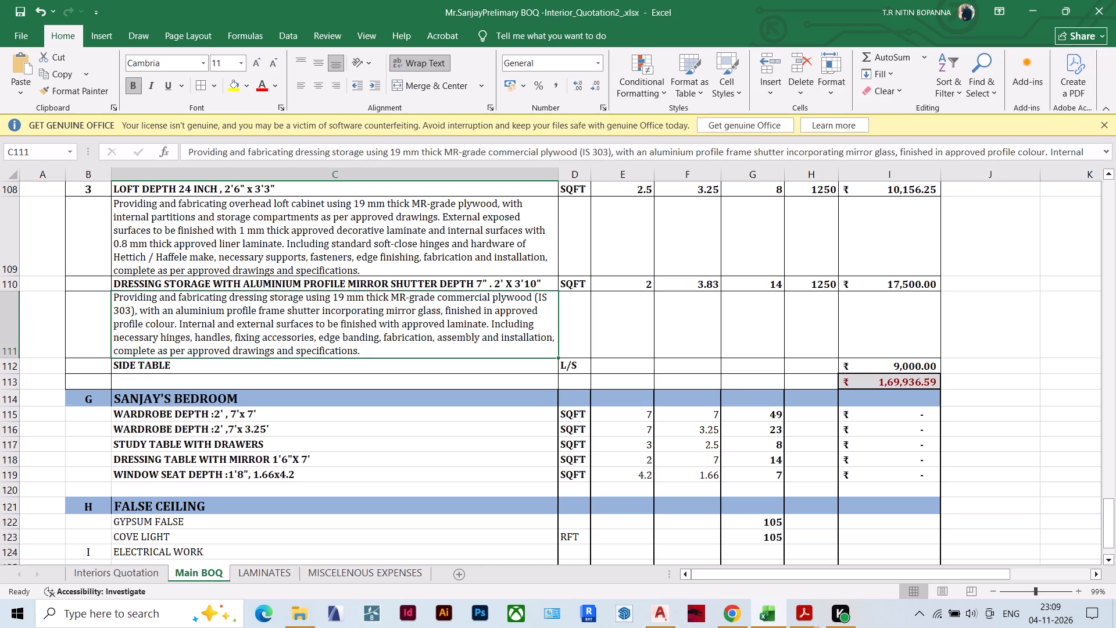
double_click(385, 351)
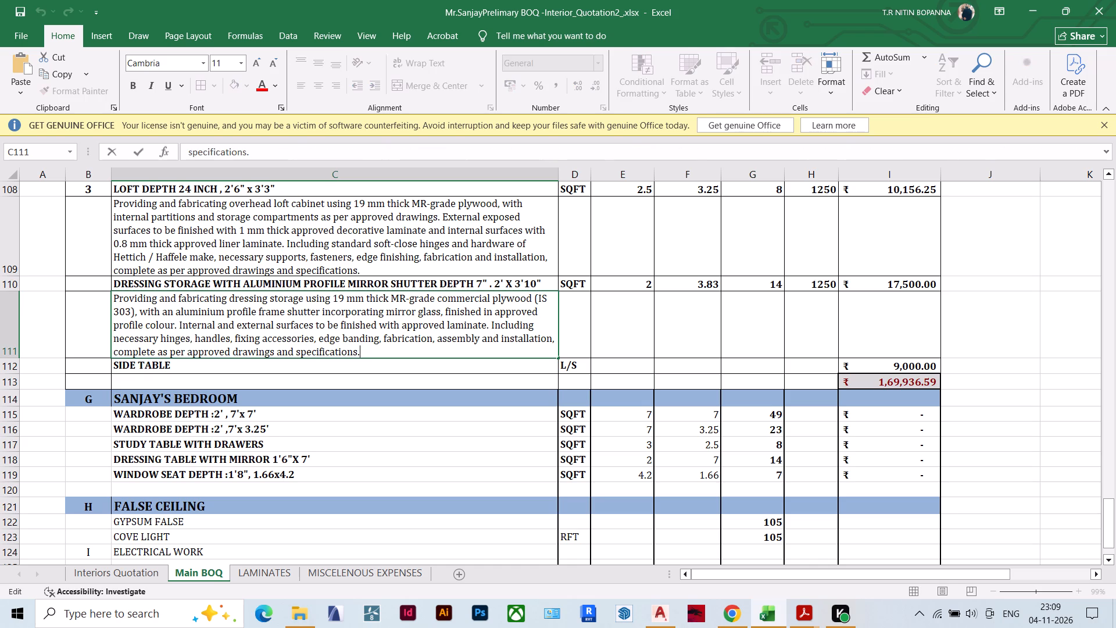
key("space")
type("T")
type("o")
key("space")
type("rovide light inside the")
key("space")
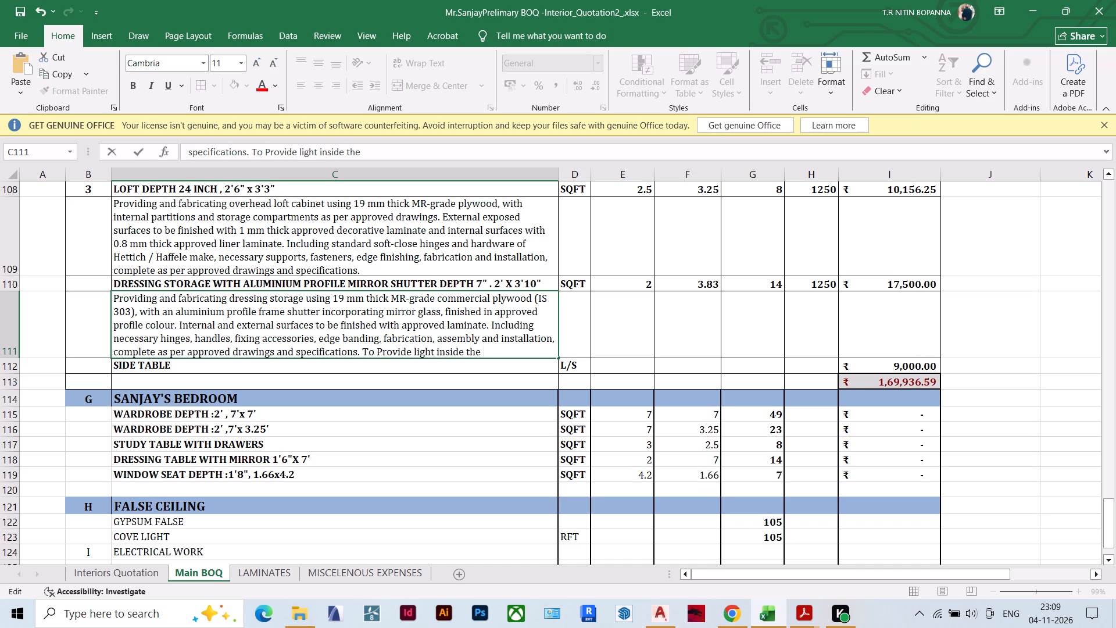
key("BackSpace")
key("BackSpace")
key("BackSpace")
key("BackSpace")
key("BackSpace")
key("BackSpace")
key("BackSpace")
key("BackSpace")
key("BackSpace")
key("BackSpace")
key("BackSpace")
key("BackSpace")
key("BackSpace")
key("BackSpace")
key("BackSpace")
key("BackSpace")
key("BackSpace")
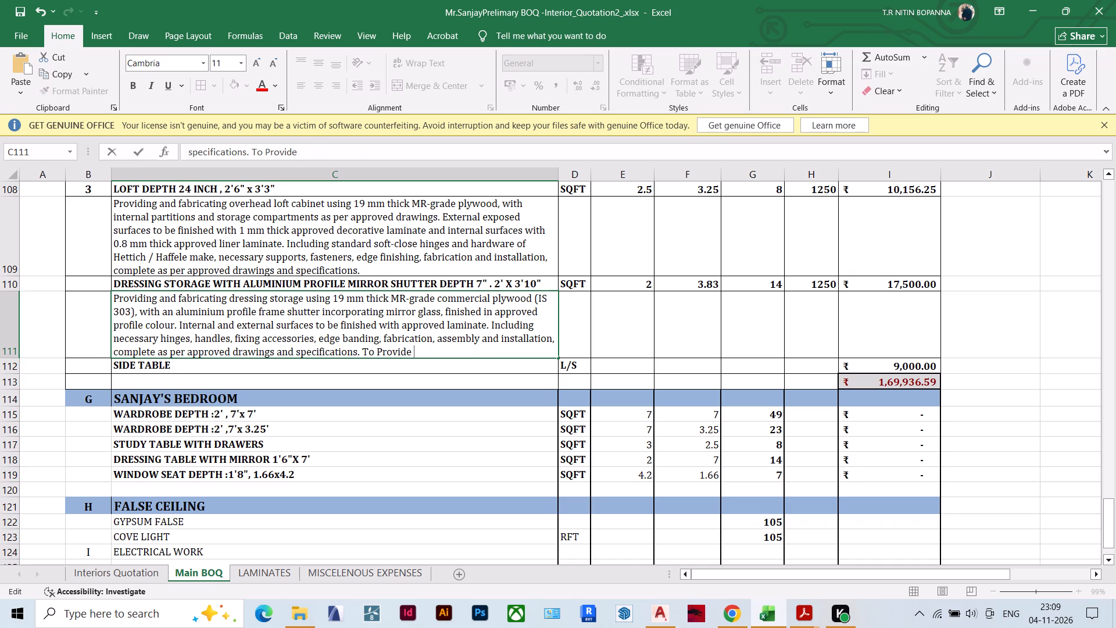
type("rofile light inside the cabinet")
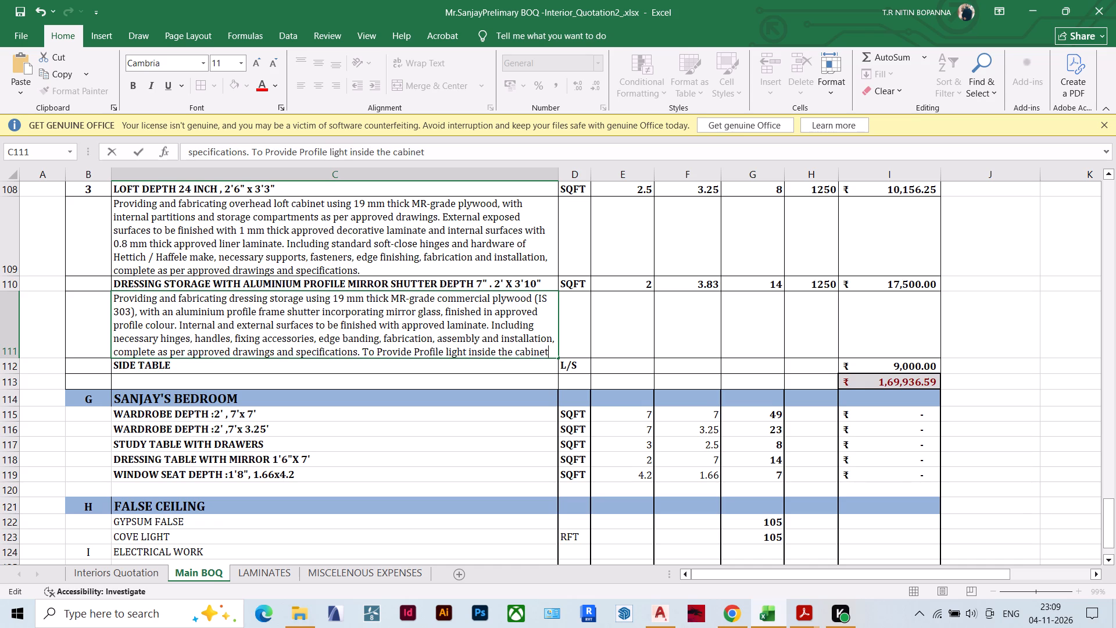
type(".")
left_click(1029, 331)
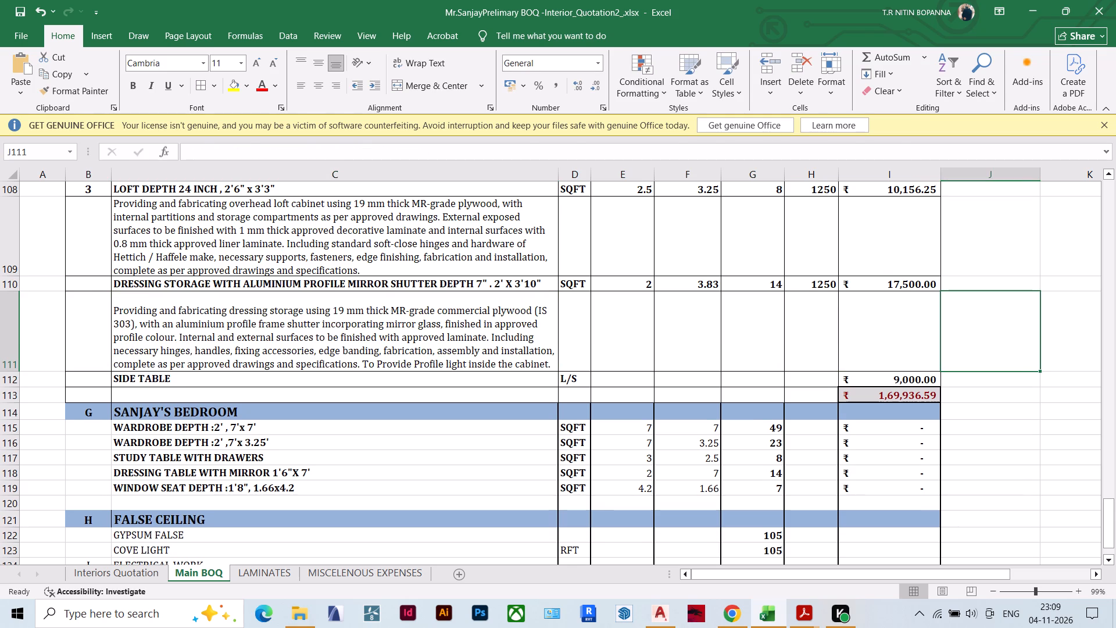
Top-align the dressing storage specification and reduce its row height to fit the text.
left_click(256, 340)
left_click(295, 66)
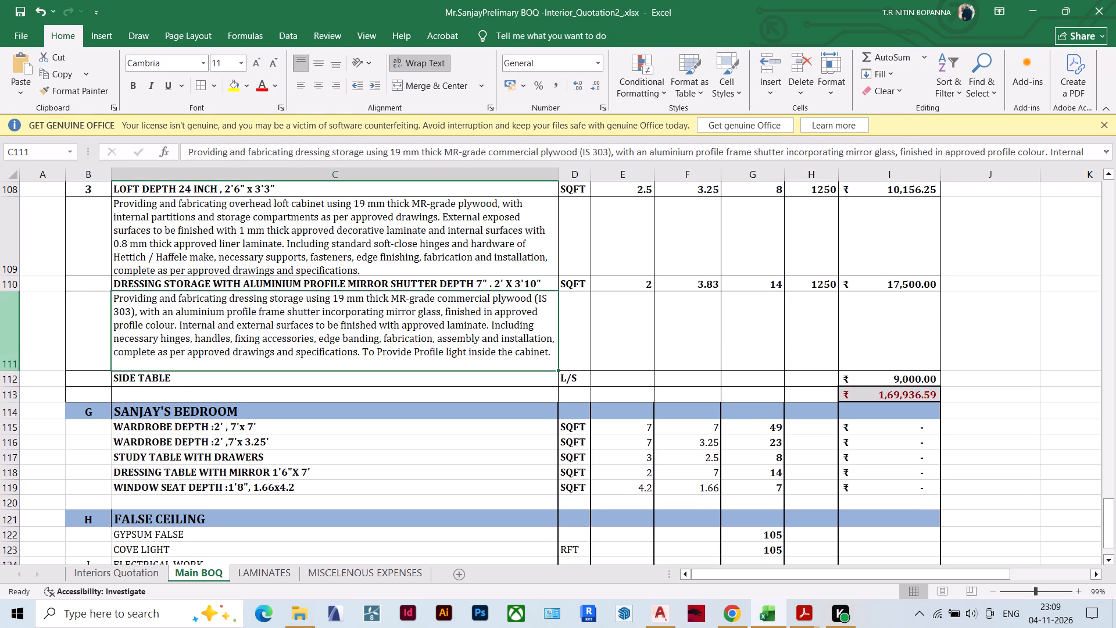
left_click_drag(16, 372, 17, 365)
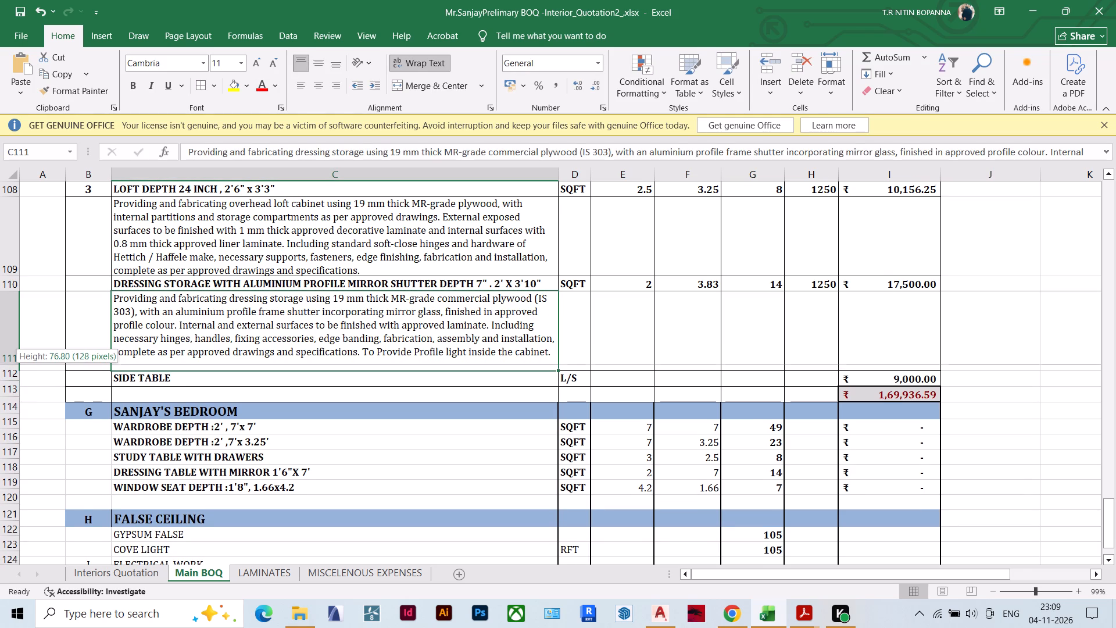
left_click_drag(17, 365, 18, 363)
left_click(971, 352)
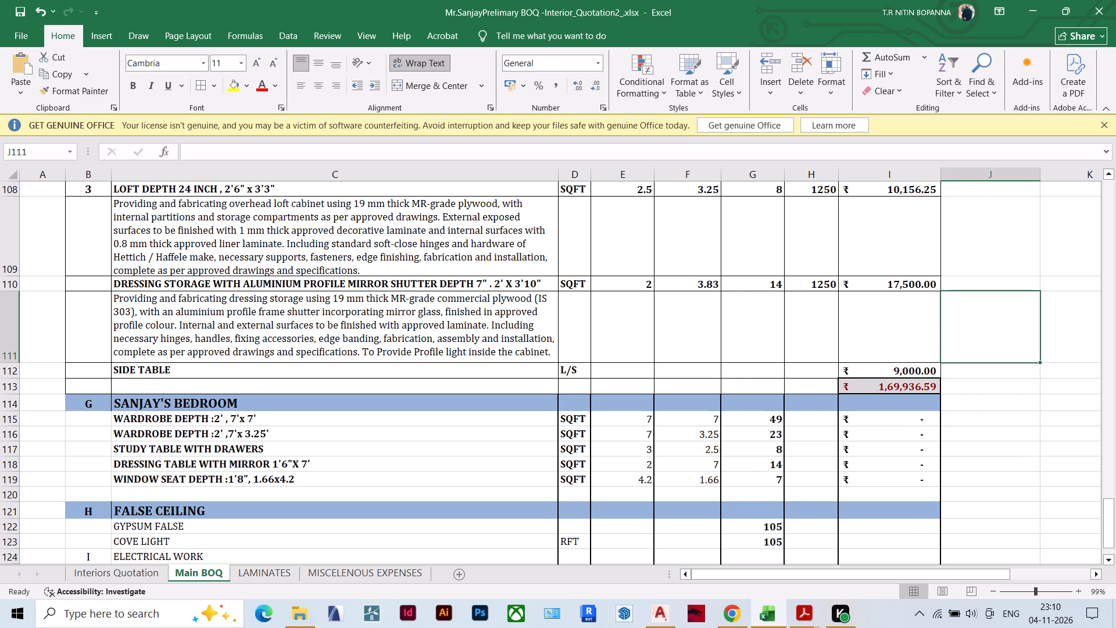
scroll(227, 326, "up", 1)
Number the dressing storage item 4 and the side table item 5 in the parents' bedroom section.
scroll(227, 326, "down", 1)
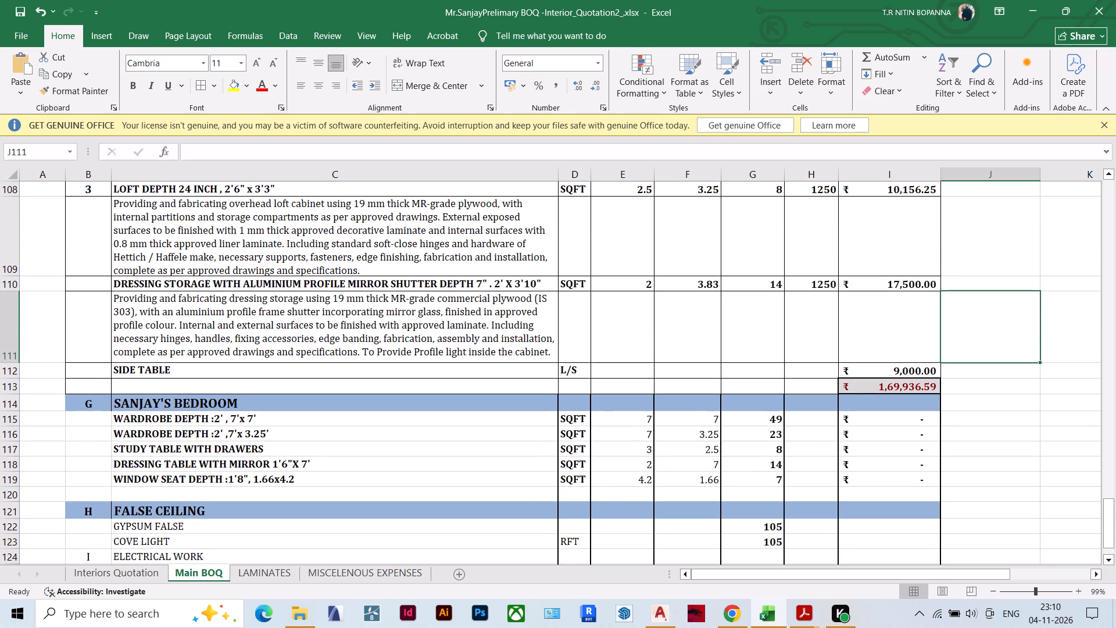
left_click(98, 282)
key("4")
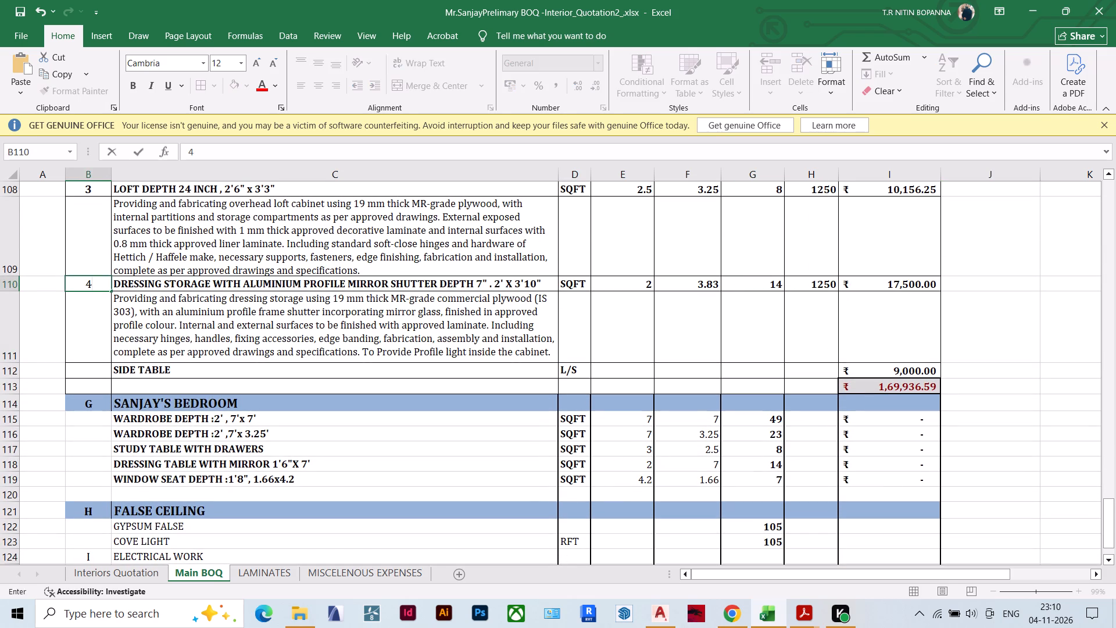
left_click(191, 333)
left_click(93, 368)
key("5")
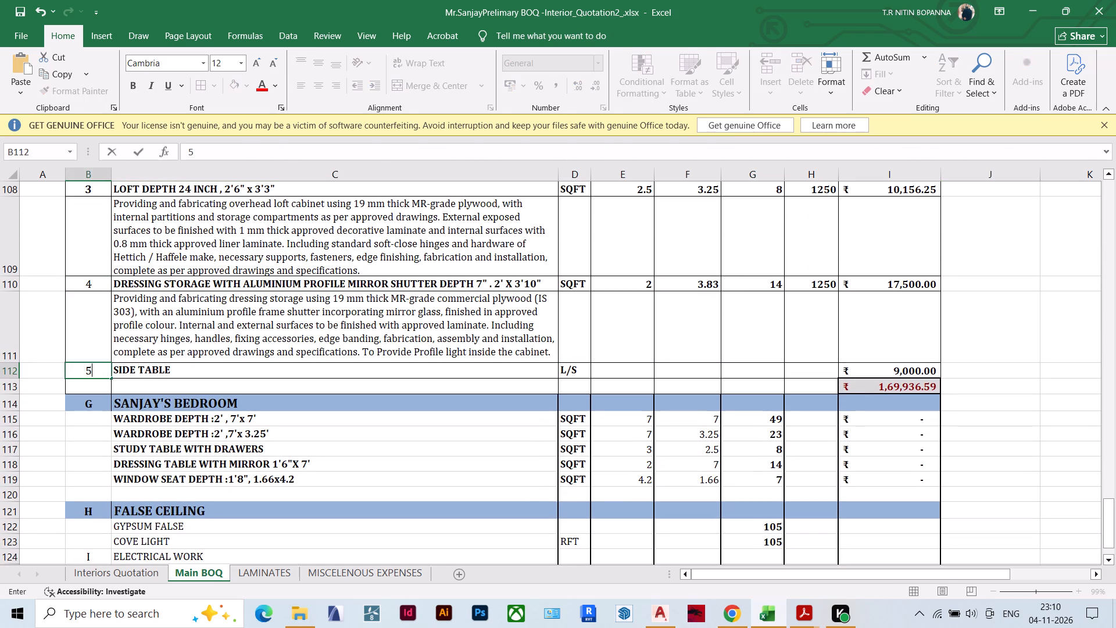
left_click(1028, 365)
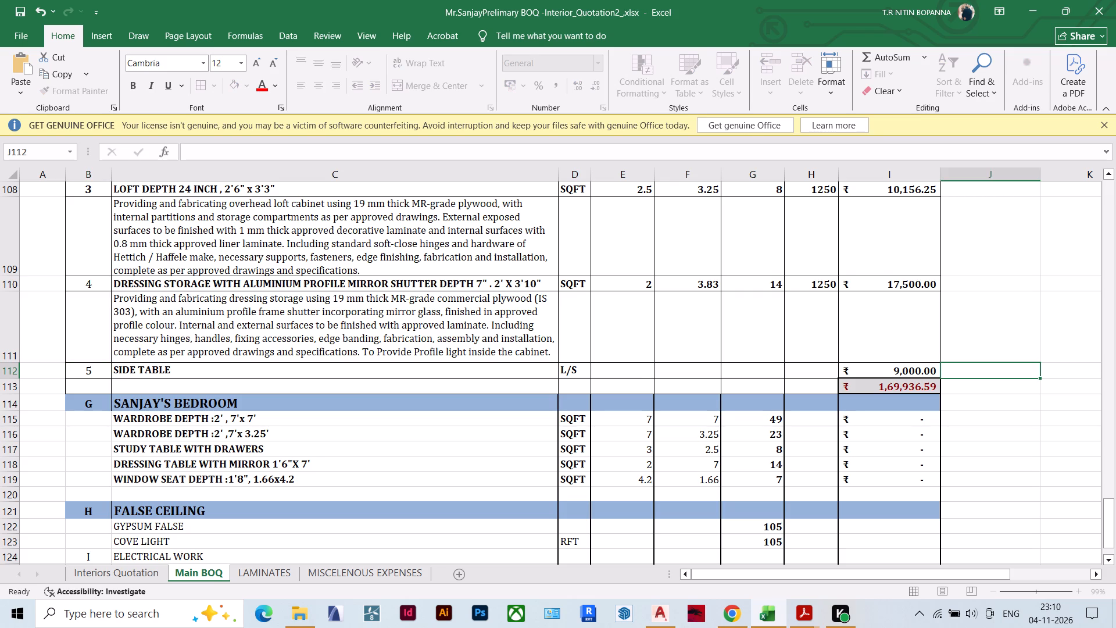
Append "Depth 1'8"" to the side table item title.
left_click(201, 368)
double_click(201, 368)
key("space")
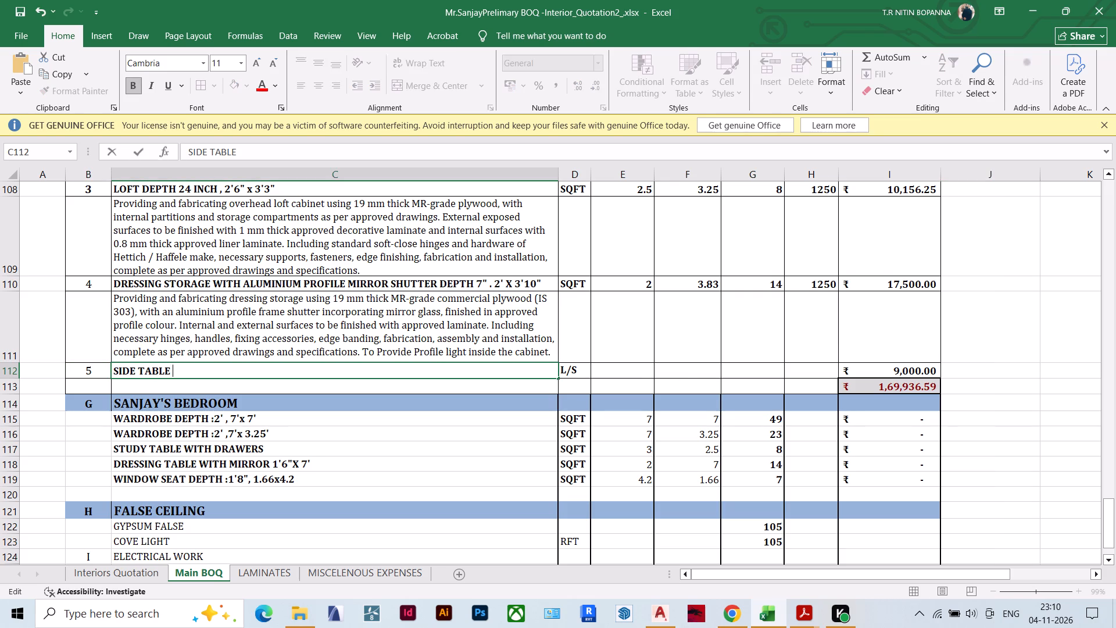
type("deth")
key("BackSpace")
key("BackSpace")
key("BackSpace")
key("BackSpace")
key("d")
type("epth 1'8")
type("\"")
key("space")
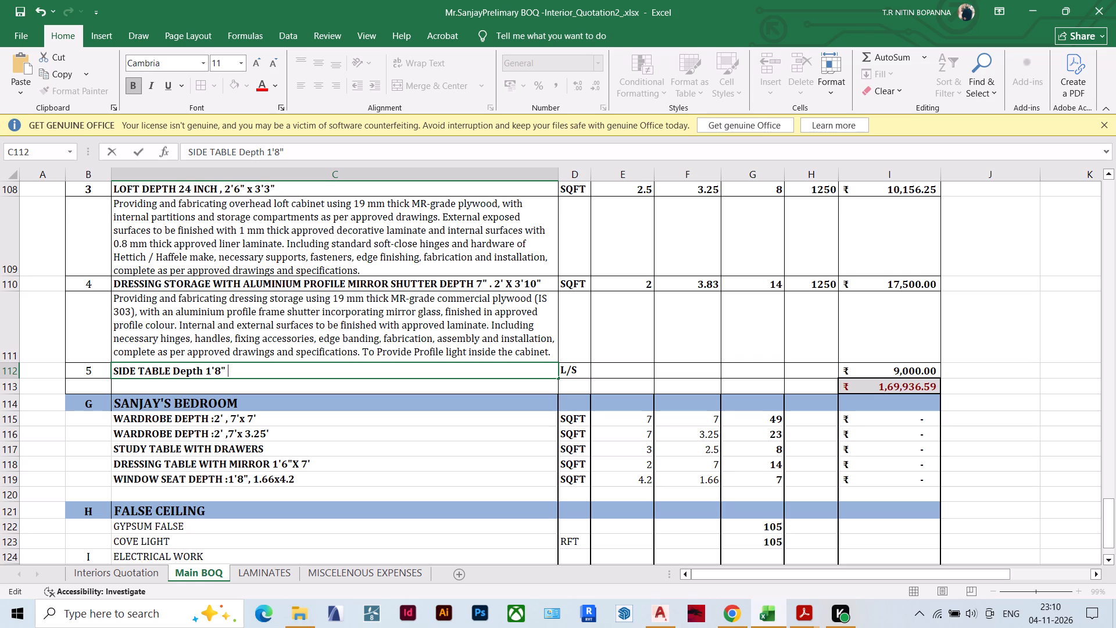
left_click(963, 350)
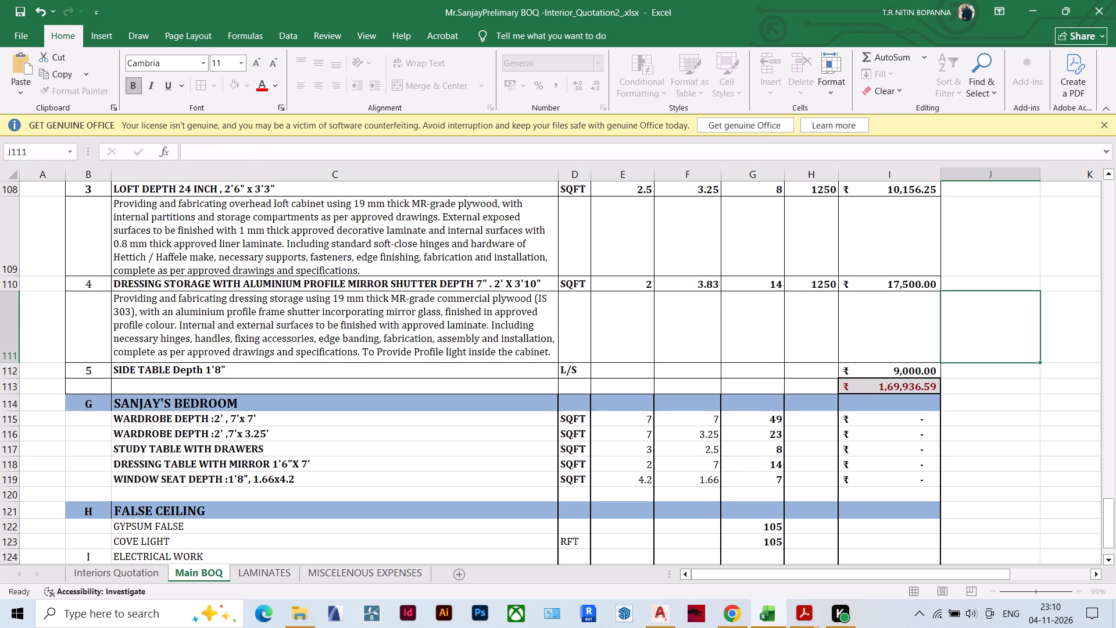
Switch to AutoCAD and measure the mirror's height and its distance from the floor line in Section AA.
double_click(530, 284)
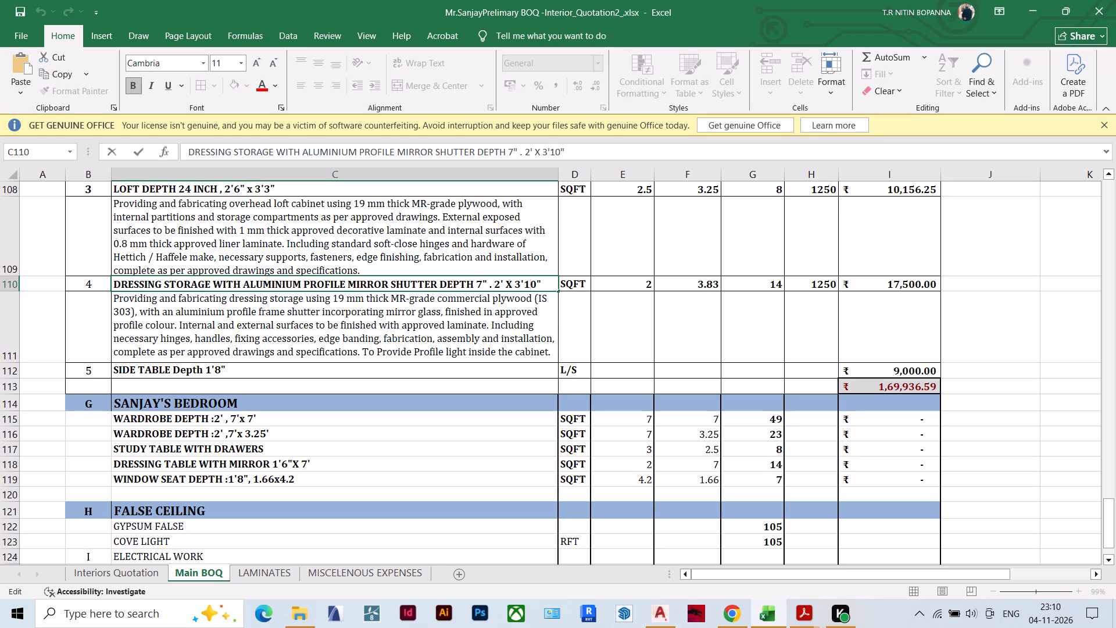
left_click(536, 287)
left_click(670, 622)
scroll(563, 291, "down", 1)
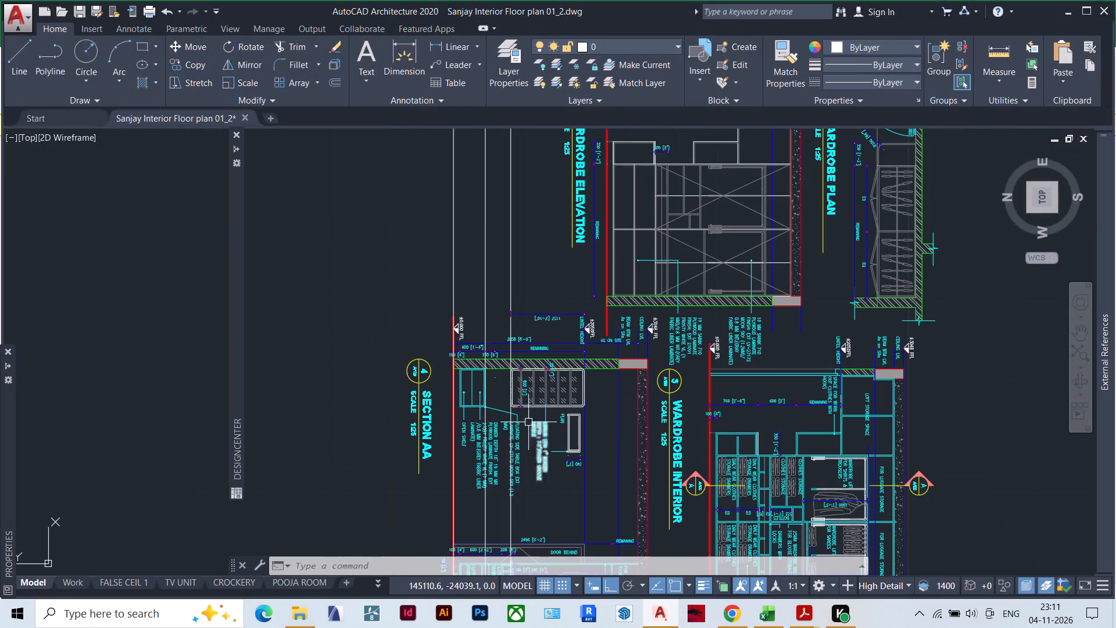
scroll(528, 422, "up", 1)
key("Escape")
scroll(492, 366, "up", 1)
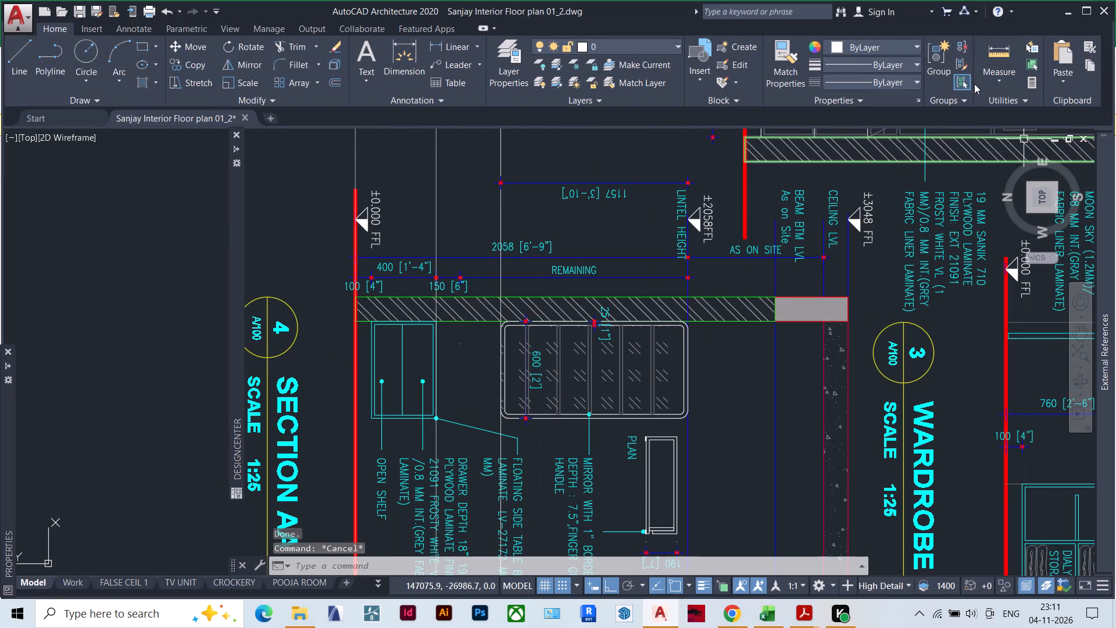
left_click(993, 84)
left_click(1003, 138)
scroll(472, 398, "up", 1)
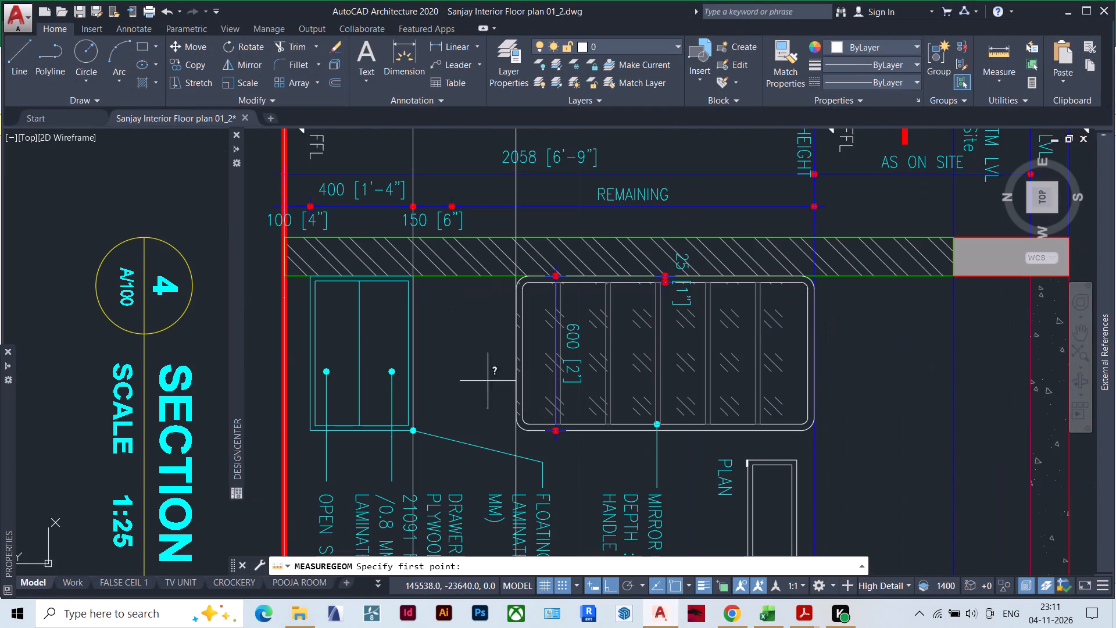
left_click(515, 357)
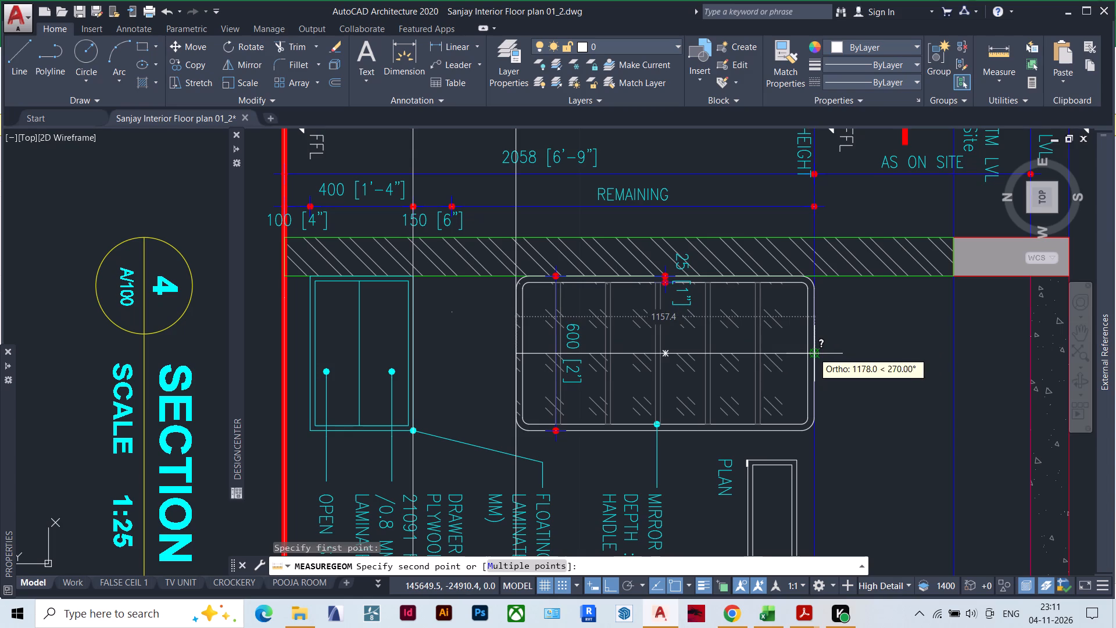
key("Escape")
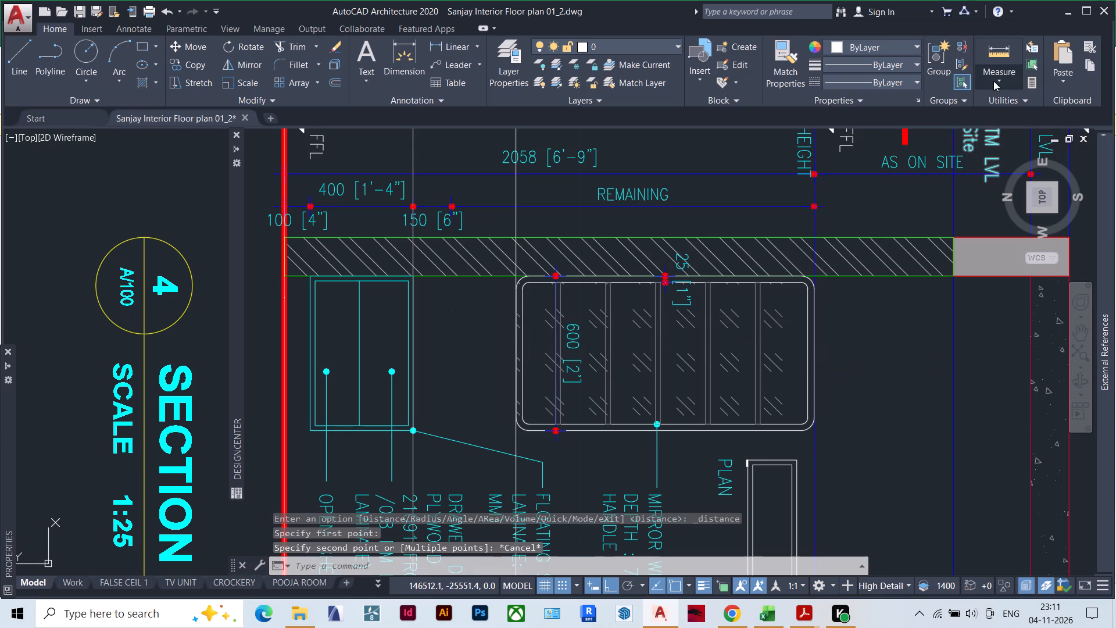
left_click(993, 81)
left_click(1000, 139)
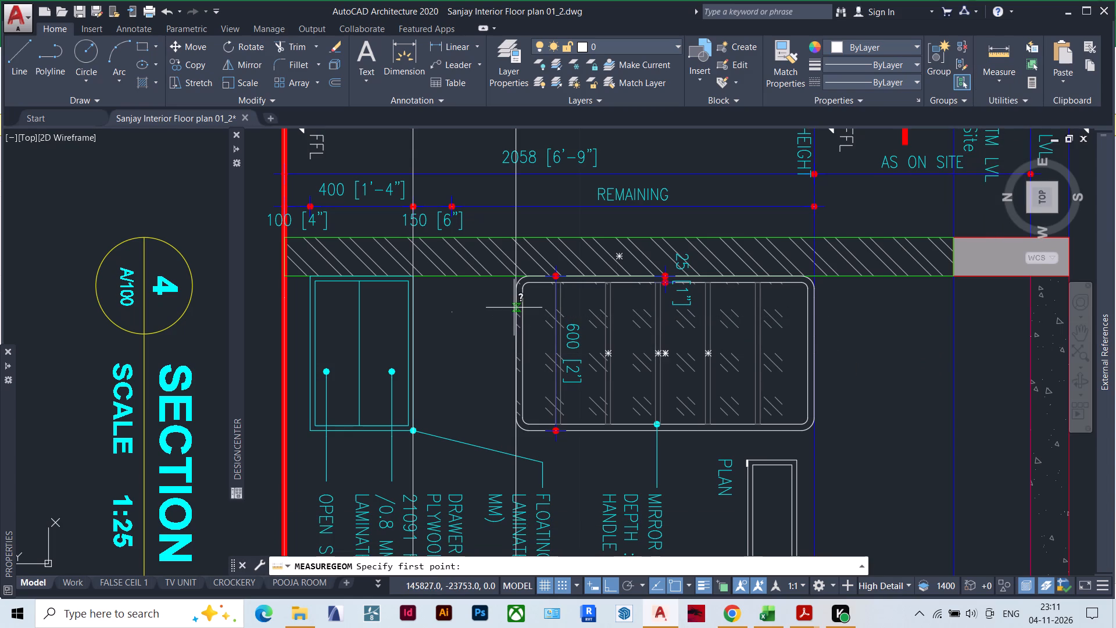
left_click(285, 279)
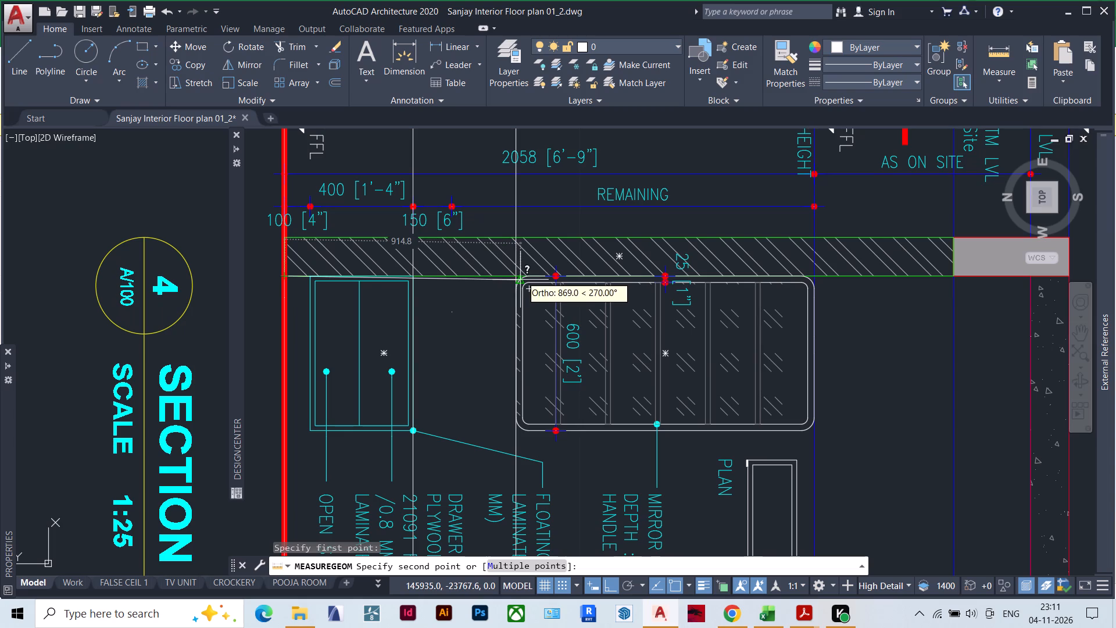
key("Escape")
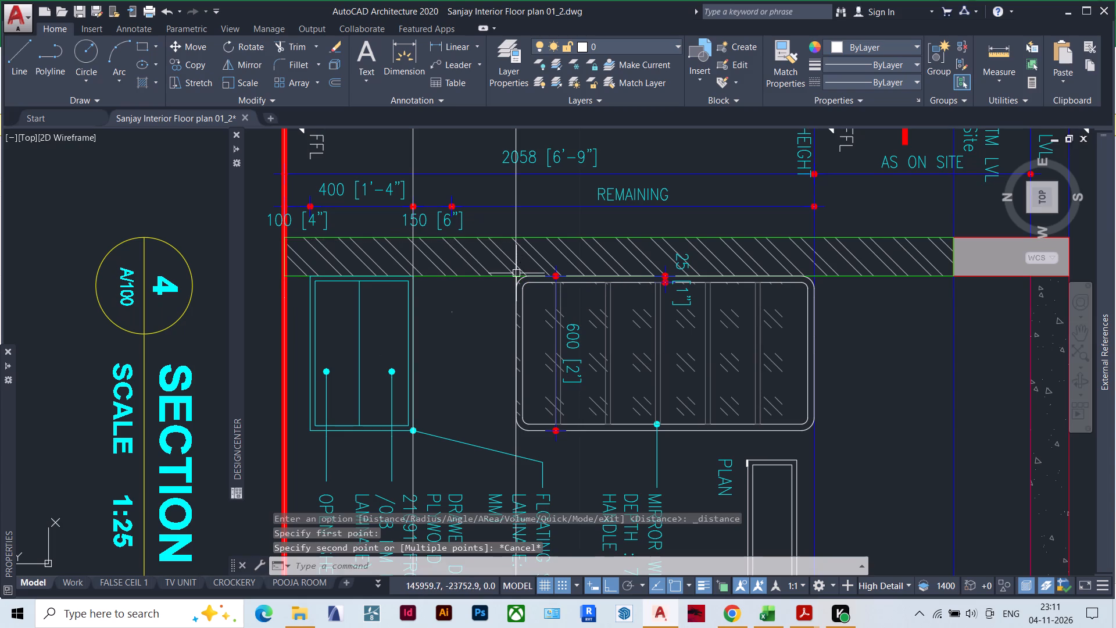
left_click(1069, 16)
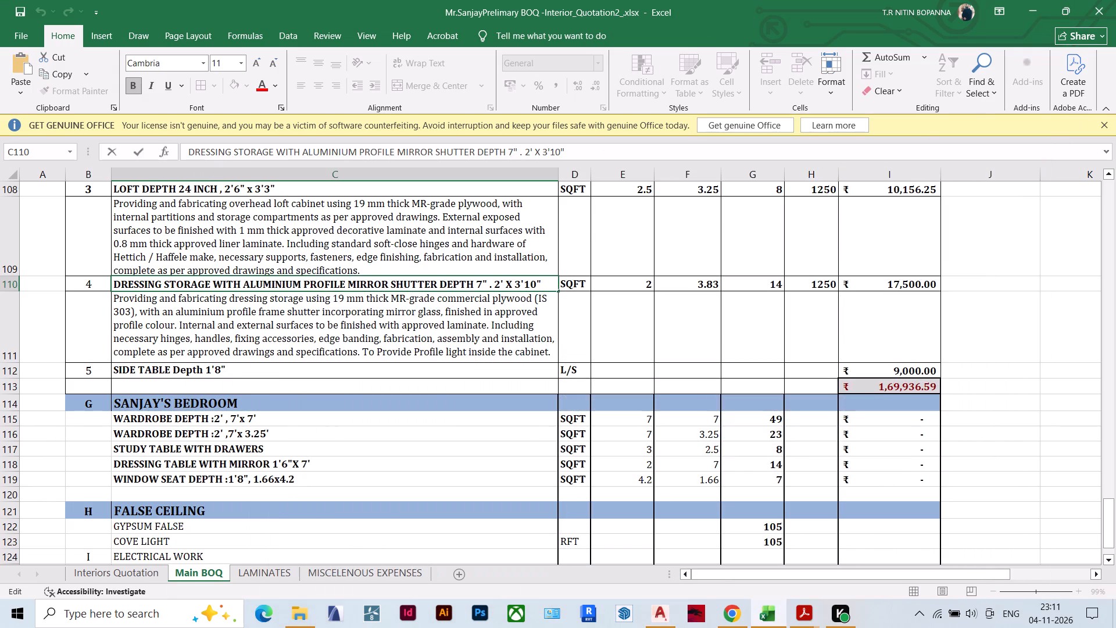
Change the size at the end of the dressing storage title in Excel to 2' X 4'.
key("Escape")
double_click(532, 286)
left_click_drag(536, 284, 516, 283)
key("4")
left_click(536, 287)
key("BackSpace")
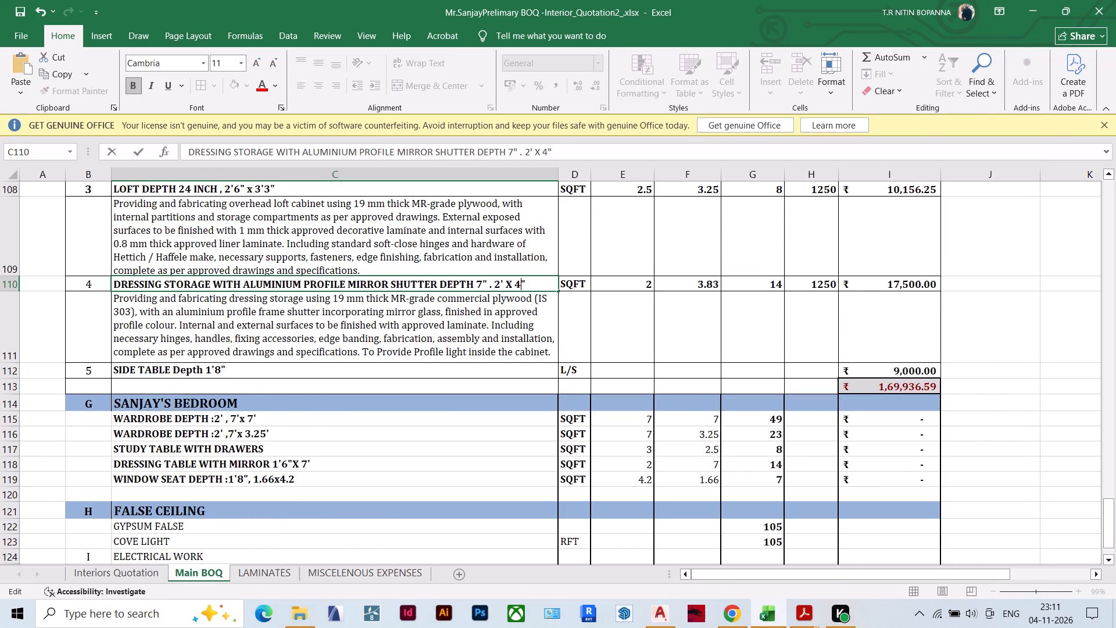
key("apostrophe")
left_click(690, 313)
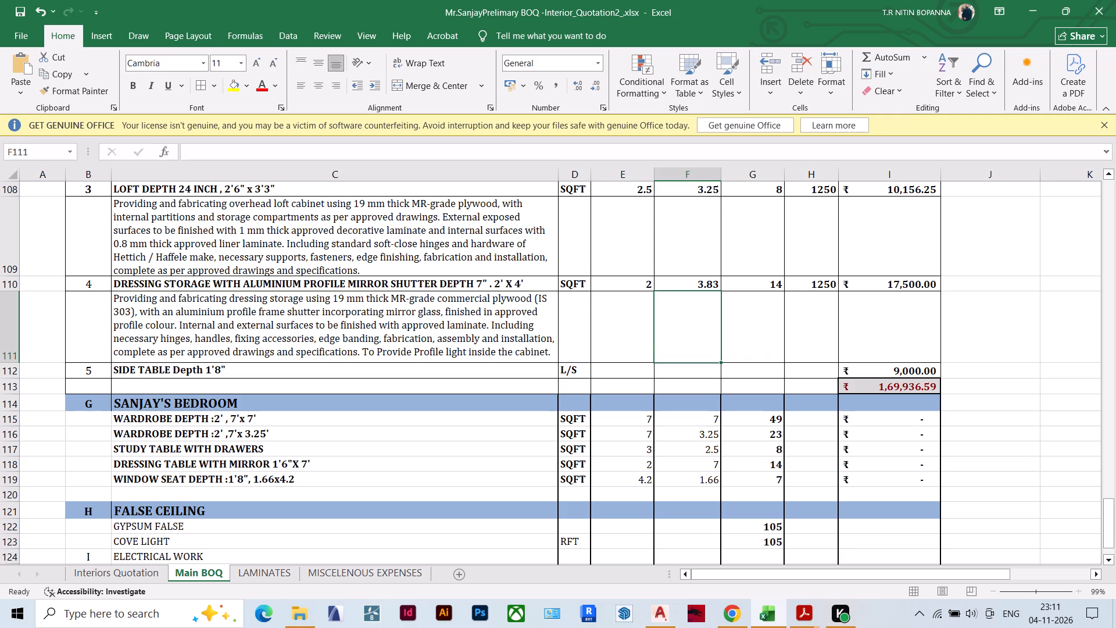
Open the second dimension value of the dressing storage item for editing.
double_click(695, 283)
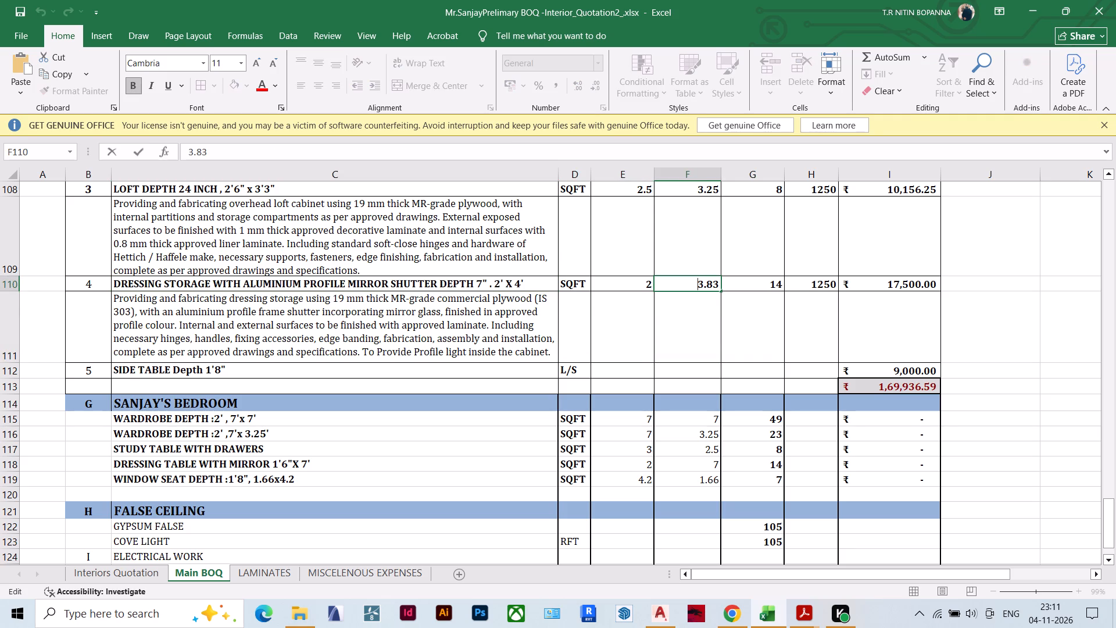
left_click_drag(719, 286, 695, 284)
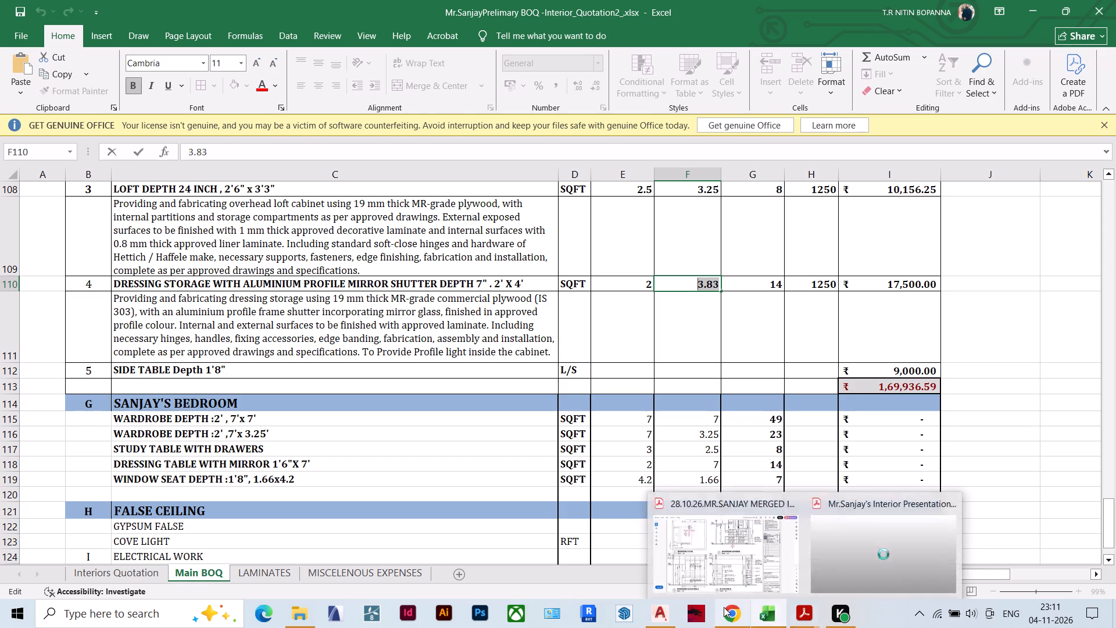
Switch to the PDF drawing set and compare the mirror and side table in Elevation B with the parents' room 3D views.
left_click(803, 616)
left_click(770, 565)
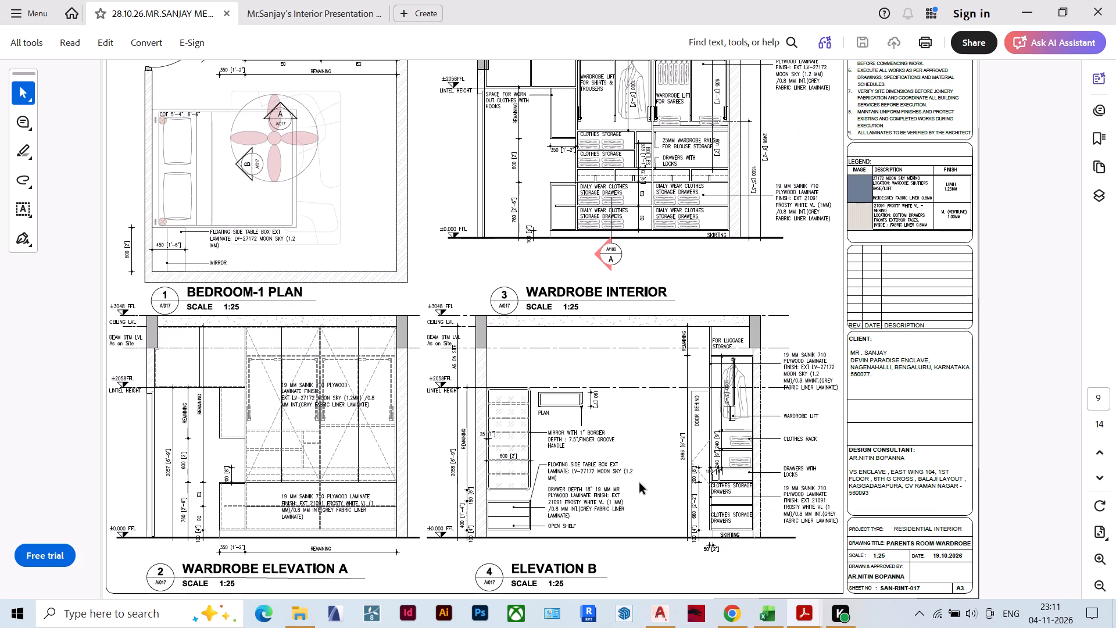
scroll(639, 483, "down", 1)
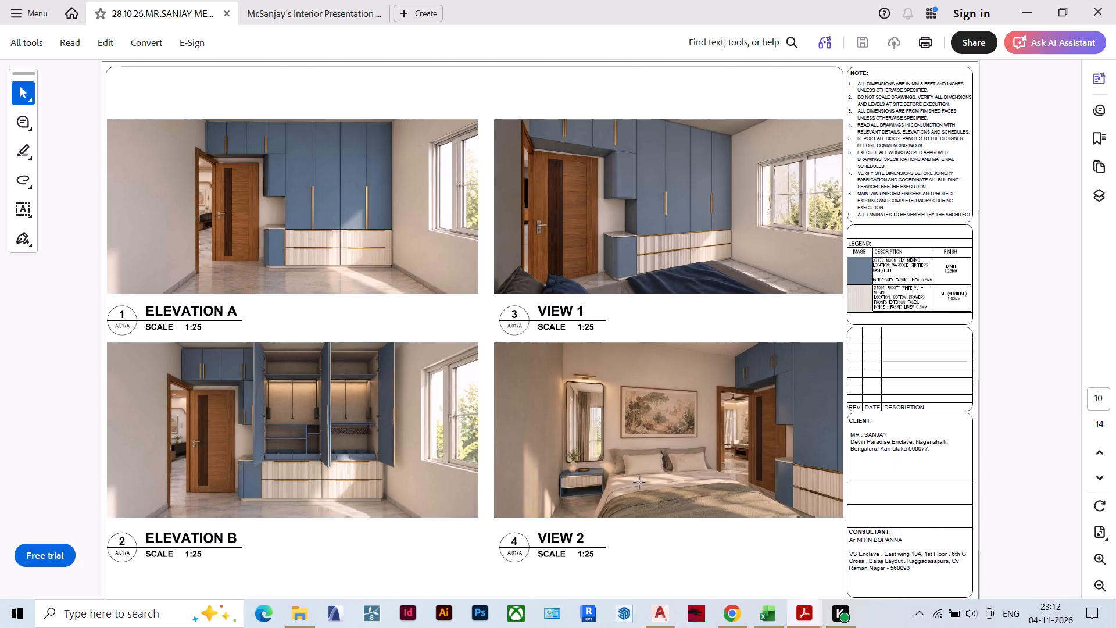
scroll(640, 483, "up", 1)
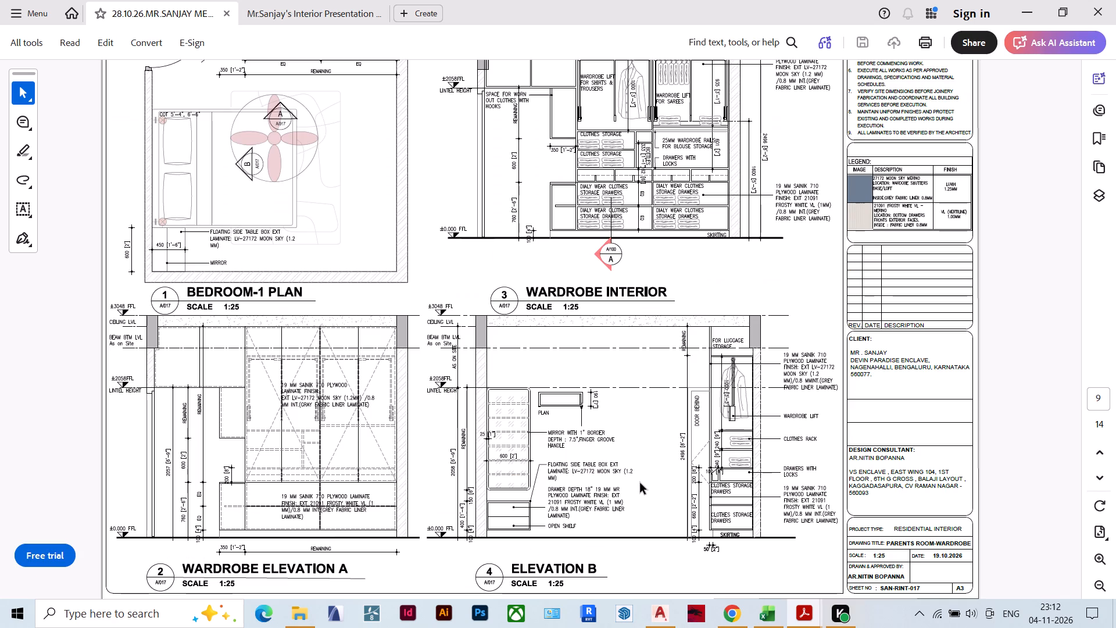
scroll(640, 483, "down", 1)
scroll(640, 483, "up", 1)
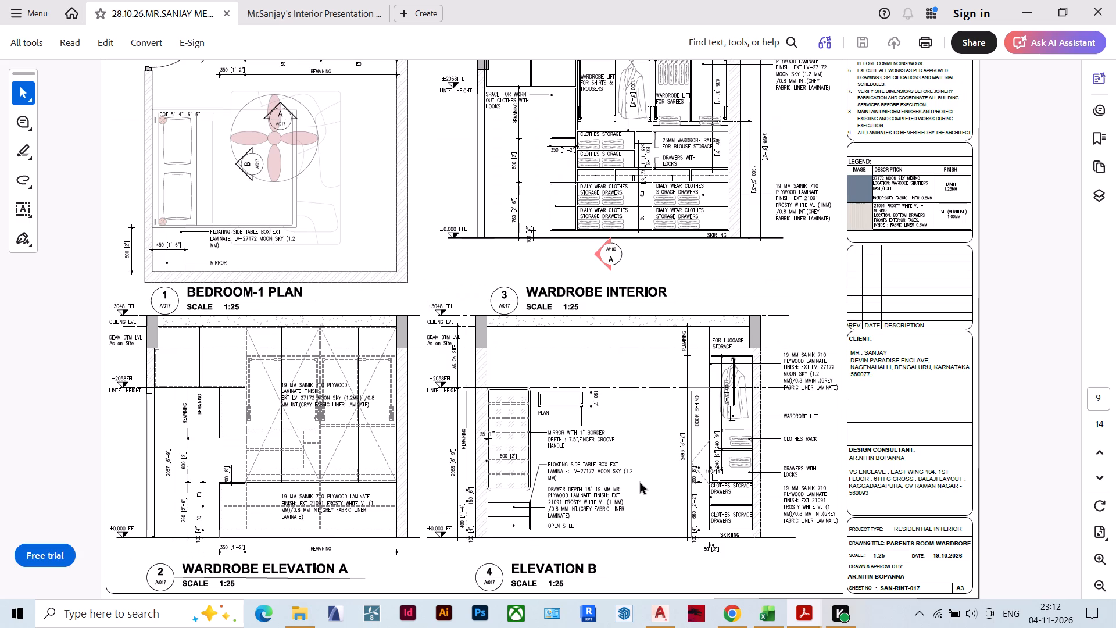
scroll(640, 483, "down", 1)
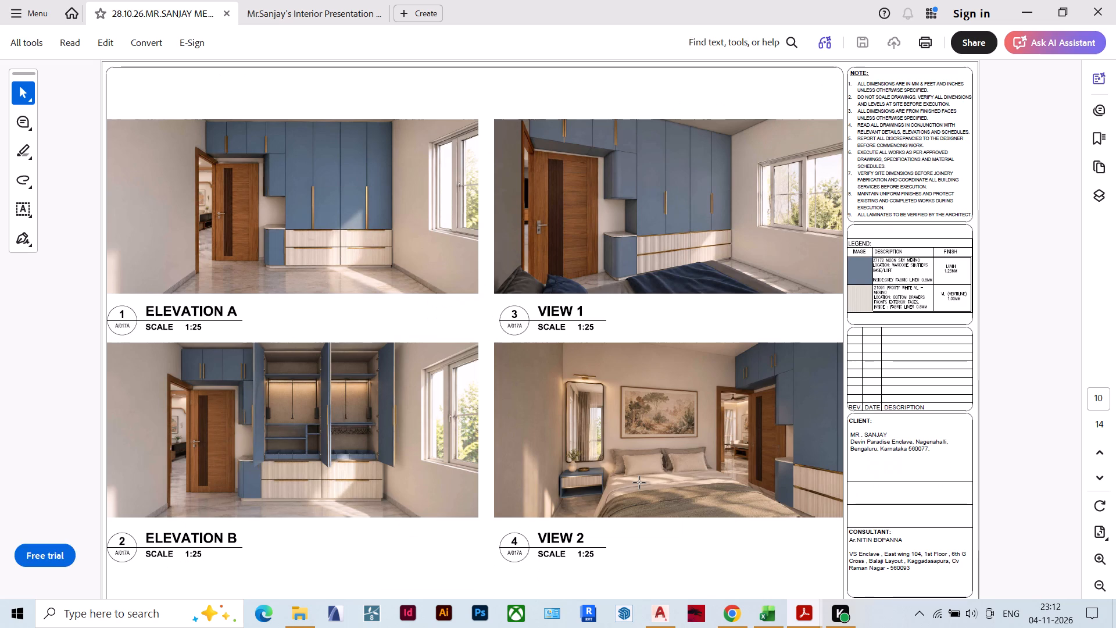
Go through the following PDF sheets to the master bedroom details and examine the floating side table and mirror notes in Elevation B.
scroll(640, 483, "down", 4)
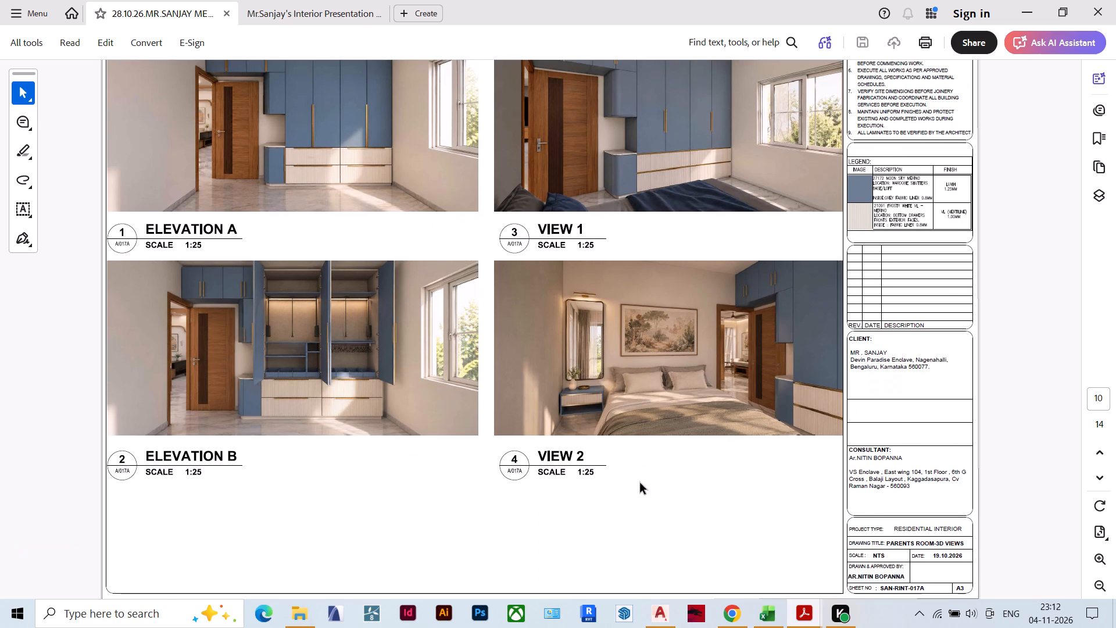
scroll(640, 483, "down", 5)
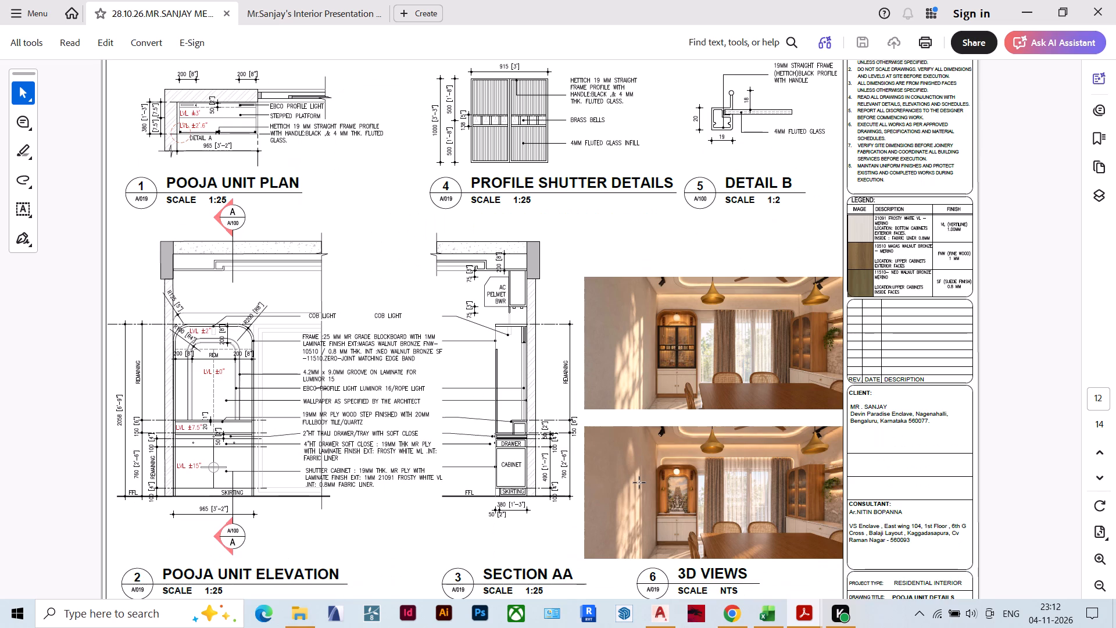
scroll(640, 483, "down", 4)
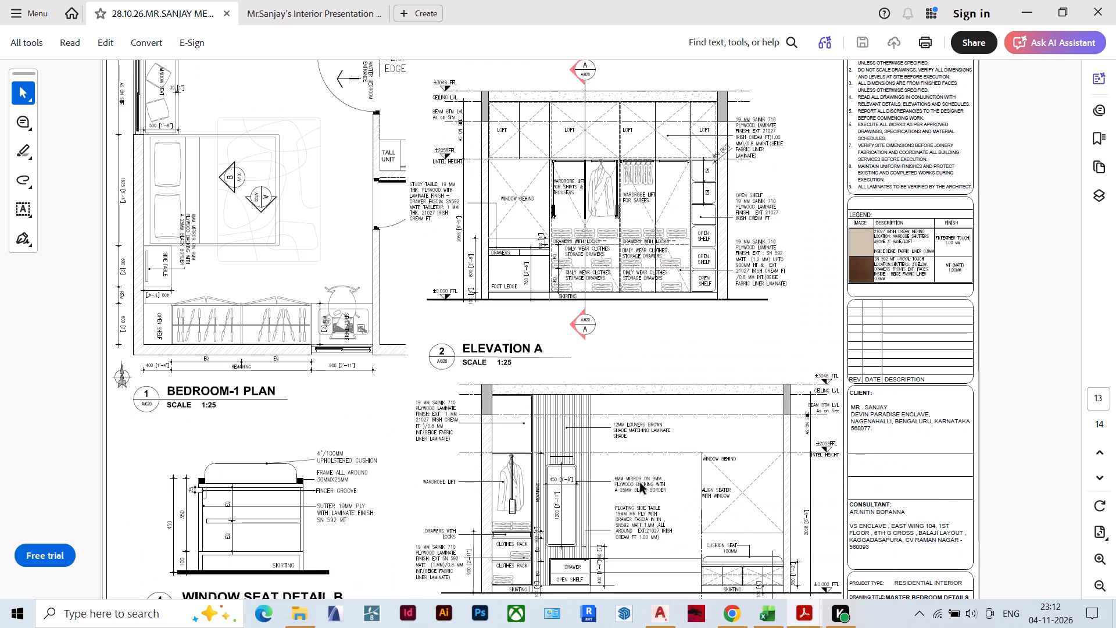
scroll(640, 483, "down", 3)
scroll(640, 483, "up", 1)
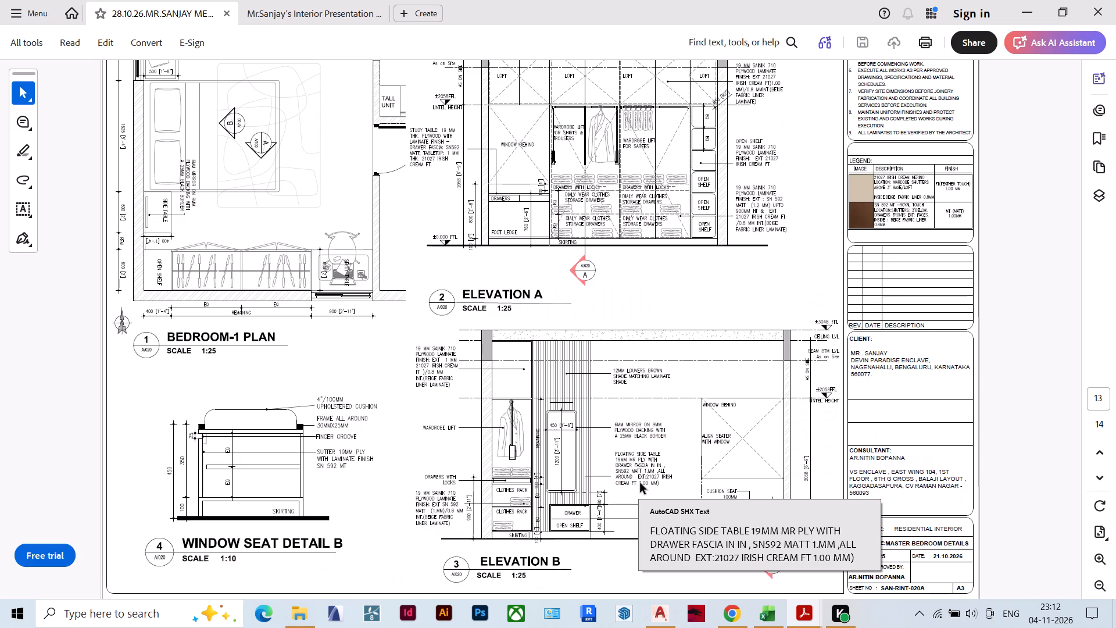
scroll(567, 472, "up", 2, "ctrl")
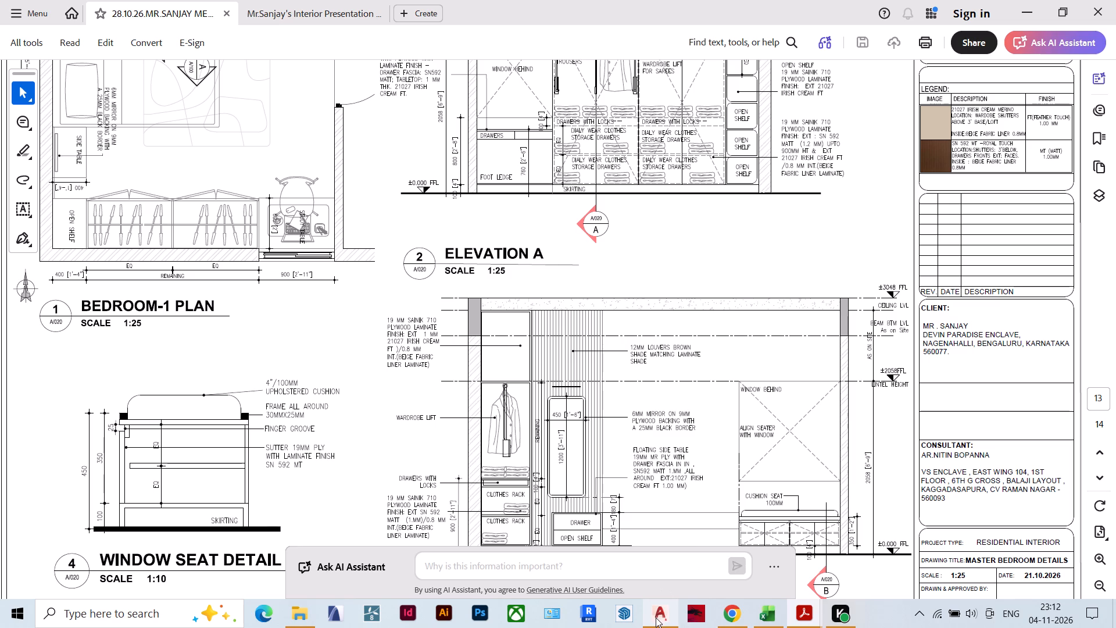
Switch to AutoCAD, look over the wardrobe drawings, save the floor plan drawing, and put its window away.
left_click(653, 561)
scroll(543, 374, "up", 1)
scroll(543, 374, "down", 4)
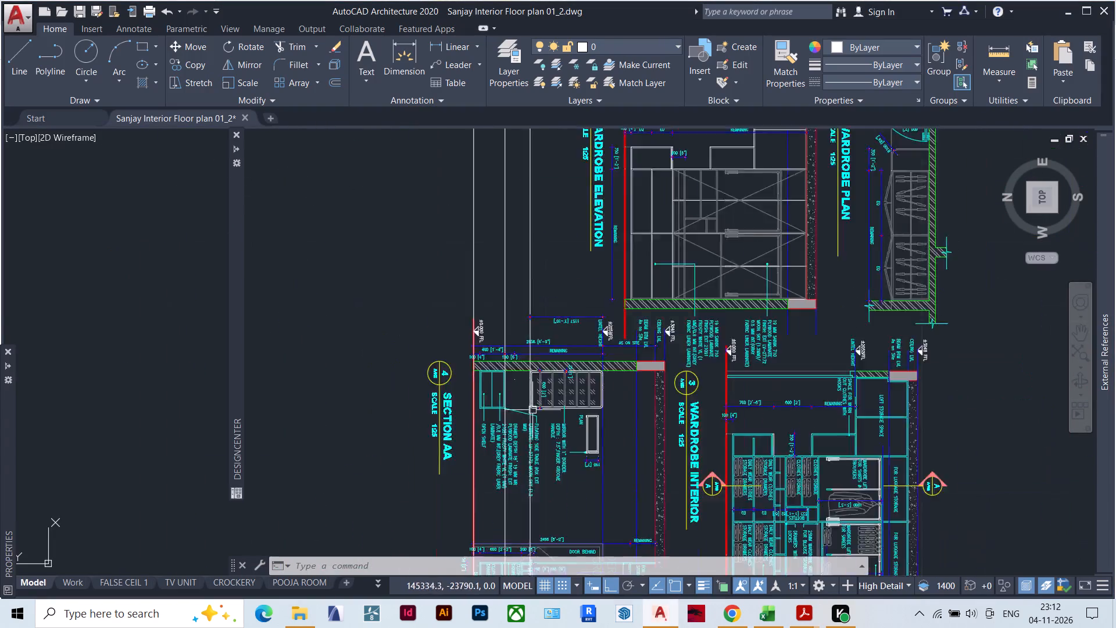
scroll(532, 411, "down", 3)
key("Escape")
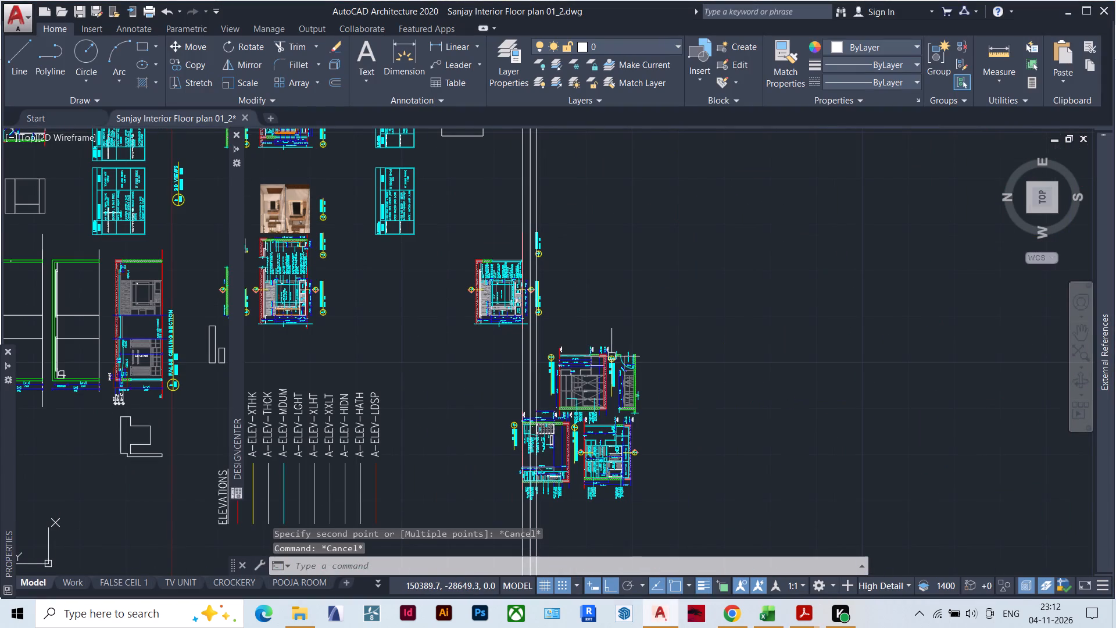
key("ctrl+s")
left_click(1068, 13)
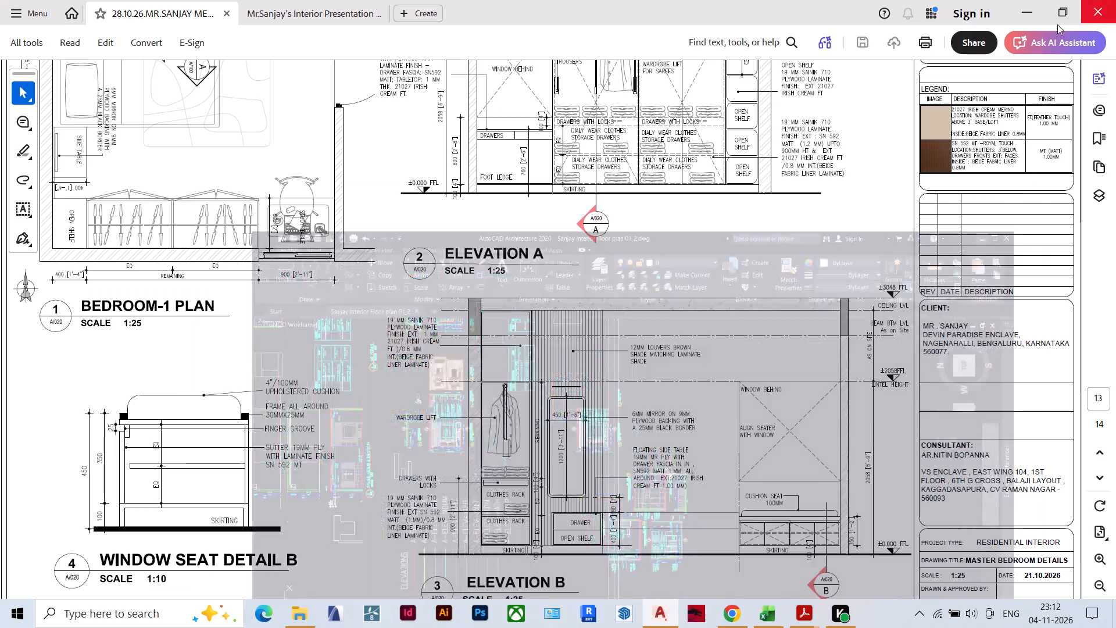
Close the PDF drawing set and the interior presentation PDF in Acrobat.
left_click(1101, 16)
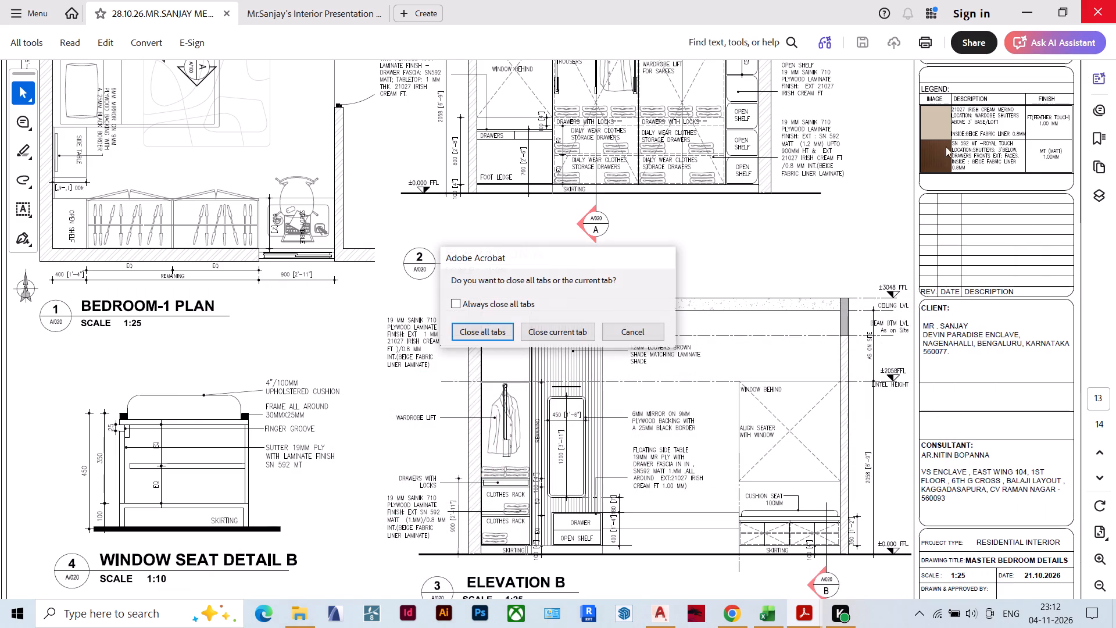
left_click(577, 338)
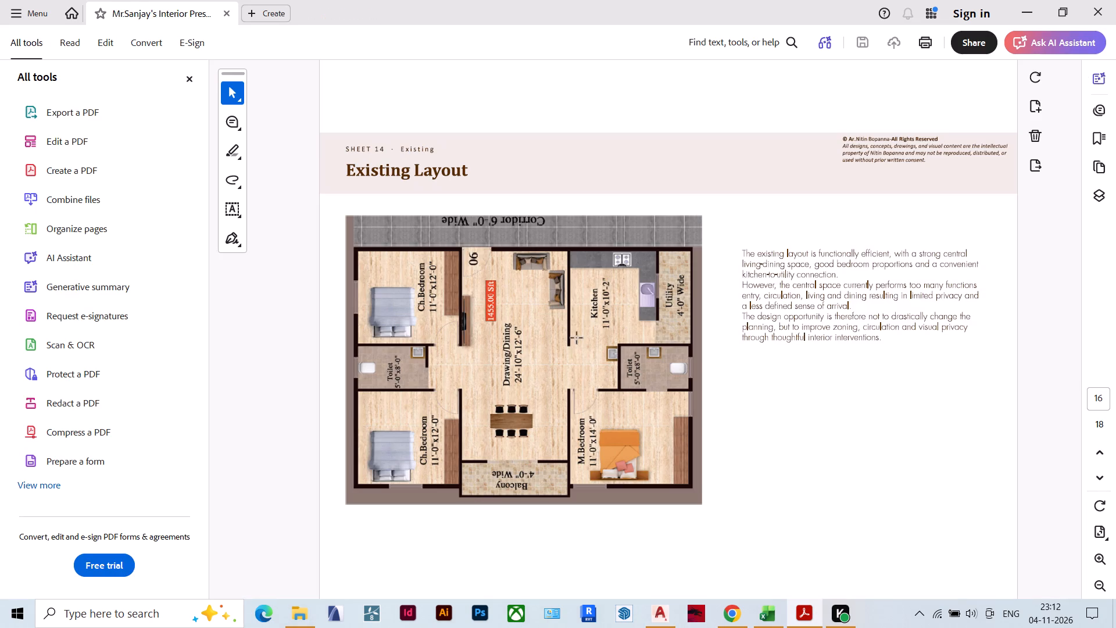
left_click(1112, 20)
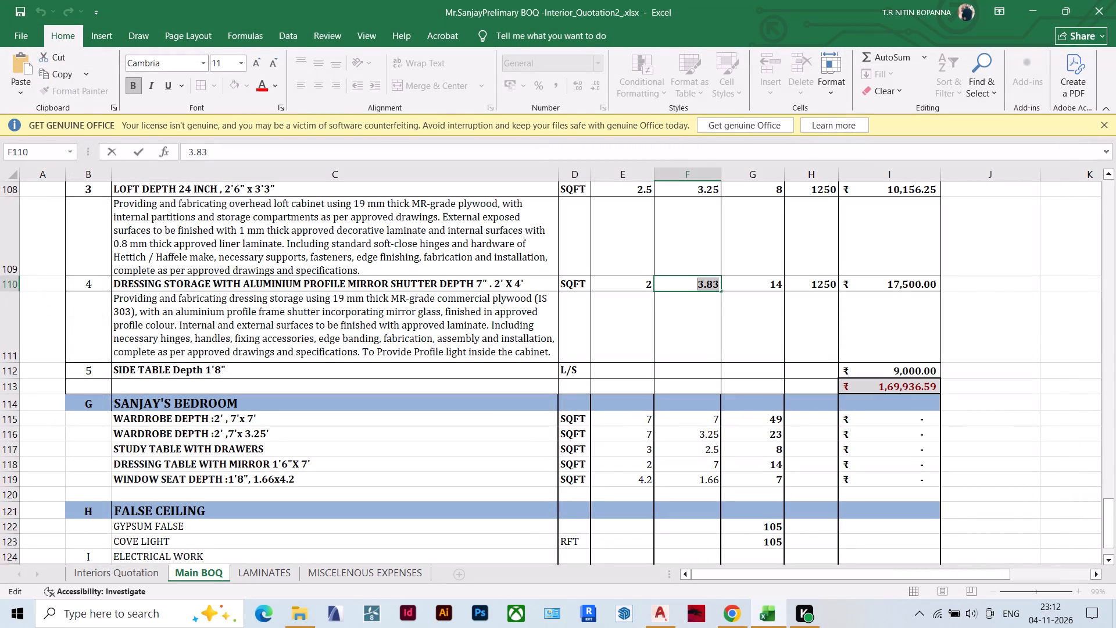
Set the second dimension of the dressing storage item in the Excel BOQ to 4.
key("4")
left_click(1056, 347)
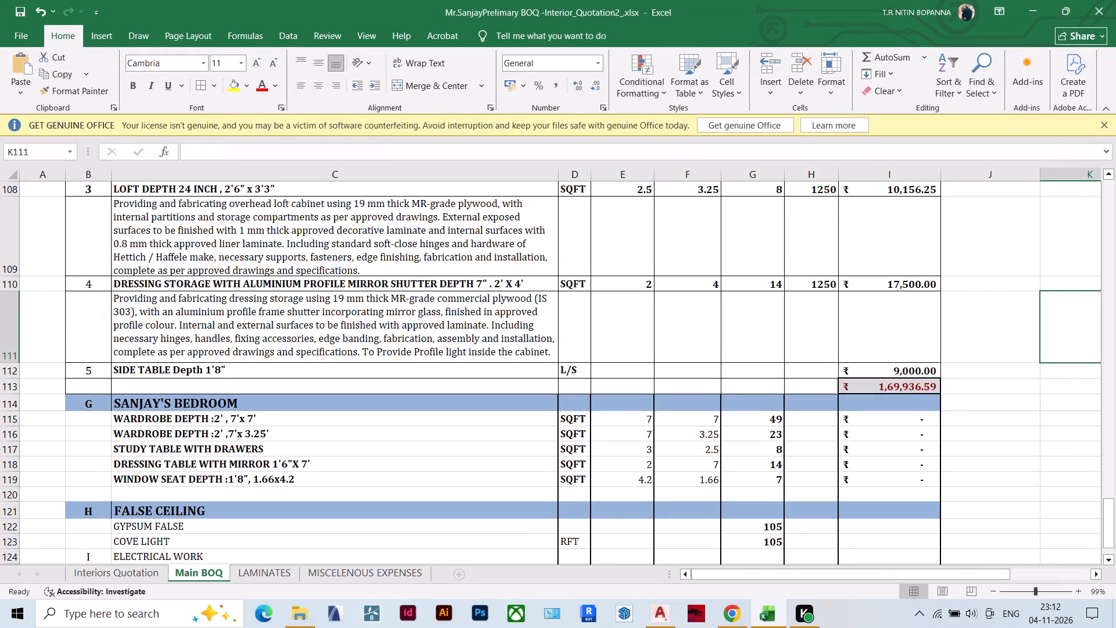
Inspect how the rate, amount and quantity cells of the dressing storage item are calculated.
double_click(815, 287)
key("Escape")
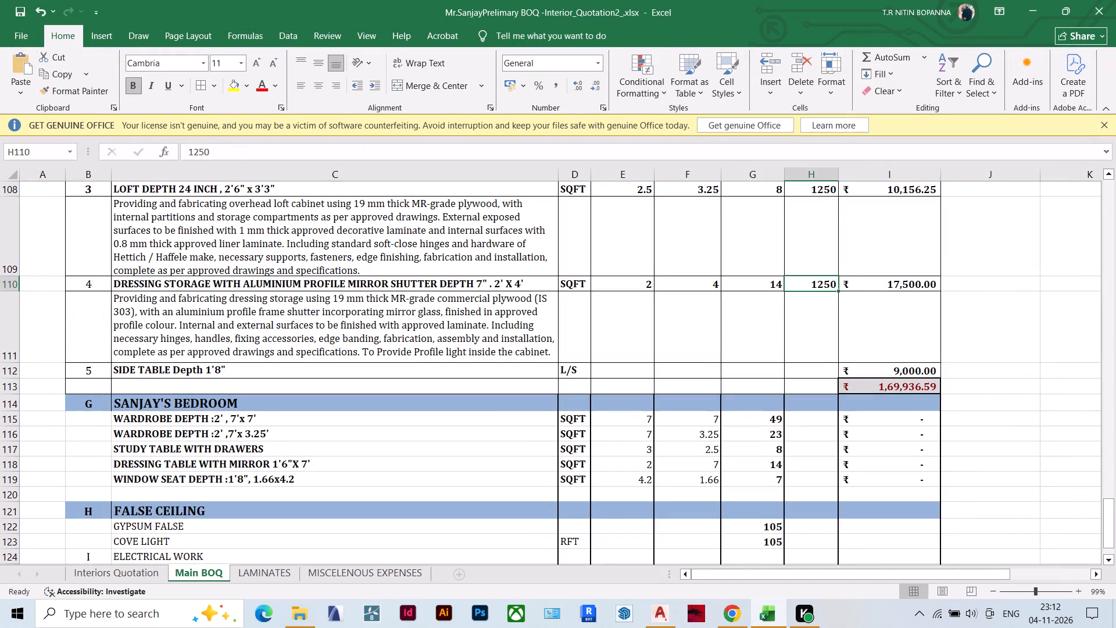
double_click(876, 287)
key("Escape")
double_click(765, 288)
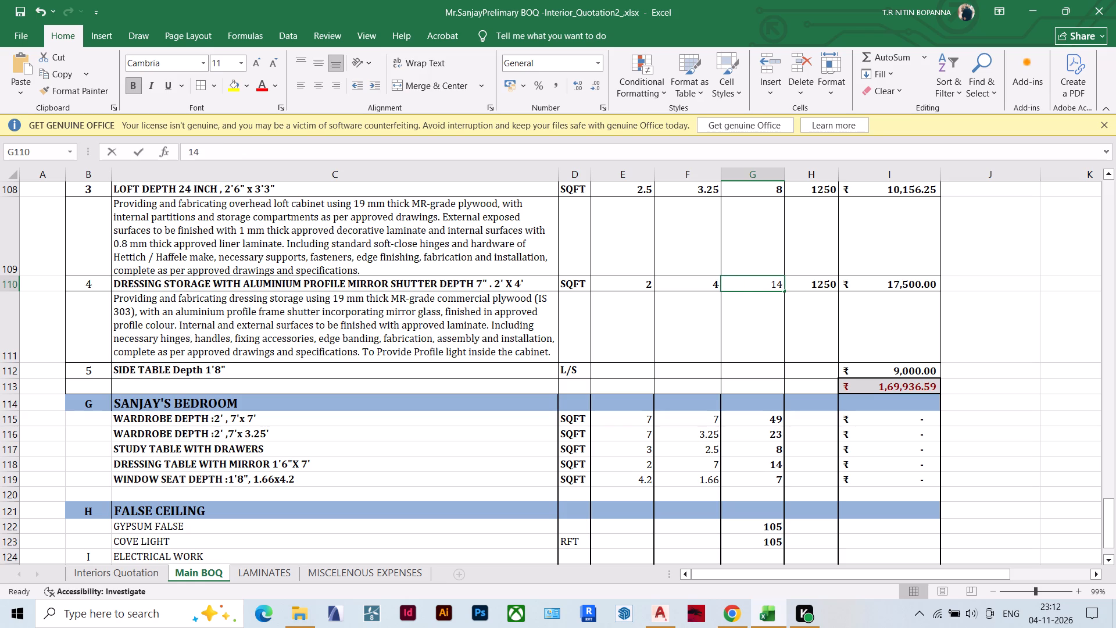
key("Escape")
double_click(767, 286)
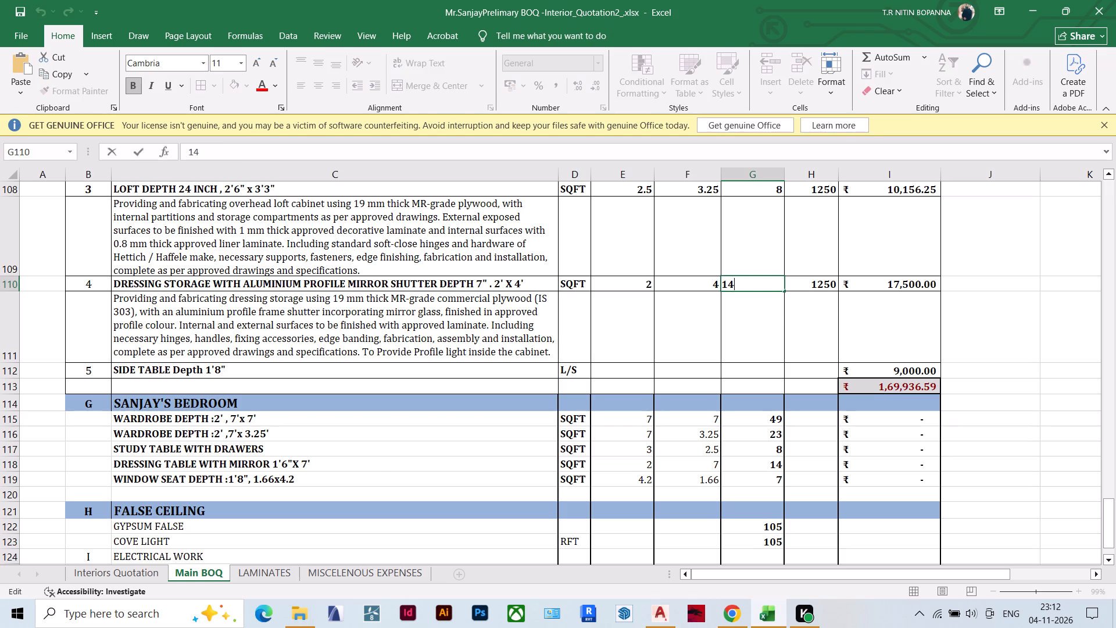
scroll(767, 286, "up", 1)
key("Escape")
Check the quantity formulas of the side storage and loft items, and copy the loft's formula to the dressing storage quantity.
double_click(768, 279)
key("Escape")
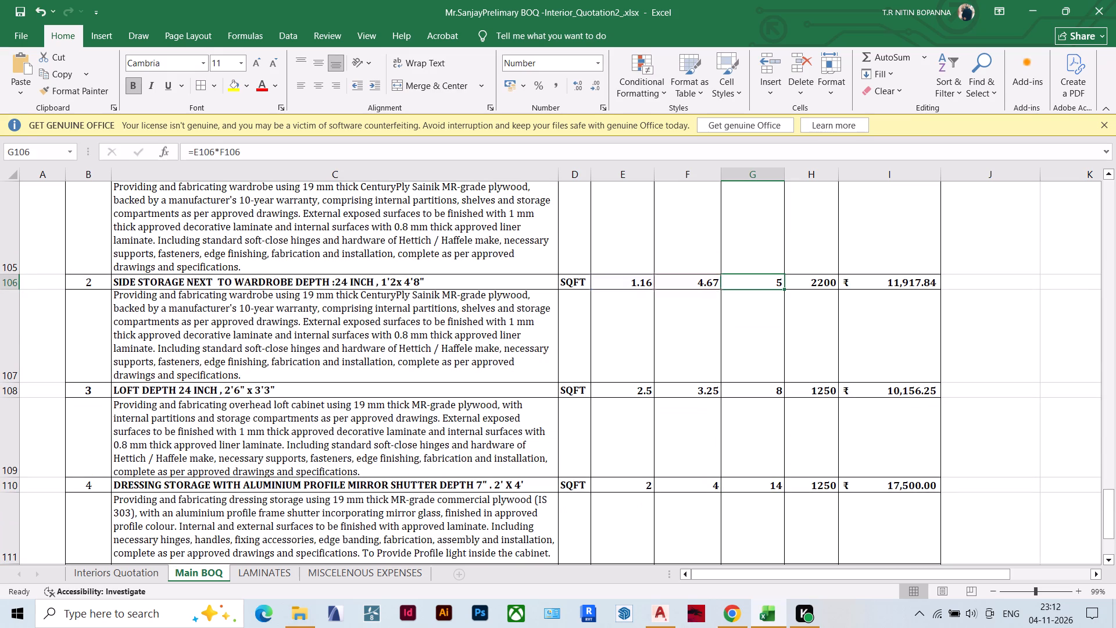
double_click(764, 386)
key("Escape")
left_click(762, 391)
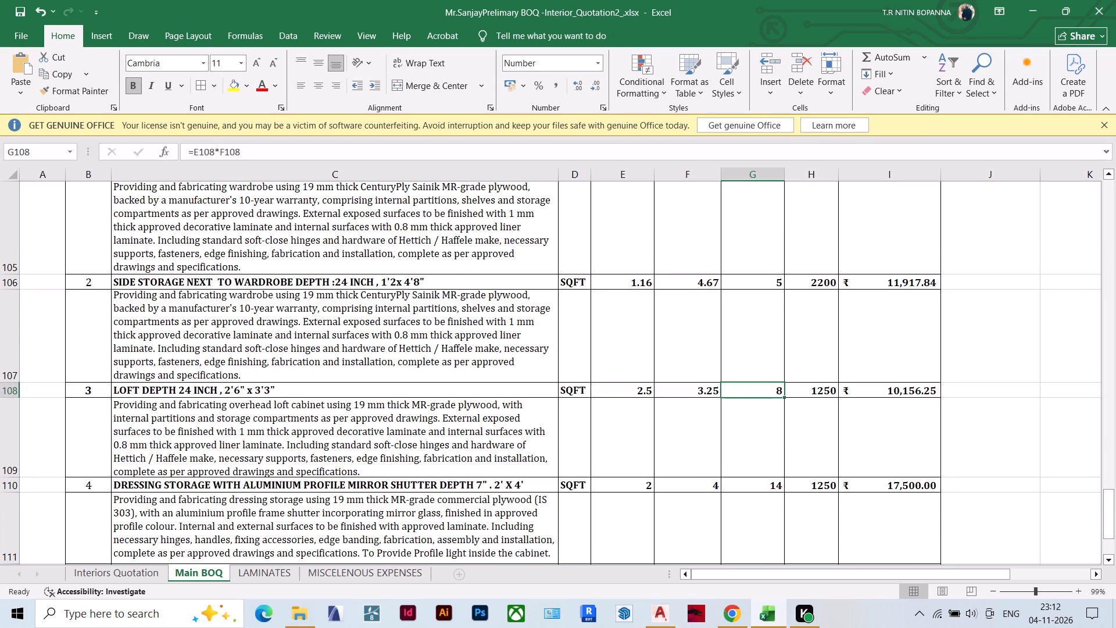
key("ctrl+c")
left_click(755, 485)
key("ctrl+v")
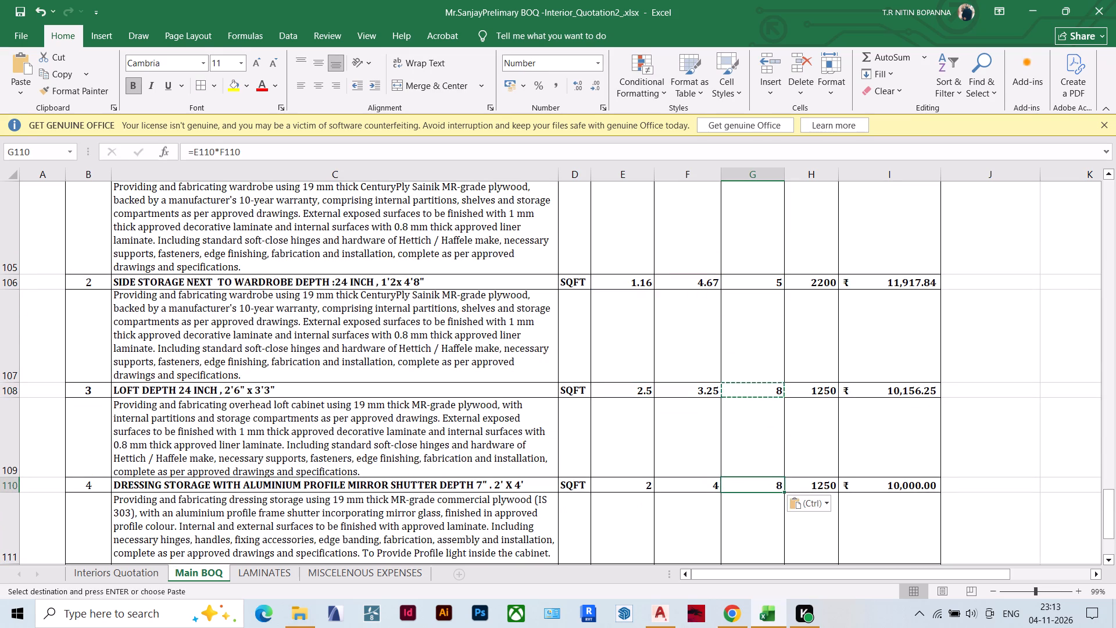
scroll(786, 430, "down", 1)
key("Escape")
left_click(758, 345)
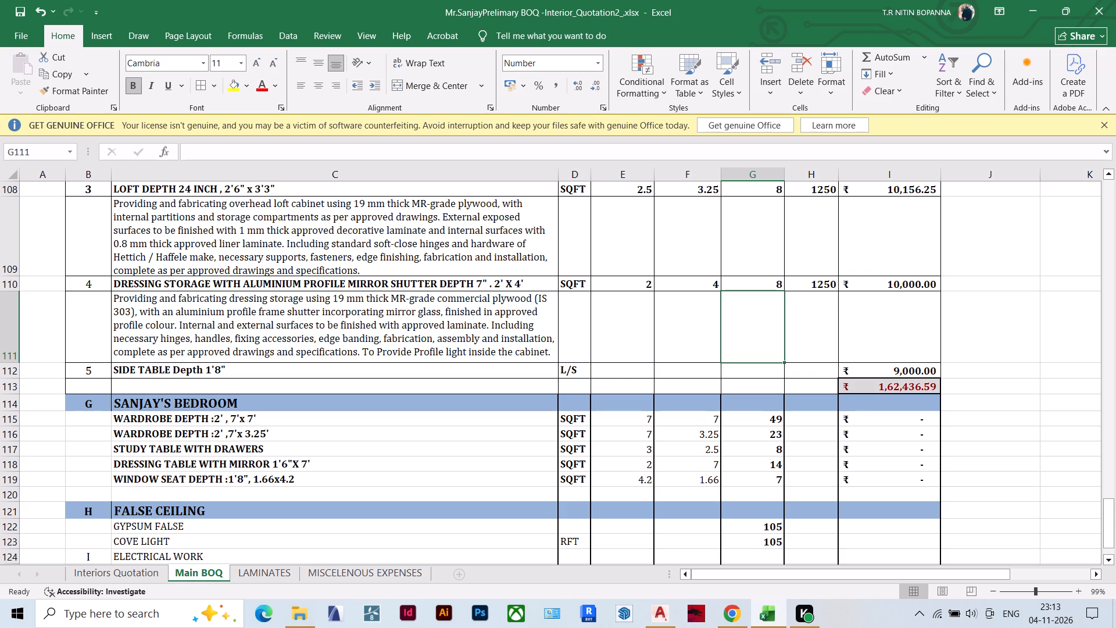
Append the size 2' x 1'4 to the side table title, after its depth.
left_click(313, 375)
left_click(313, 375)
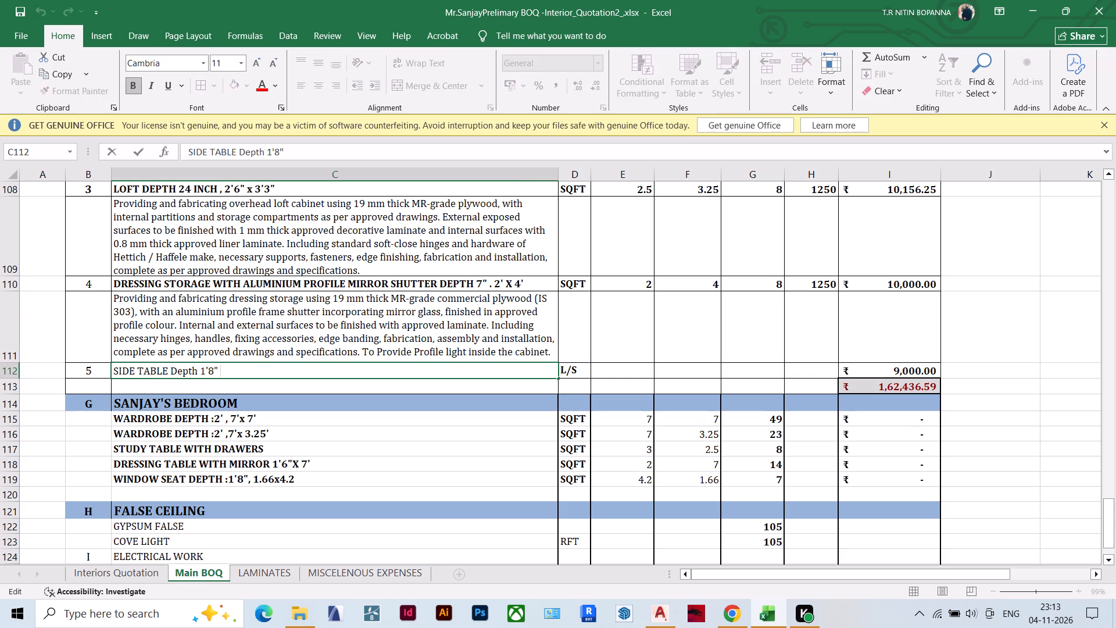
type(",")
key("space")
type("2'x1'4")
left_click(444, 433)
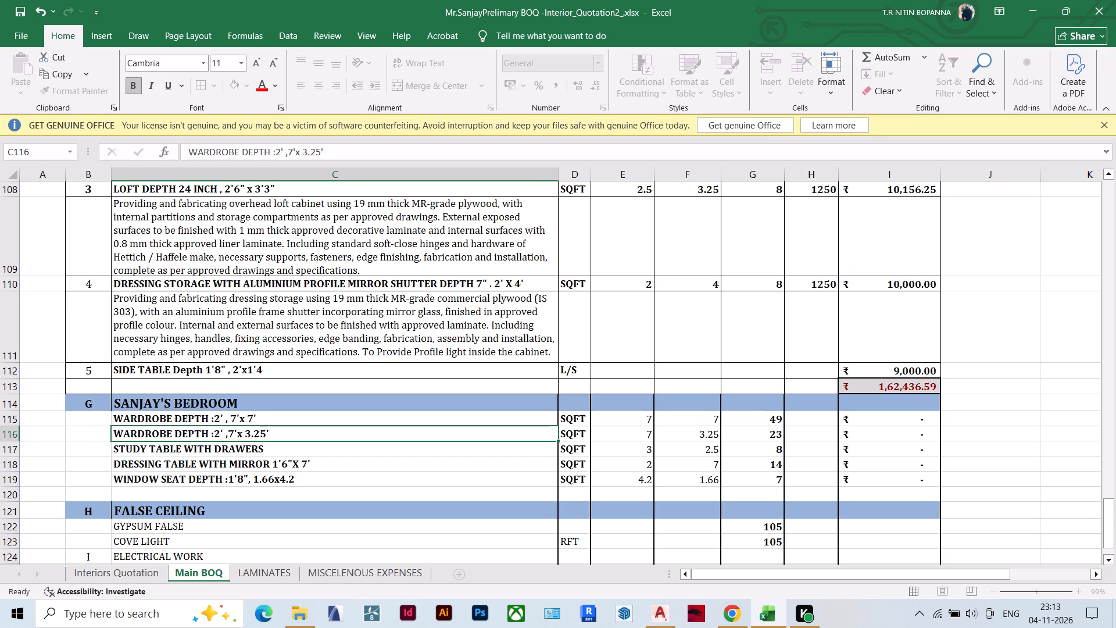
double_click(249, 372)
key("space")
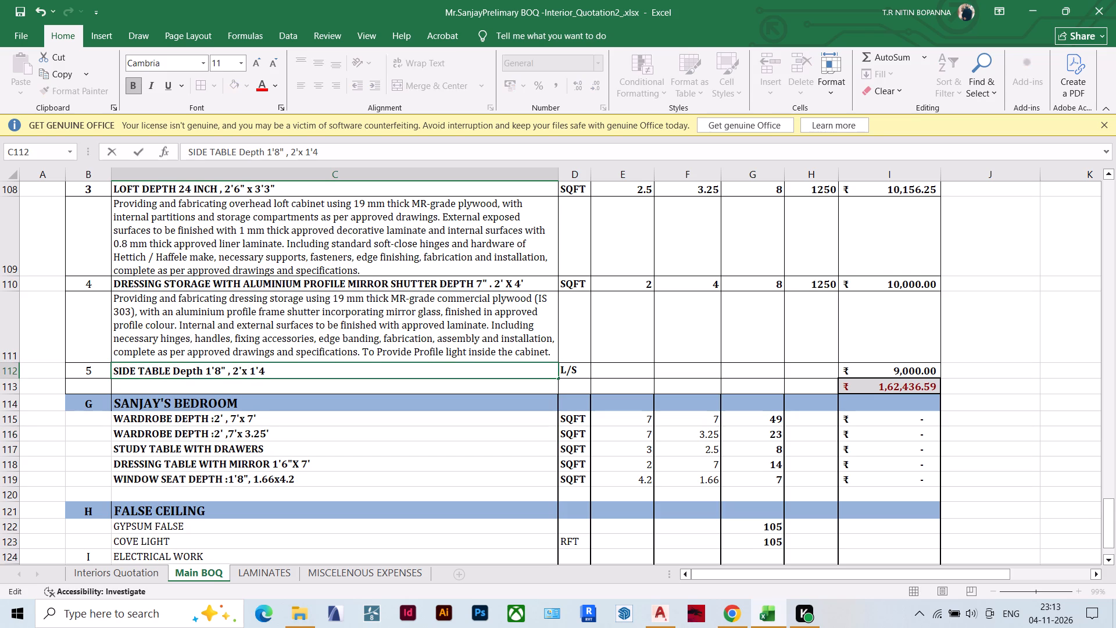
left_click(244, 372)
key("space")
left_click(626, 368)
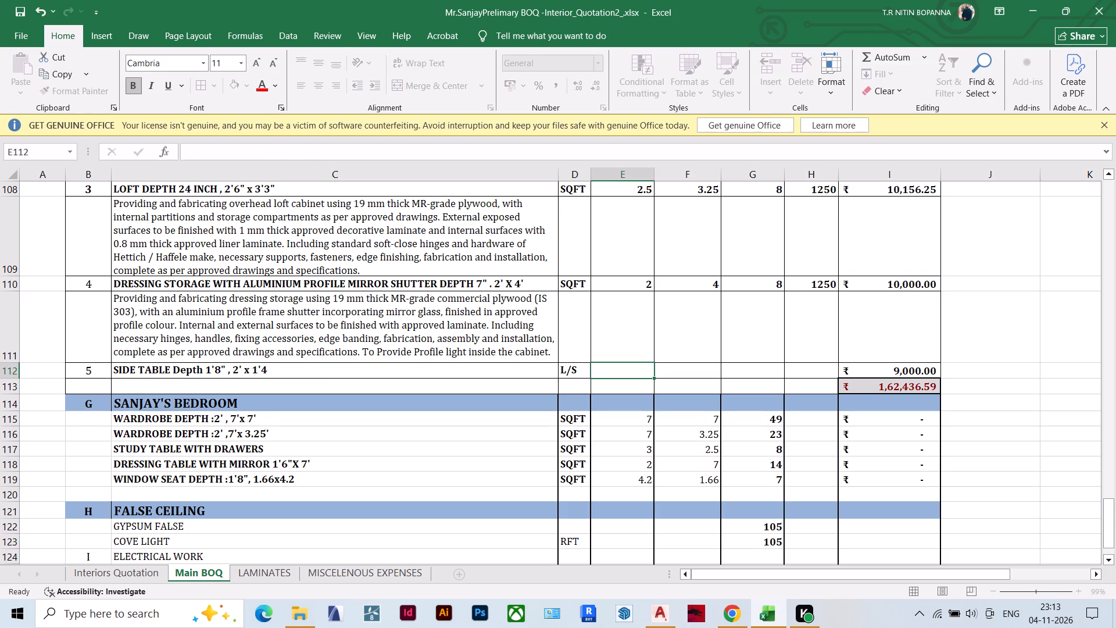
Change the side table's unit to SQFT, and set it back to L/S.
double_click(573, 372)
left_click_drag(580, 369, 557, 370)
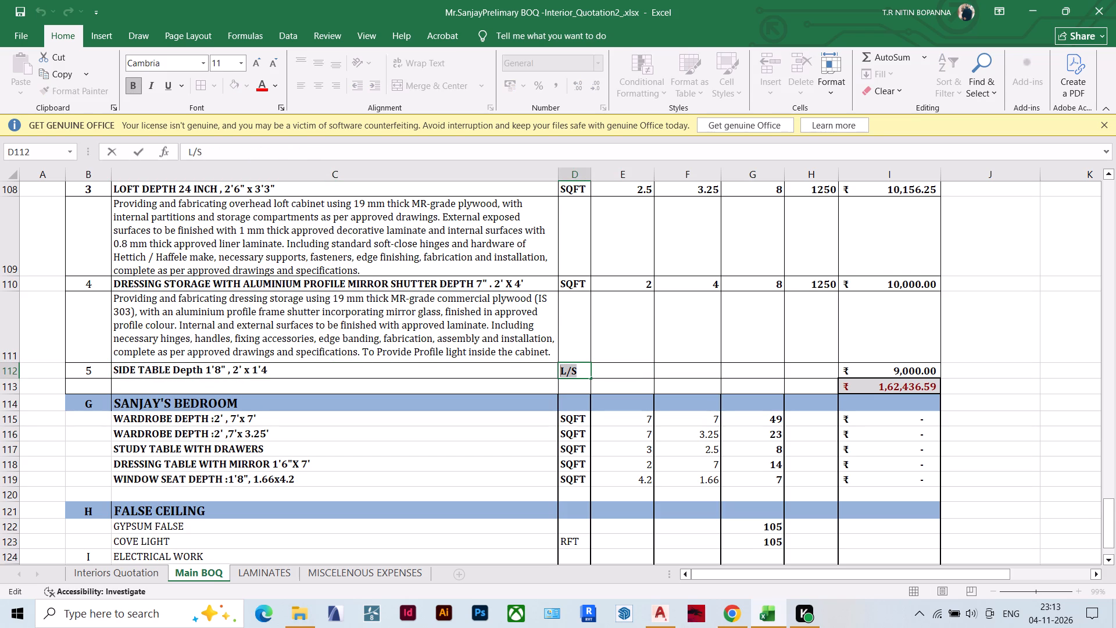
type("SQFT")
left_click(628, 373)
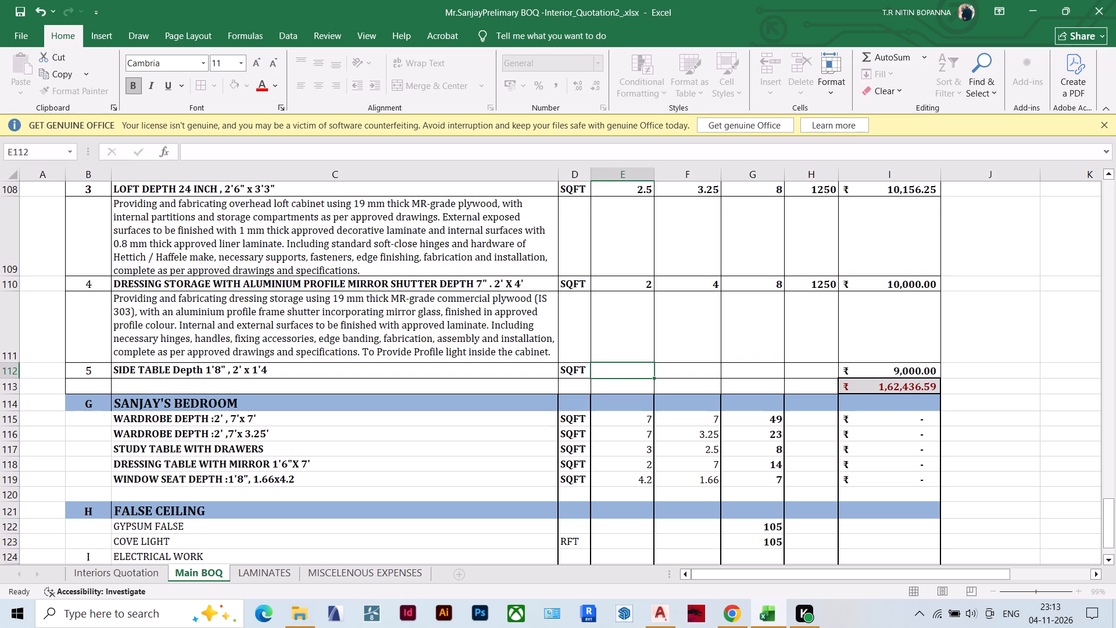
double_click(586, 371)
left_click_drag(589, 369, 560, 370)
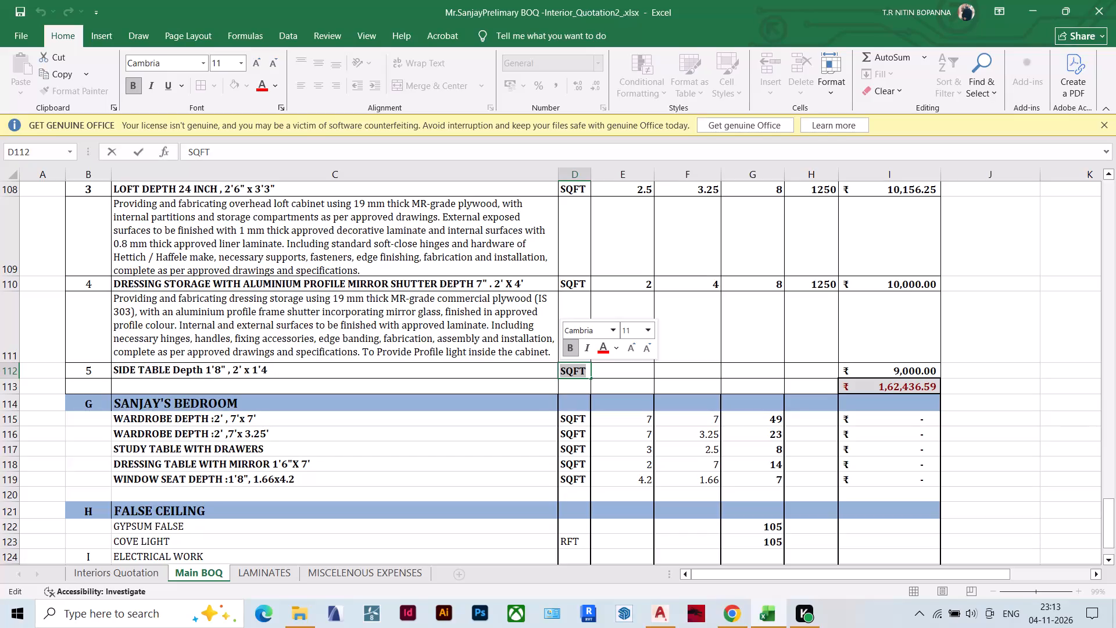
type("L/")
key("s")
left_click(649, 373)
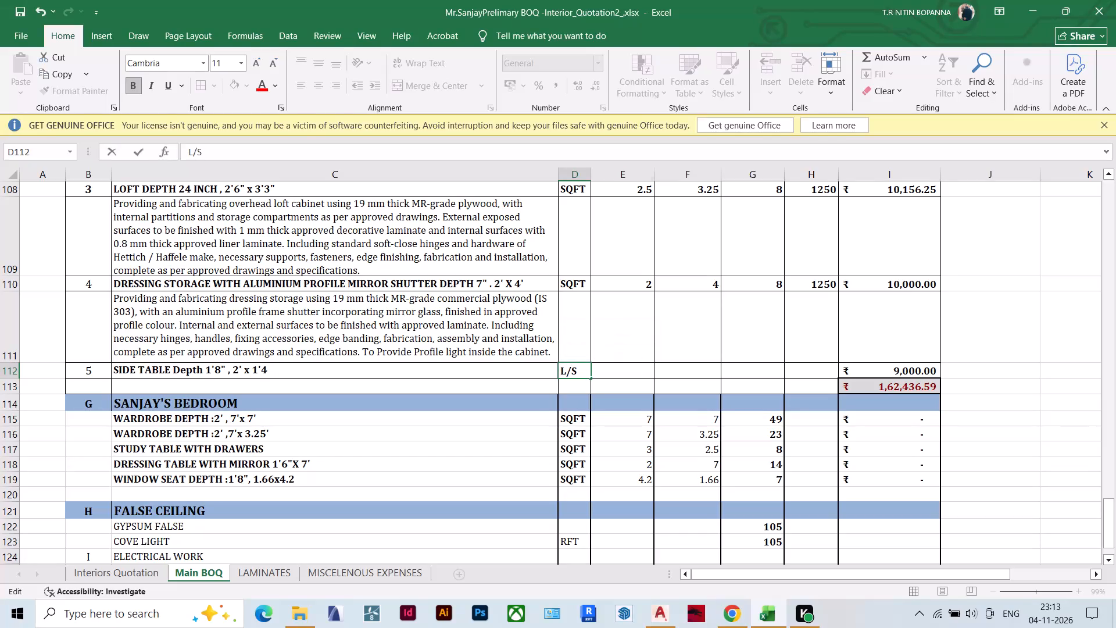
Inspect the contents of the side table's amount cell and the section total below it.
double_click(896, 373)
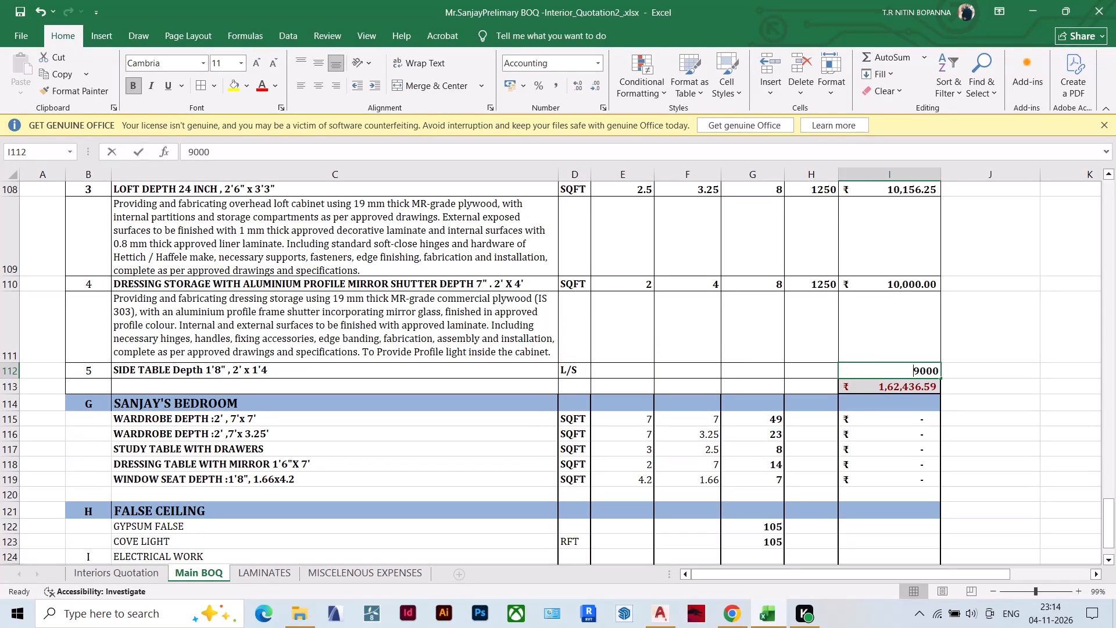
key("Escape")
double_click(890, 389)
key("Escape")
double_click(896, 374)
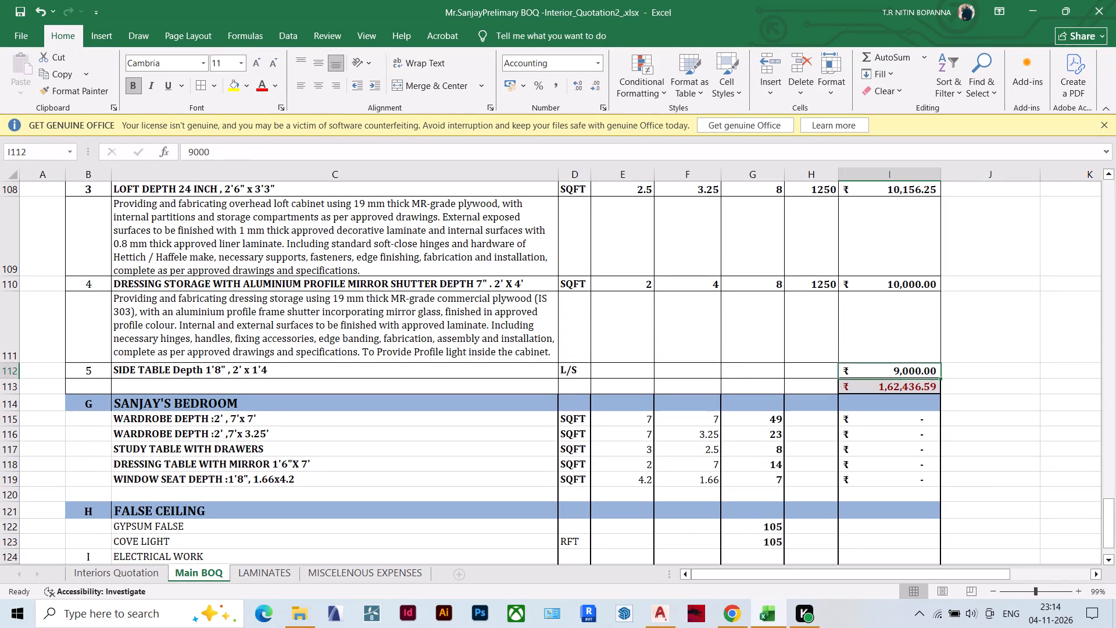
key("Escape")
left_click(1034, 379)
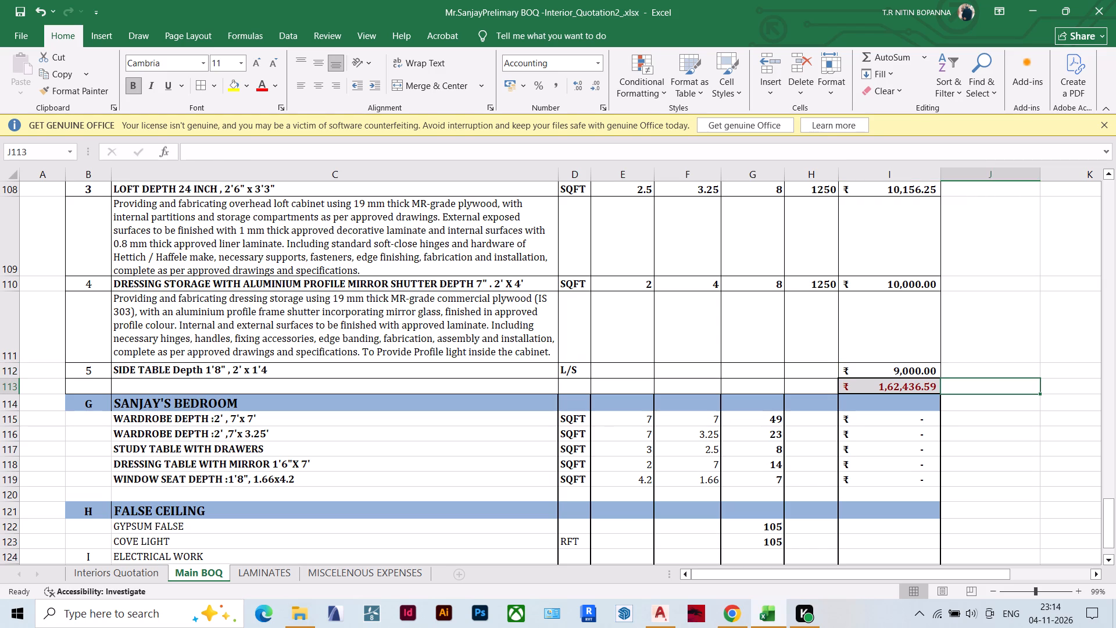
Insert a blank row between the side table item and the section total.
left_click(16, 387)
right_click(16, 387)
left_click(87, 274)
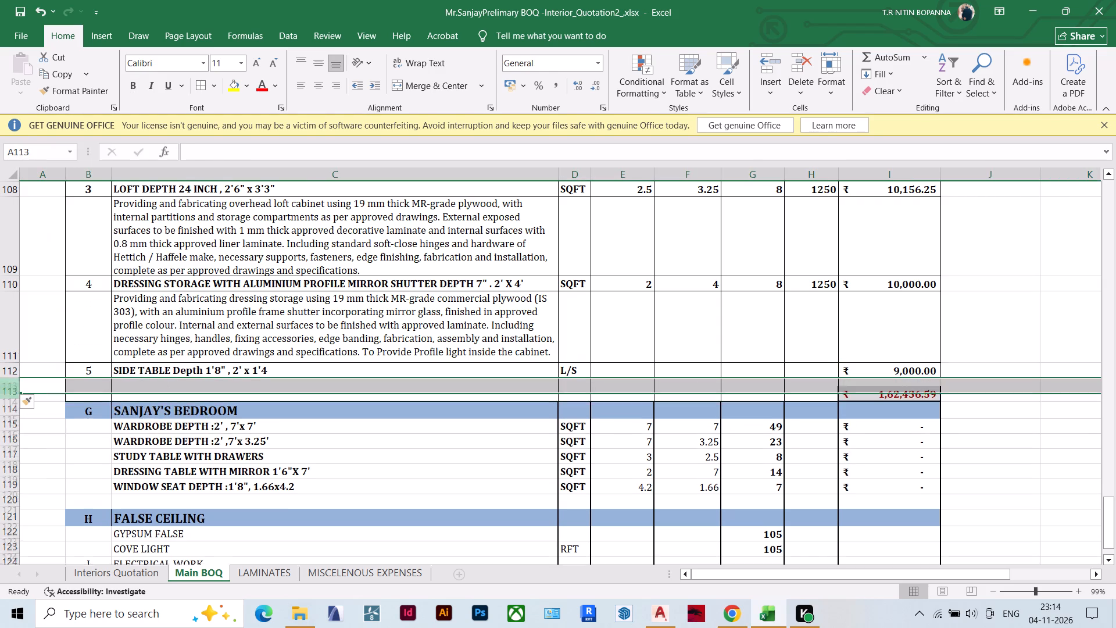
left_click(1053, 431)
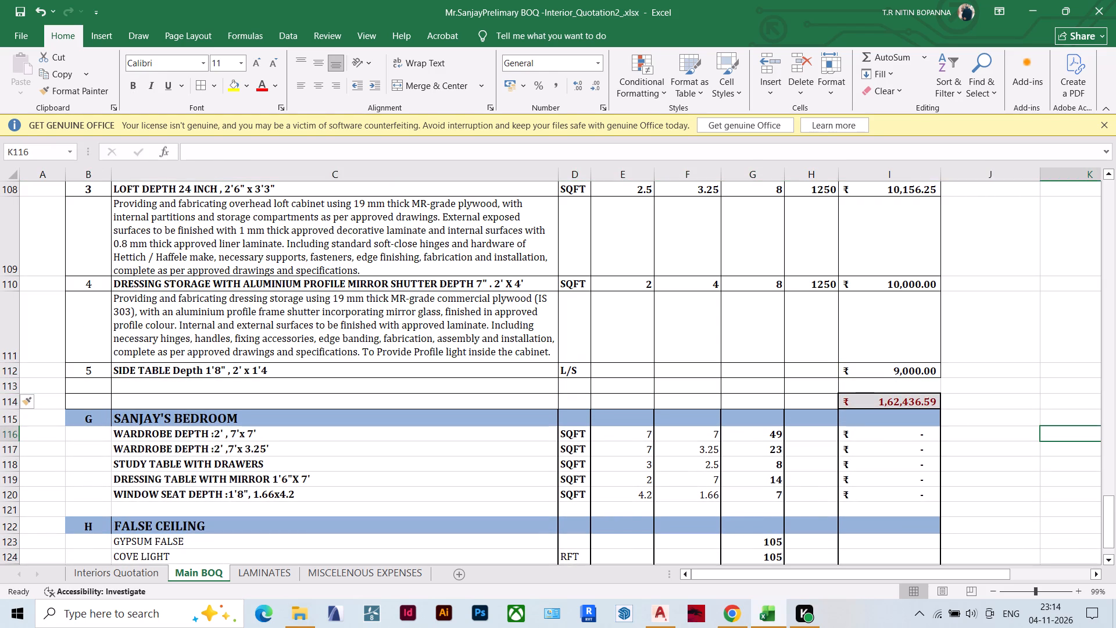
Copy the side table title from the BOQ and send it to ChatGPT in the browser for a specification.
left_click(123, 386)
left_click(739, 616)
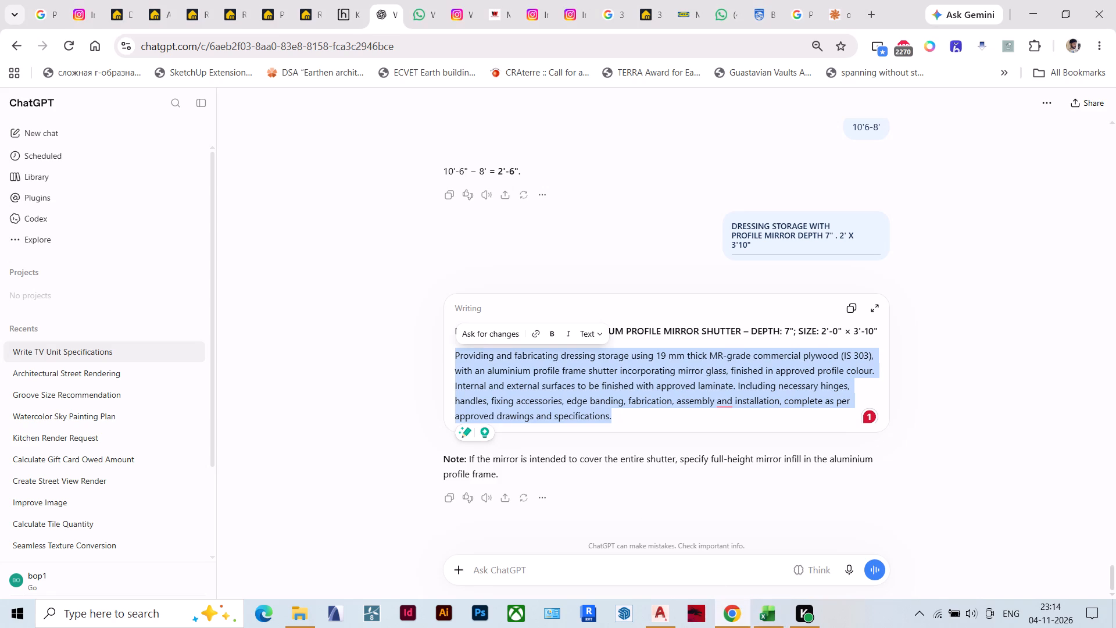
left_click(771, 616)
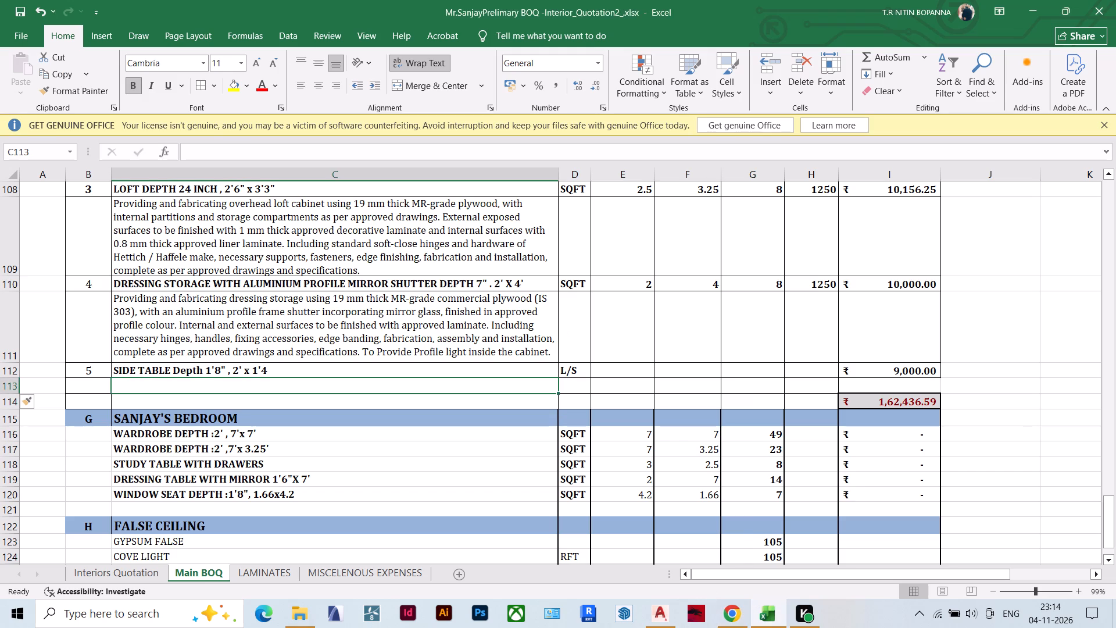
left_click(171, 373)
key("ctrl+c")
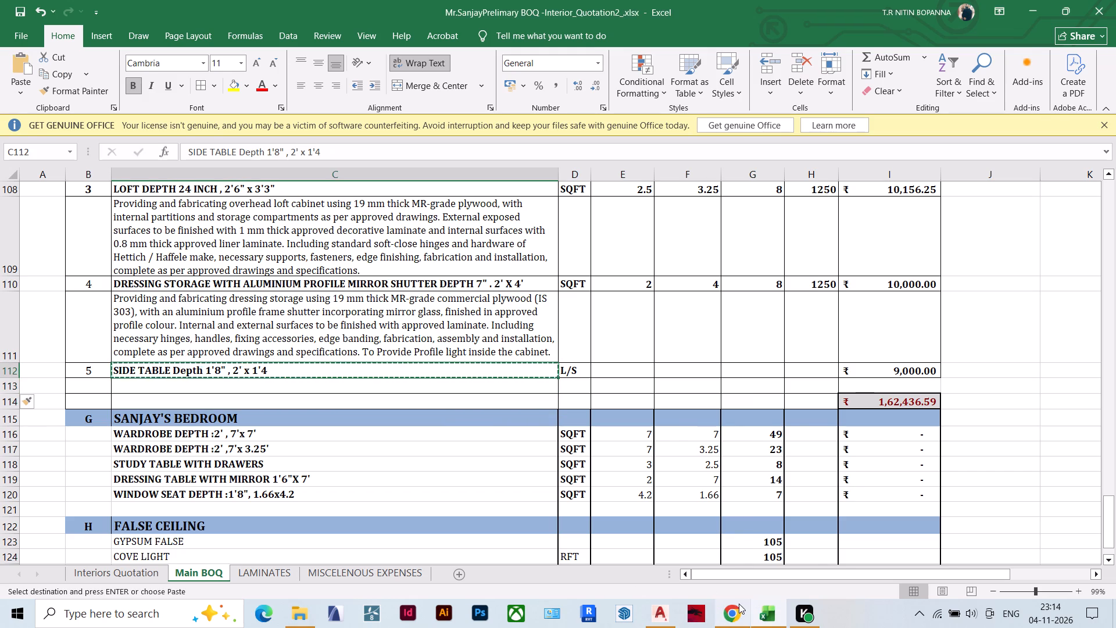
left_click(740, 615)
left_click(503, 577)
key("ctrl+v")
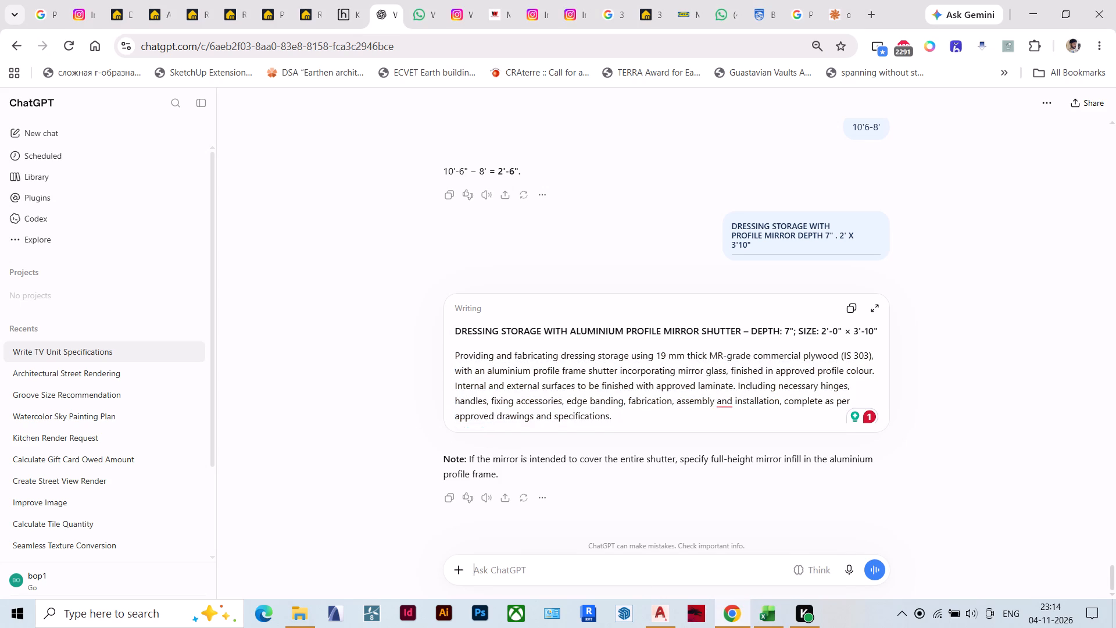
left_click(870, 572)
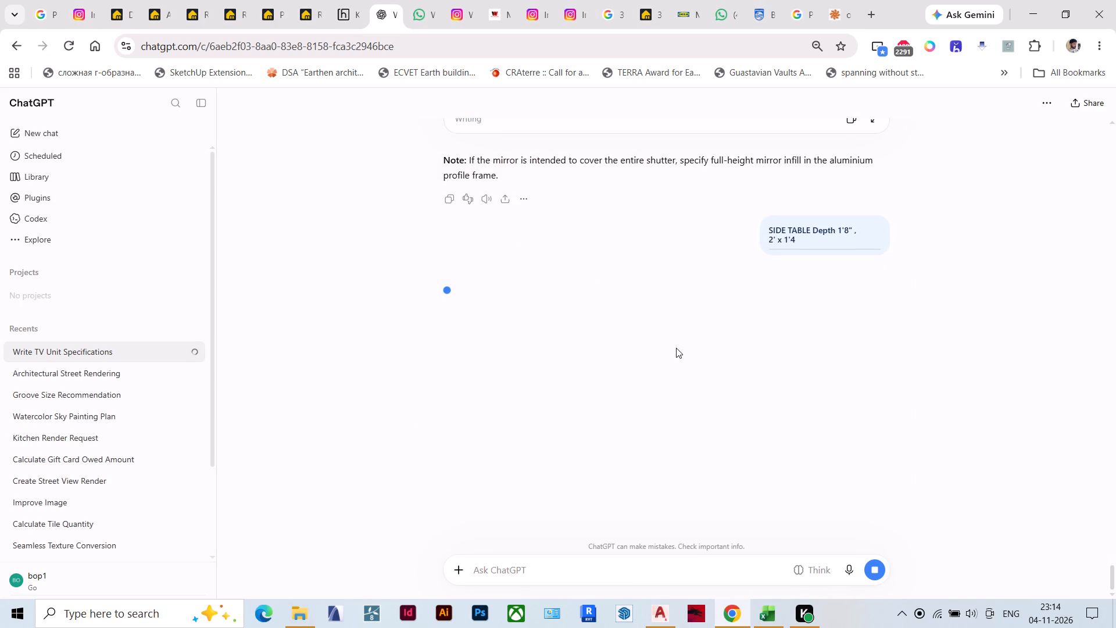